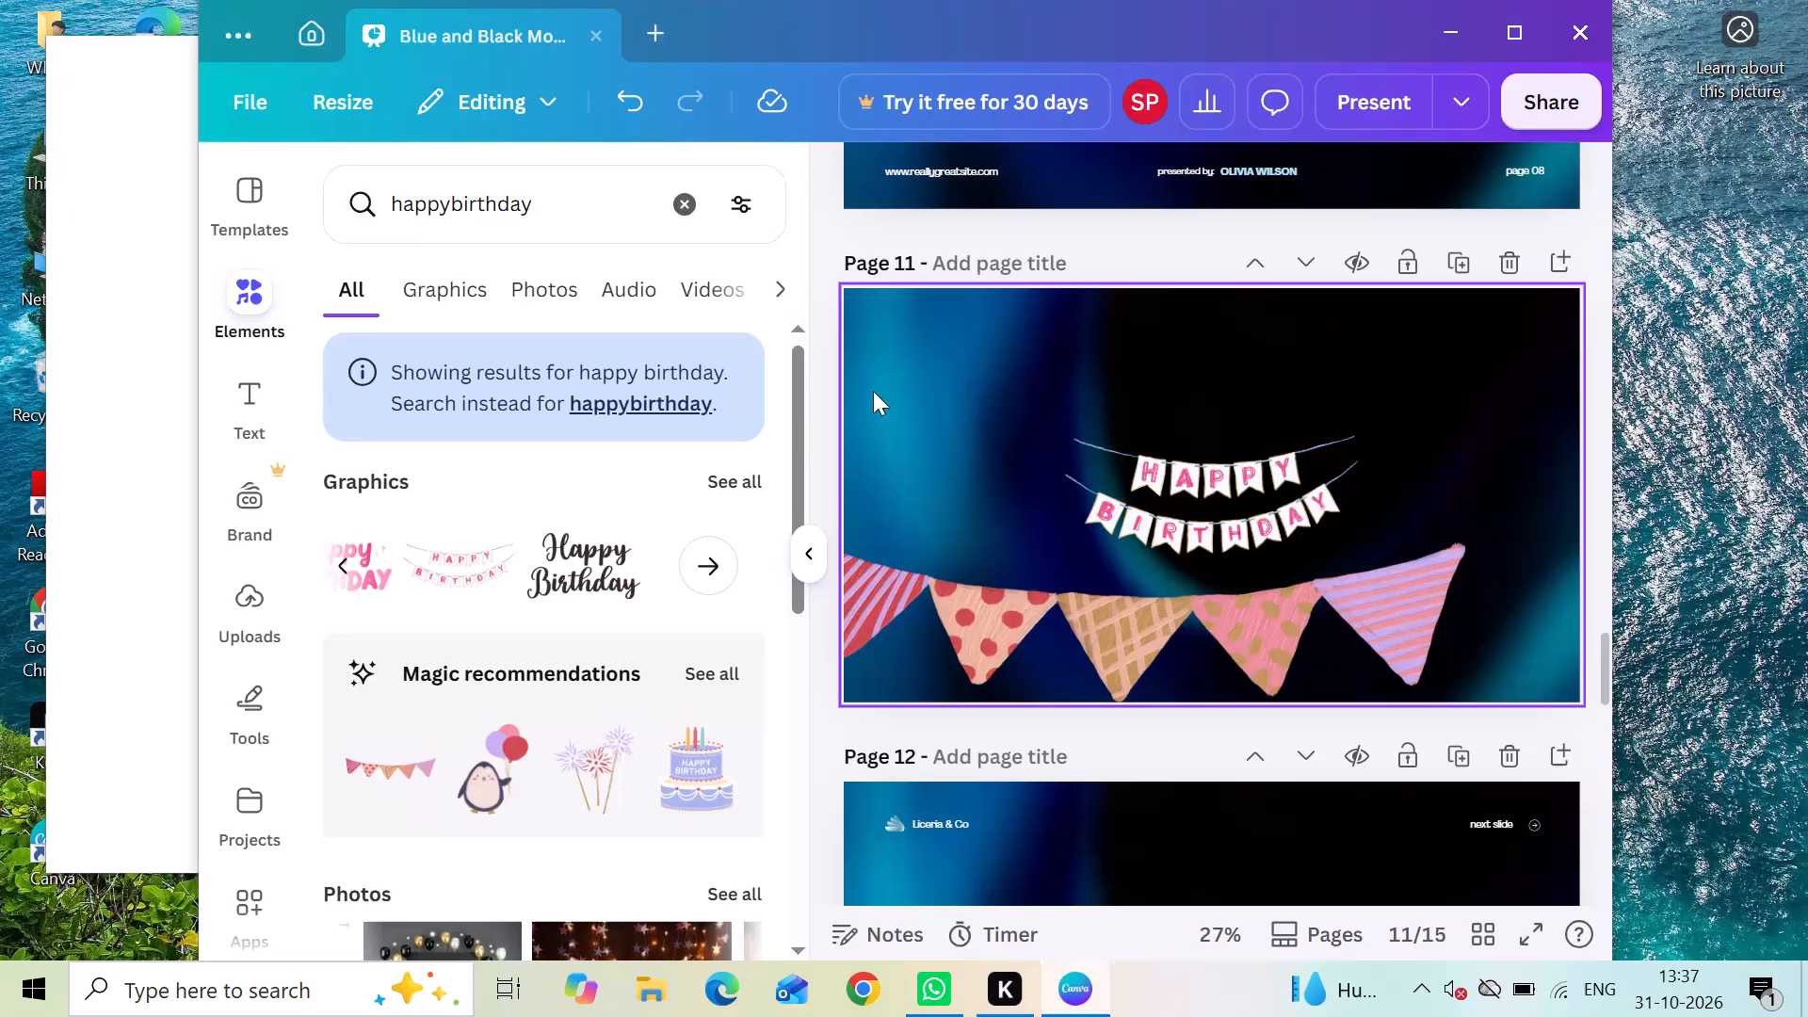
Enlarge the HAPPY BIRTHDAY banner on page 11 until it spans most of the slide's width.
left_click(1122, 469)
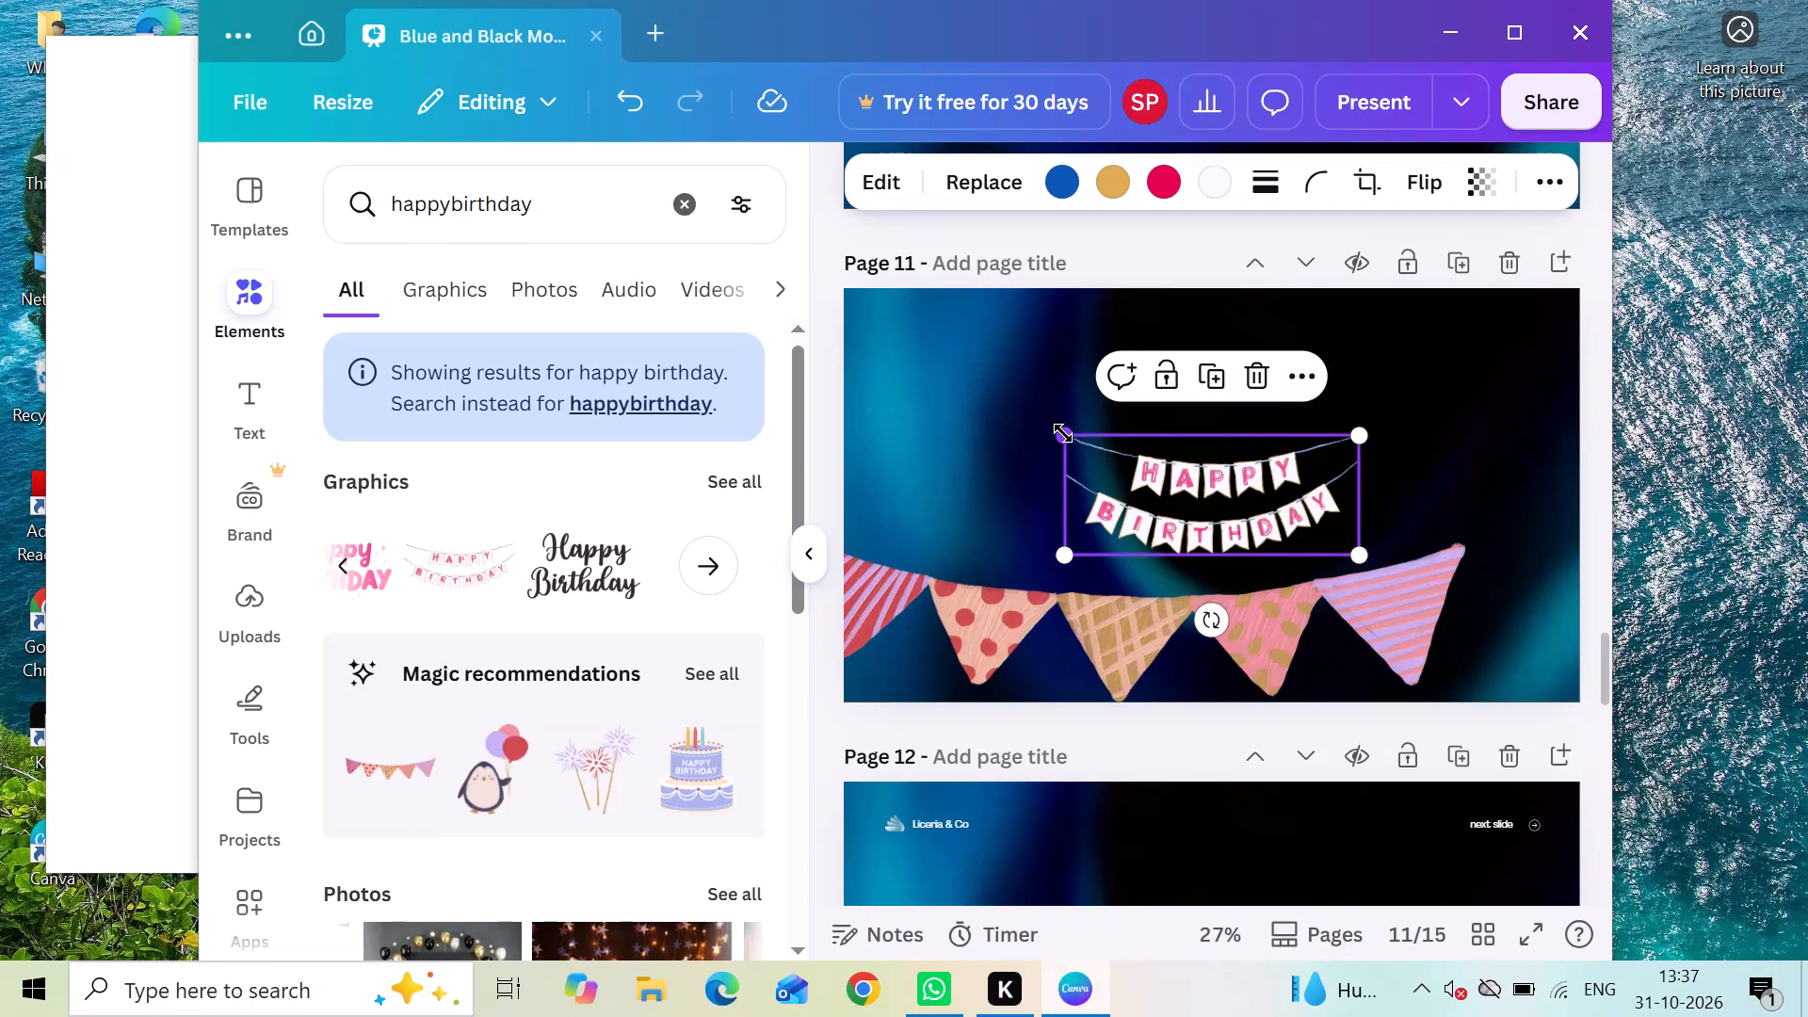
left_click_drag(1063, 433, 808, 373)
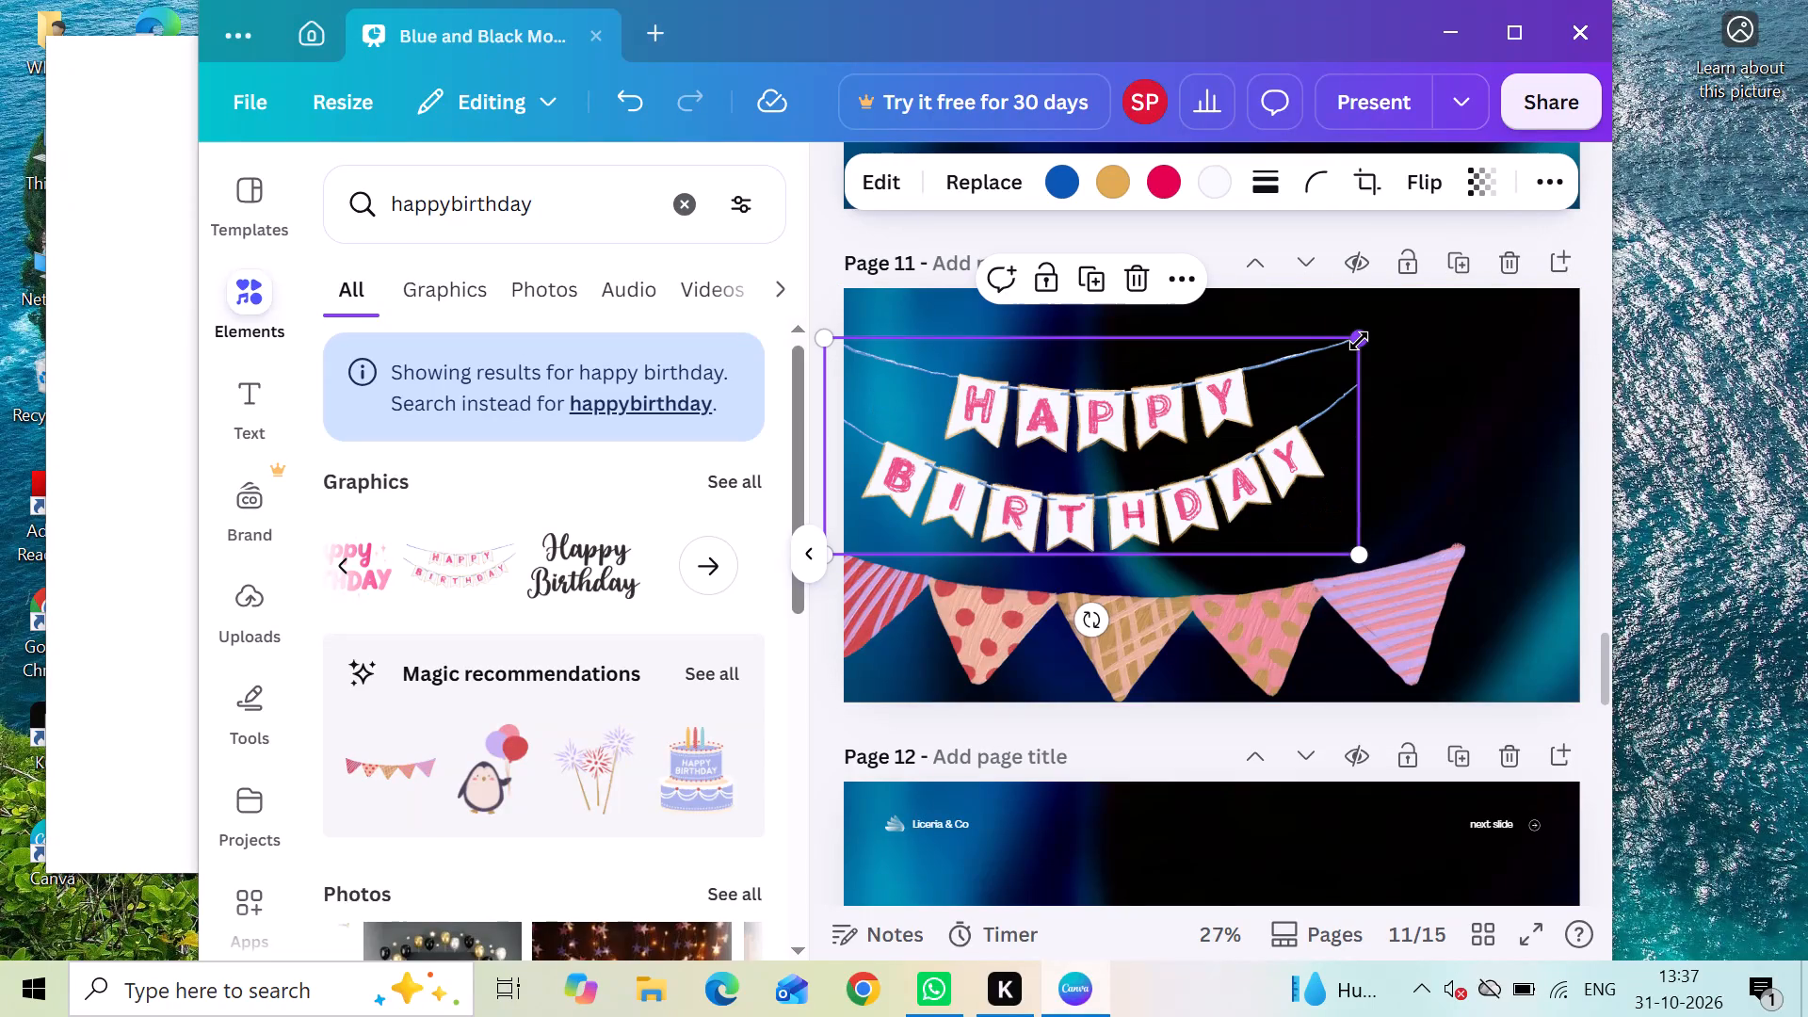
left_click_drag(1359, 341, 1456, 363)
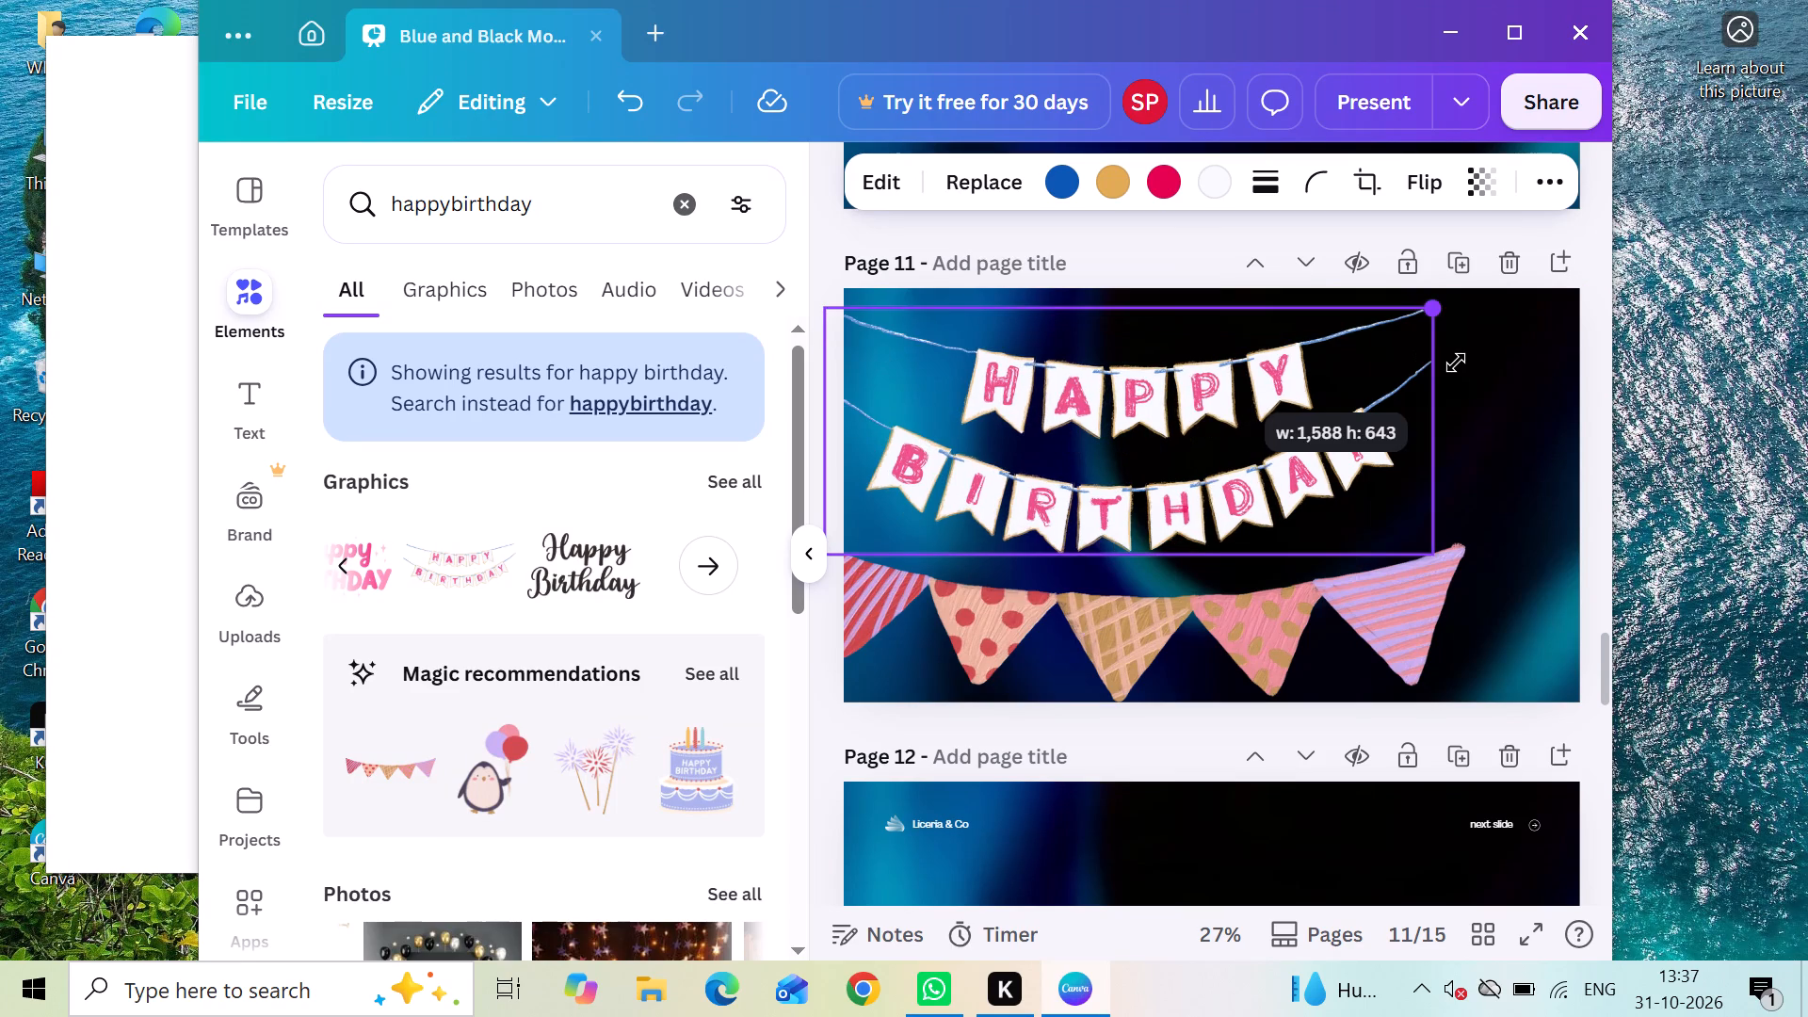
left_click_drag(1456, 363, 1547, 375)
double_click(1547, 375)
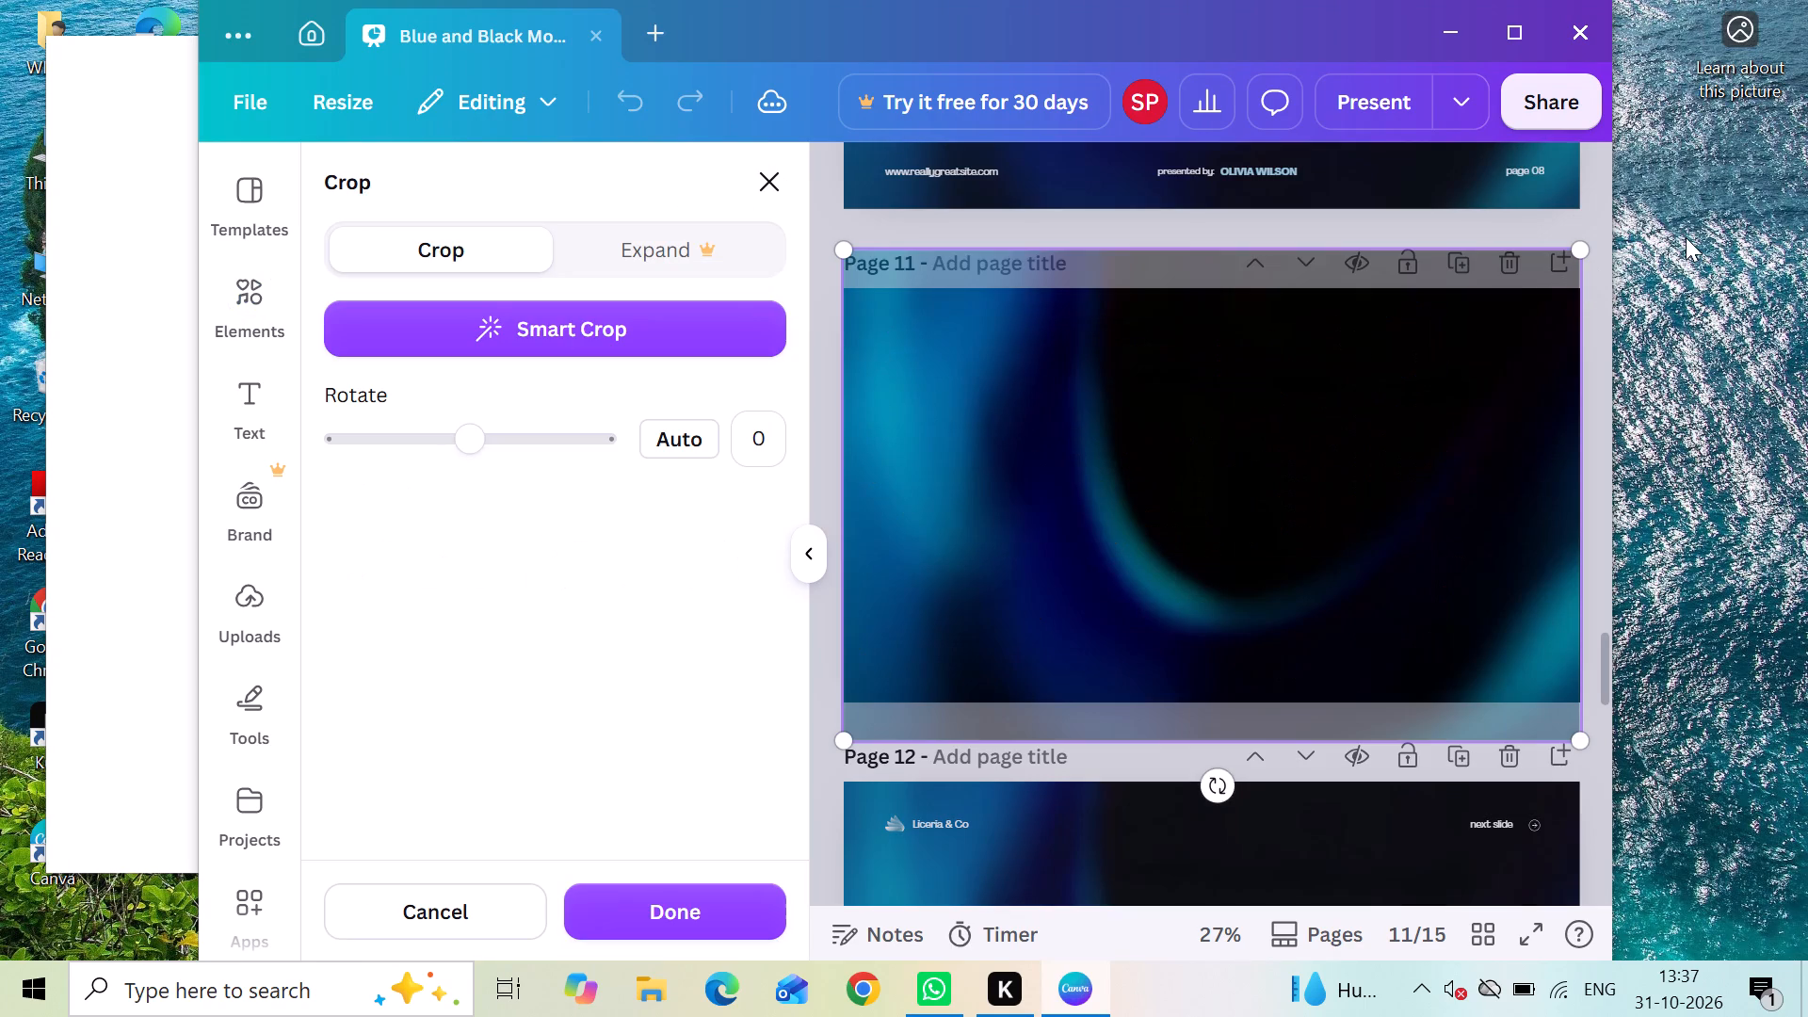
left_click(767, 190)
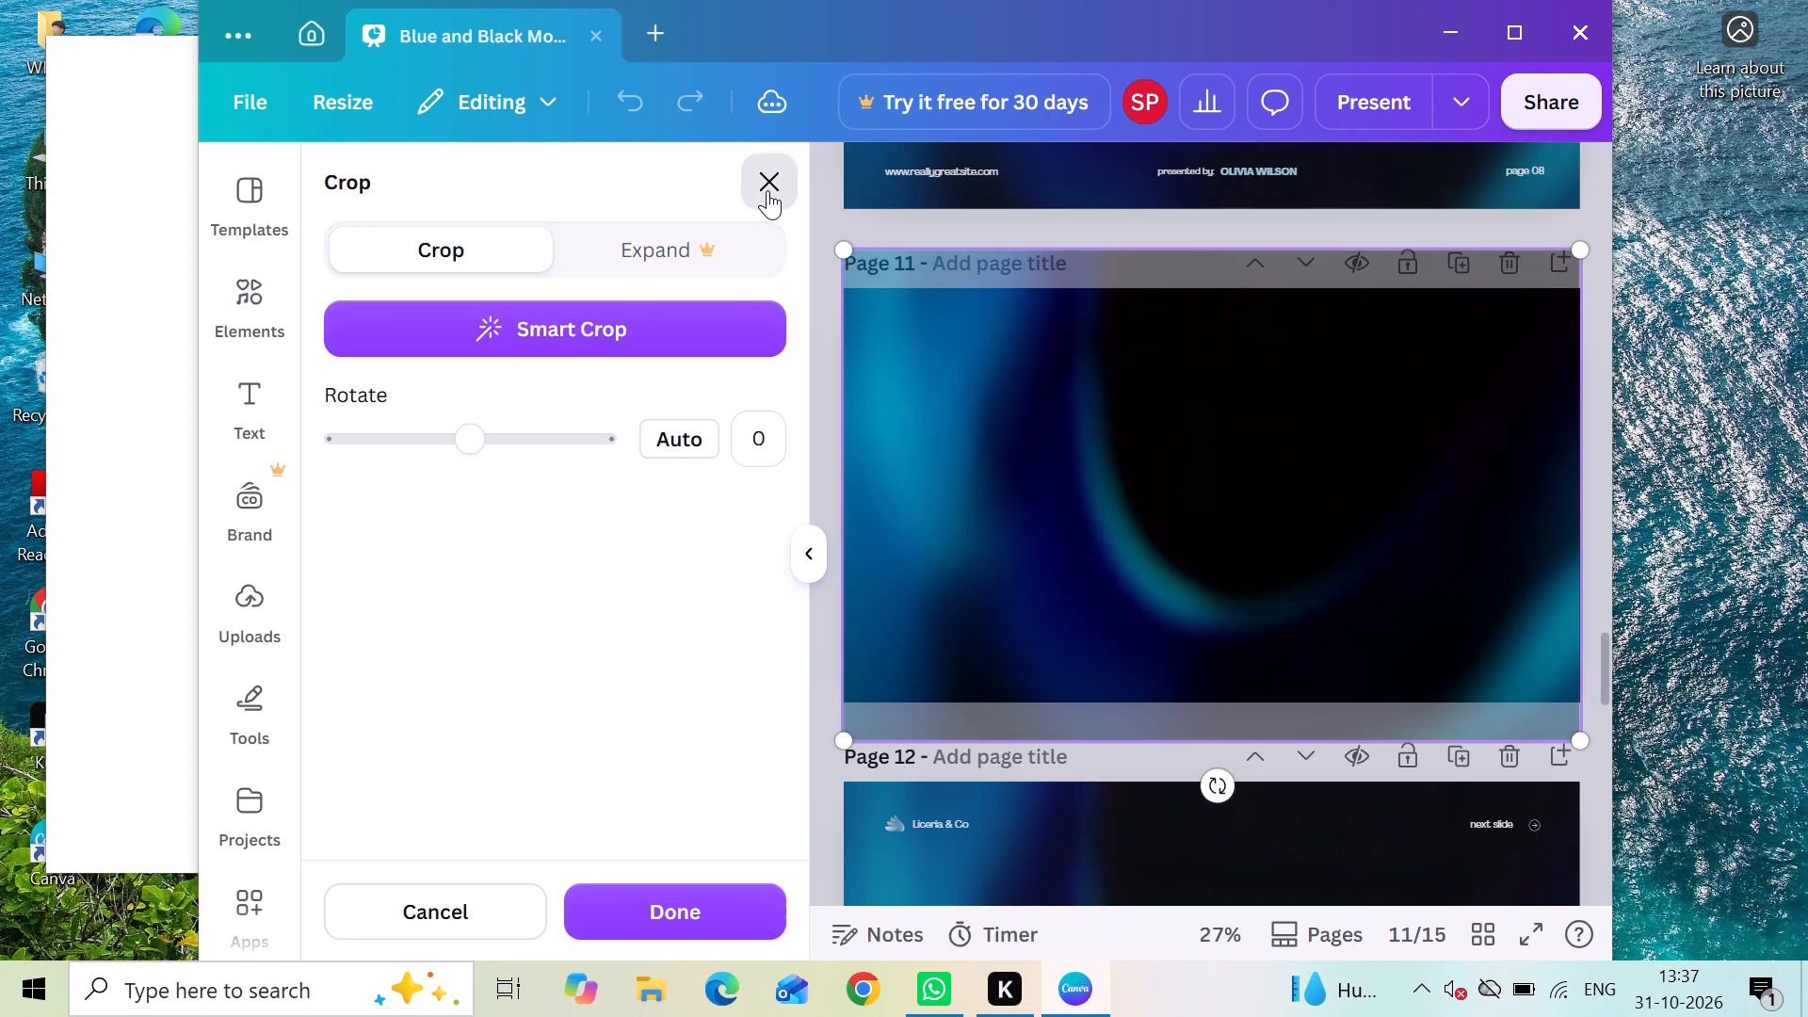
left_click(767, 190)
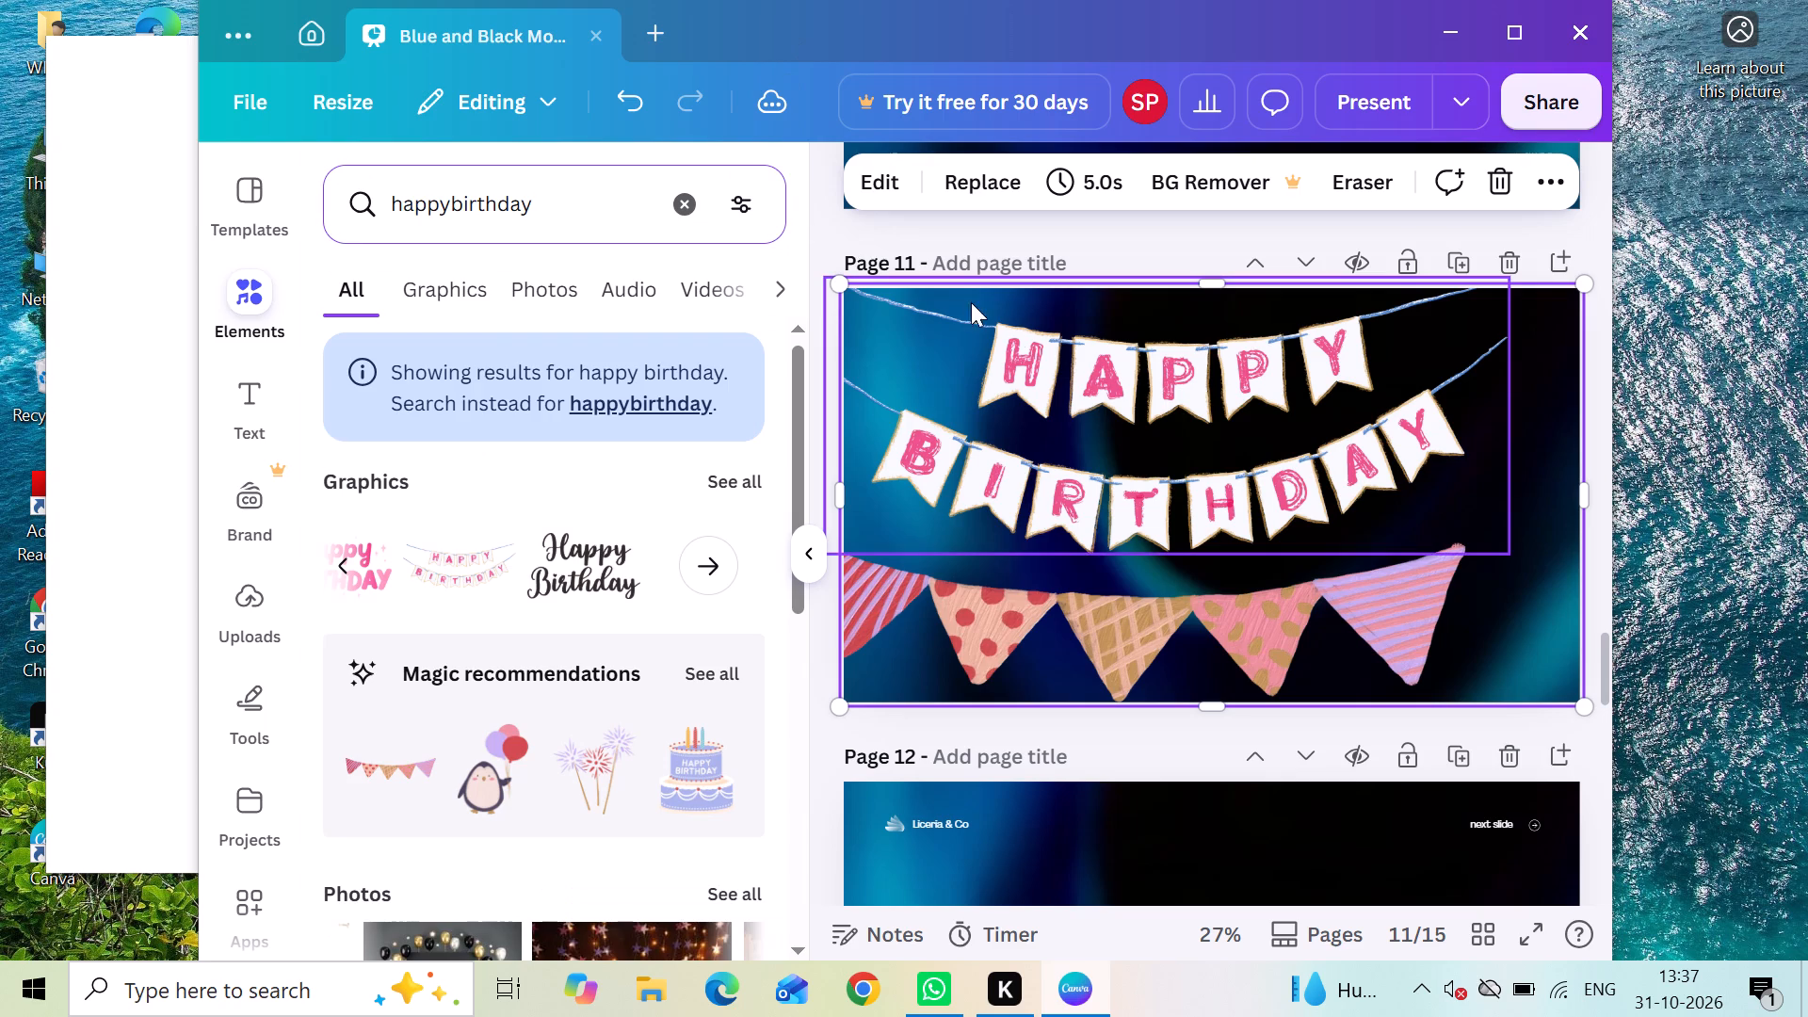
Reposition the enlarged HAPPY BIRTHDAY banner against the slide's top edge, with its left end slightly past the slide's left edge.
left_click_drag(1124, 371, 1193, 382)
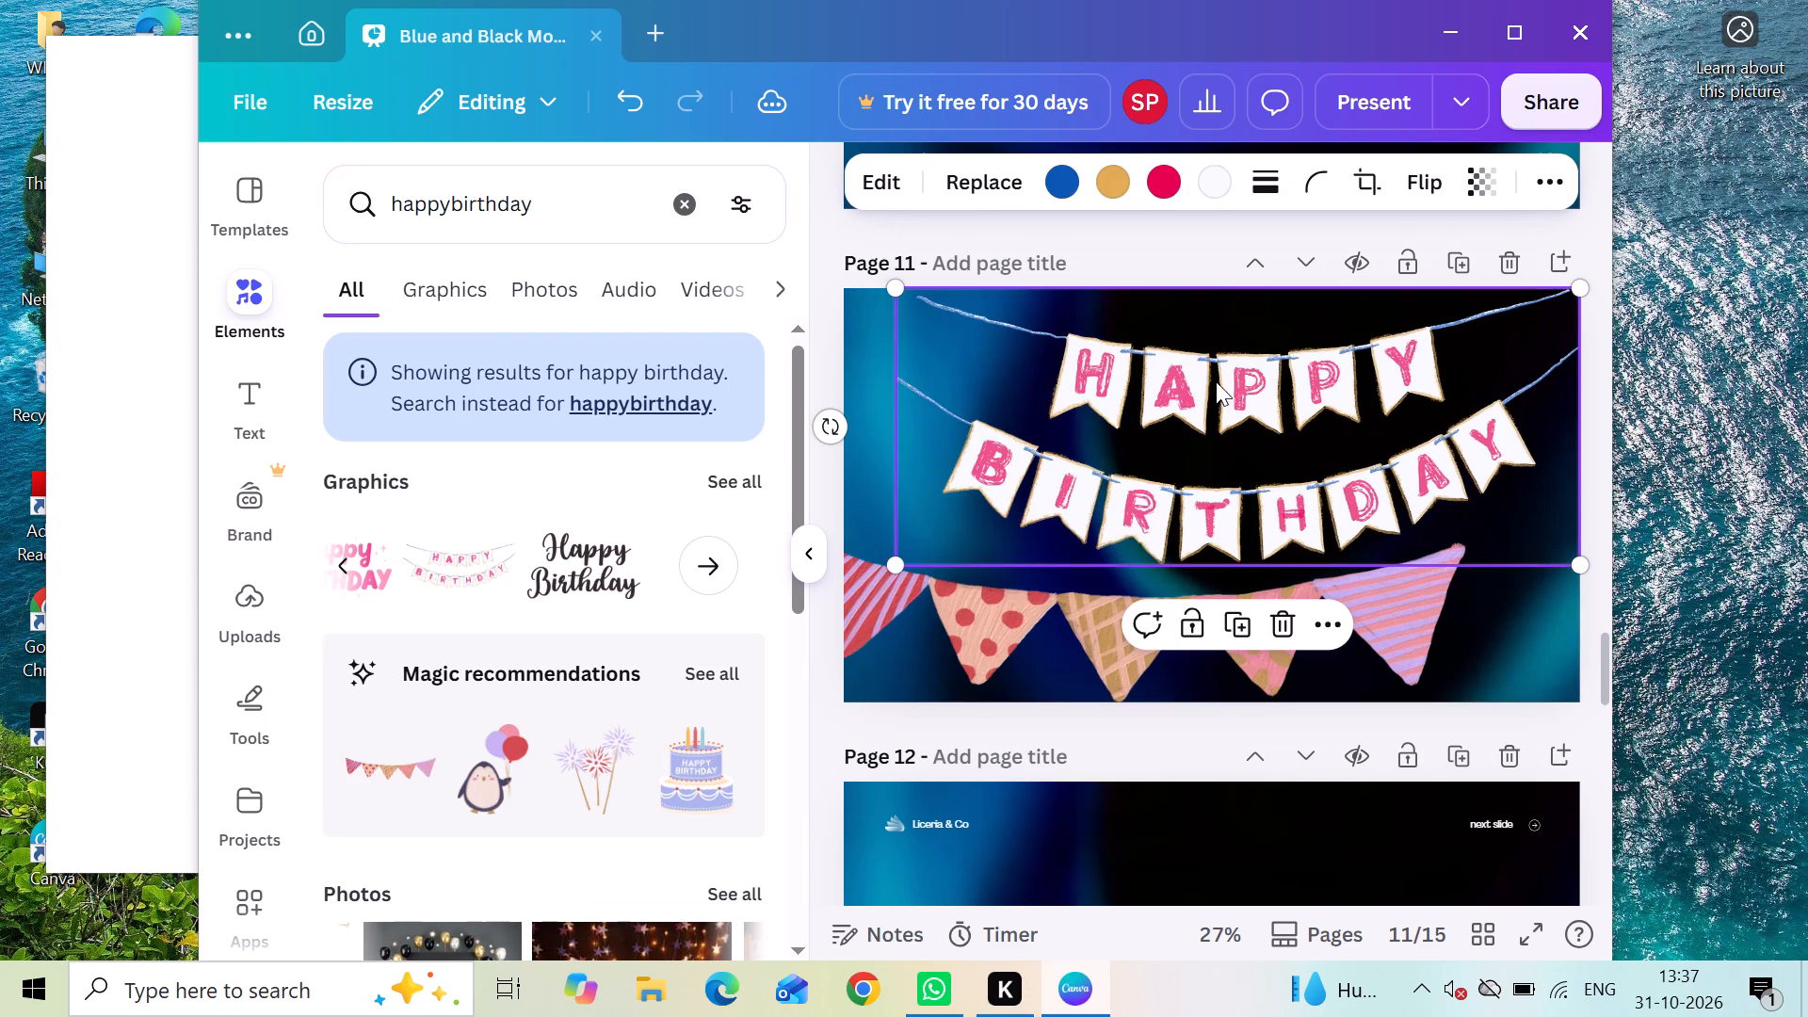
left_click_drag(1179, 408, 1165, 352)
left_click(1174, 445)
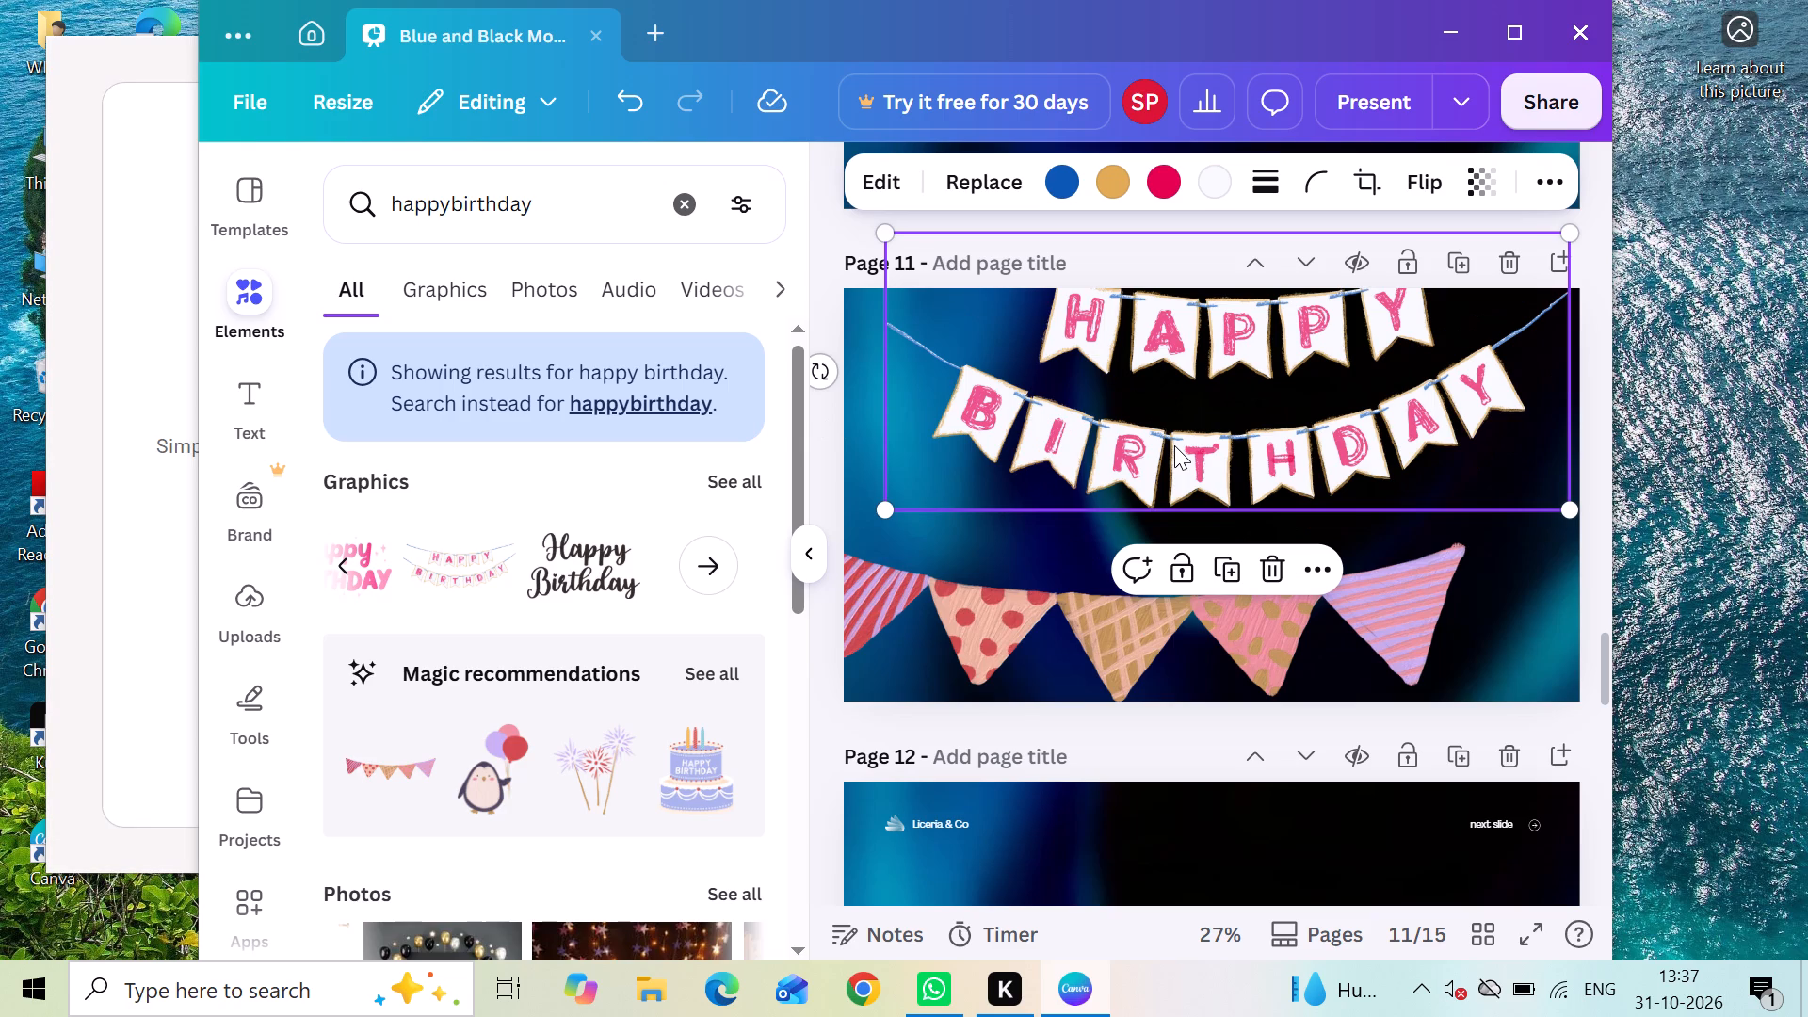
left_click_drag(991, 423, 942, 428)
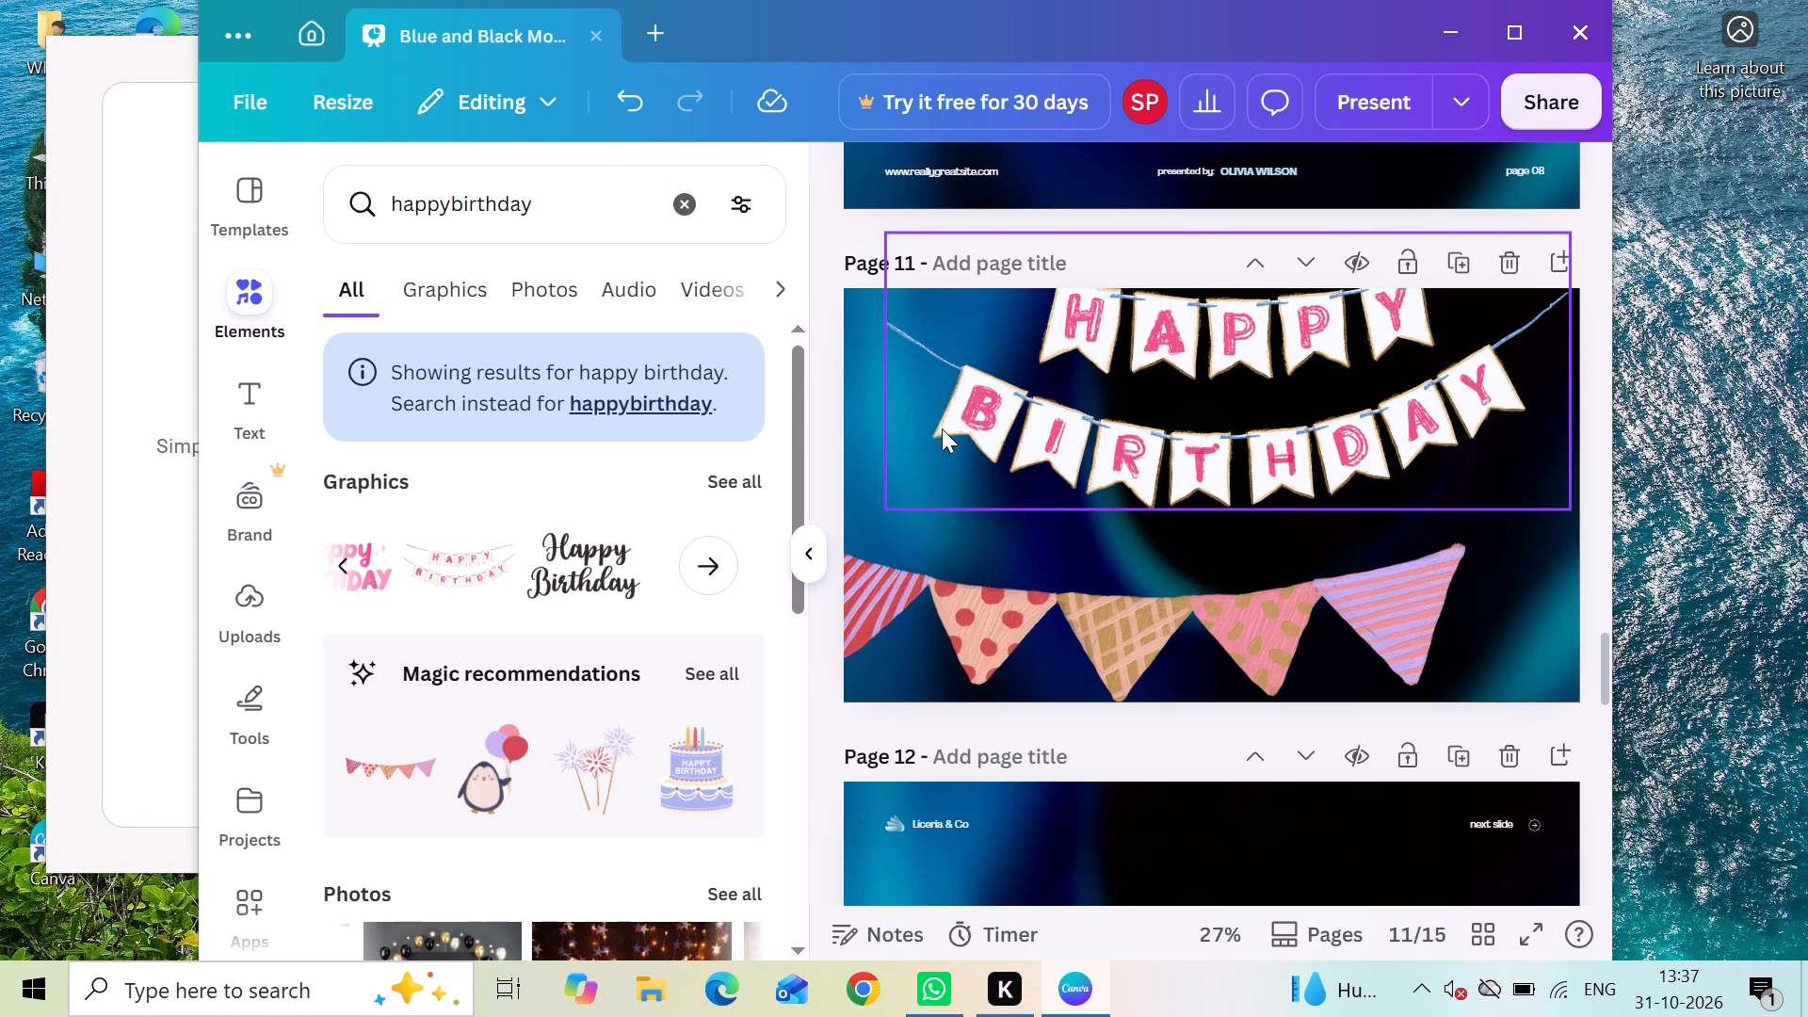
left_click_drag(942, 428, 945, 443)
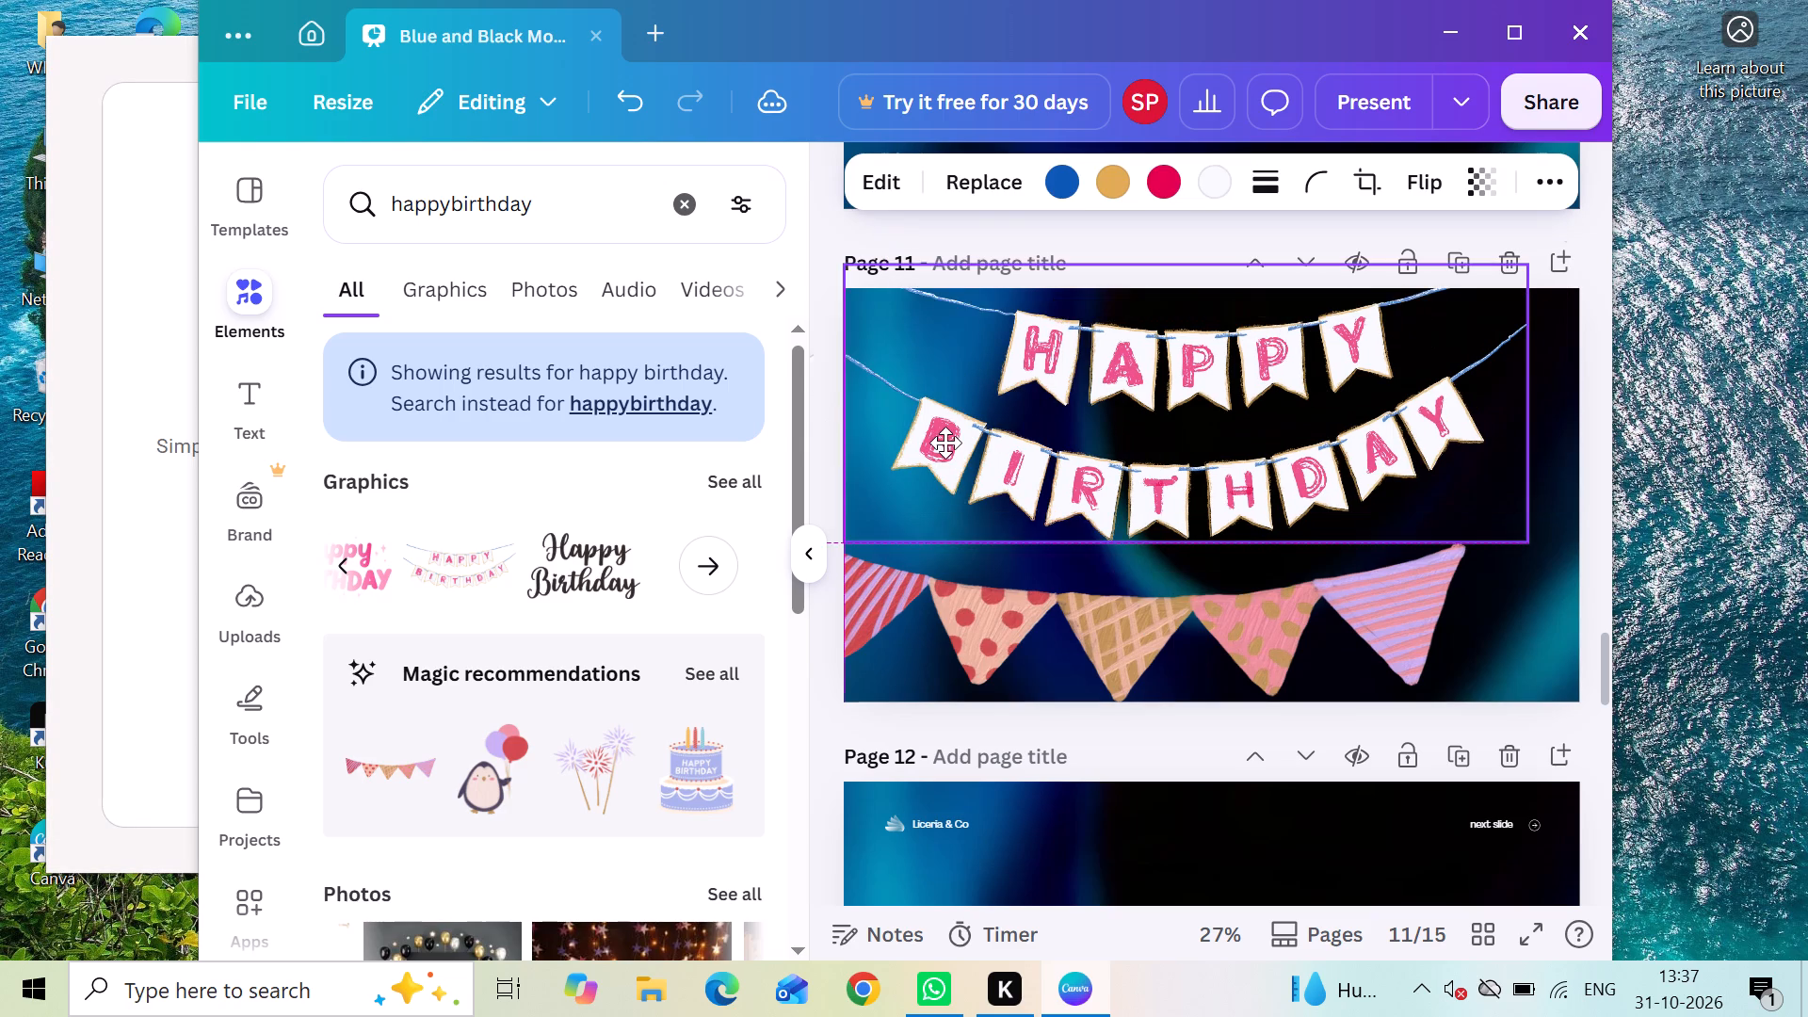
left_click_drag(945, 443, 931, 466)
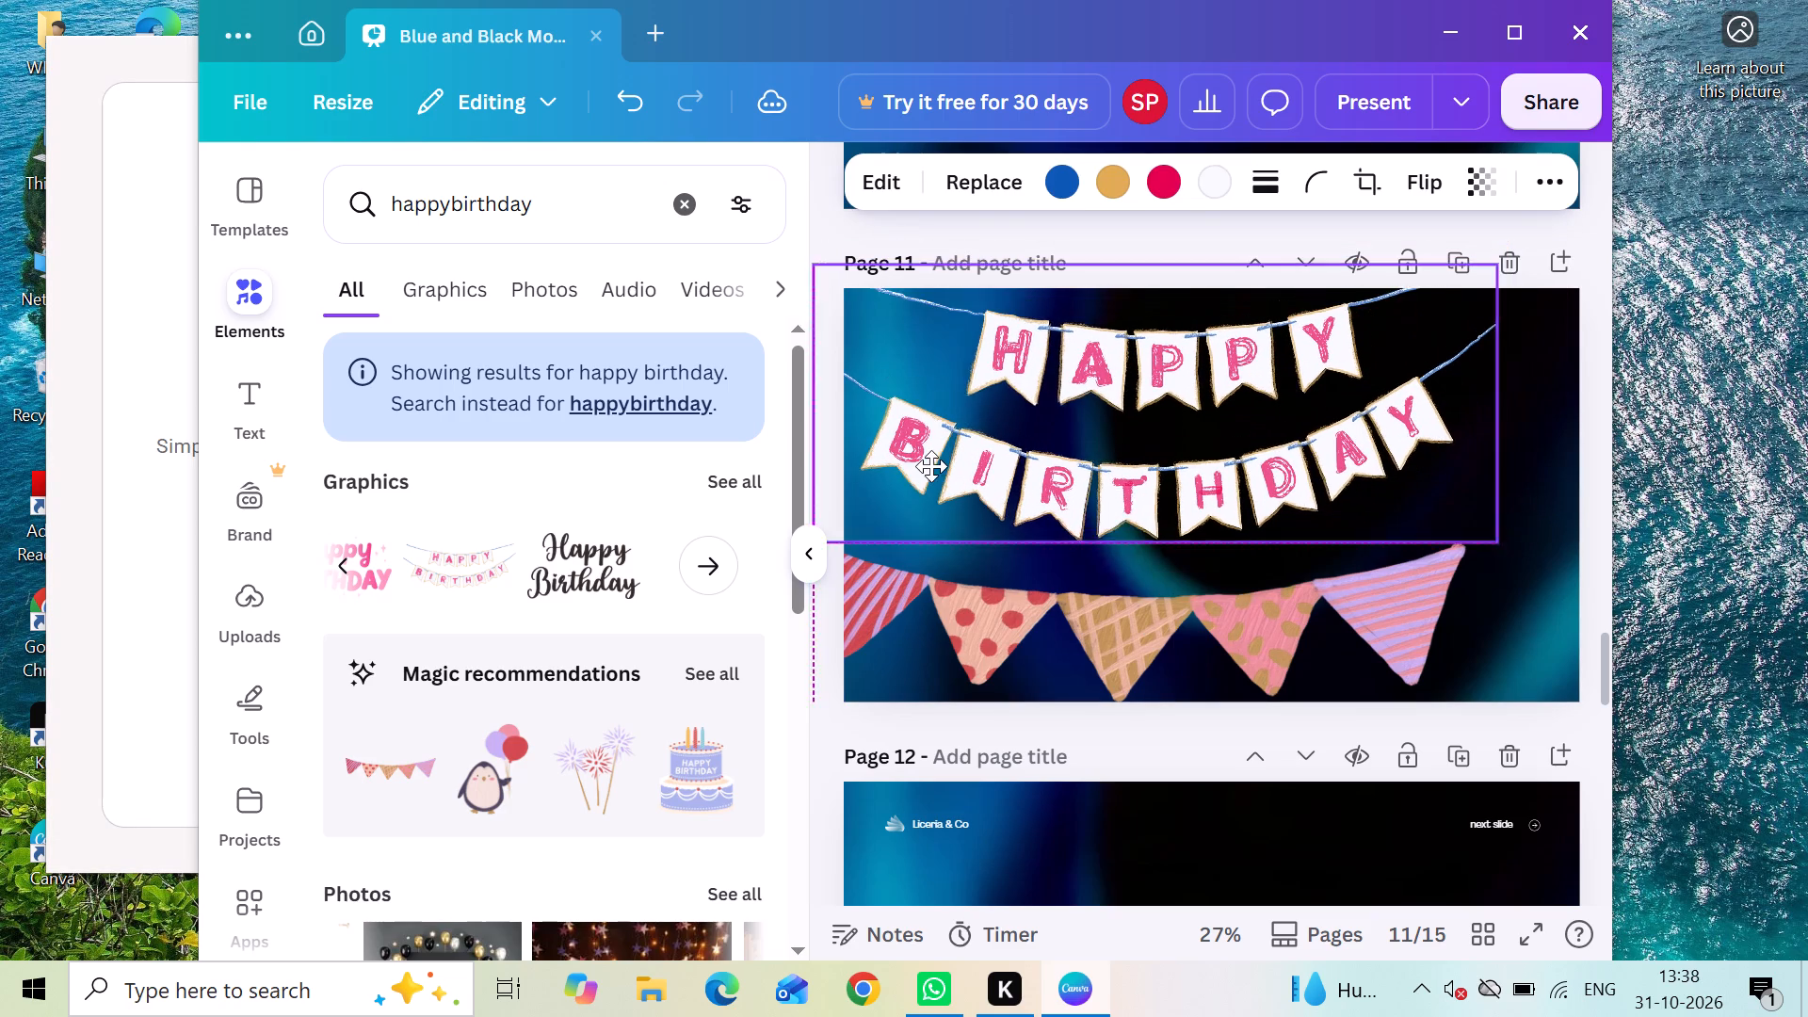
left_click_drag(931, 466, 930, 448)
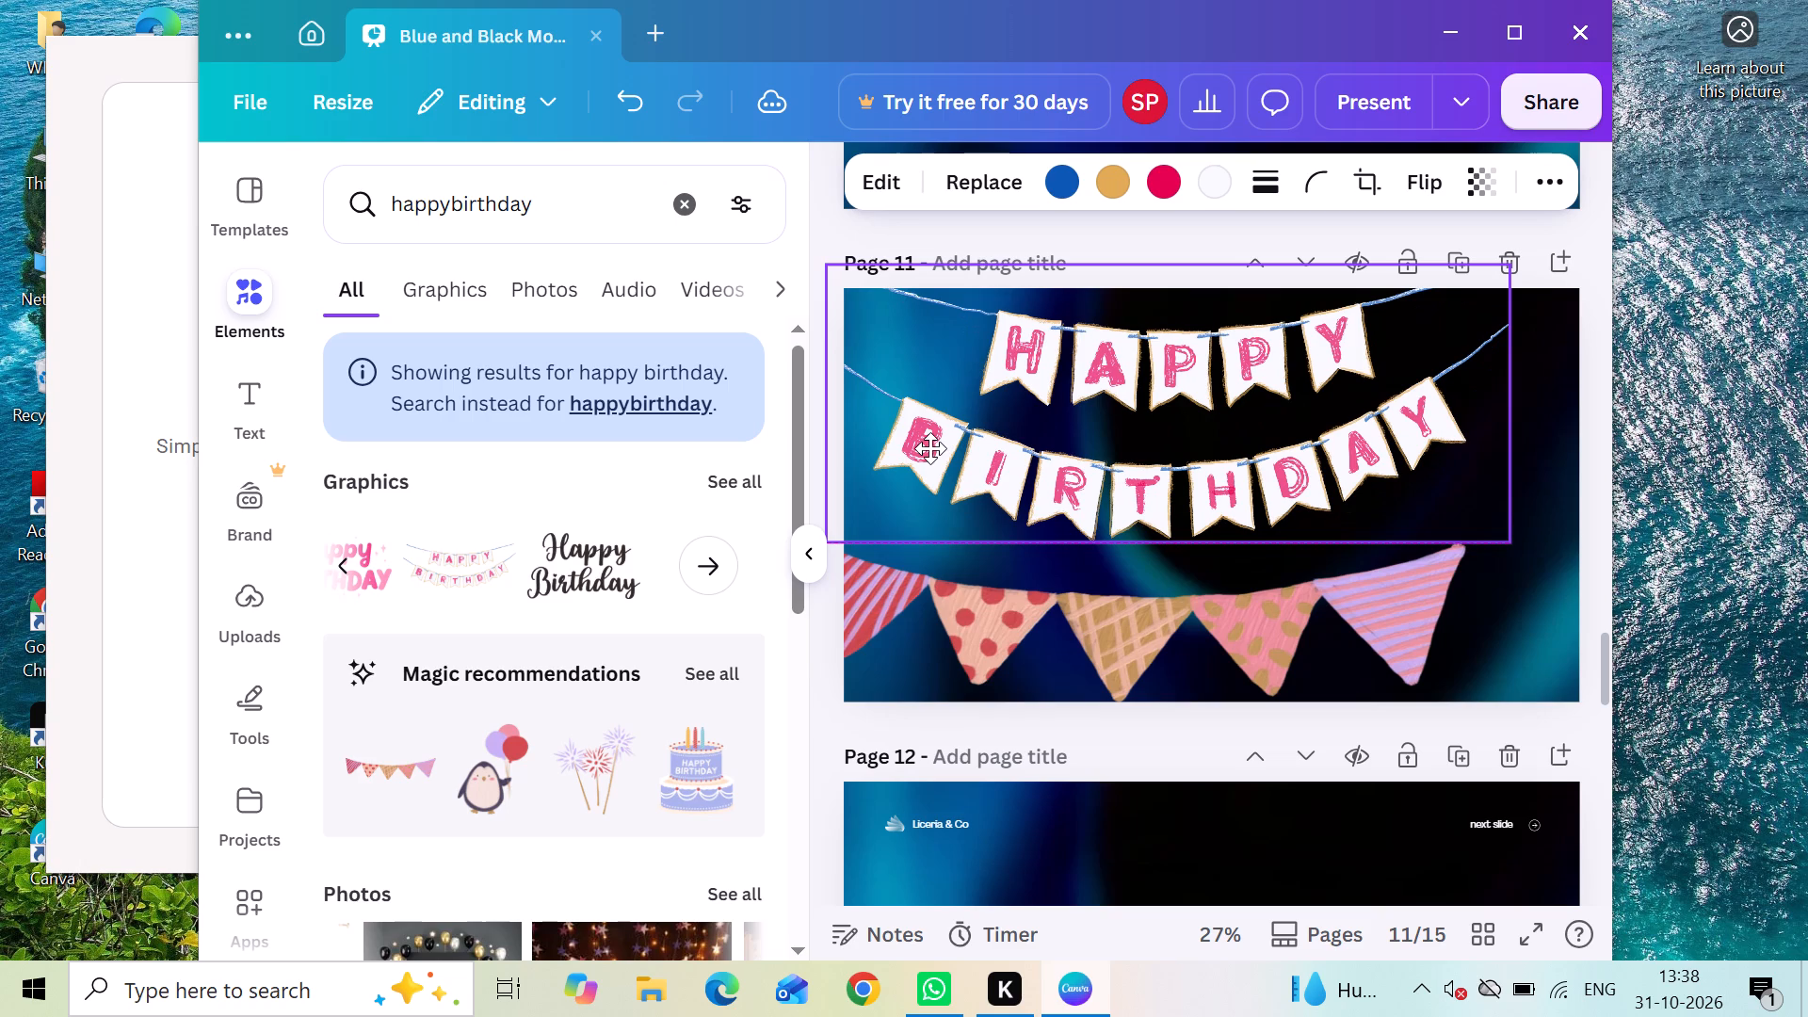
left_click_drag(930, 448, 928, 445)
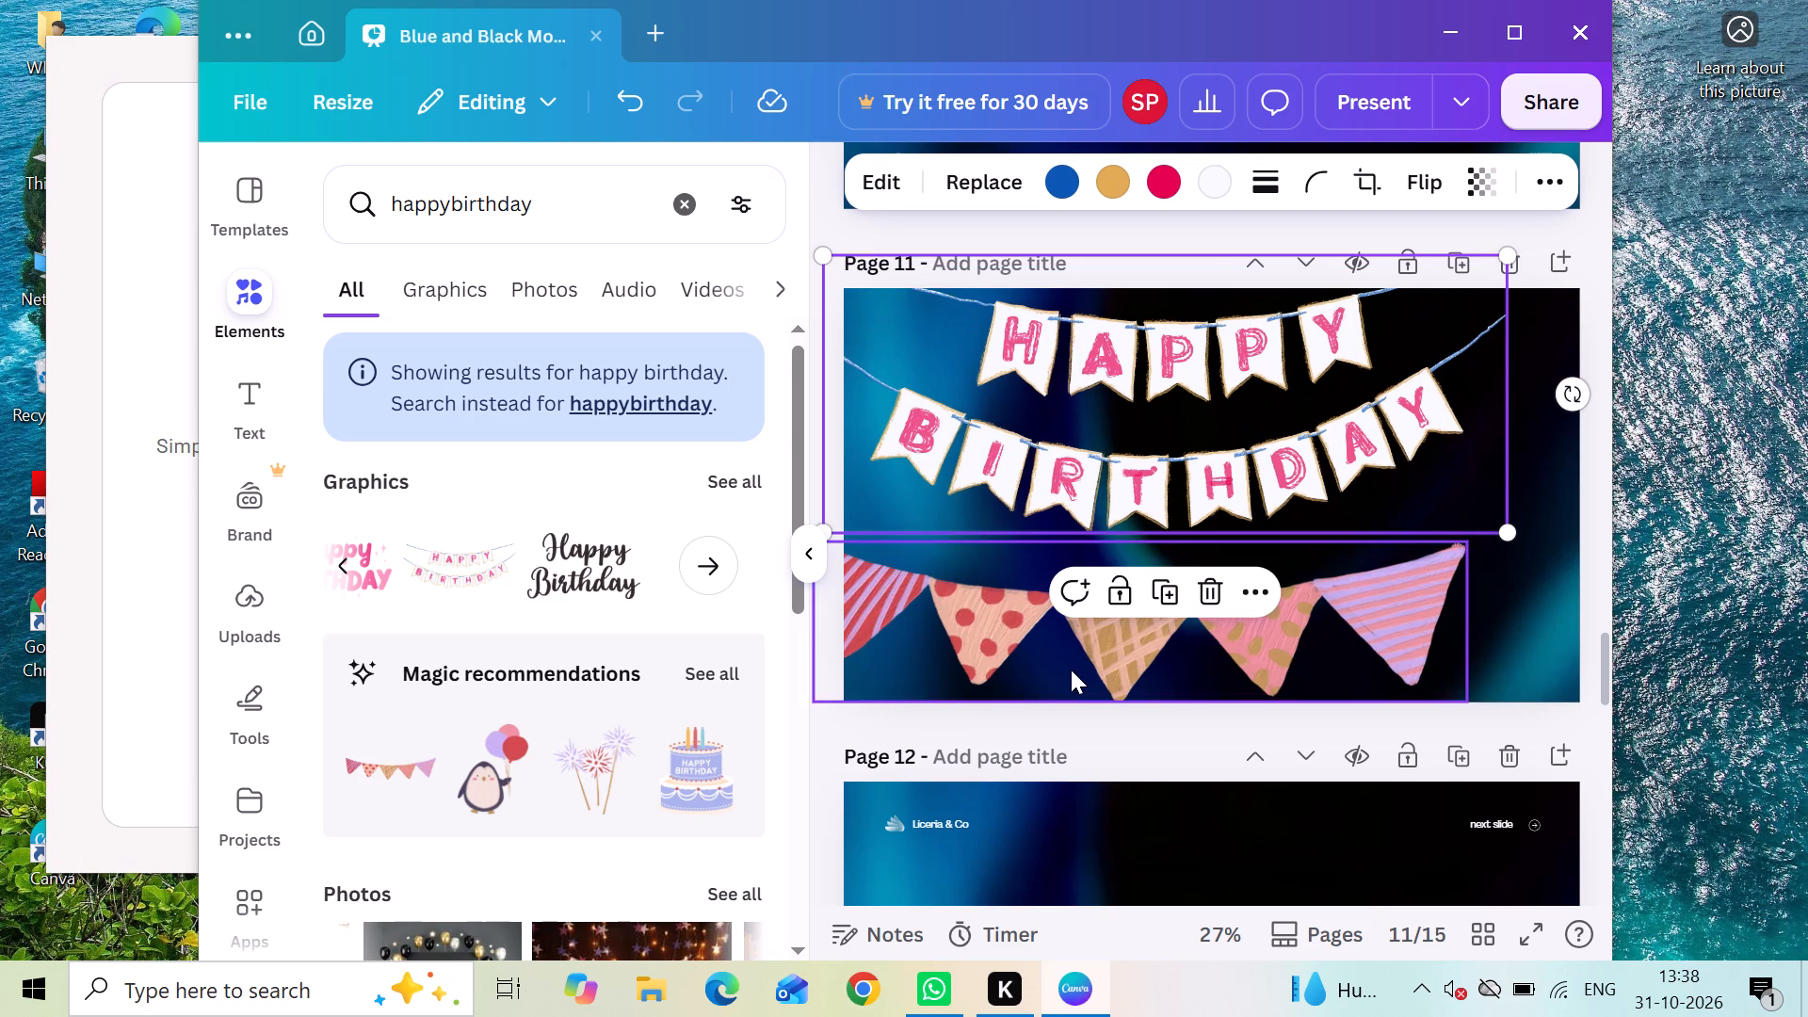
Move the triangular bunting from the bottom of page 11 to its top edge, leaving only the flag tips on the slide.
left_click(1071, 670)
left_click_drag(1017, 597, 1035, 482)
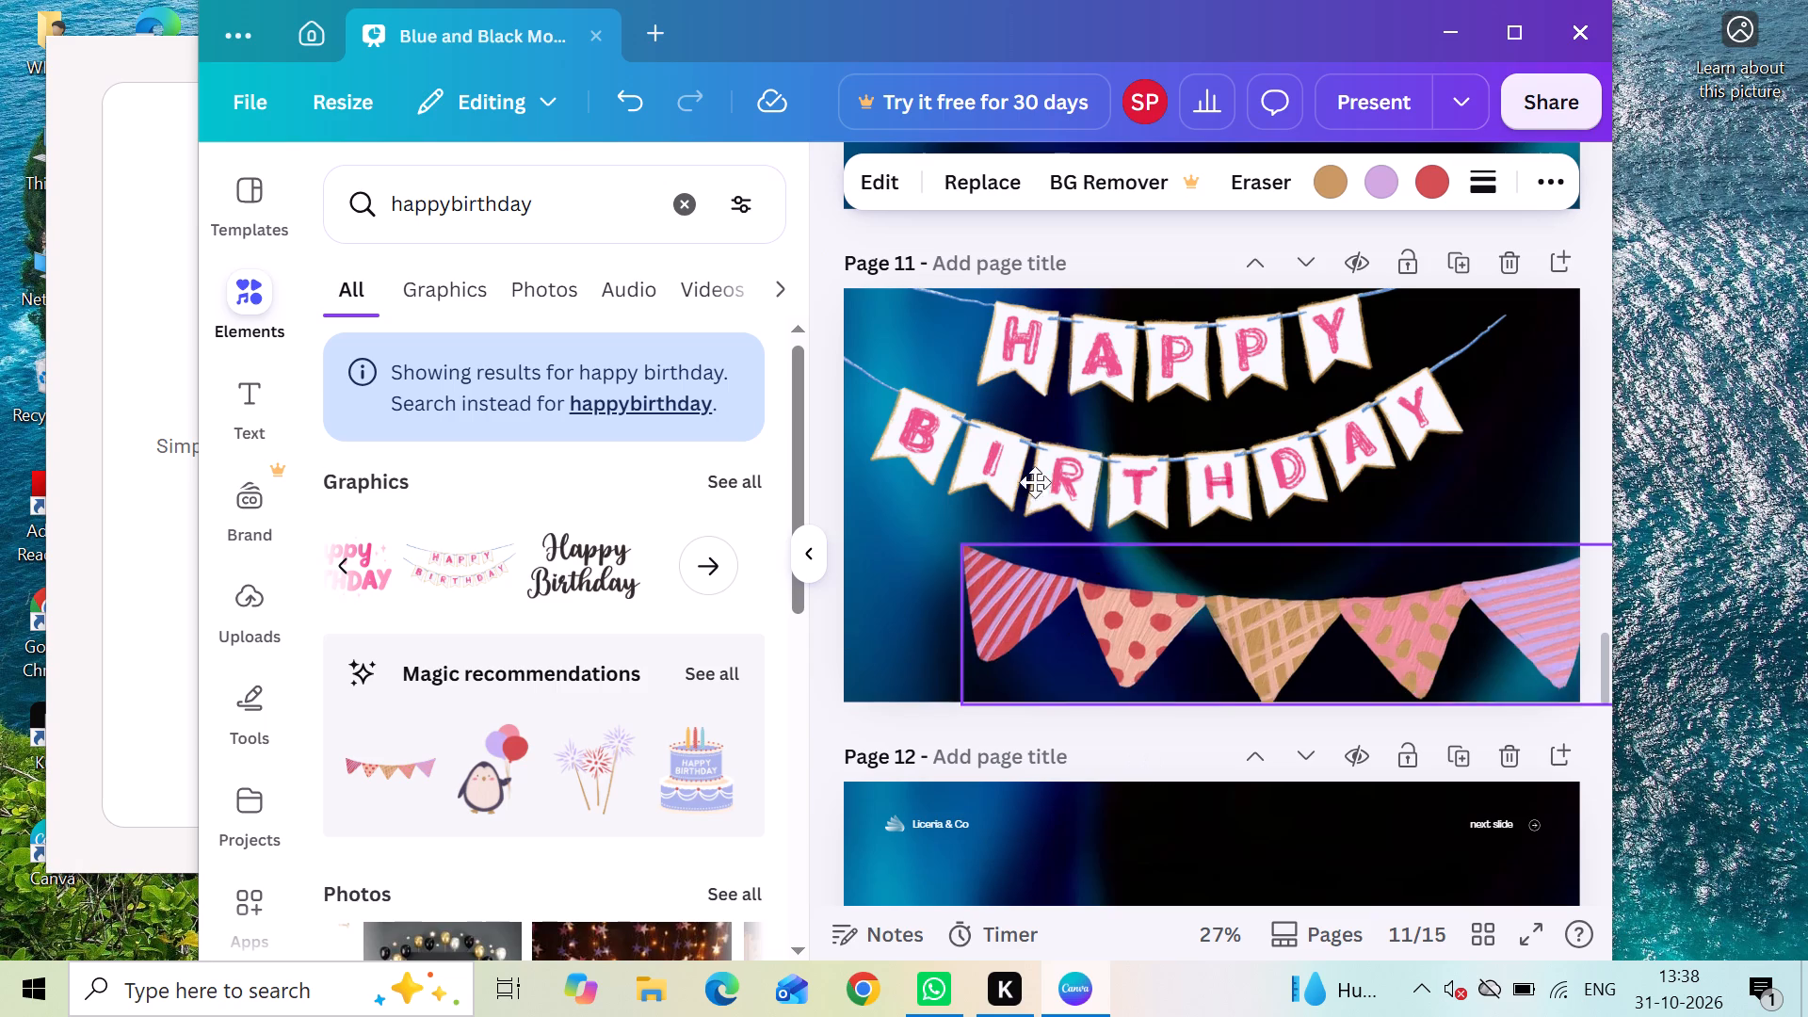
left_click_drag(1035, 482, 1048, 233)
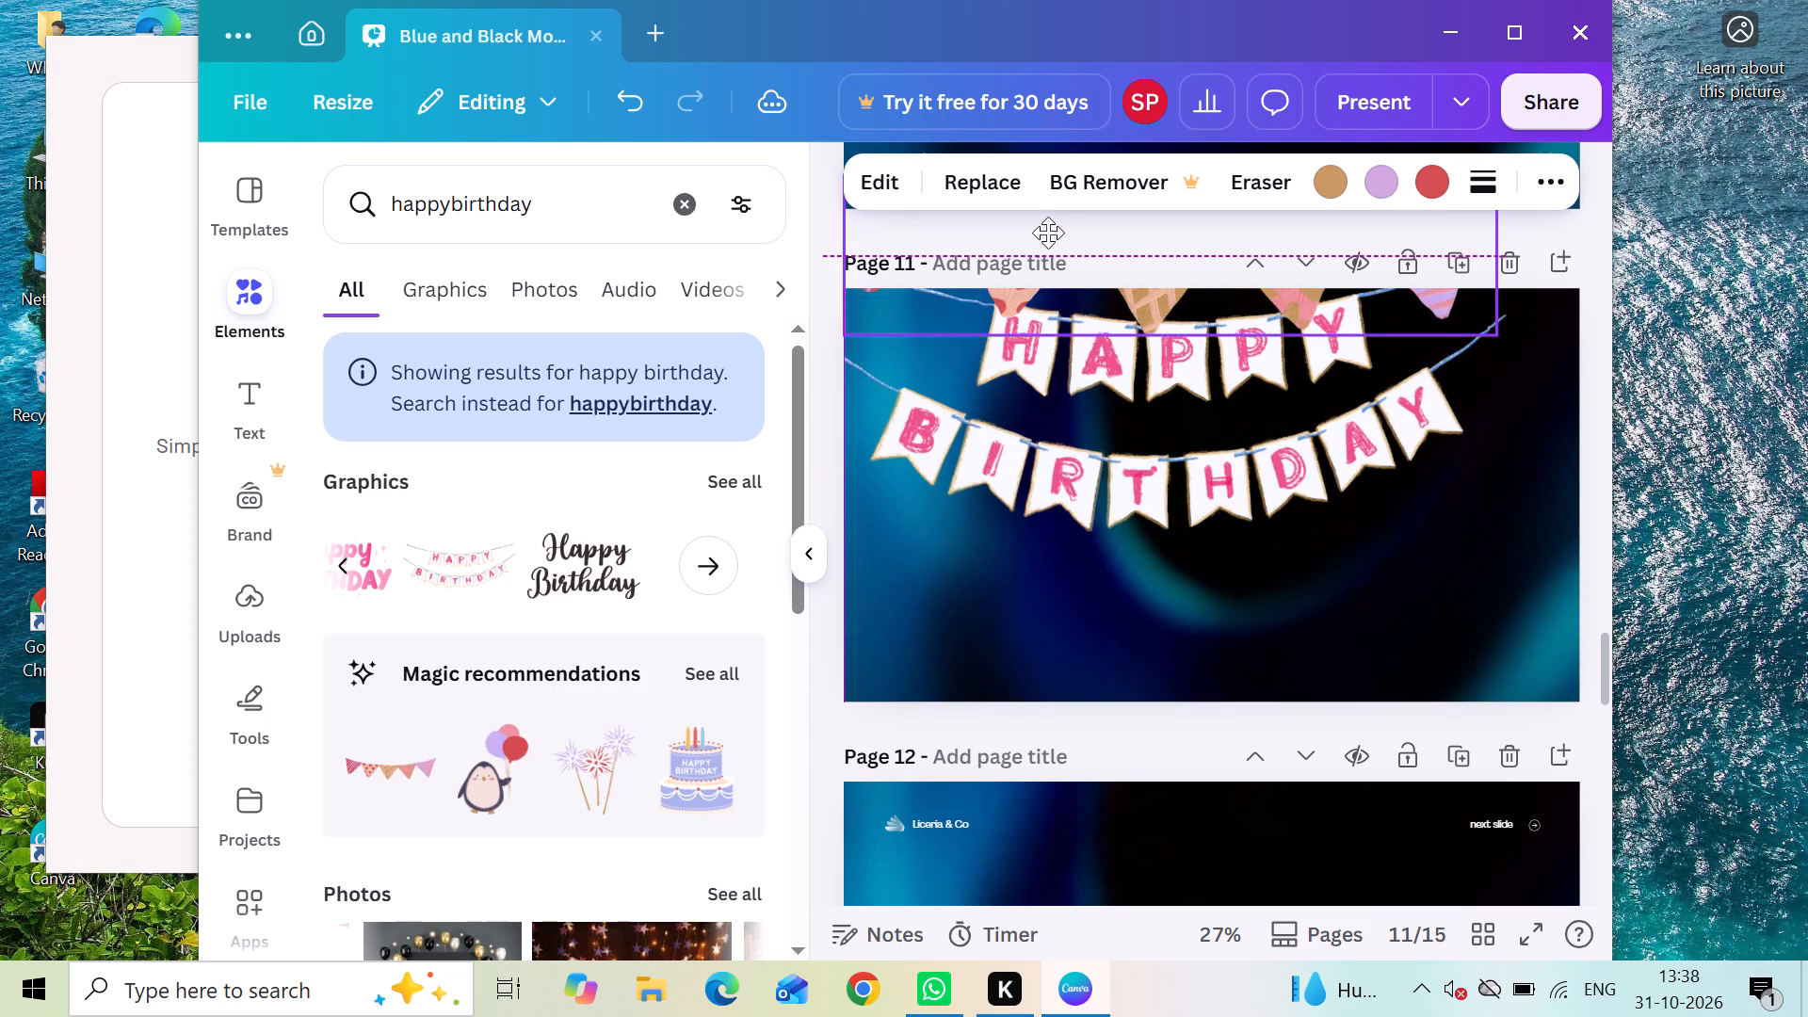
left_click_drag(1048, 233, 1054, 212)
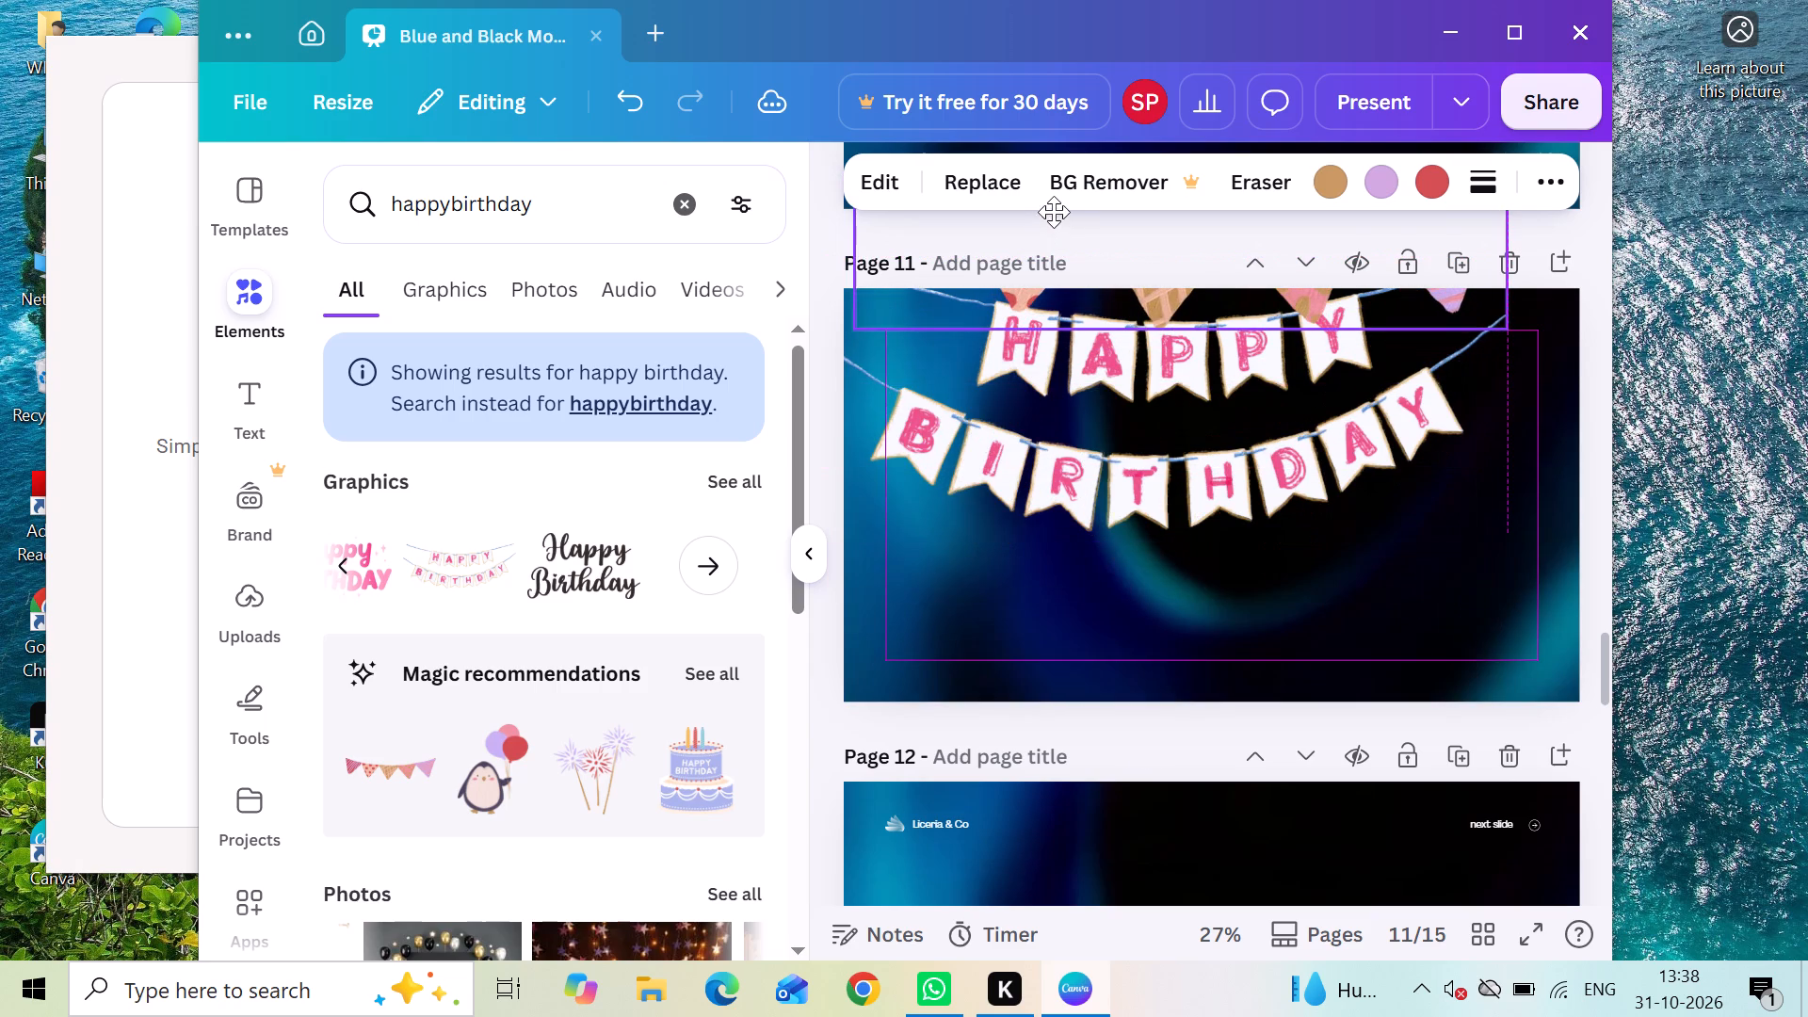
left_click_drag(1054, 212, 1054, 206)
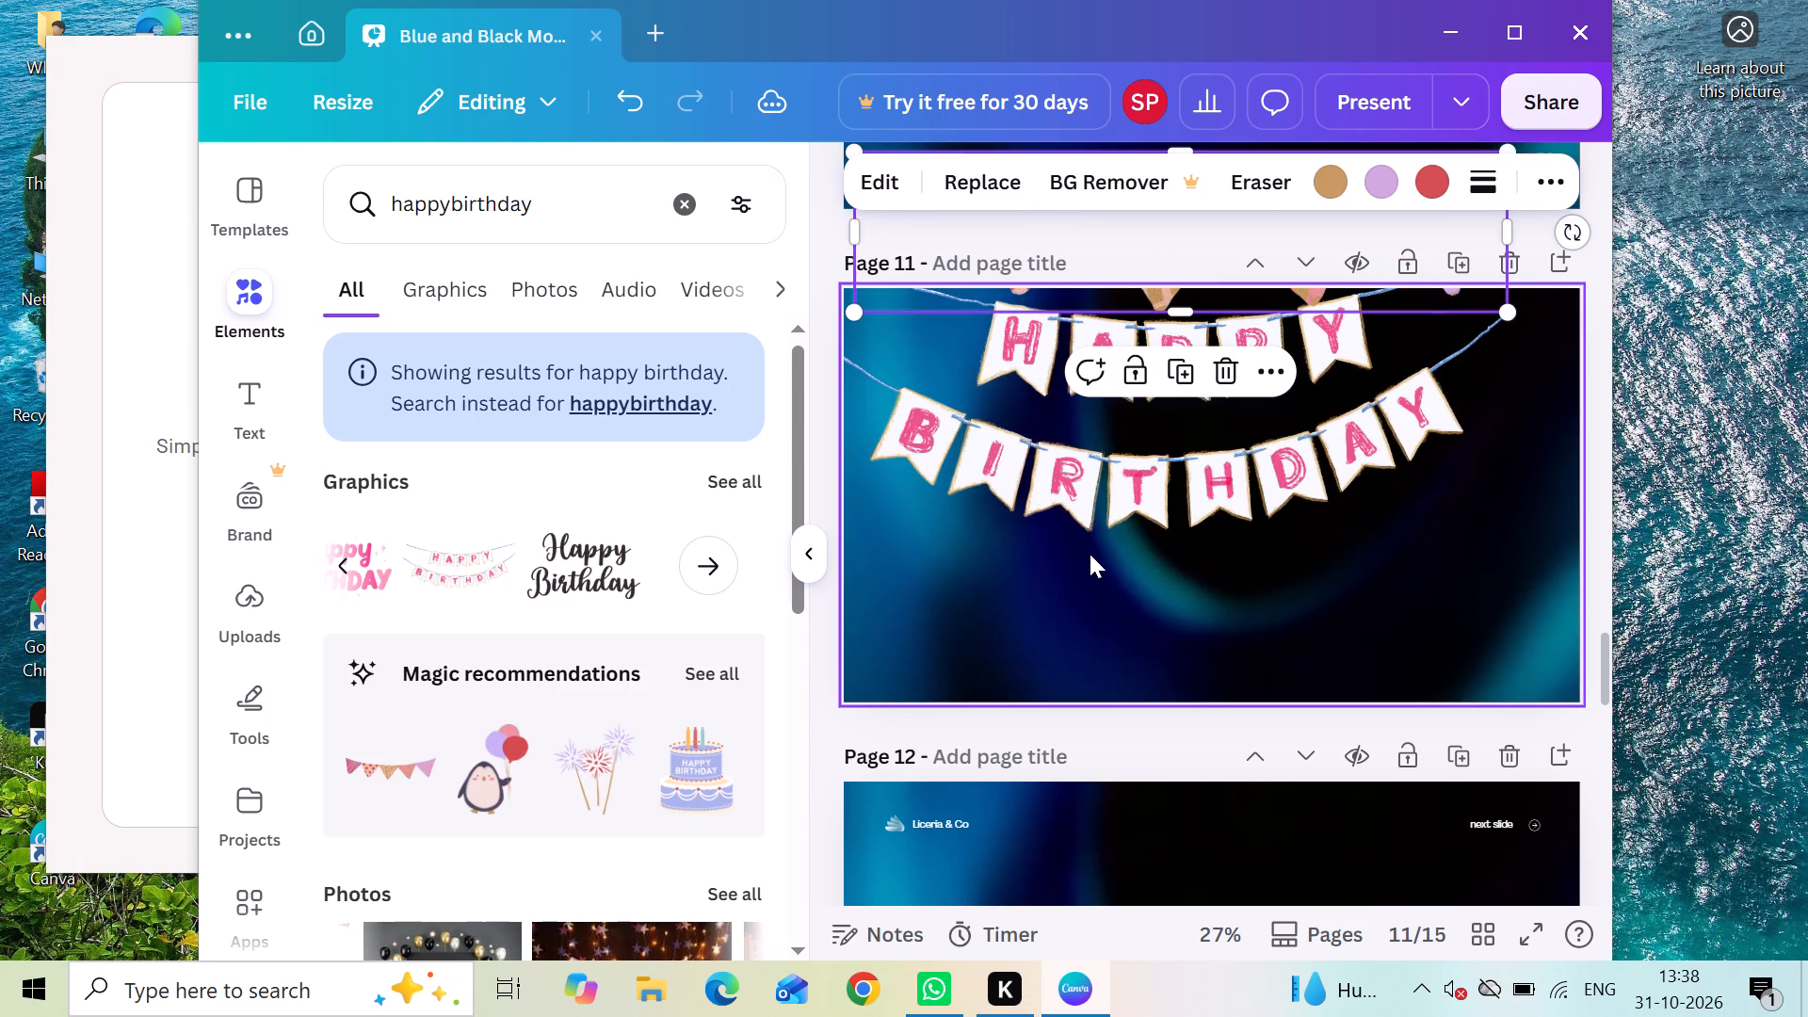
left_click(1090, 554)
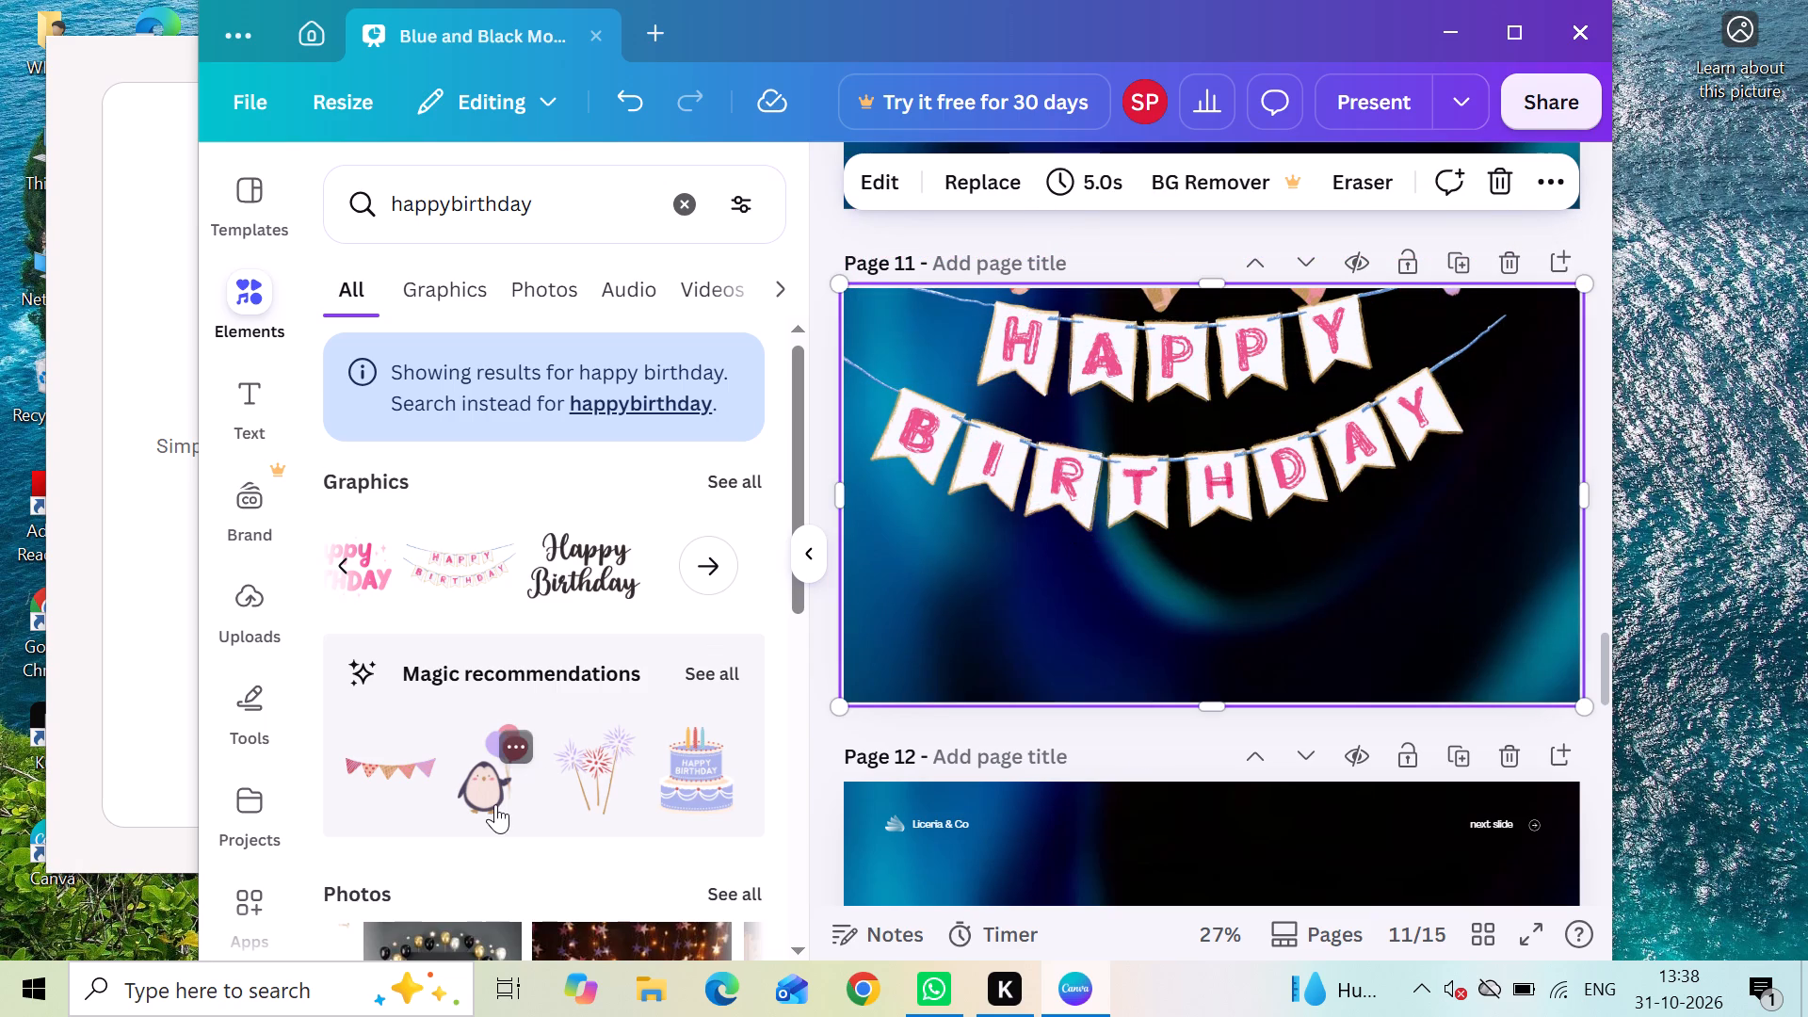
Add the penguin with balloons graphic to page 11, shrink it and place it in the slide's bottom-left corner.
left_click(495, 804)
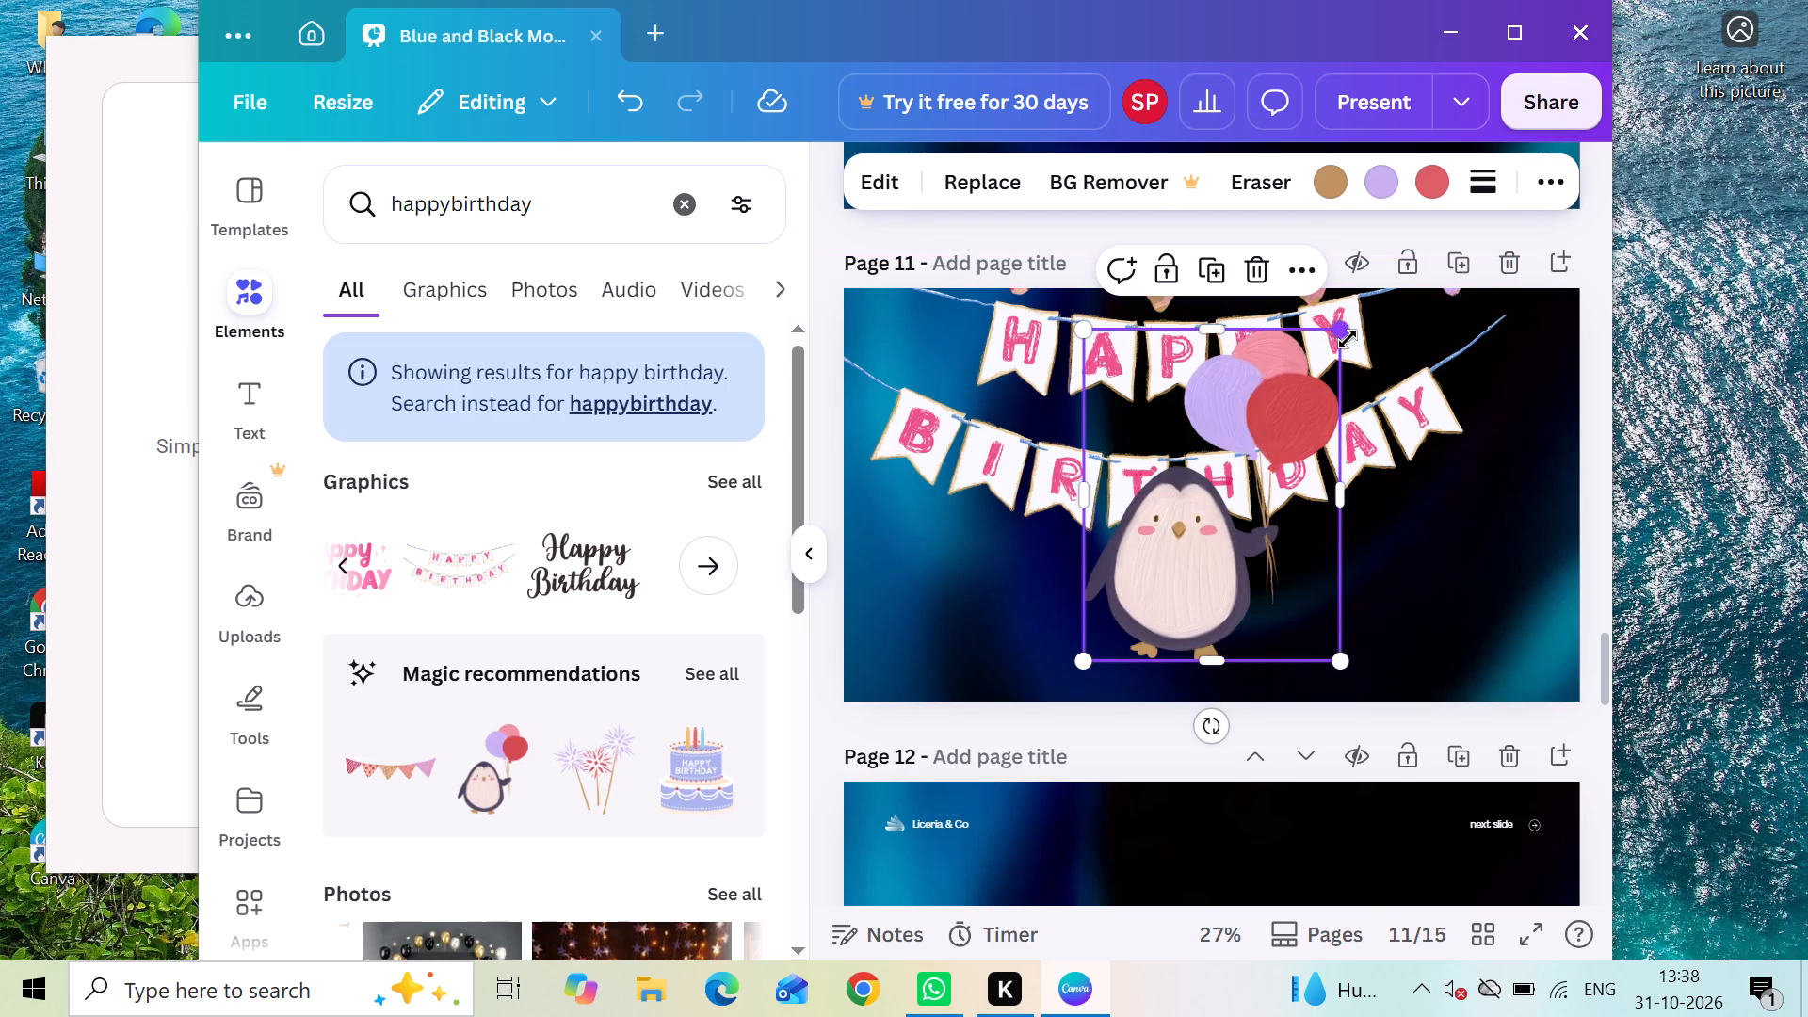
left_click_drag(1345, 328, 1102, 546)
left_click_drag(1105, 612, 1053, 628)
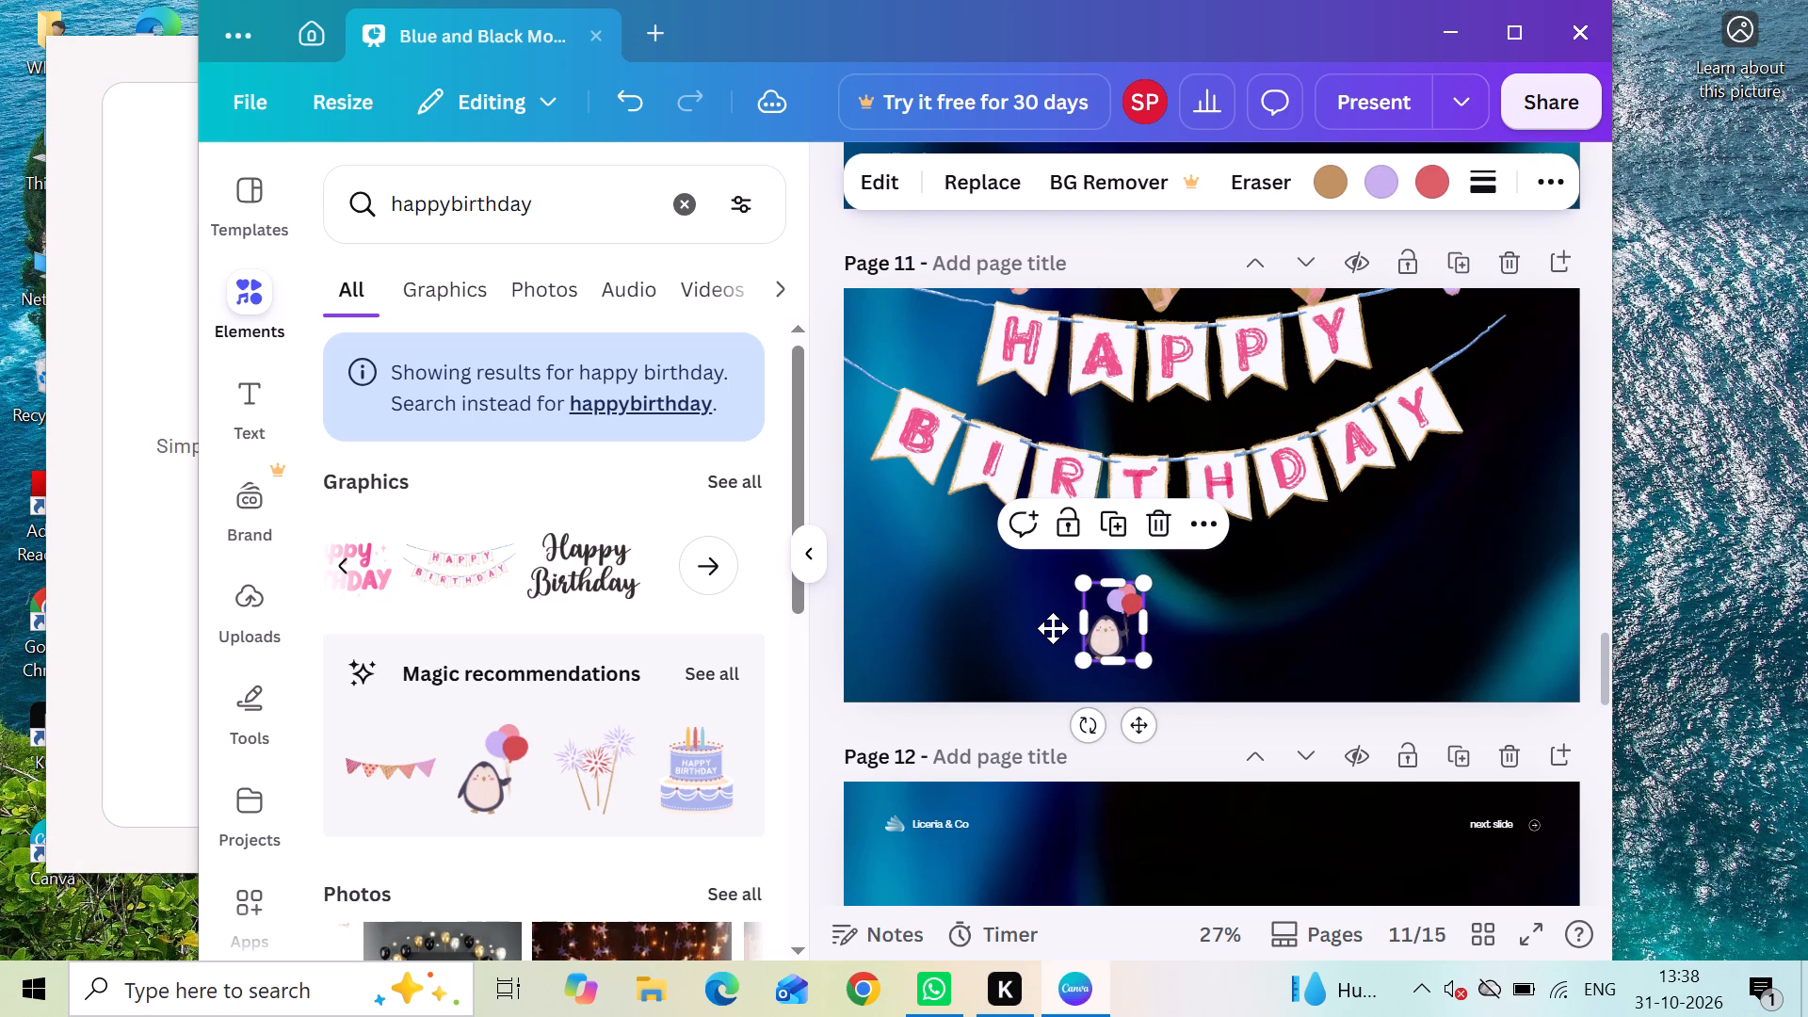
left_click_drag(1053, 628, 869, 650)
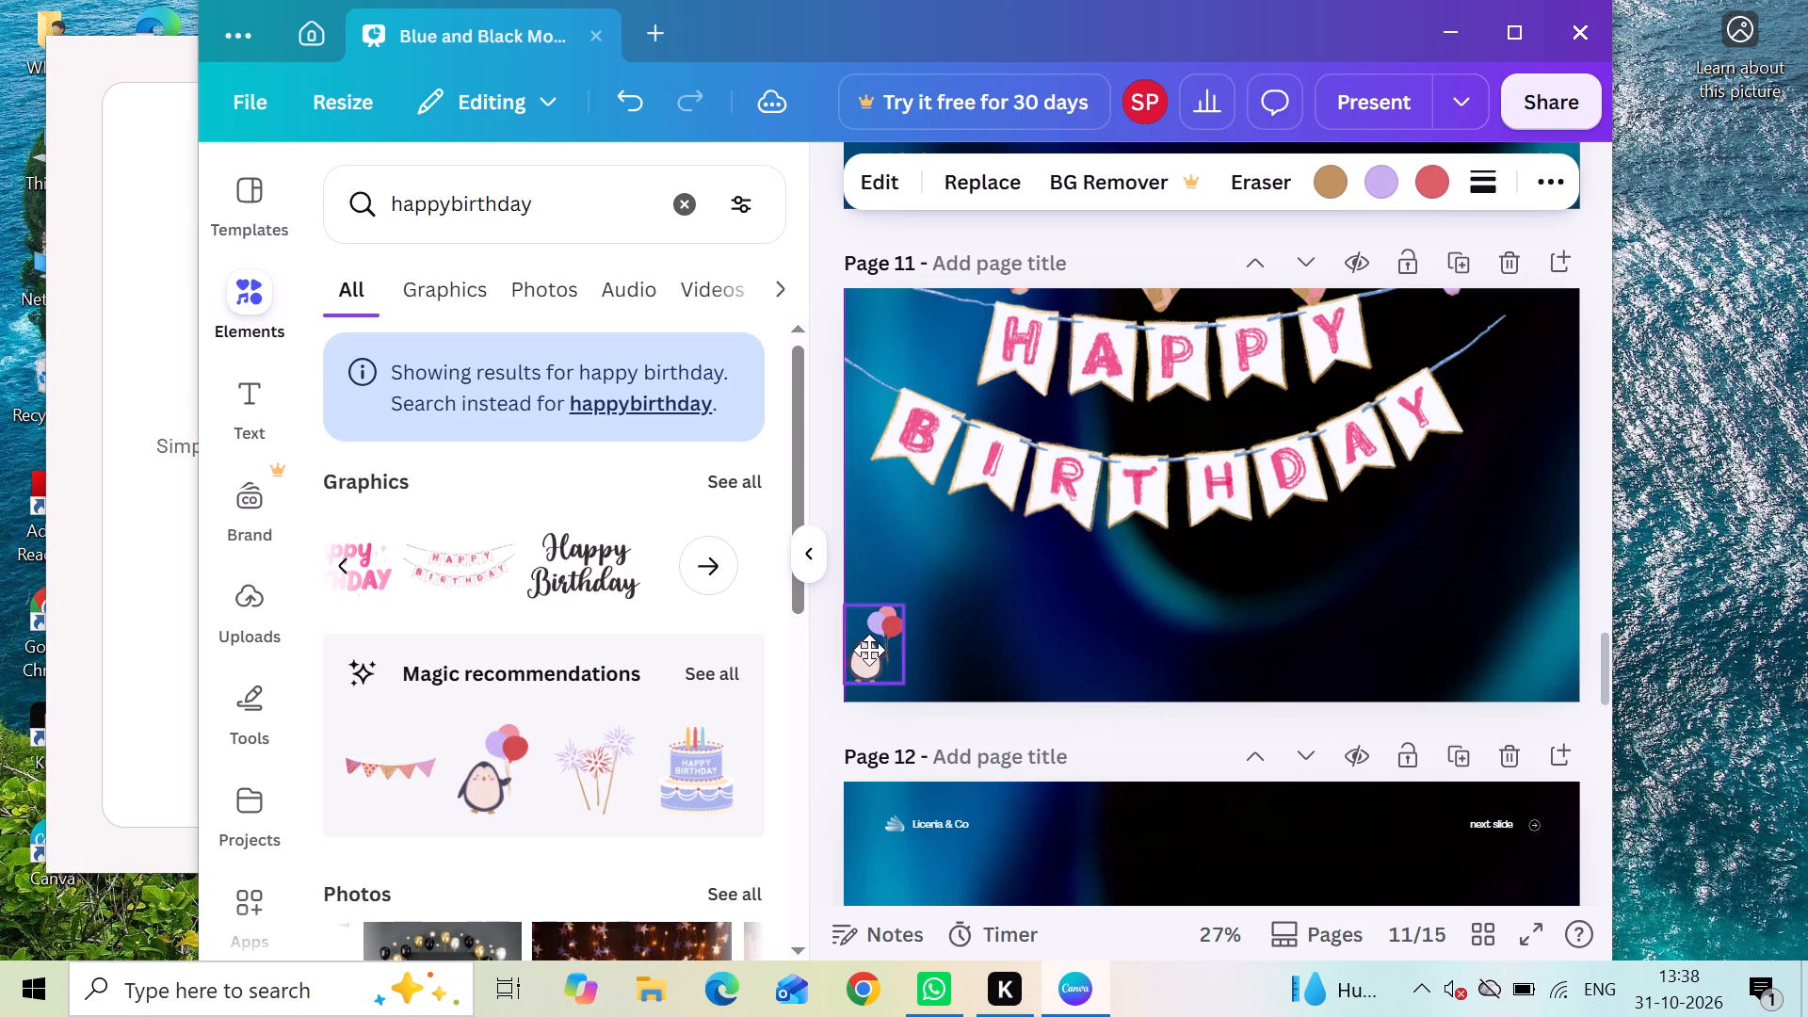
left_click_drag(869, 650, 869, 659)
left_click(971, 642)
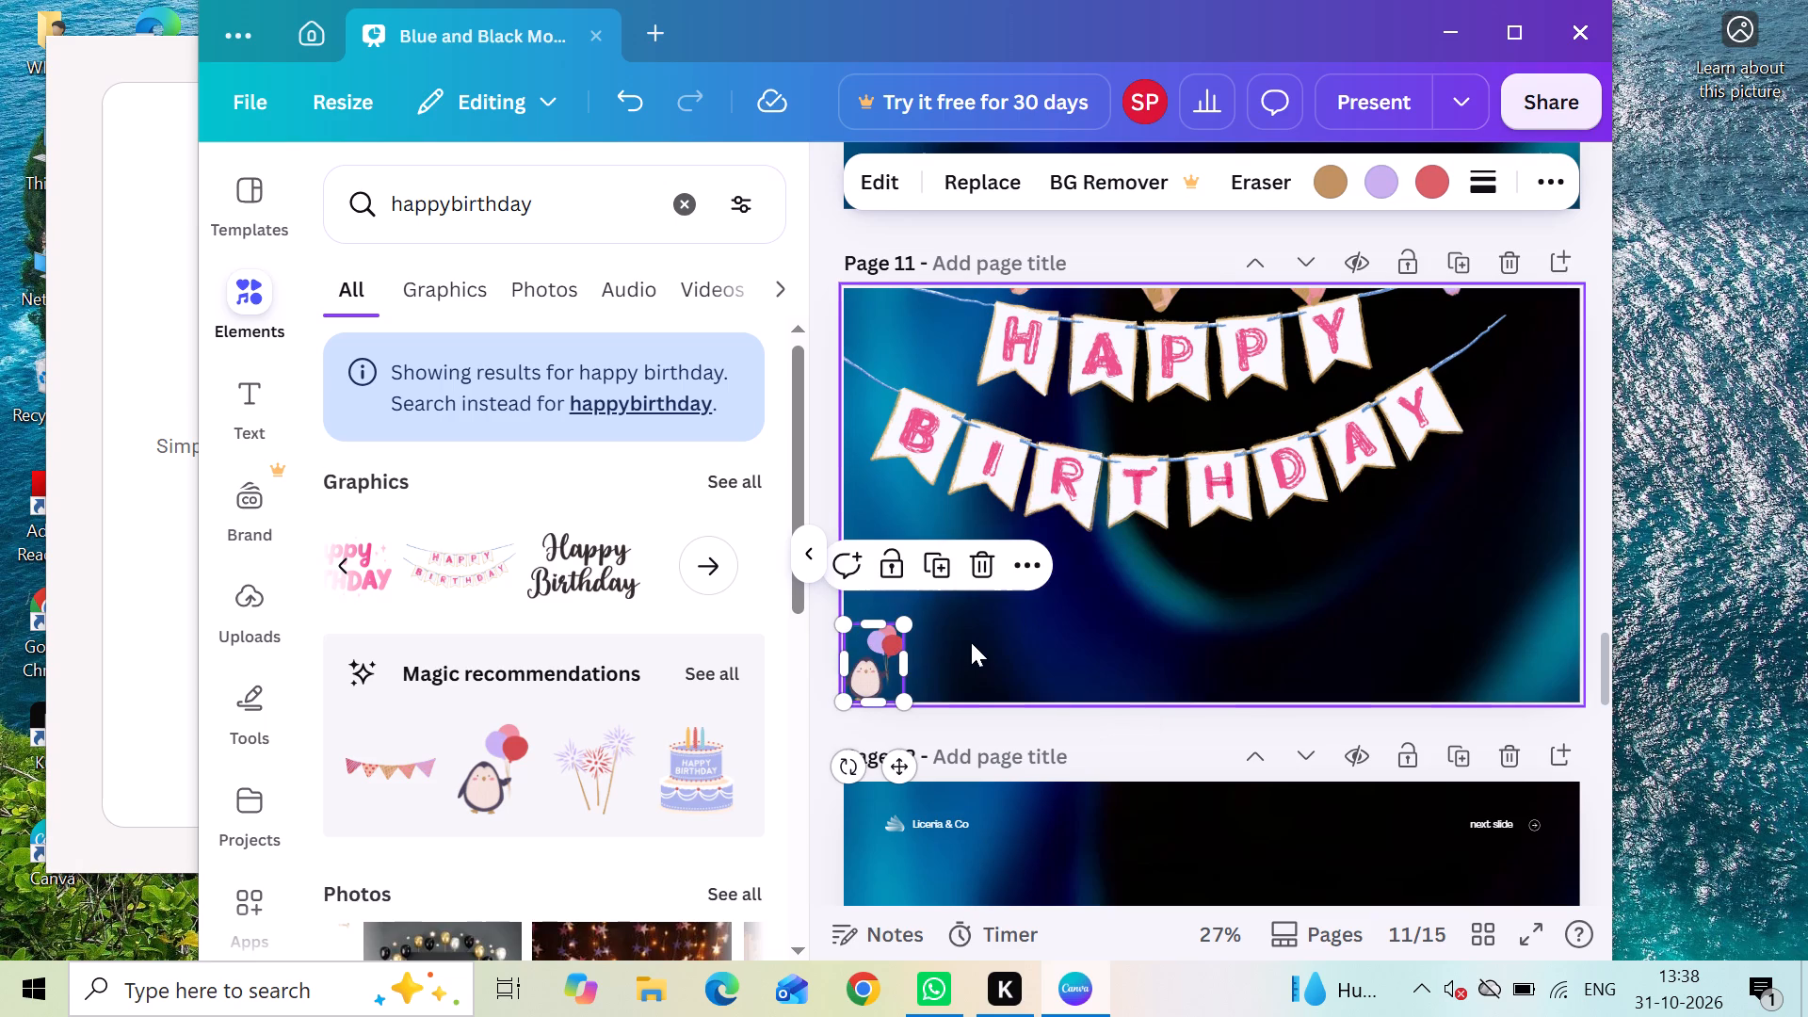
Replace the happybirthday search with a search of the elements library for "table".
scroll(678, 596, "left", 2)
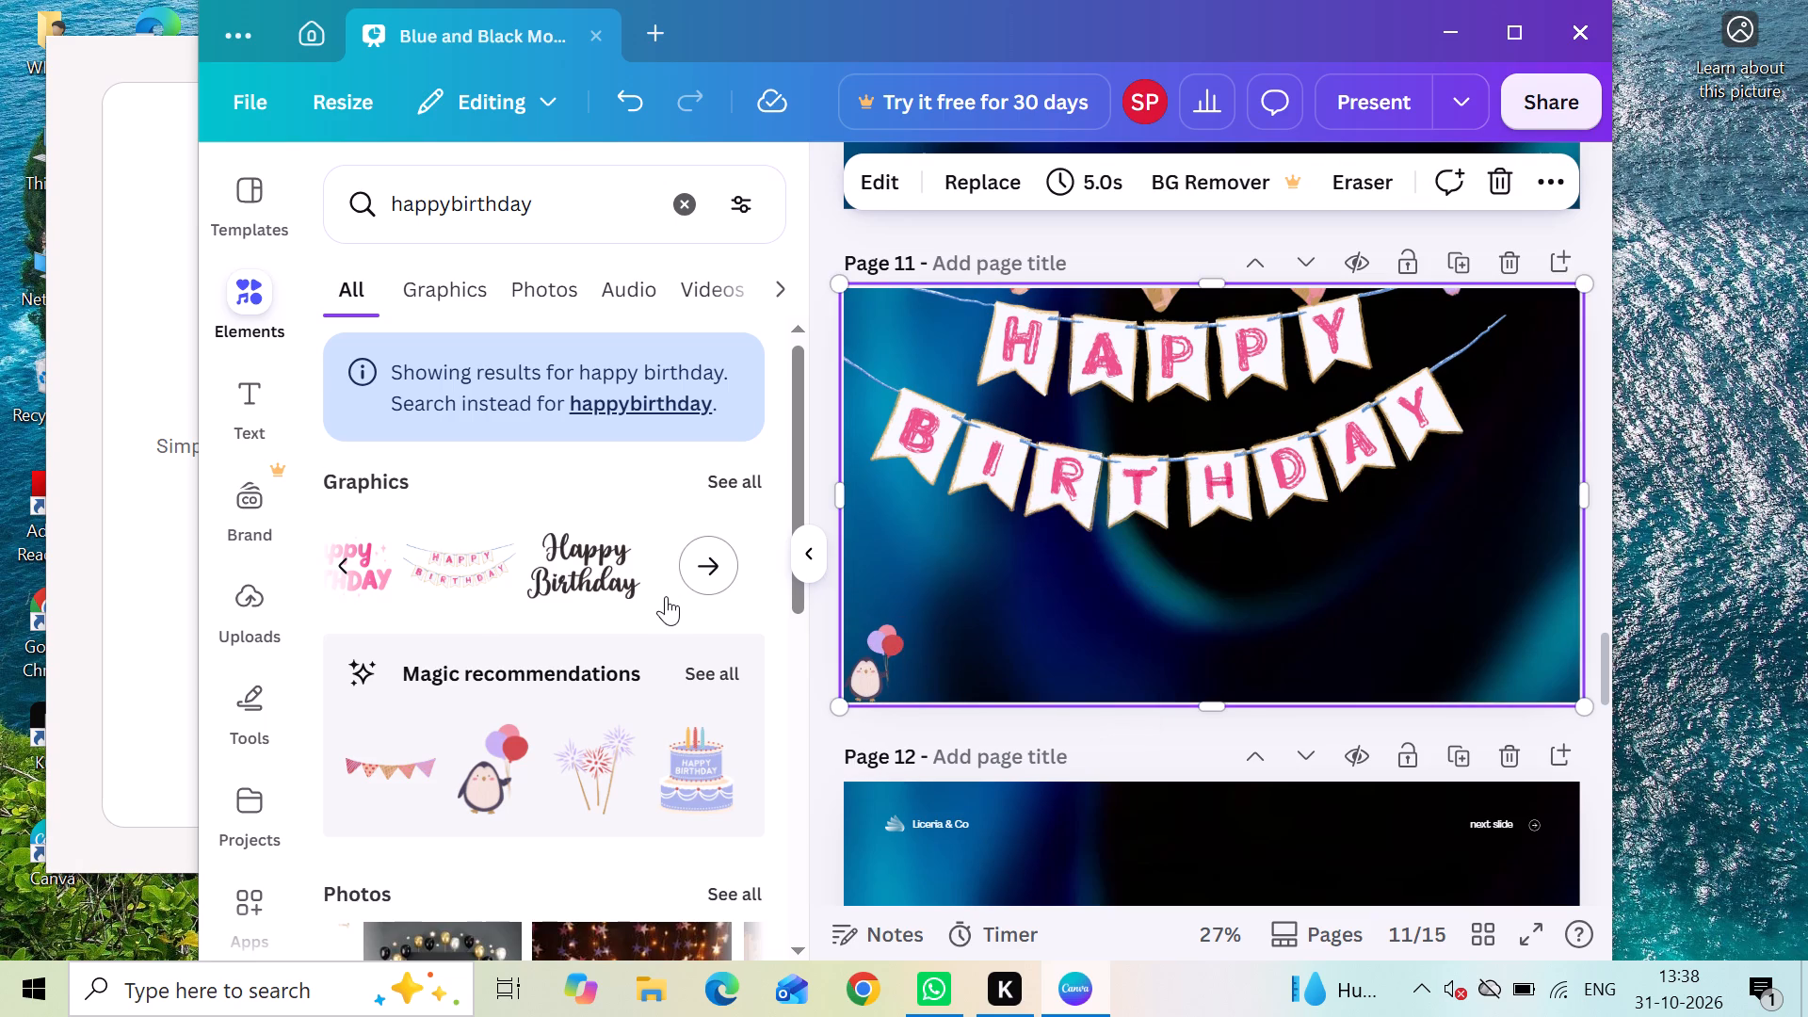
scroll(477, 576, "left", 1)
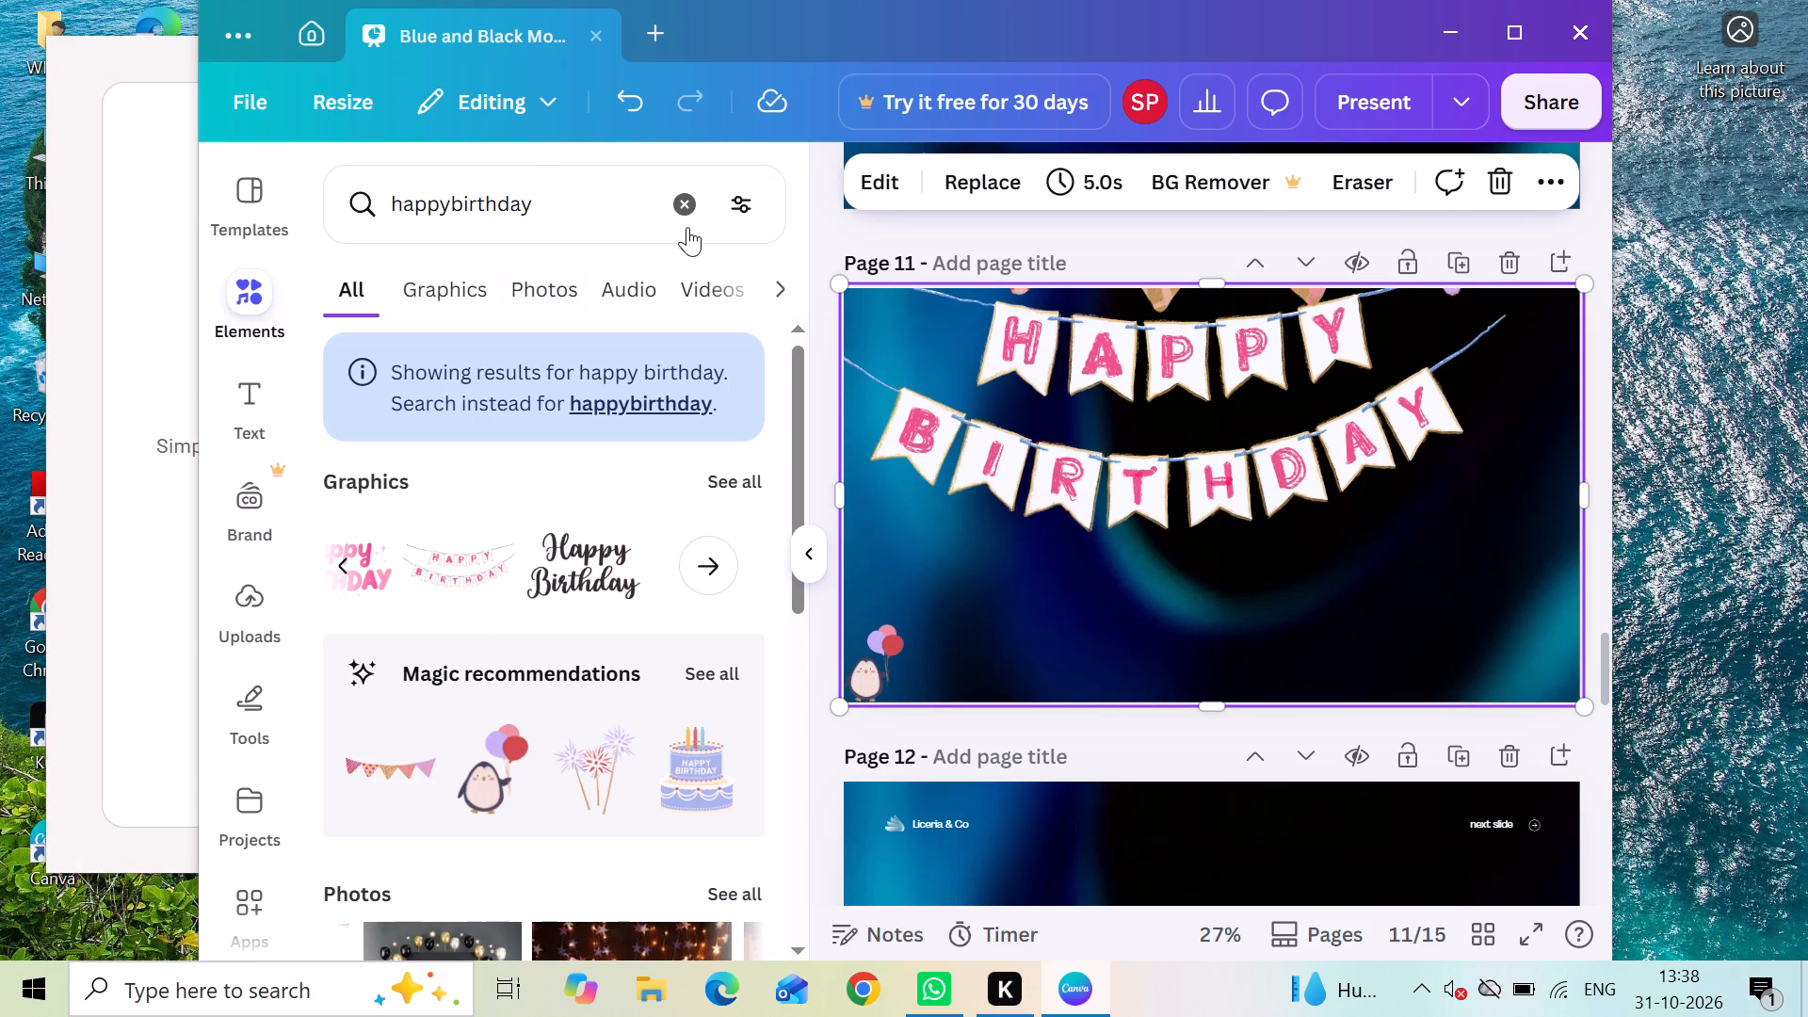
left_click(684, 218)
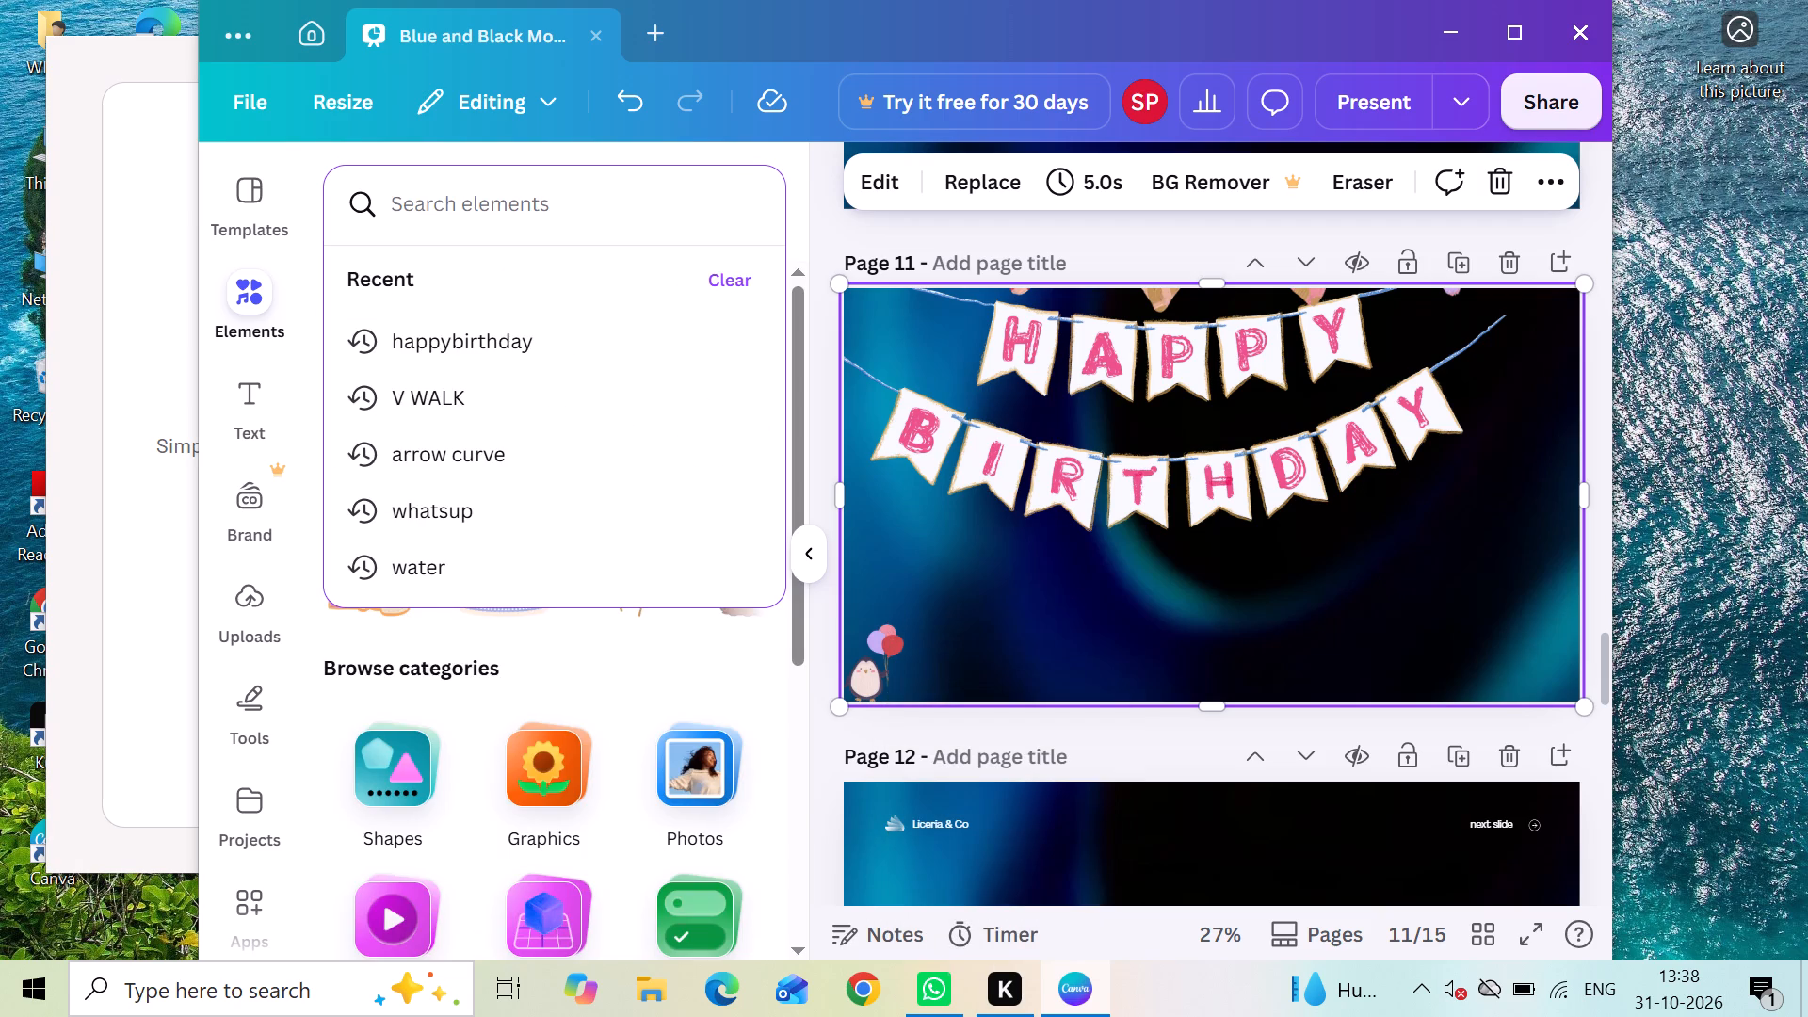
type("tabwl")
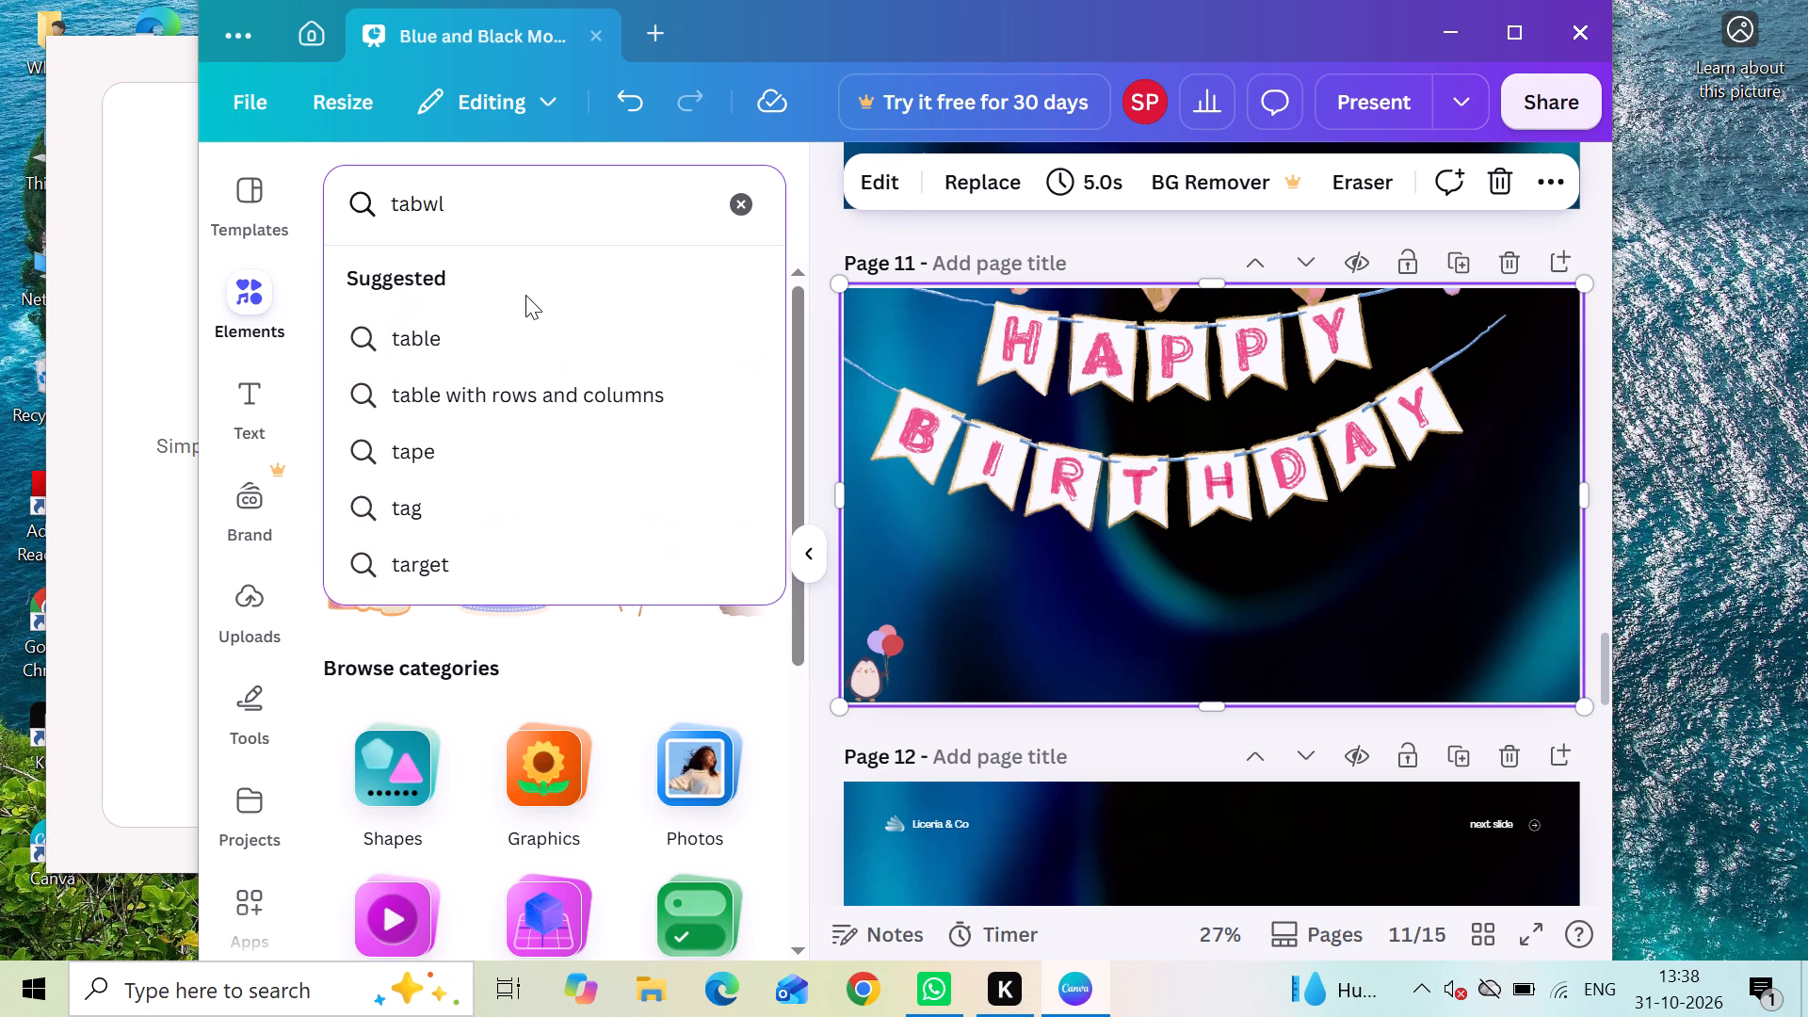
left_click(528, 324)
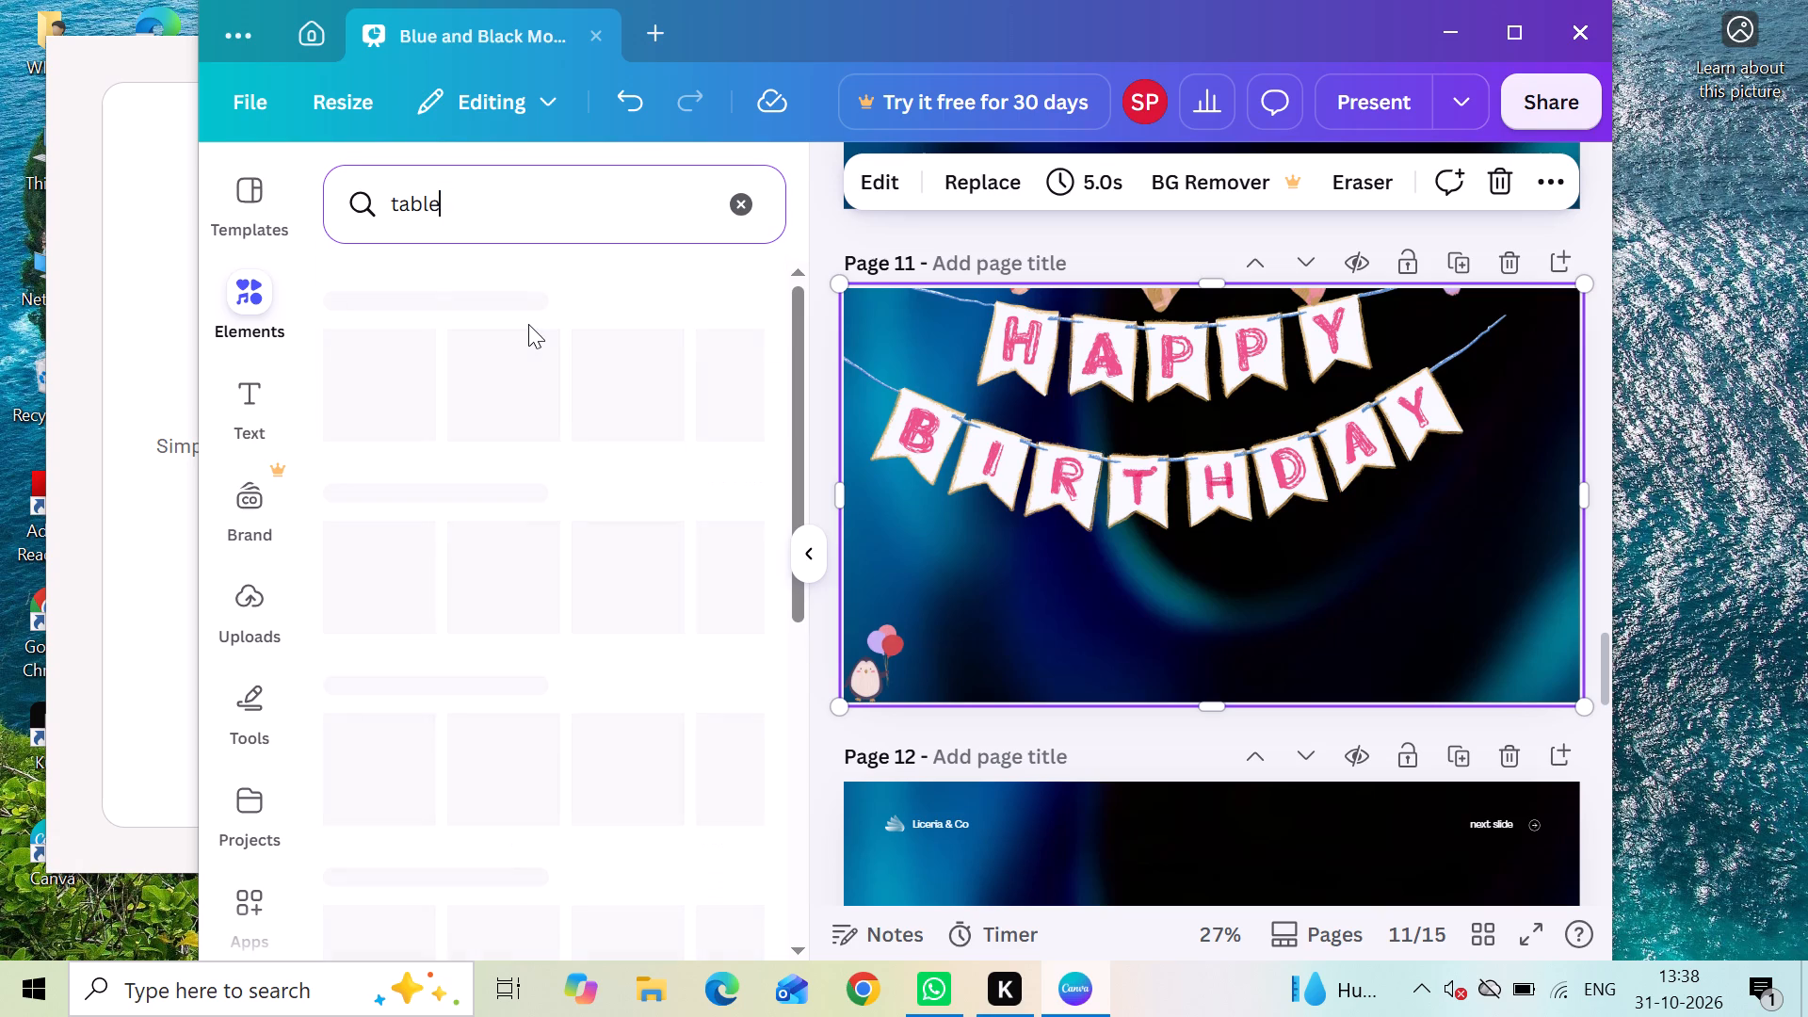
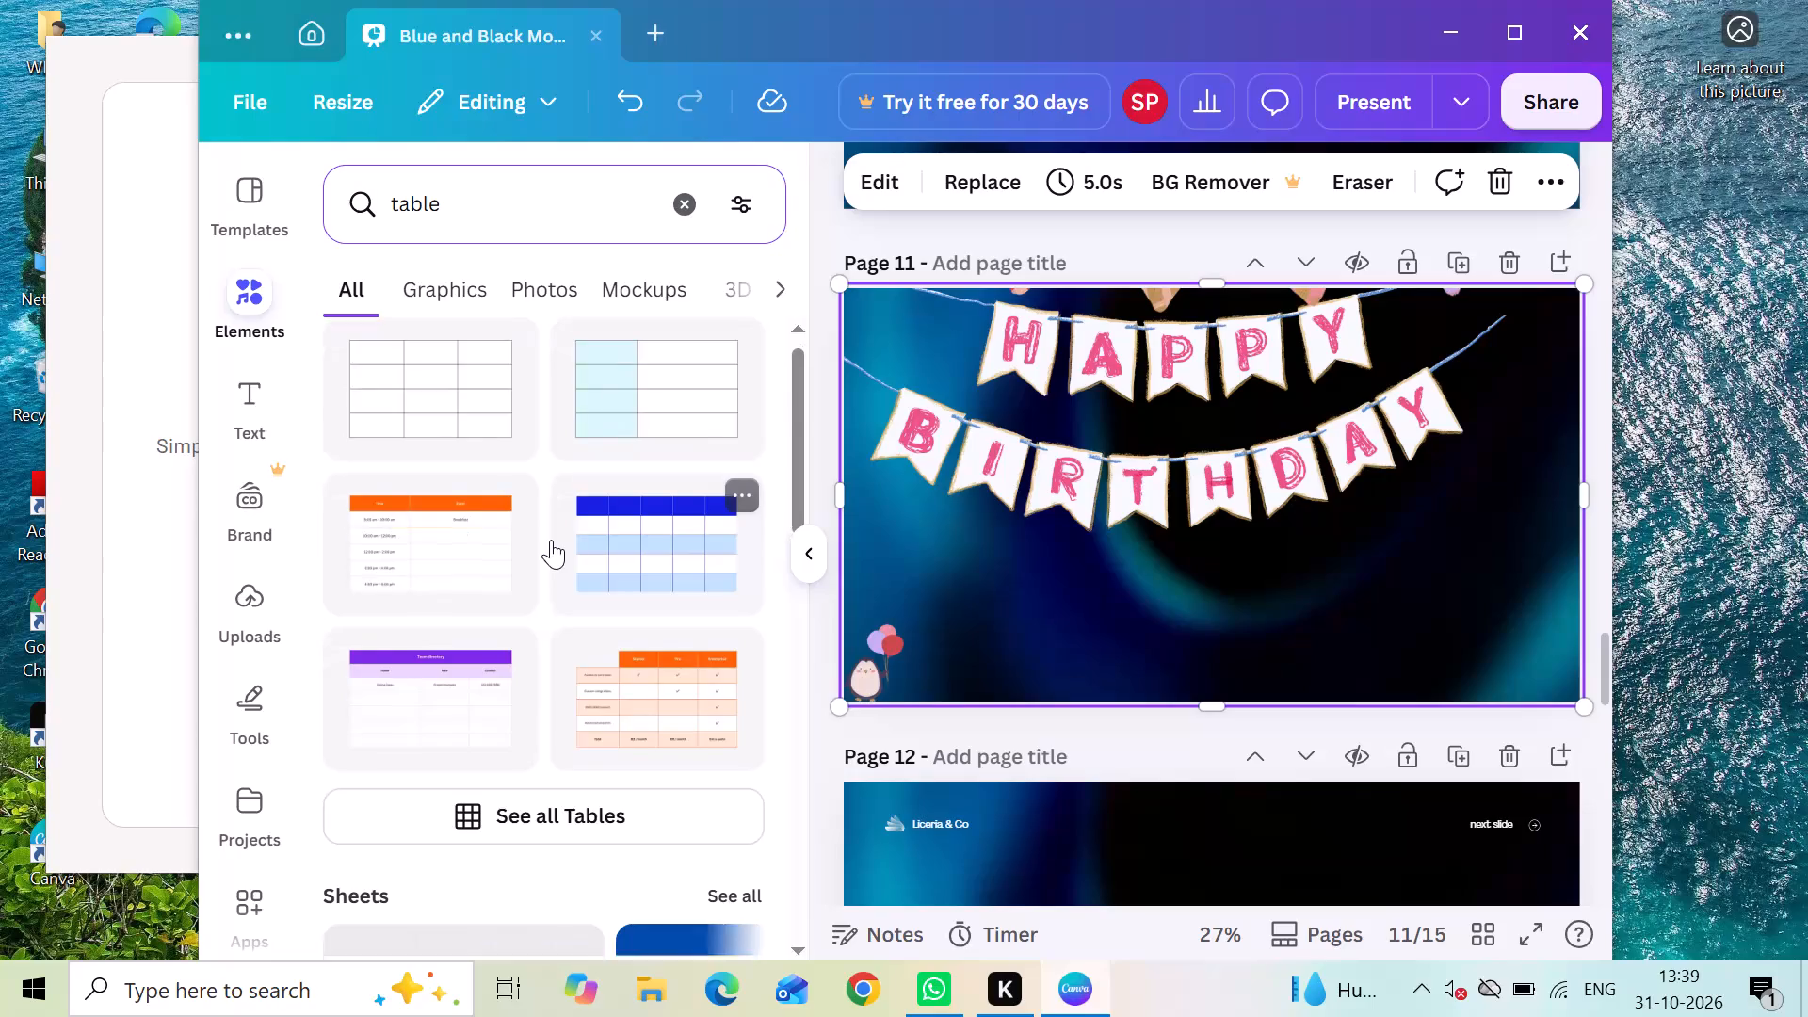
Add the brown round pedestal table graphic to page 11 and stand it at the slide's bottom edge, centred below the banner.
scroll(551, 540, "down", 3)
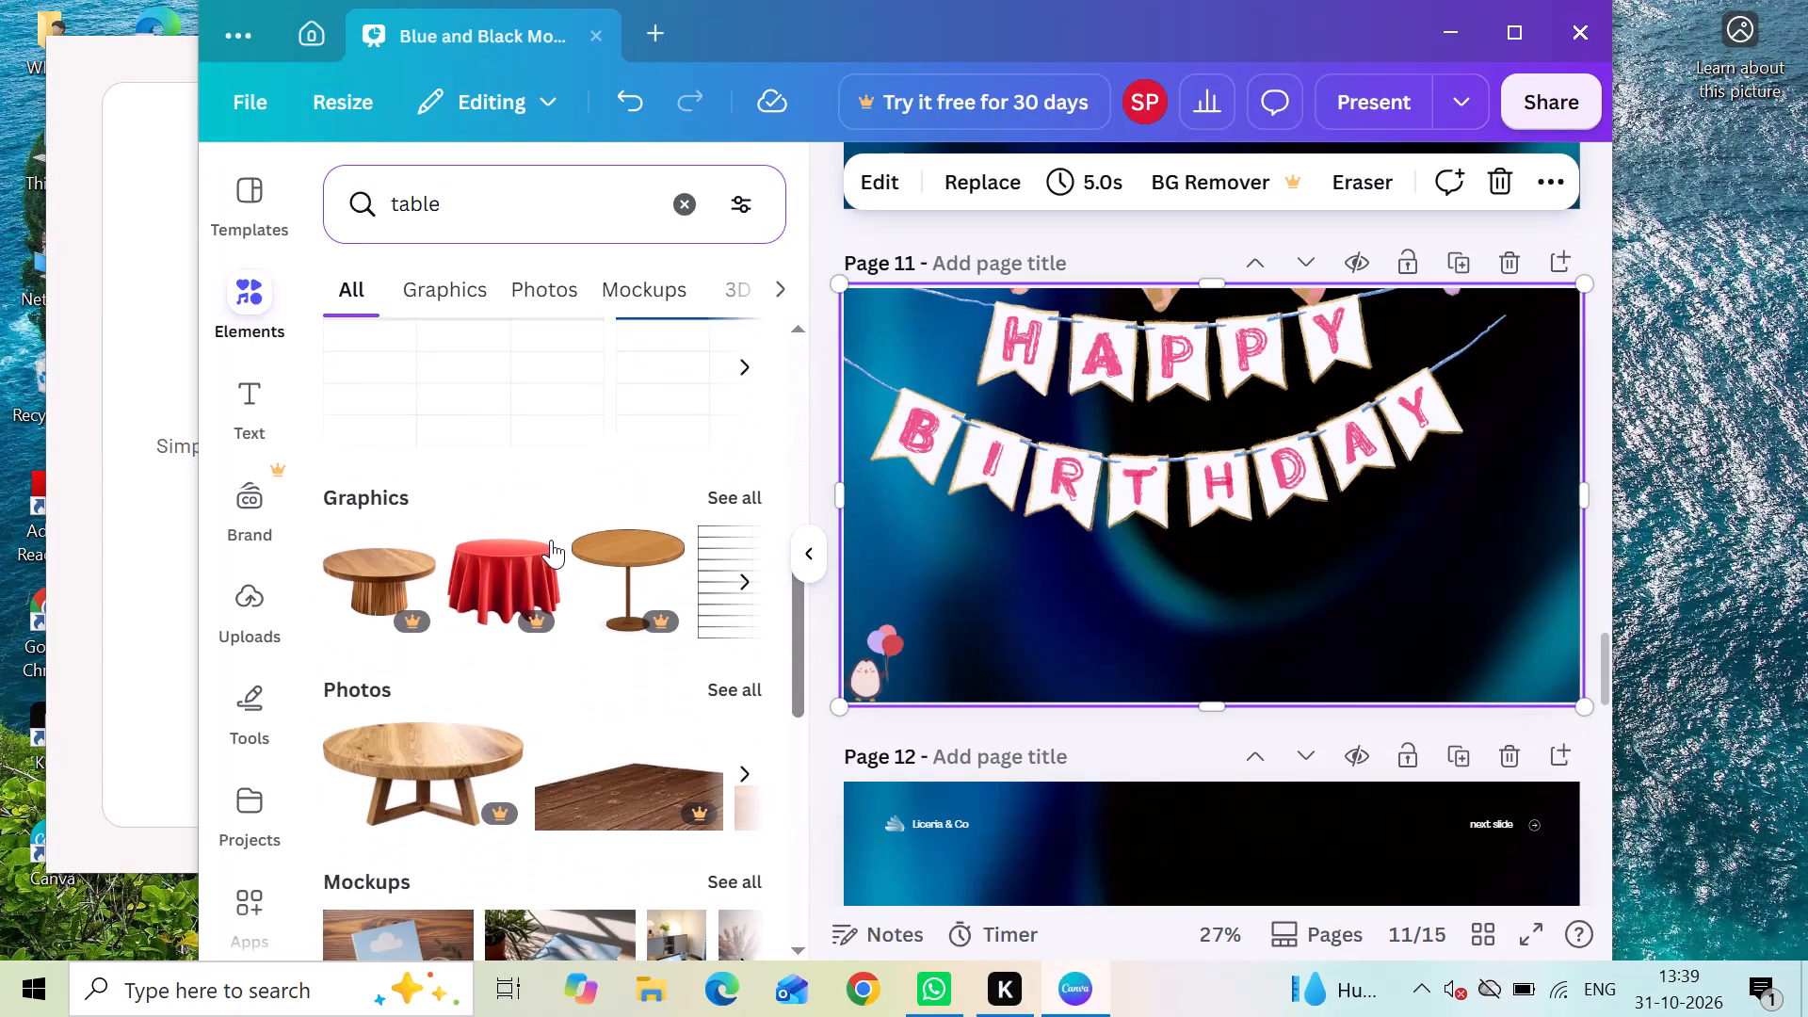
scroll(551, 540, "down", 1)
scroll(551, 540, "left", 2)
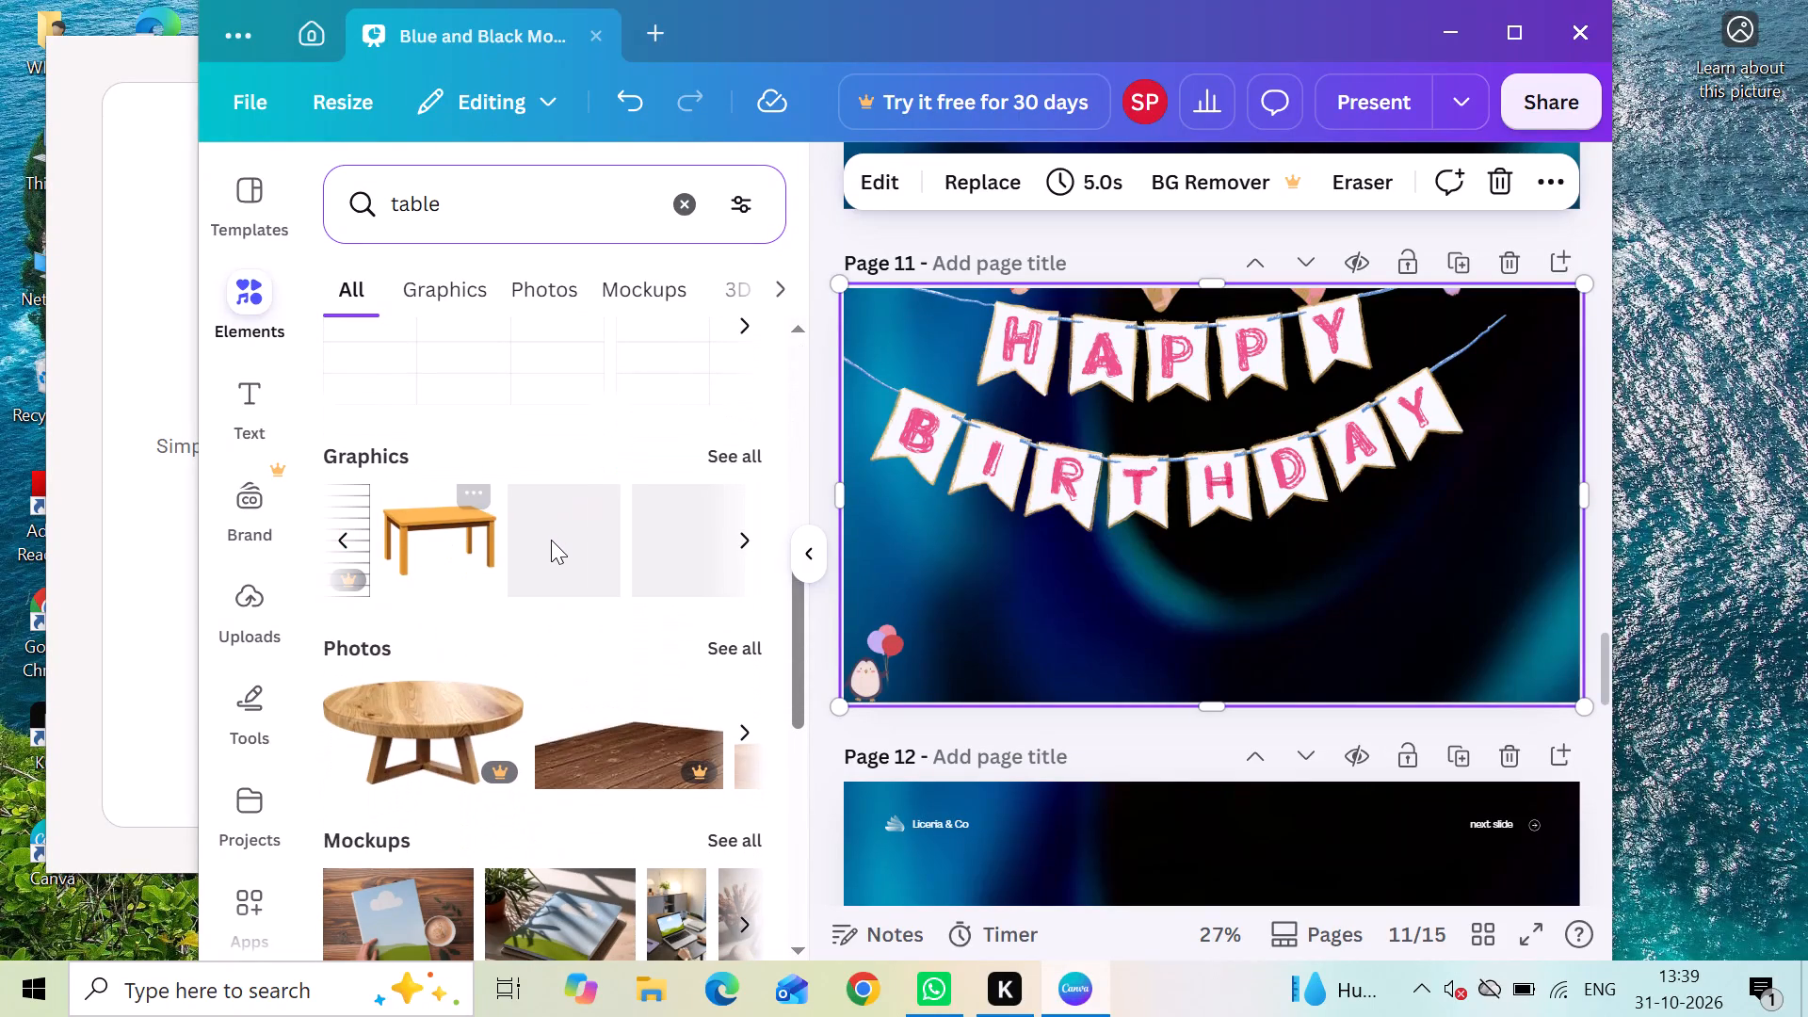
scroll(551, 540, "left", 3)
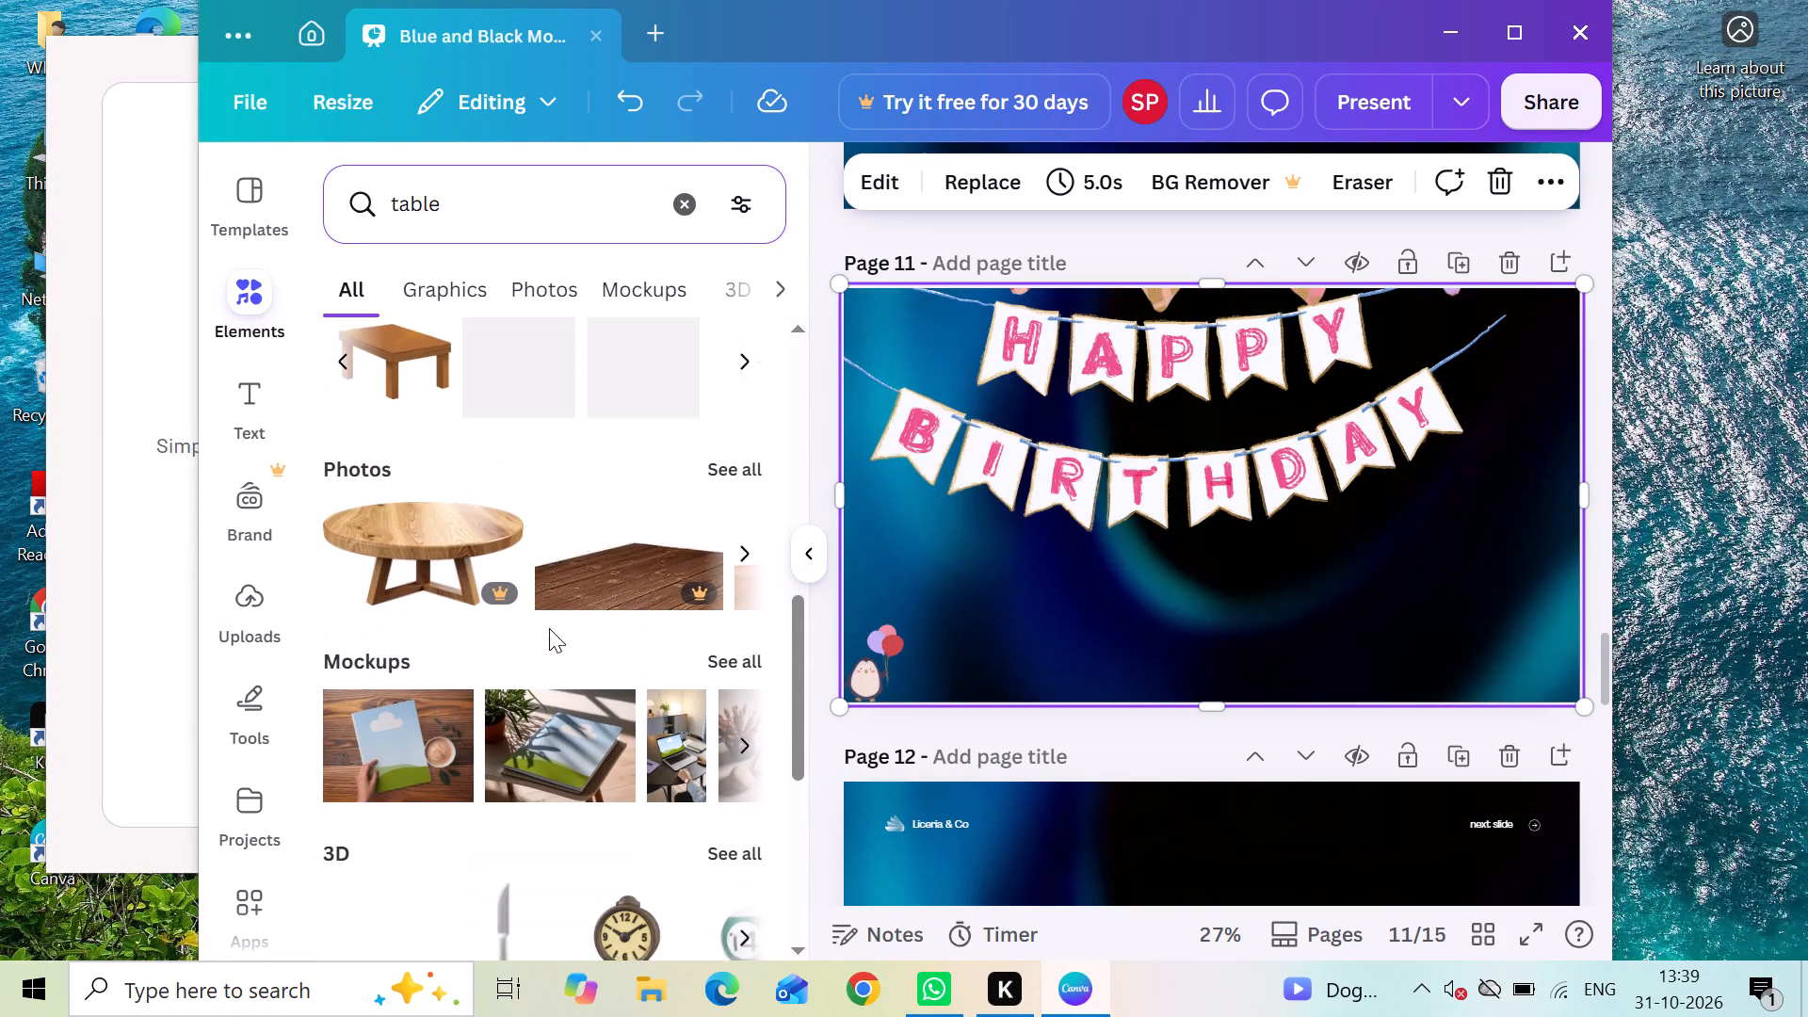
scroll(672, 629, "left", 1)
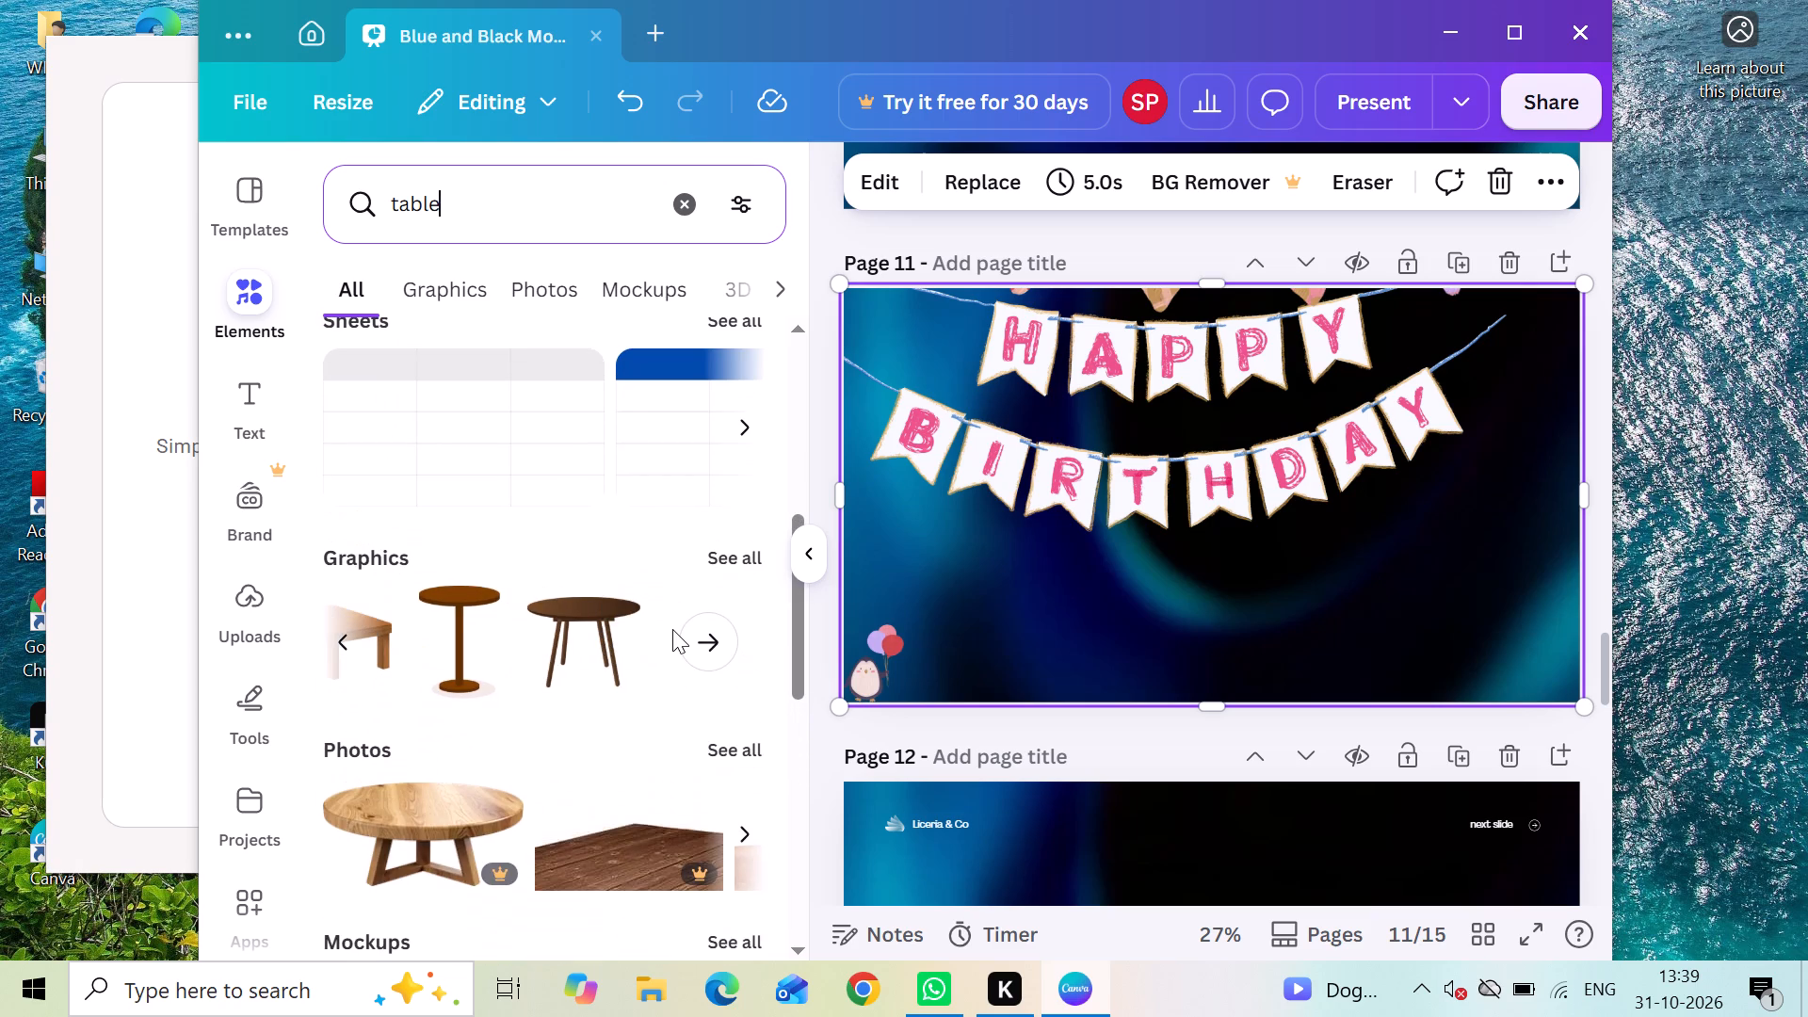
scroll(672, 629, "left", 1)
left_click(457, 653)
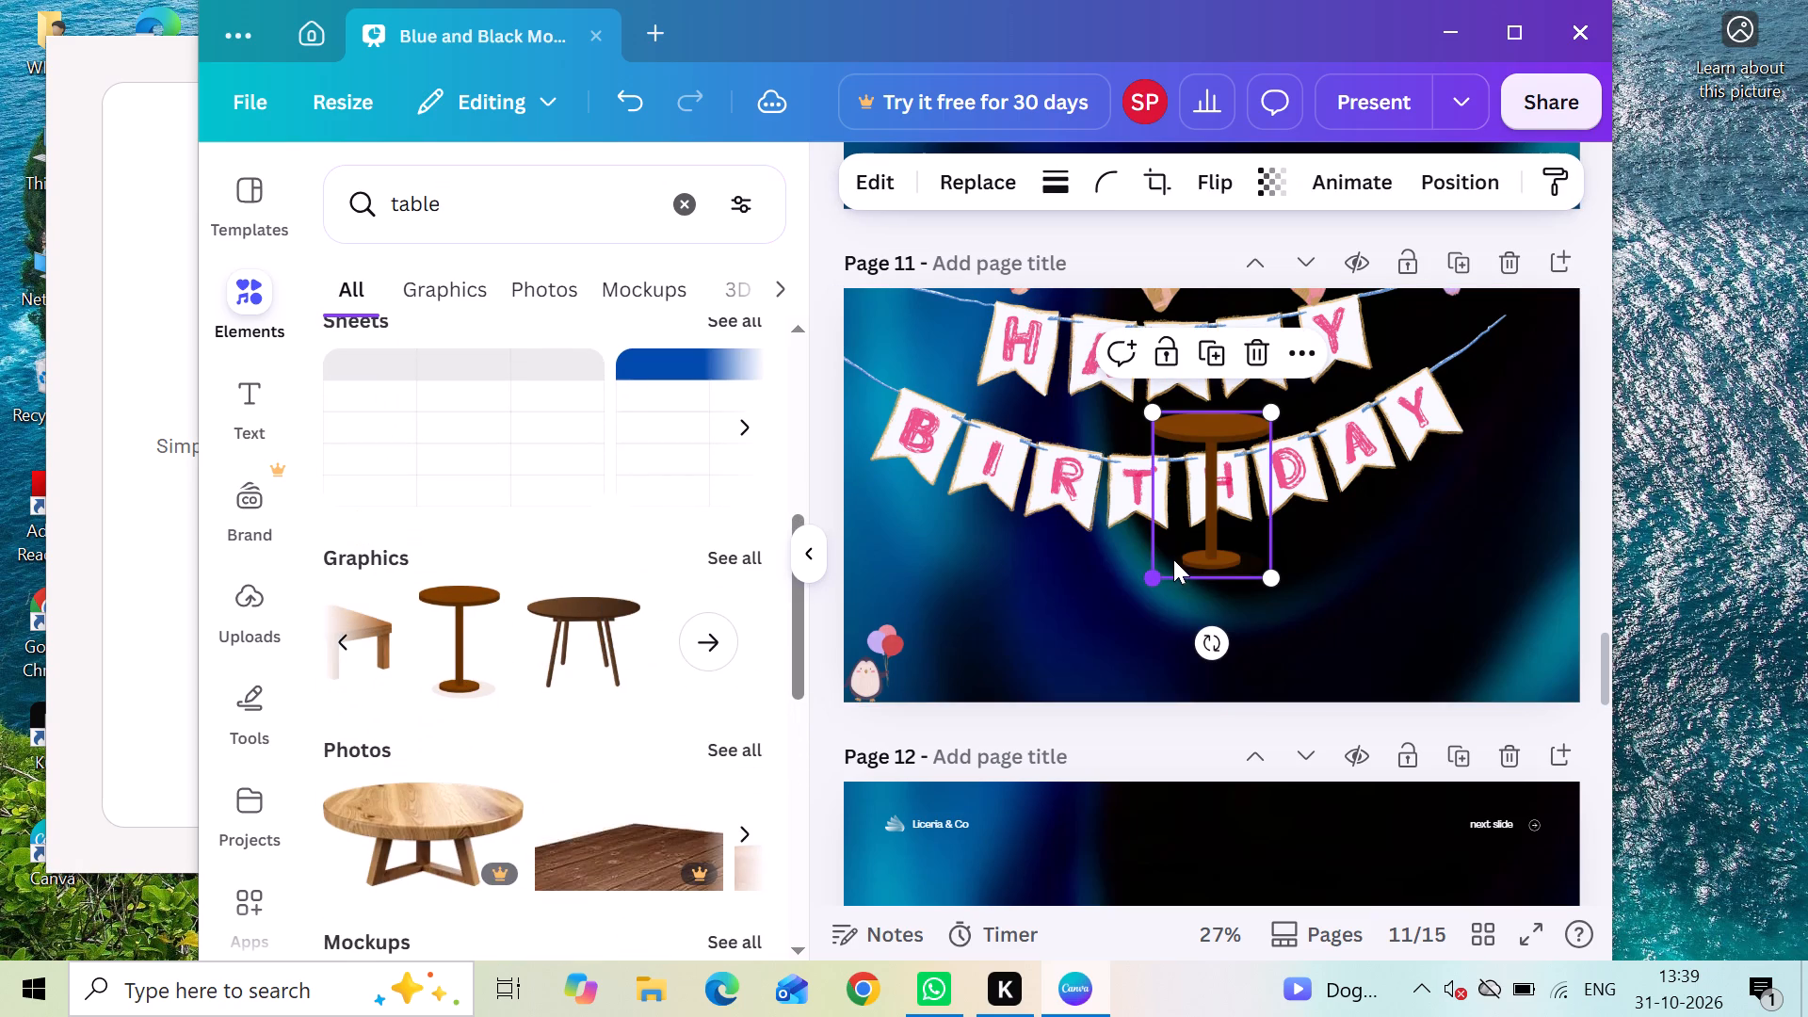
left_click_drag(1204, 544, 1186, 620)
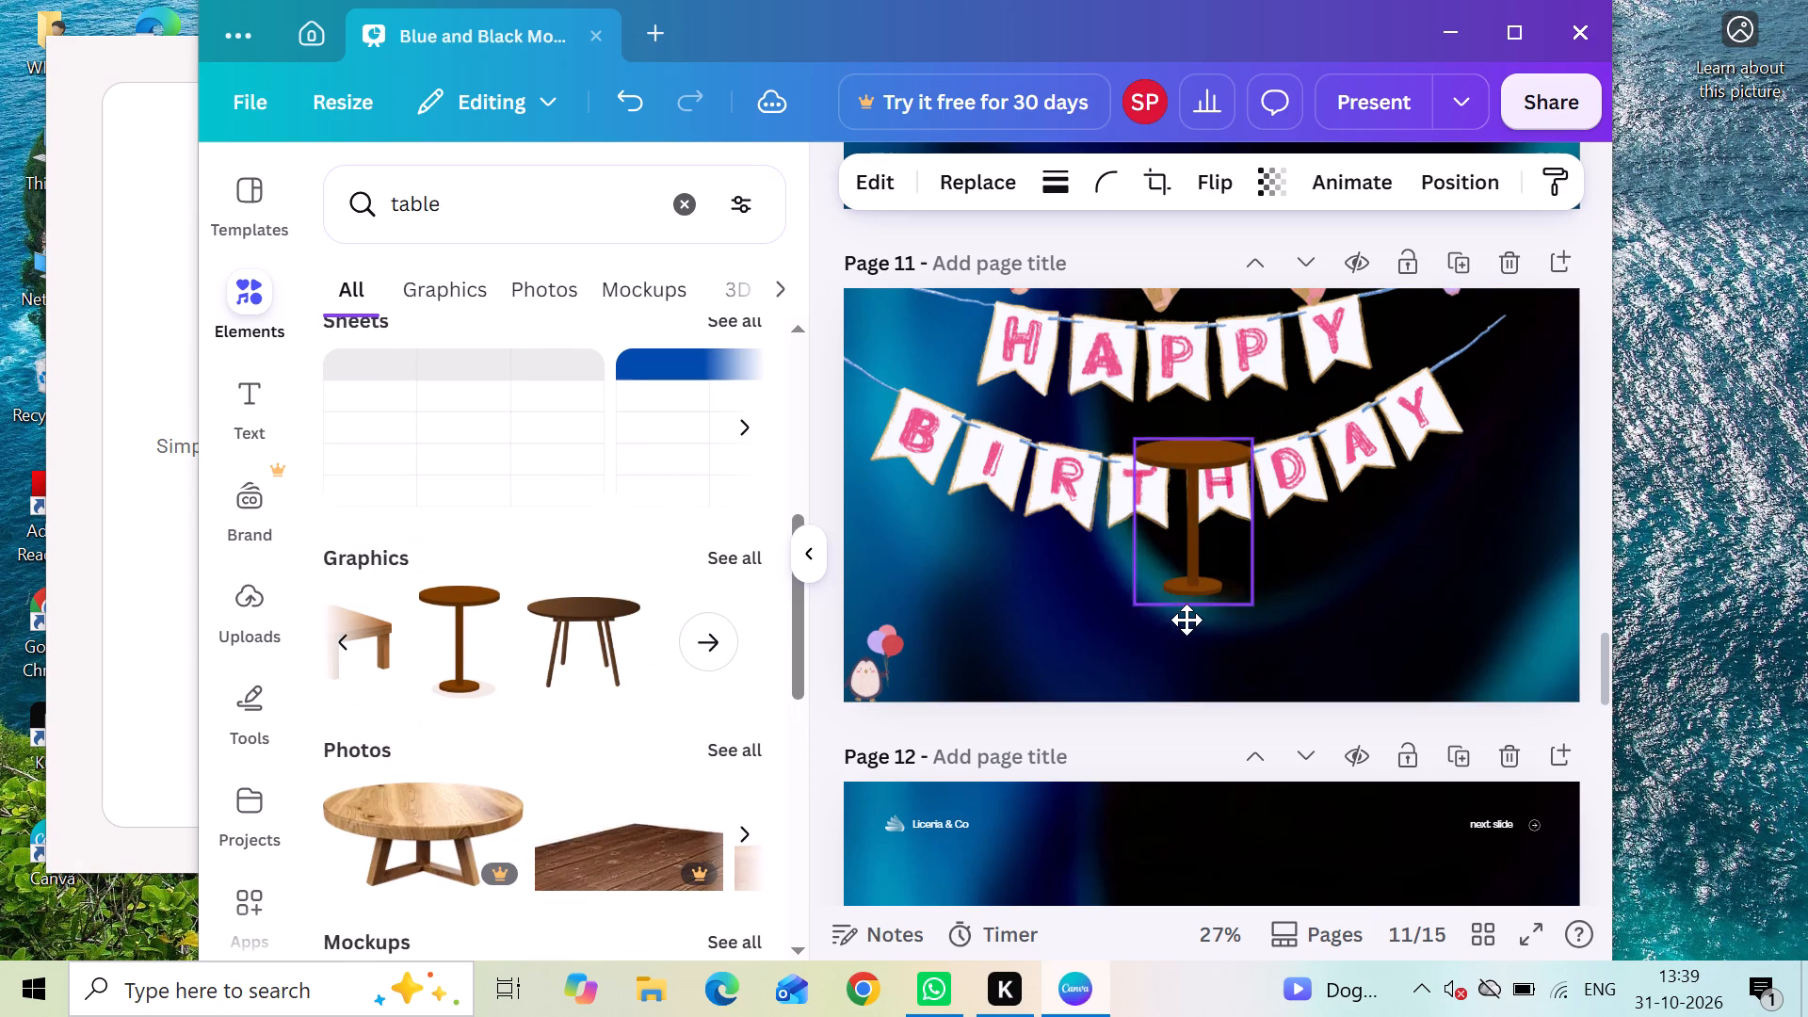
left_click_drag(1186, 620, 1190, 660)
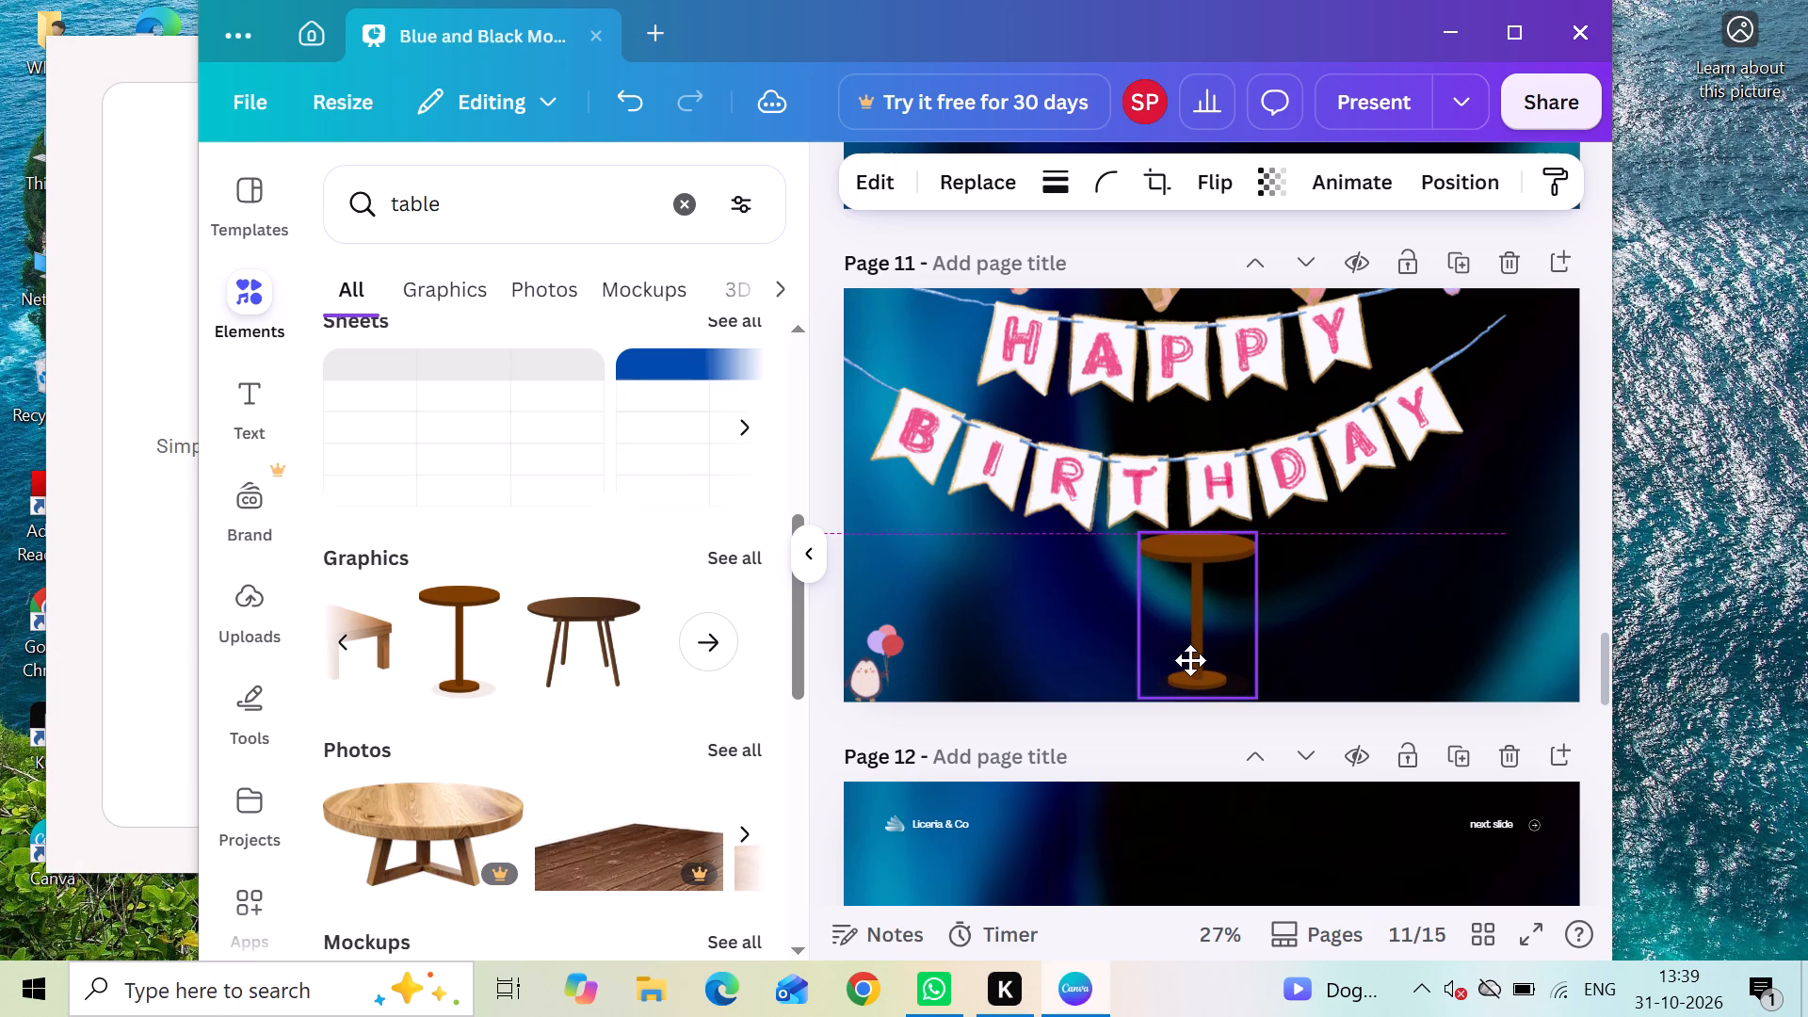
left_click_drag(1190, 660, 1190, 667)
left_click_drag(1190, 667, 1190, 673)
left_click(1343, 621)
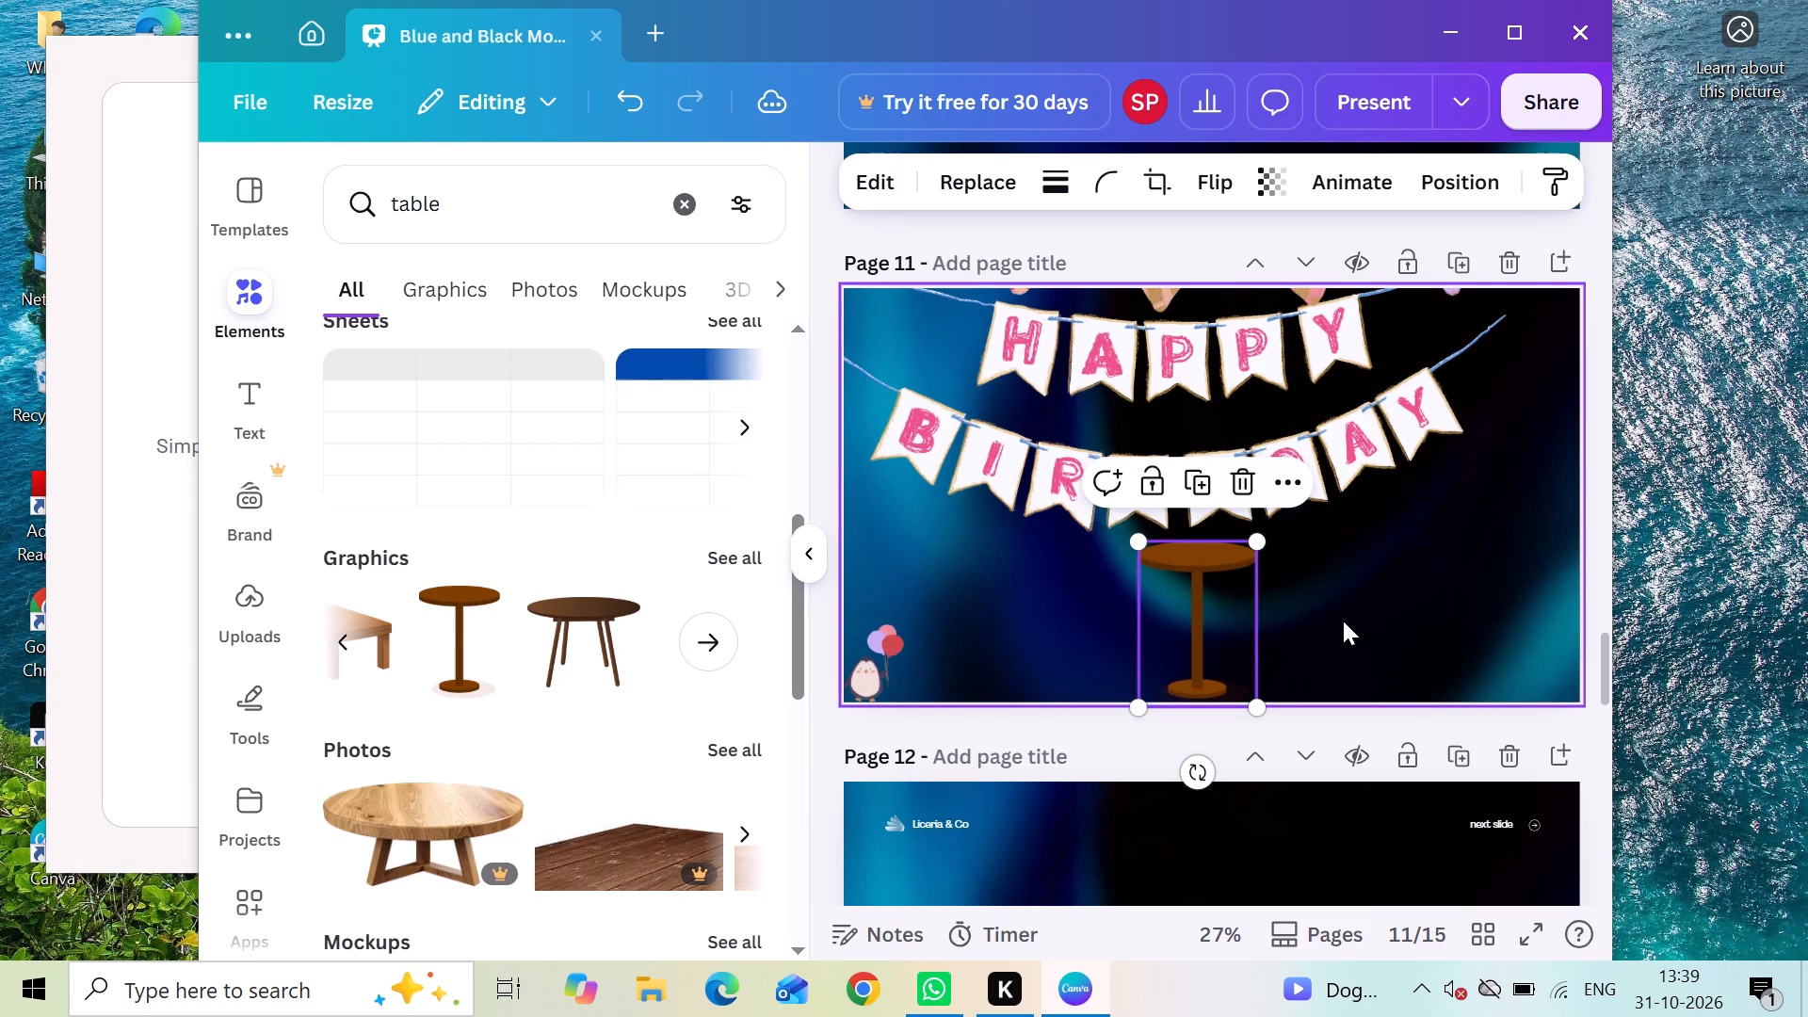
Replace the table search with a search of the elements library for "cake".
scroll(490, 645, "right", 8)
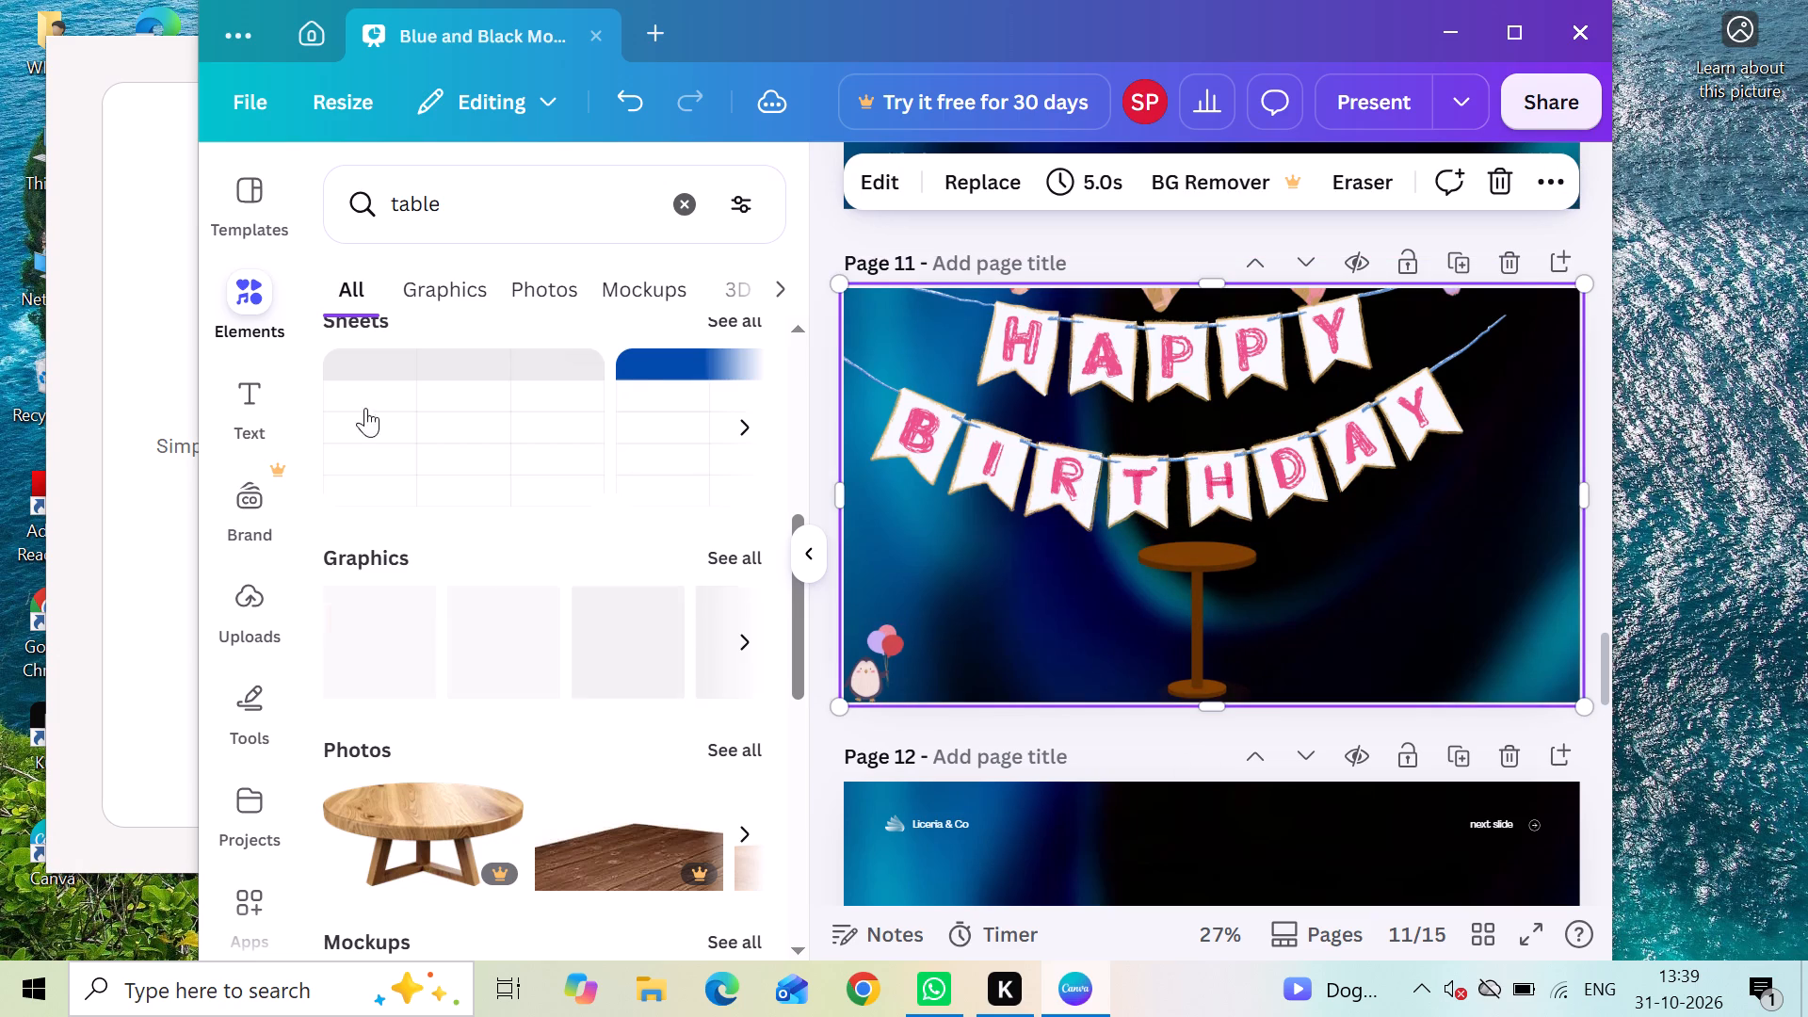
left_click(683, 210)
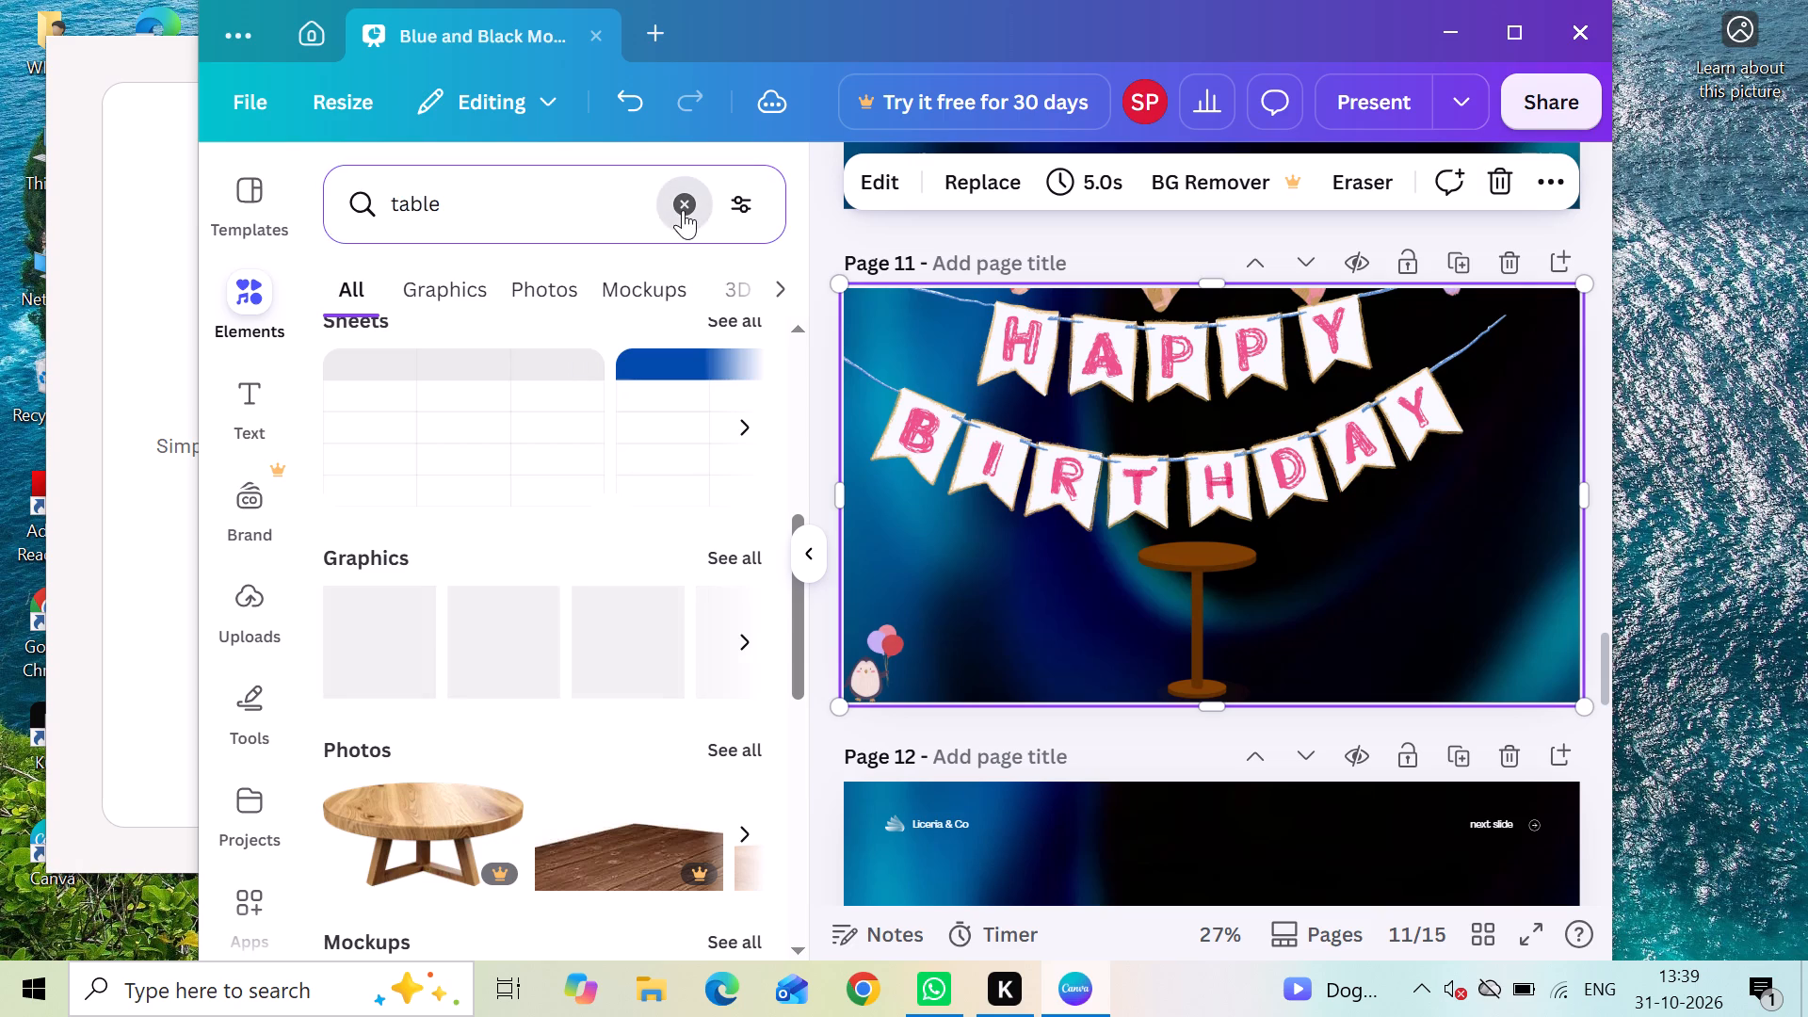
type("cake")
key("Return")
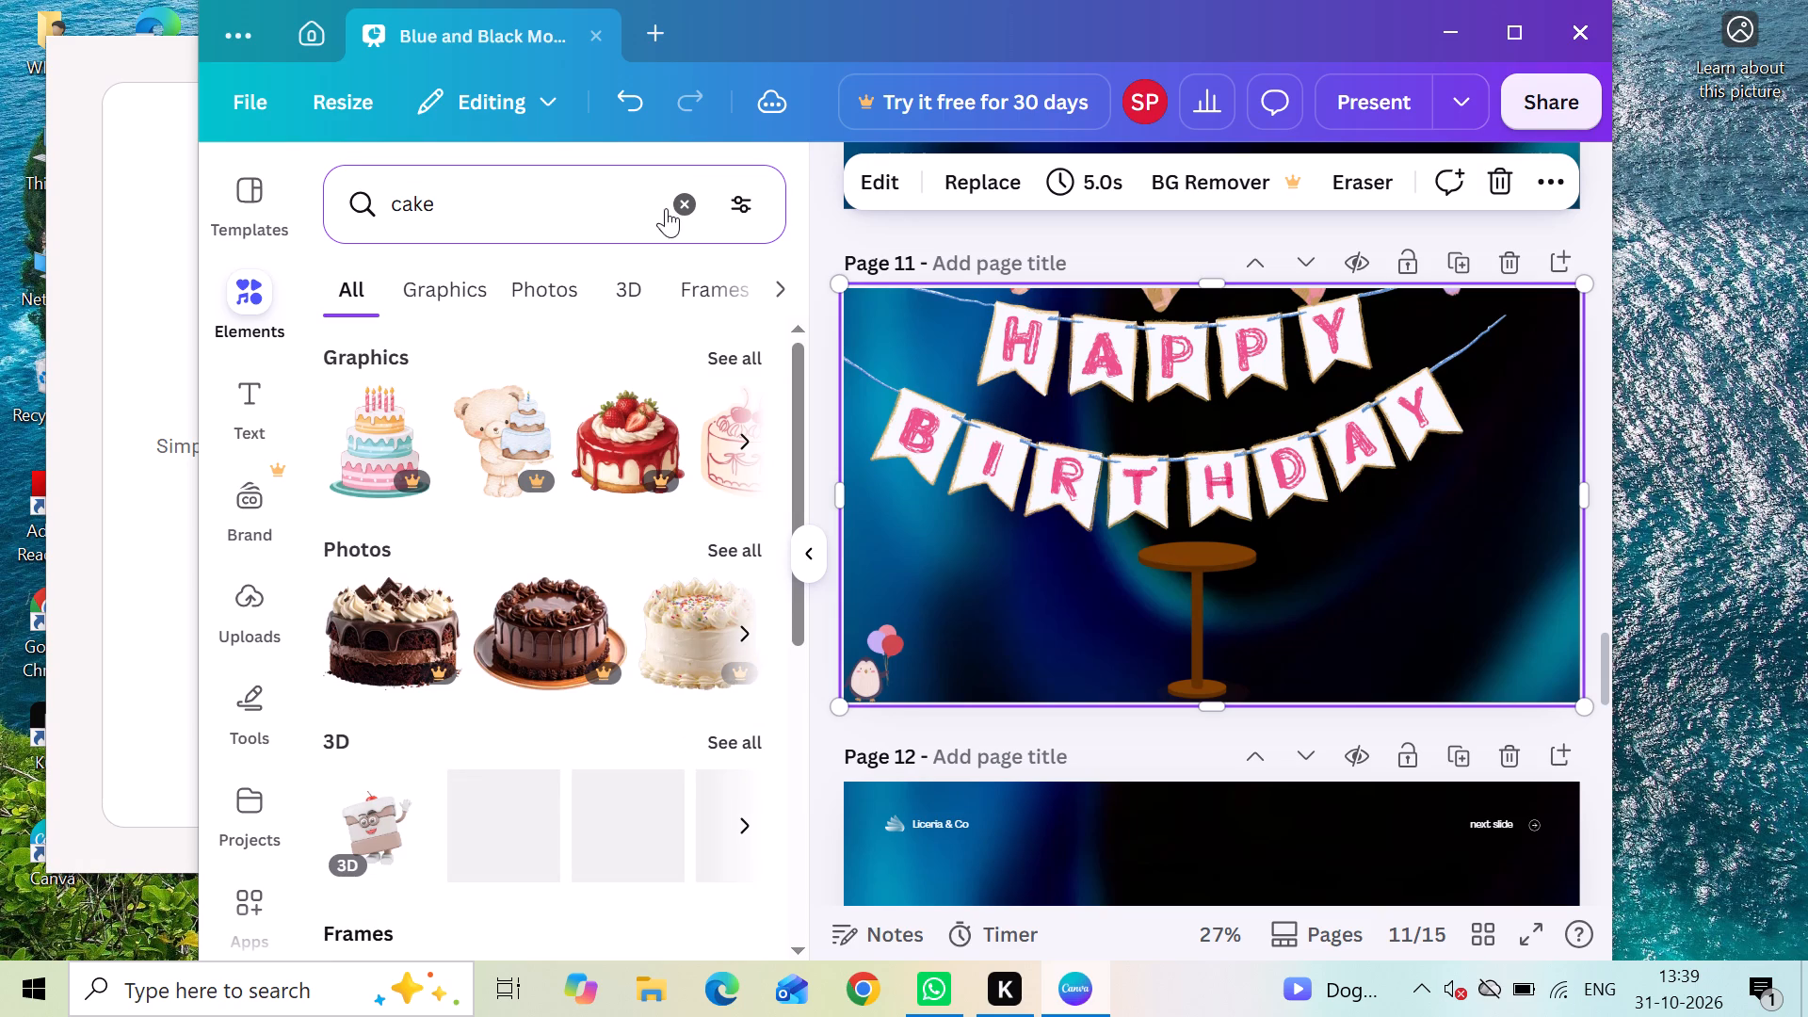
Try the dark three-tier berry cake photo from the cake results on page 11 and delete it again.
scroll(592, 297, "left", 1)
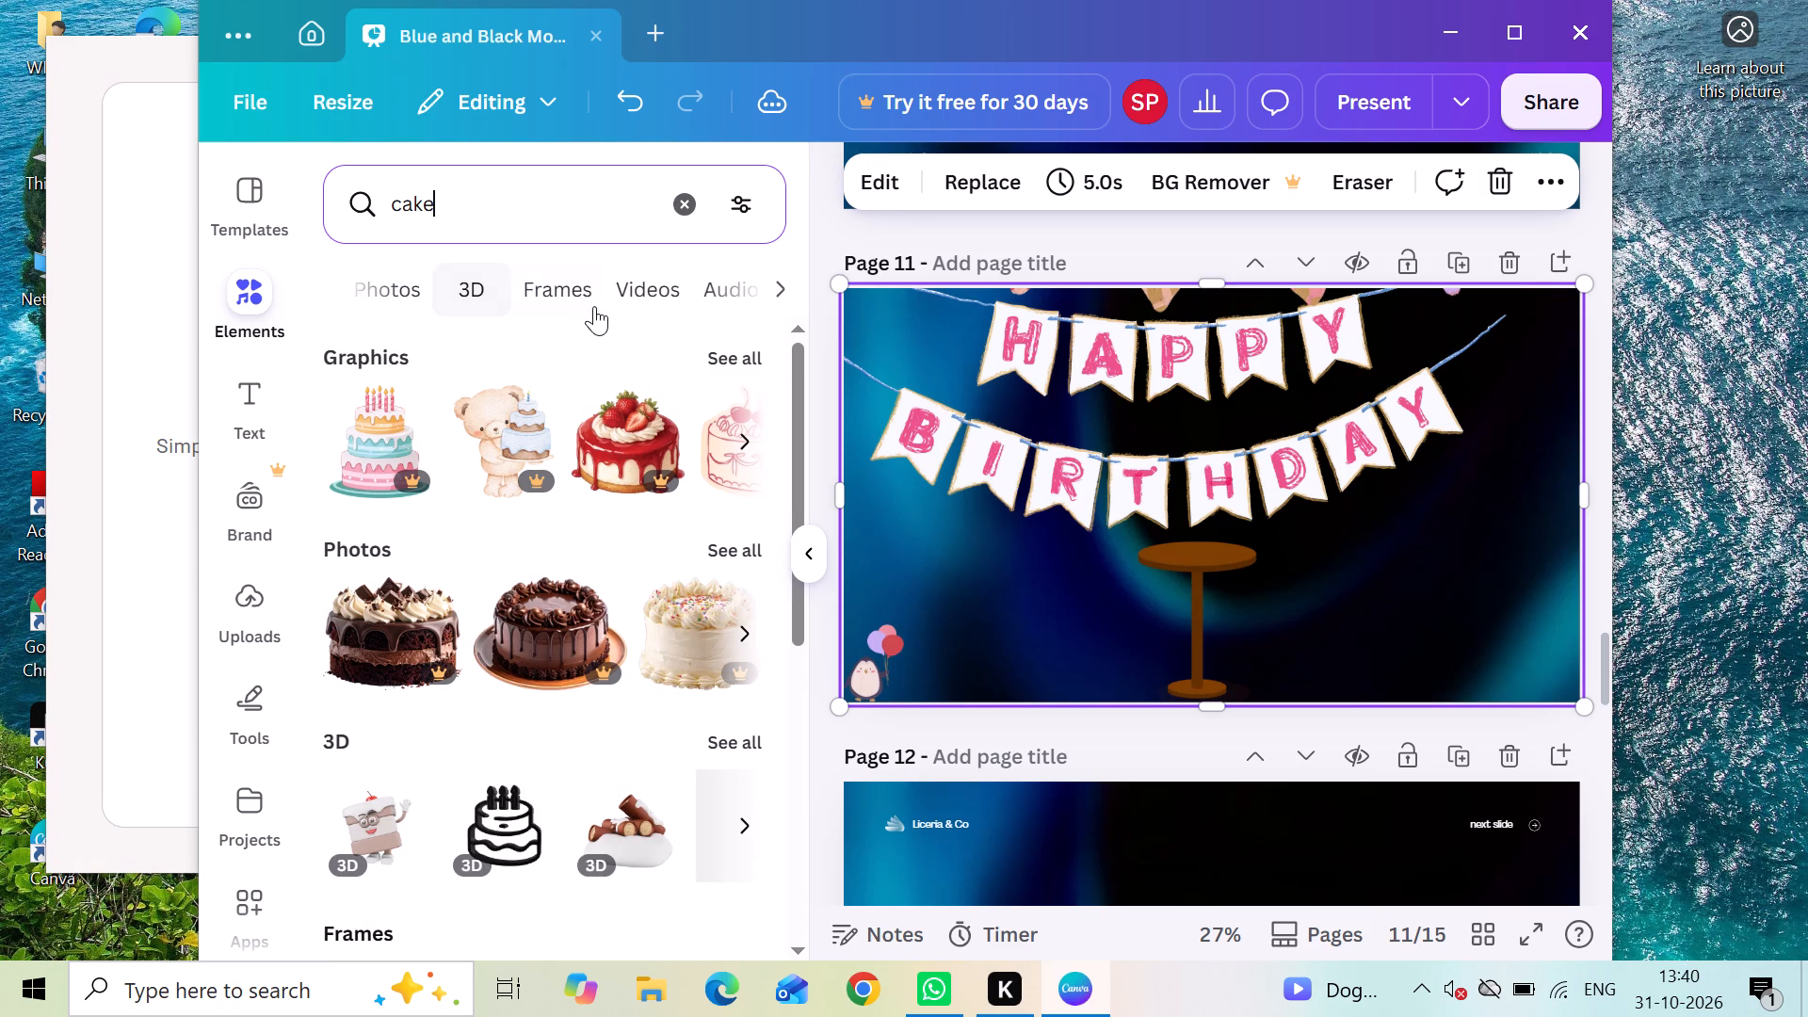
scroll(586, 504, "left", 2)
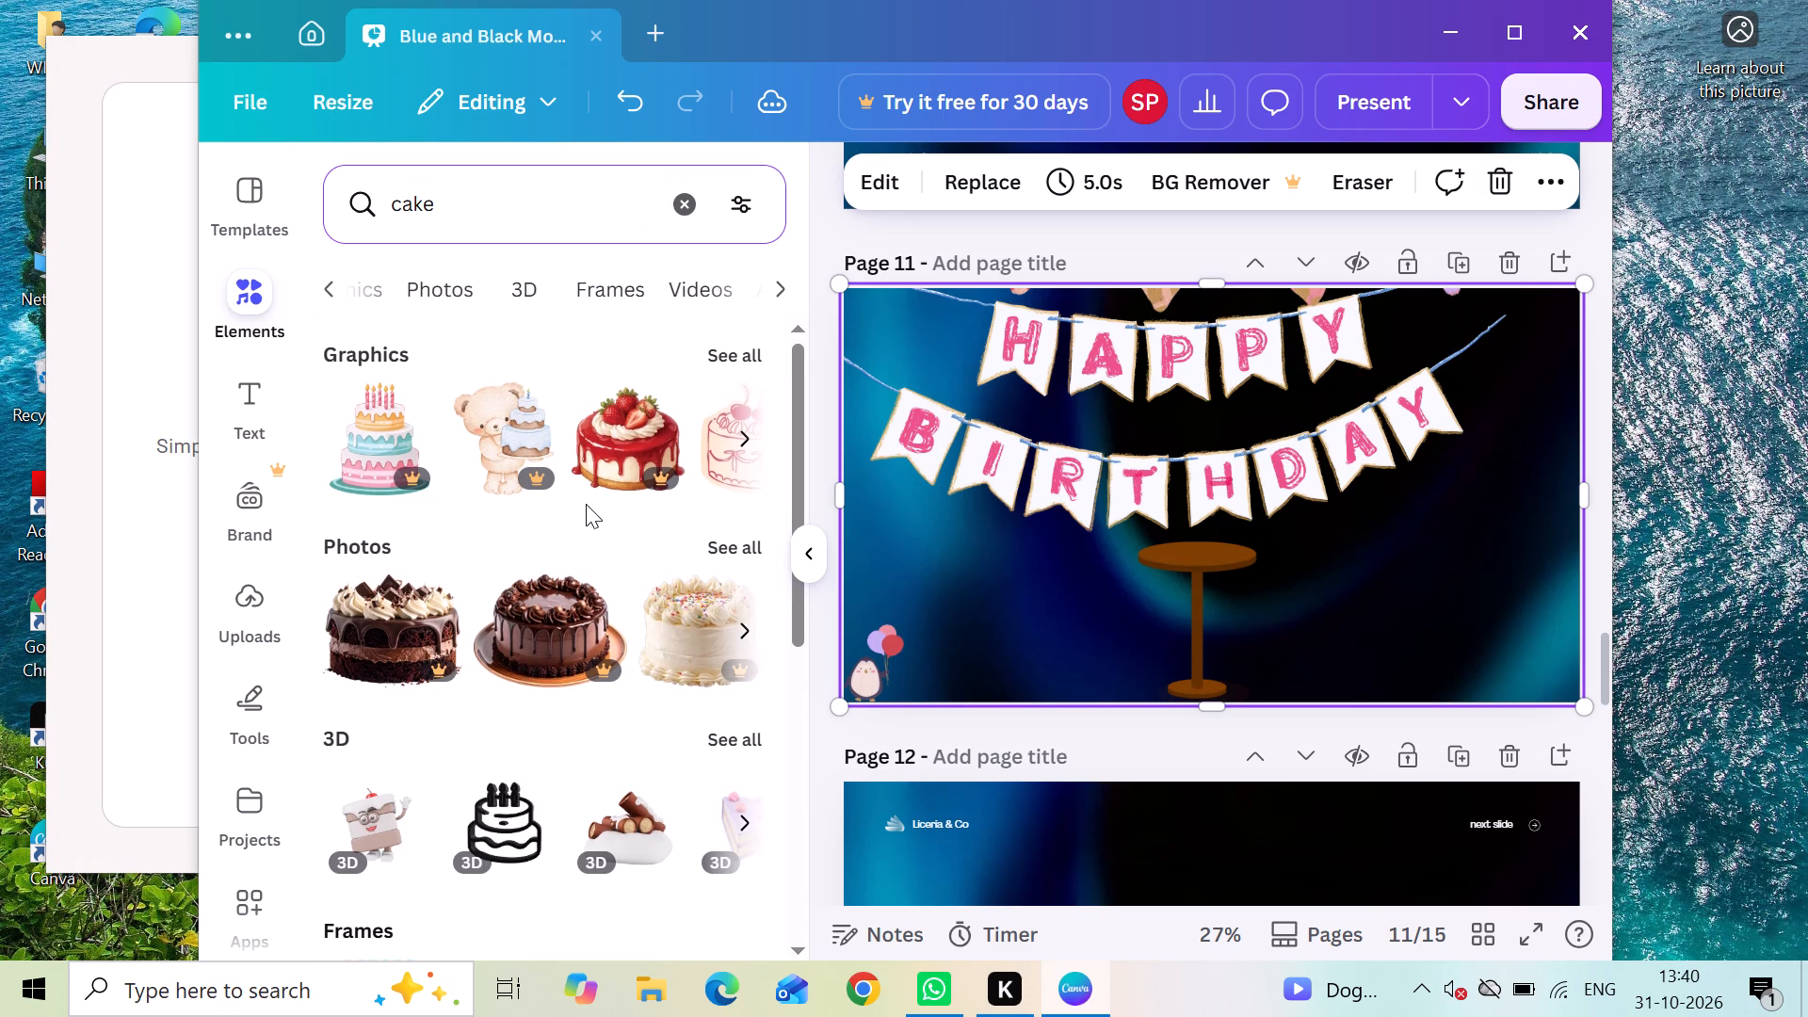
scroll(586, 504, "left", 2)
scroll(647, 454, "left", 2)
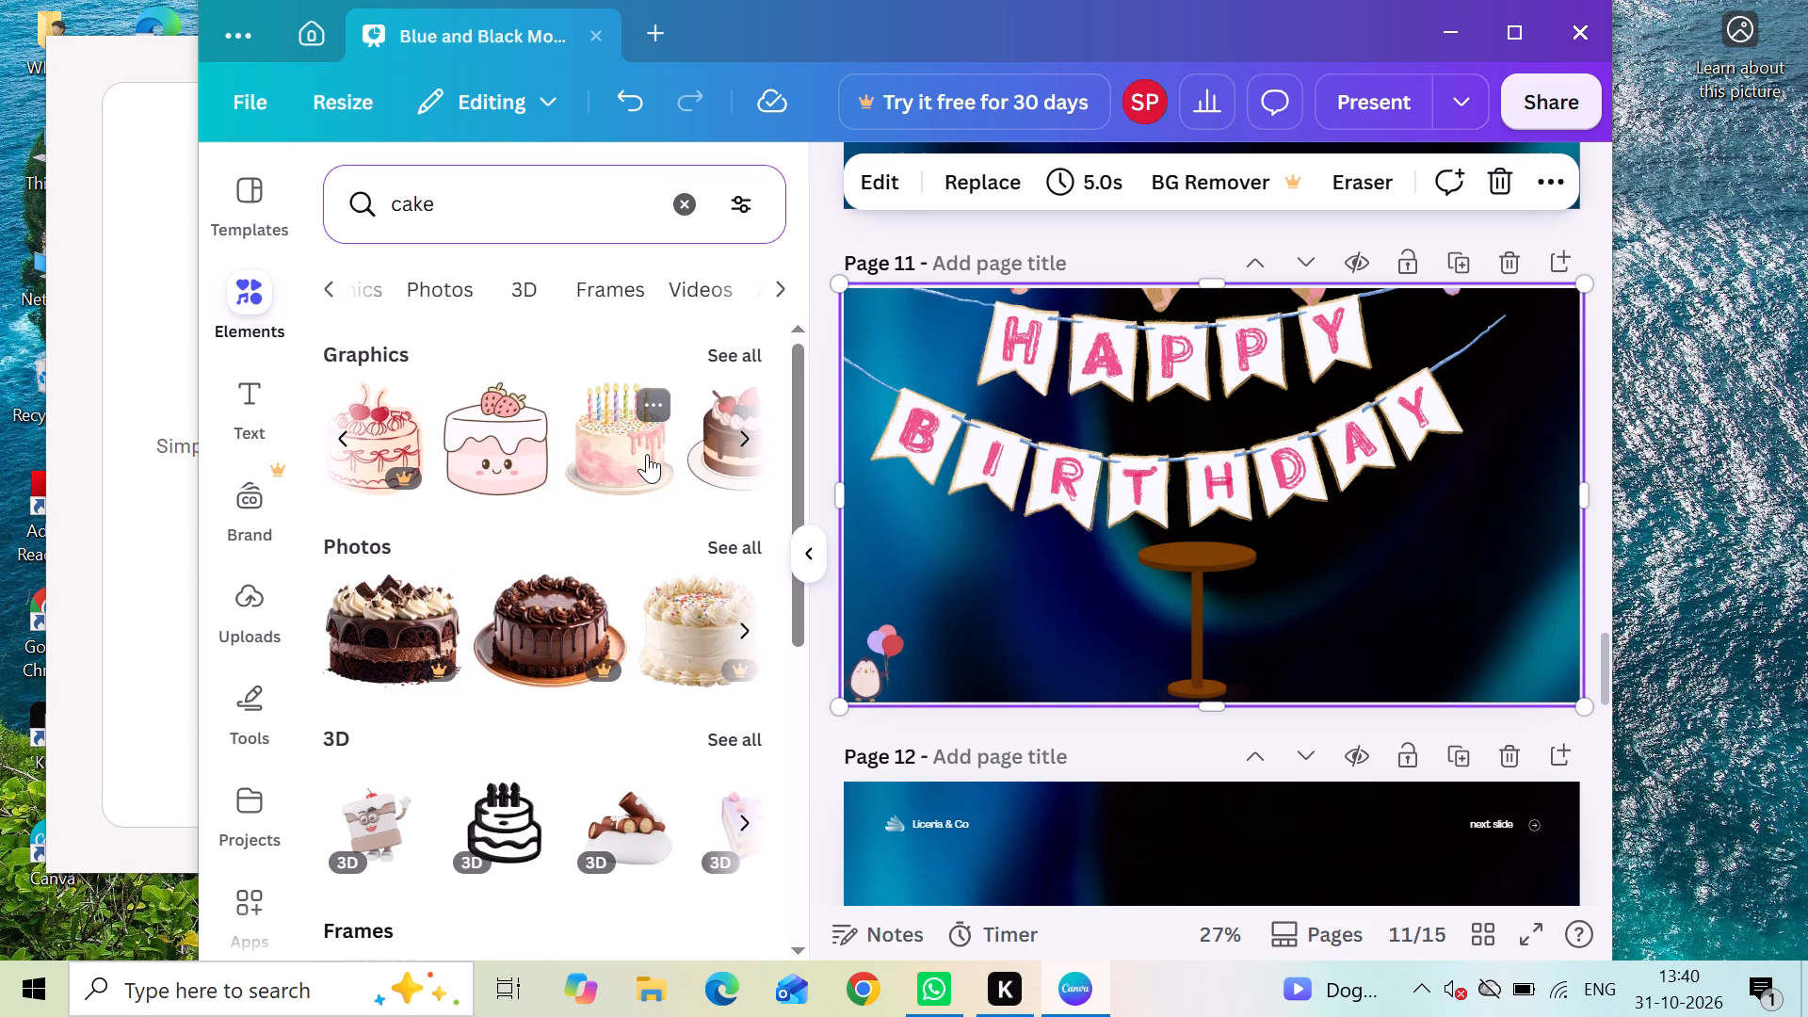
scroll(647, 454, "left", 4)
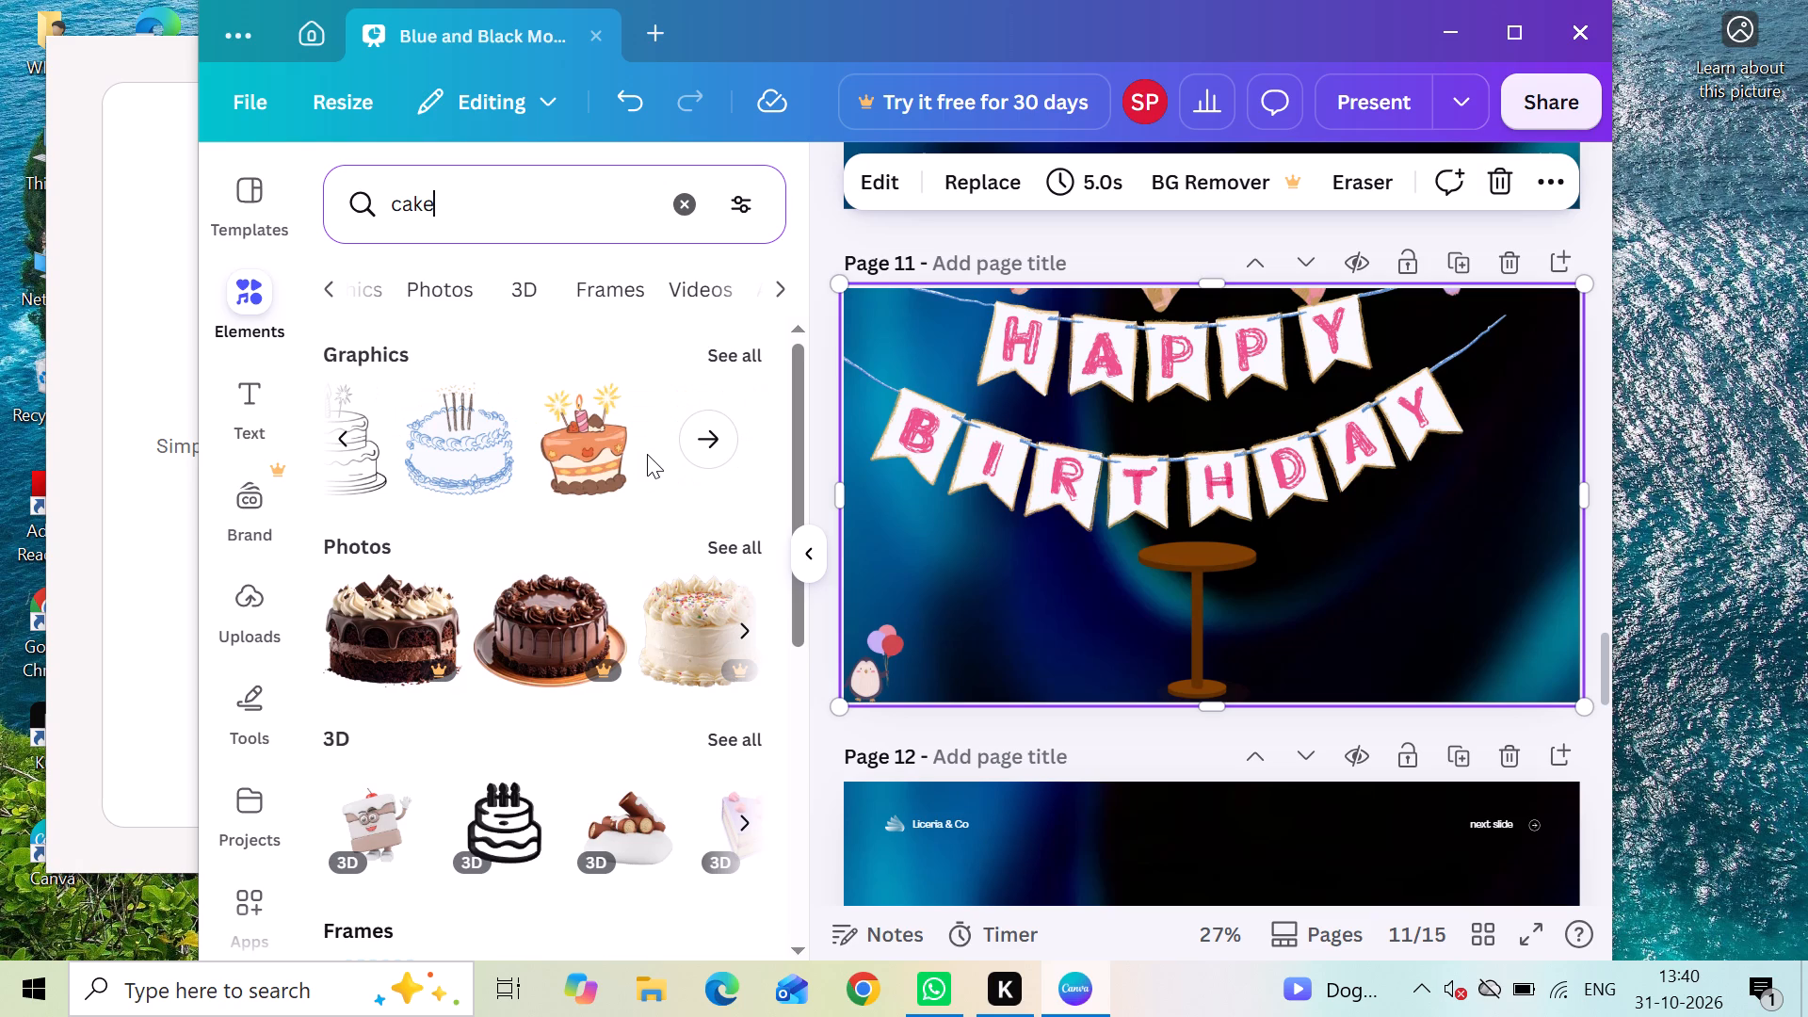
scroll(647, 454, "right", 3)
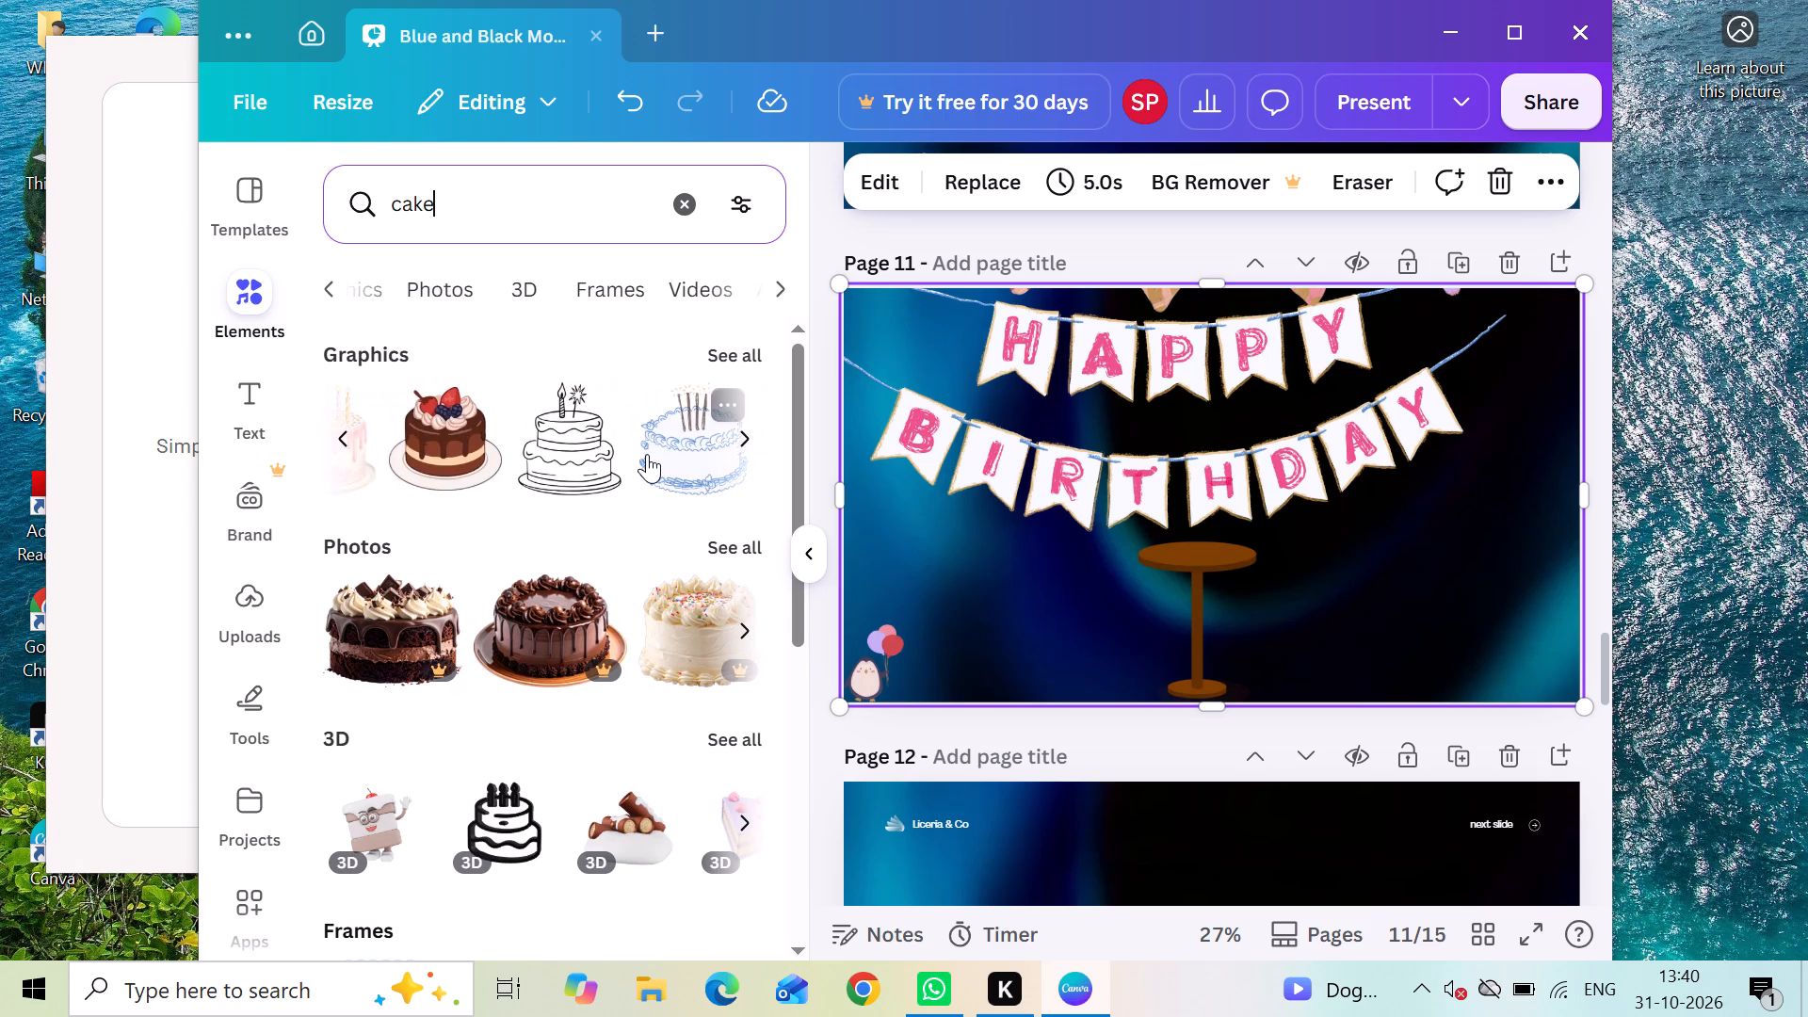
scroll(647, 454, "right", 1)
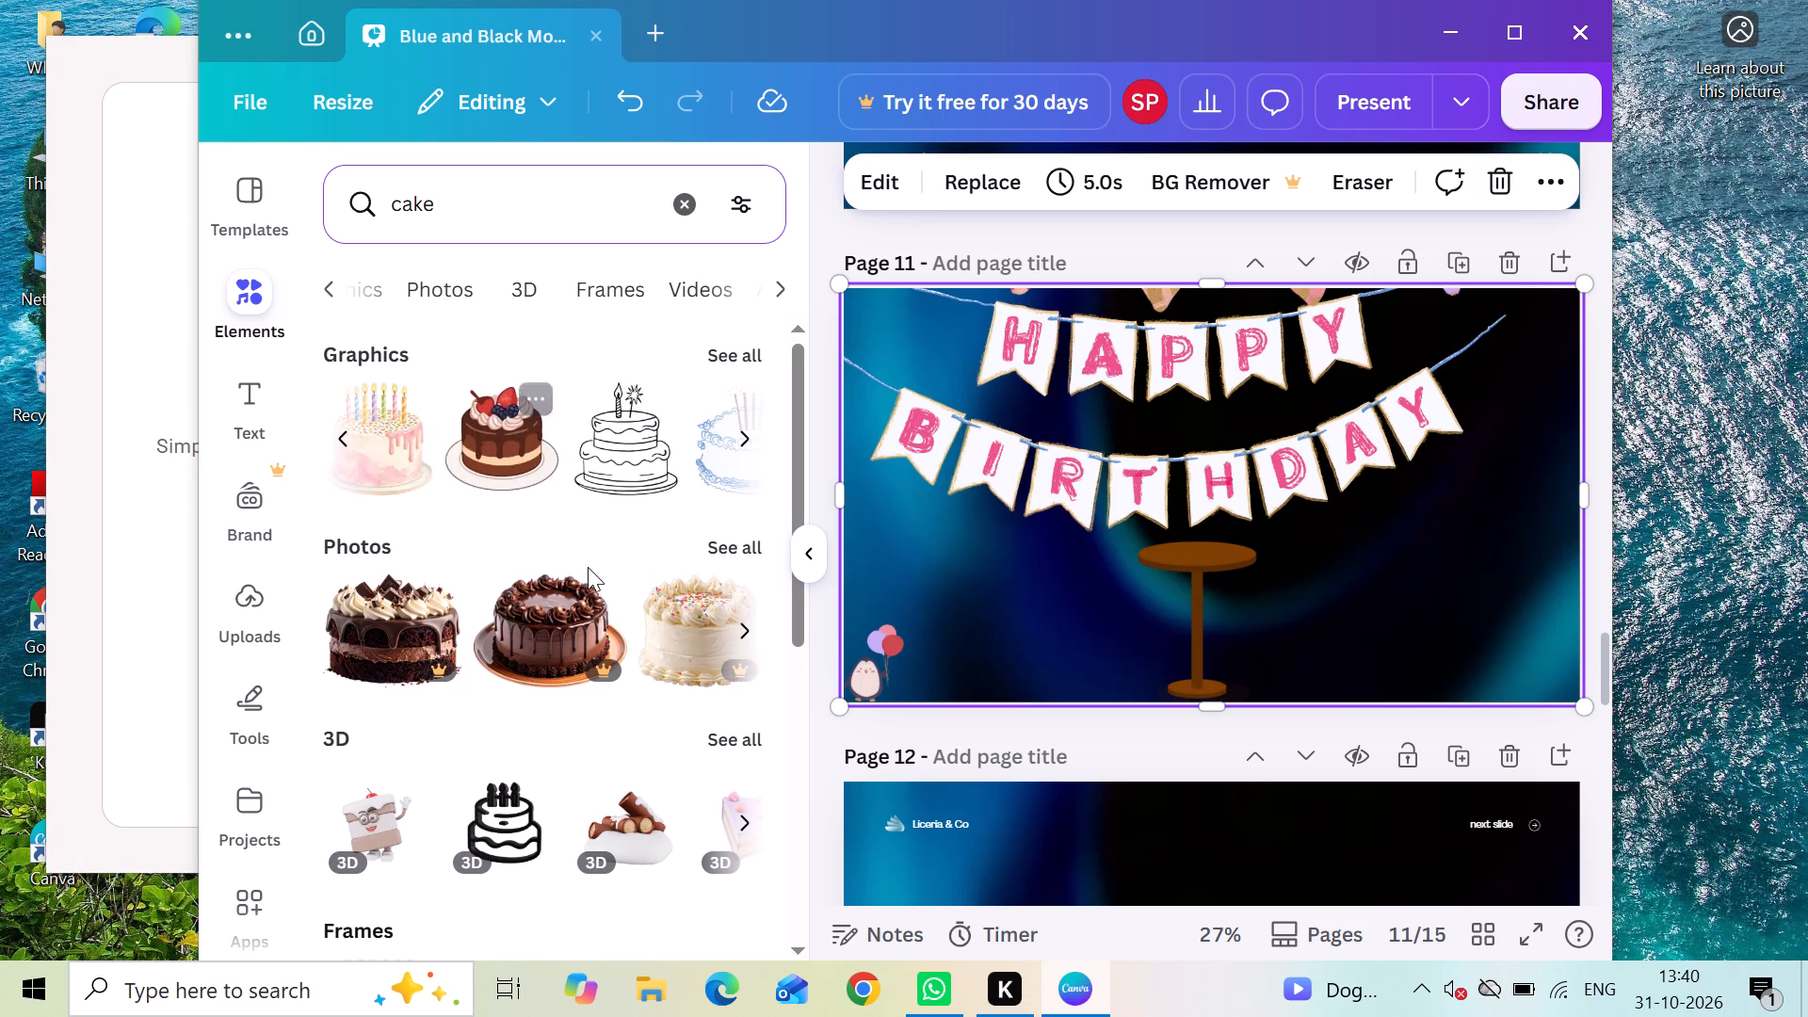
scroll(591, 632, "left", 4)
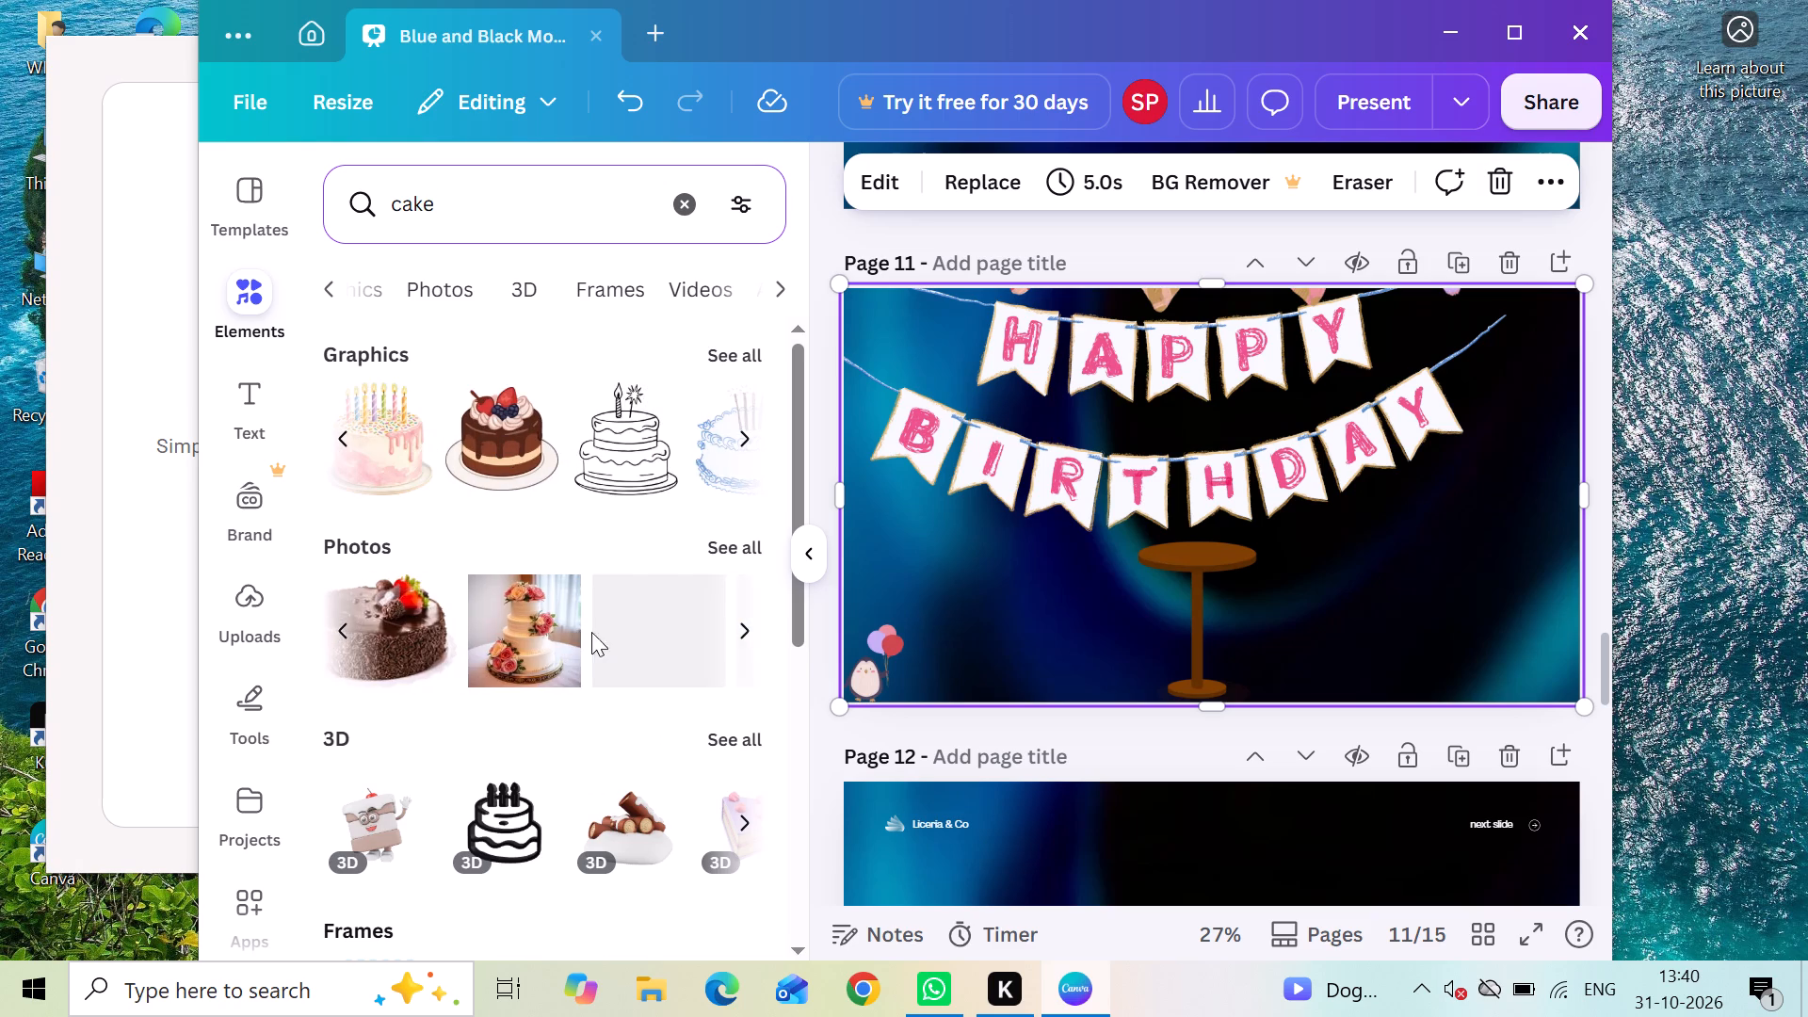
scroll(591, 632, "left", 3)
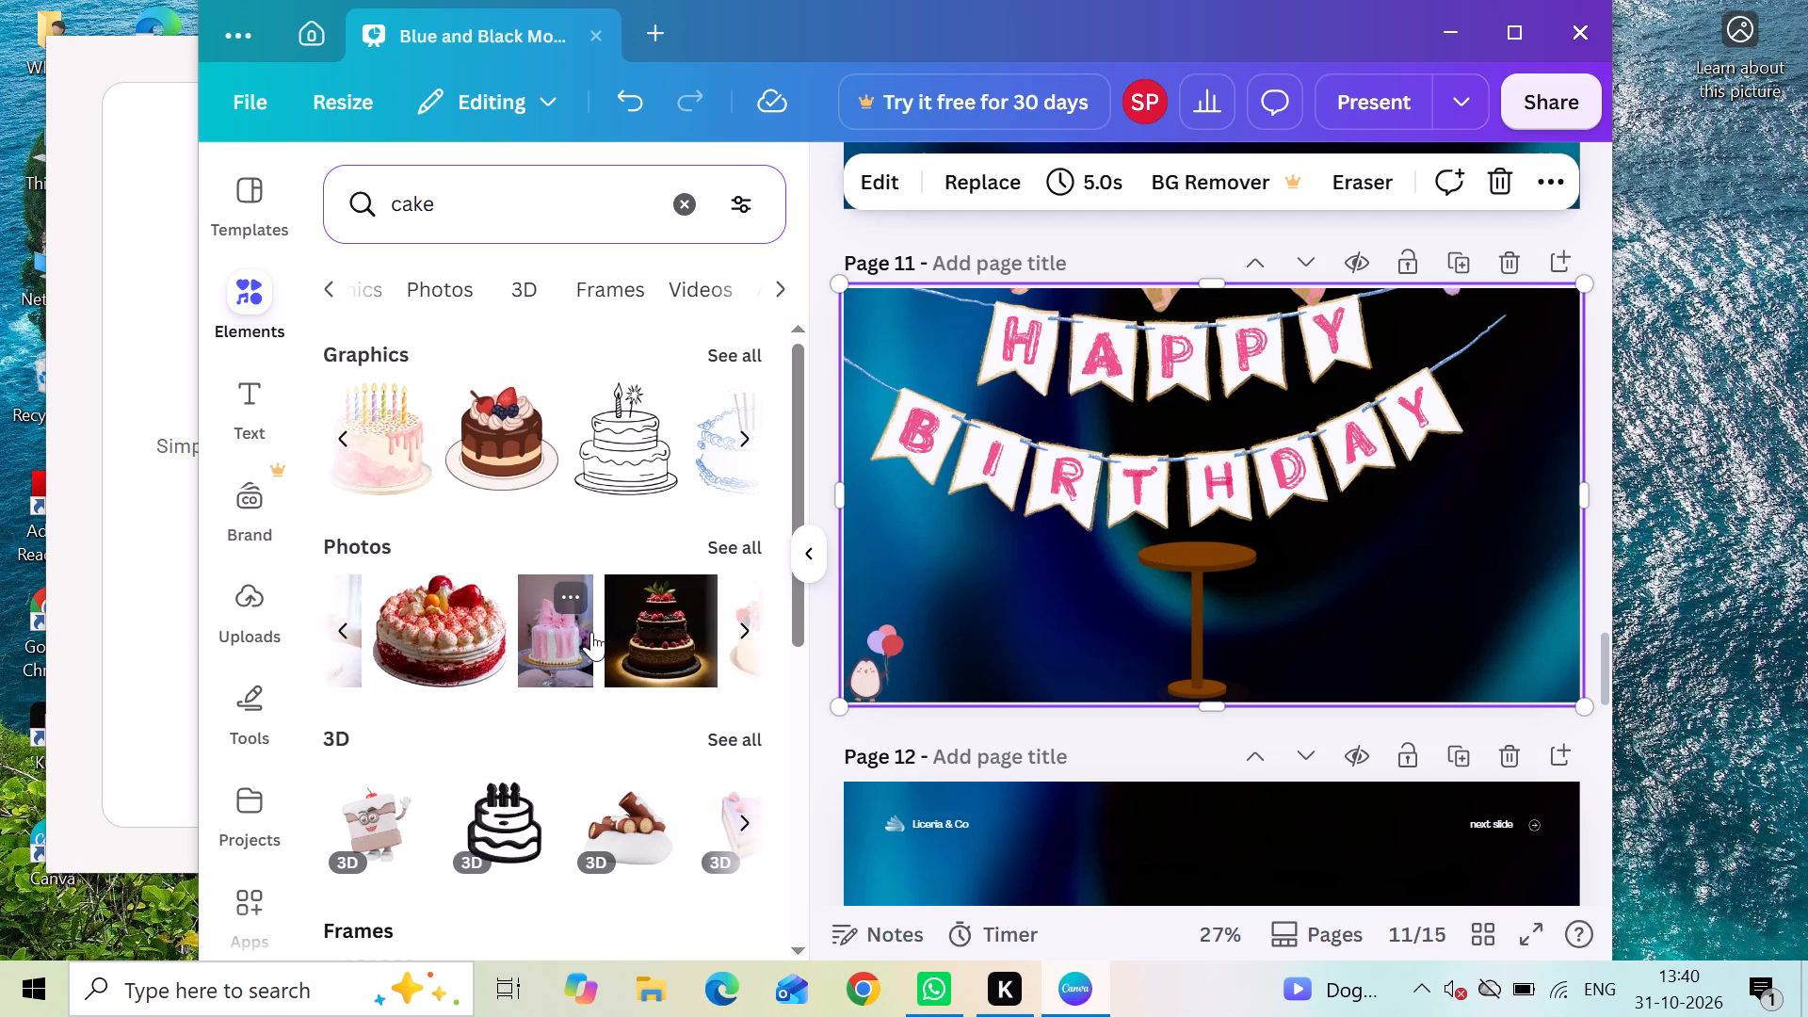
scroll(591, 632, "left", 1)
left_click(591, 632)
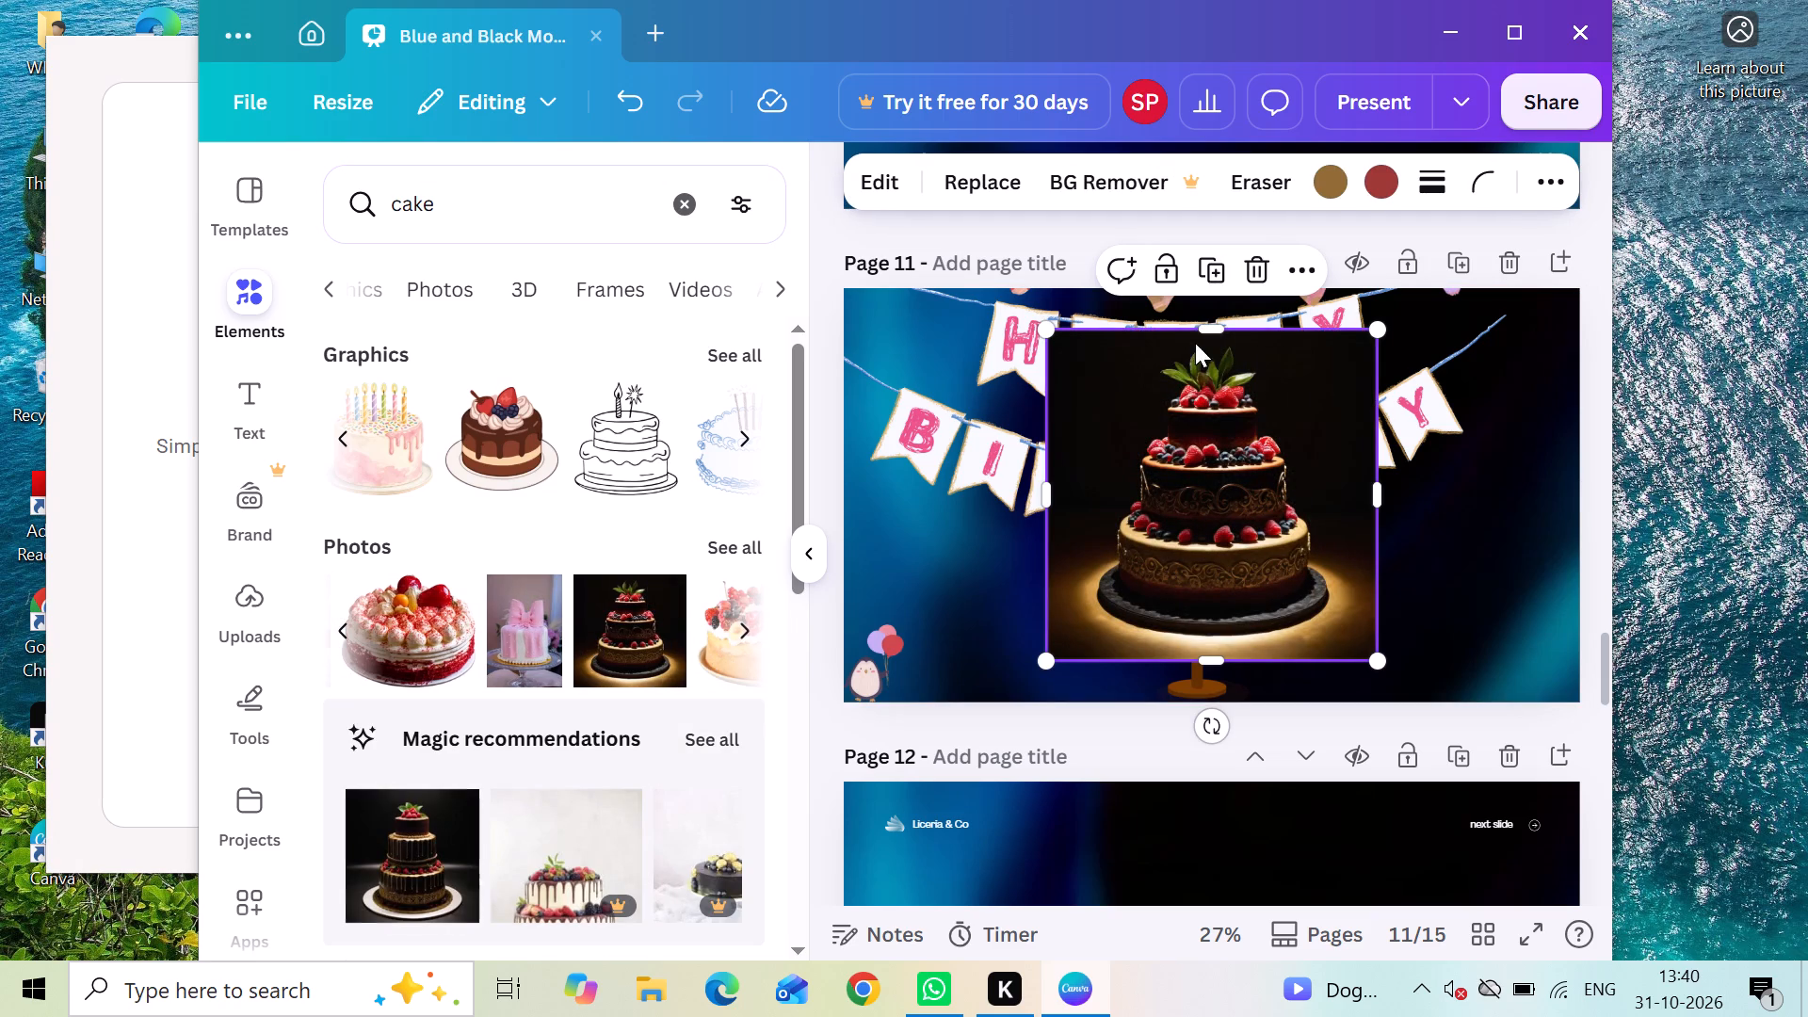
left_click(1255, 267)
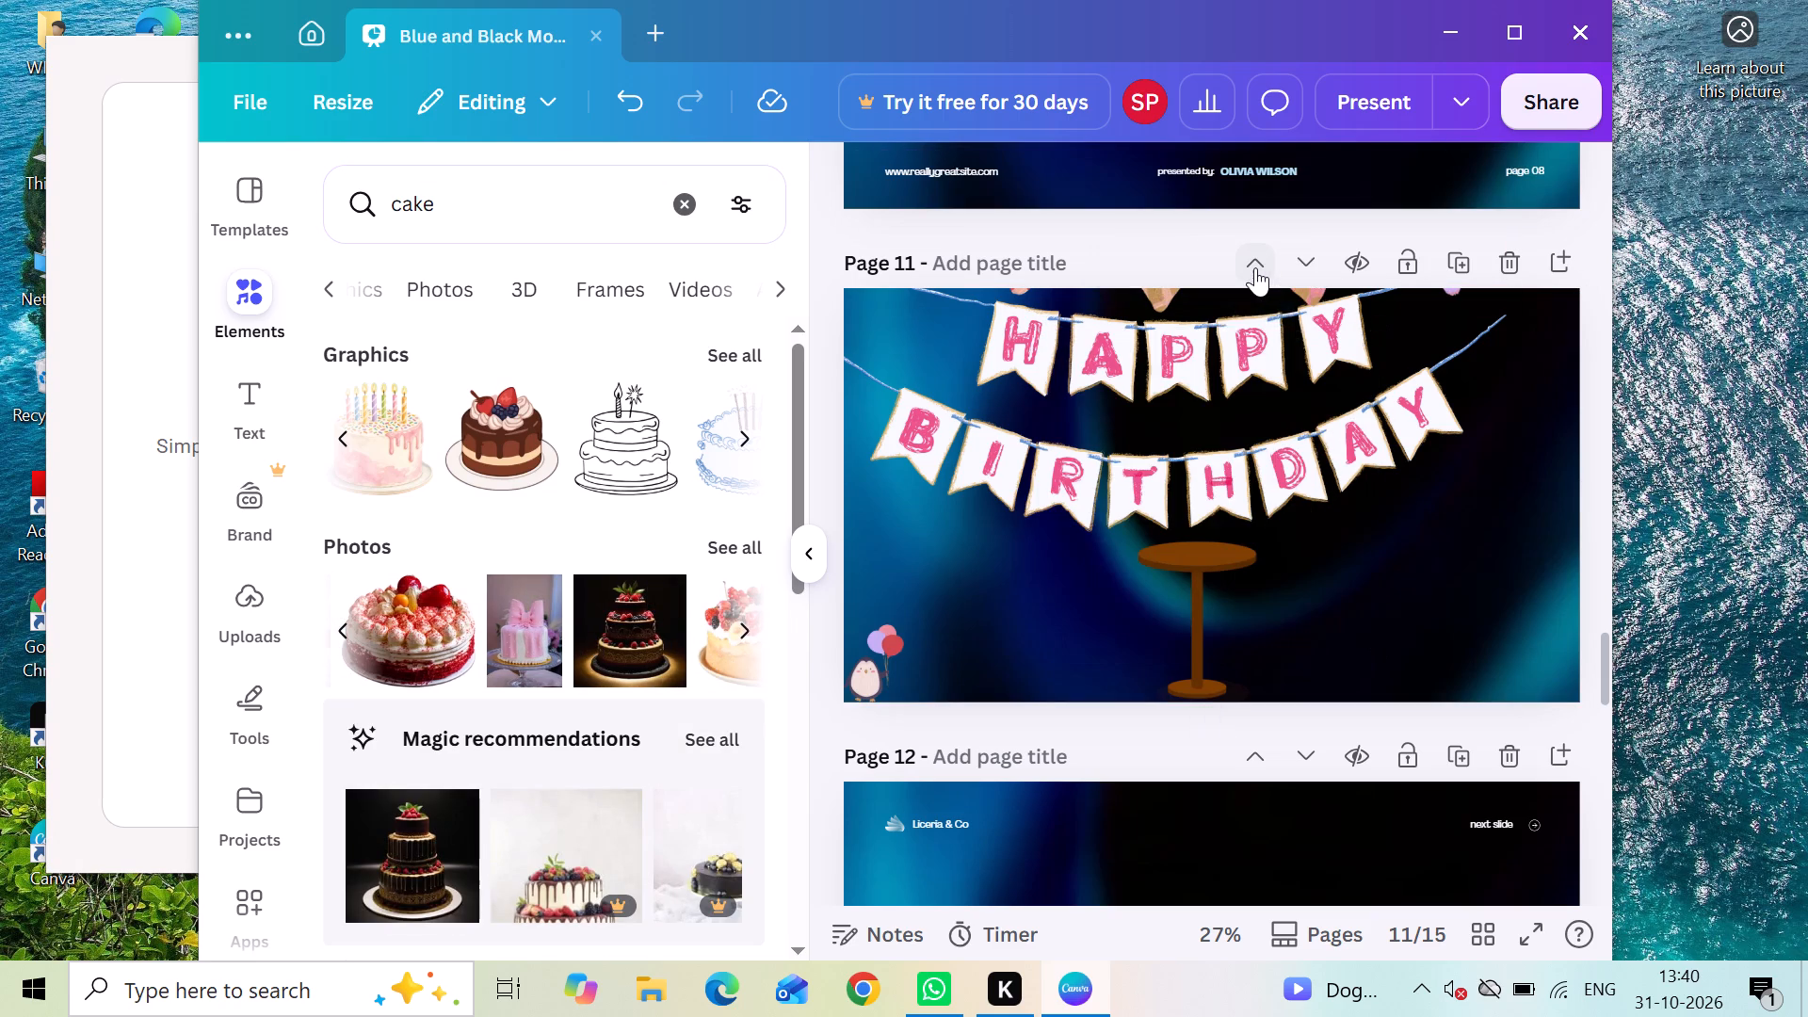
Add the fruit-topped sponge cake photo to page 11, shrink it to a small size and set it on the tabletop.
scroll(663, 648, "left", 2)
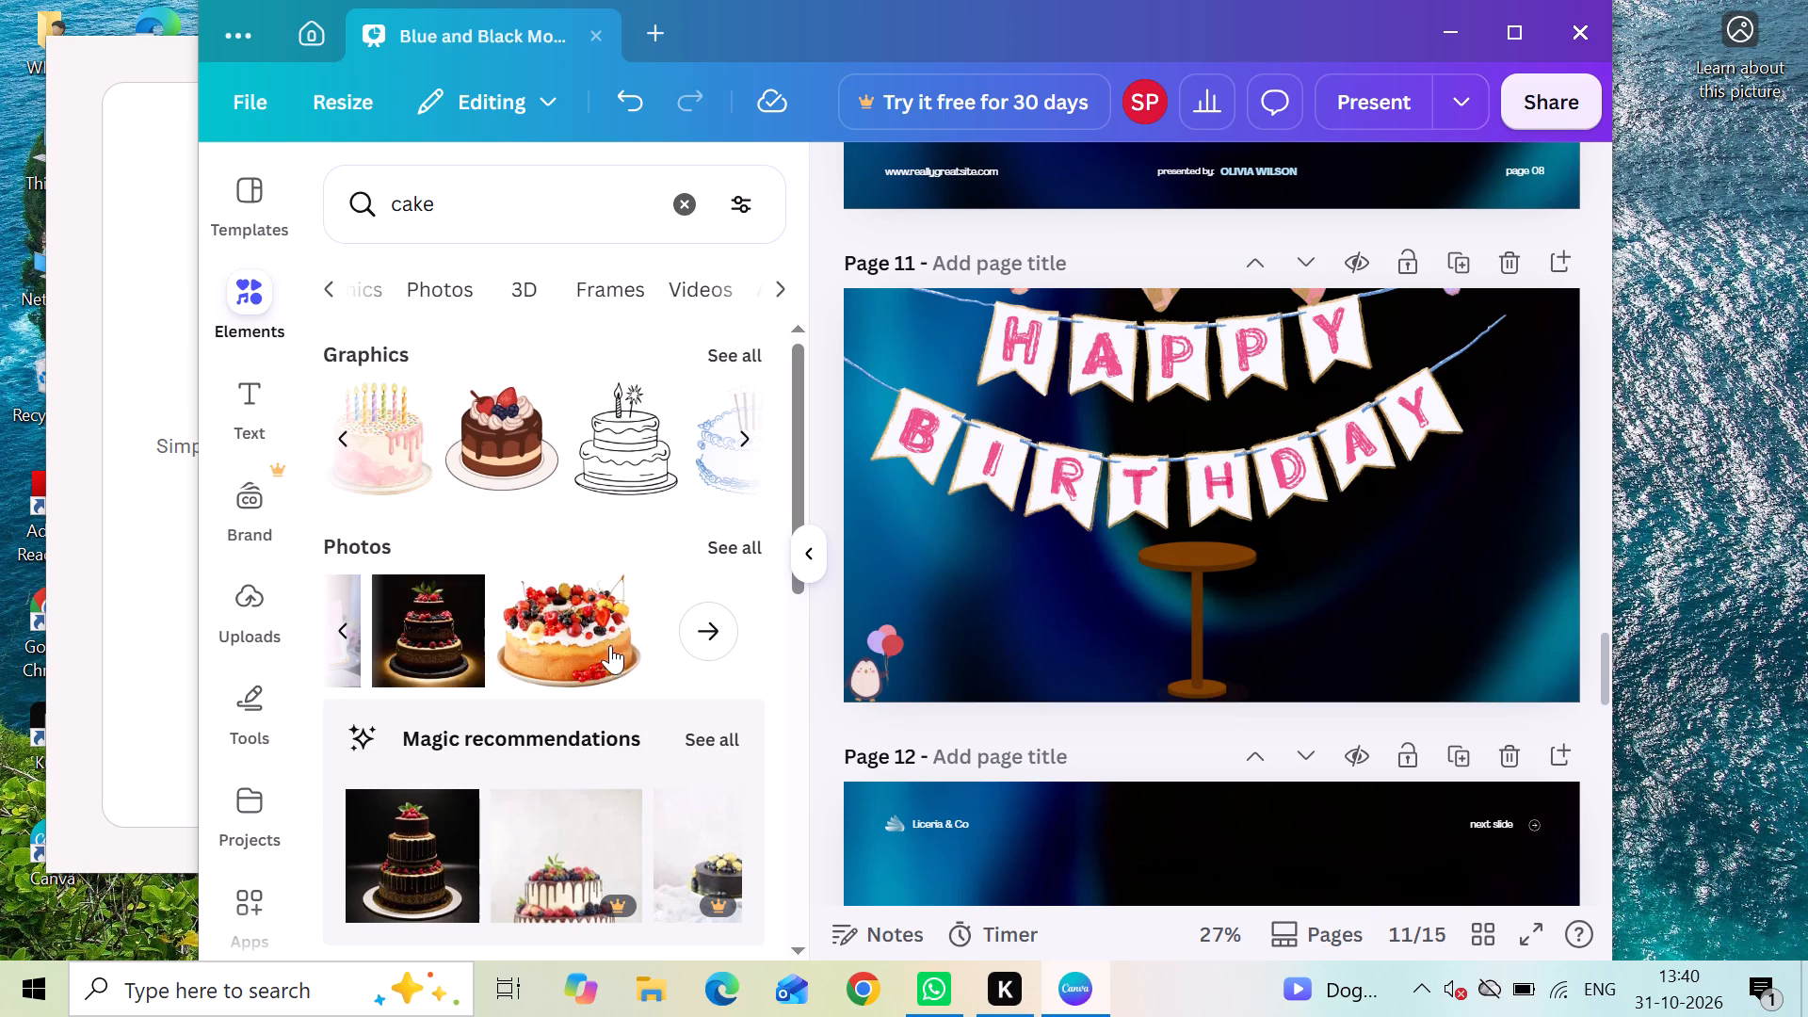
left_click(597, 645)
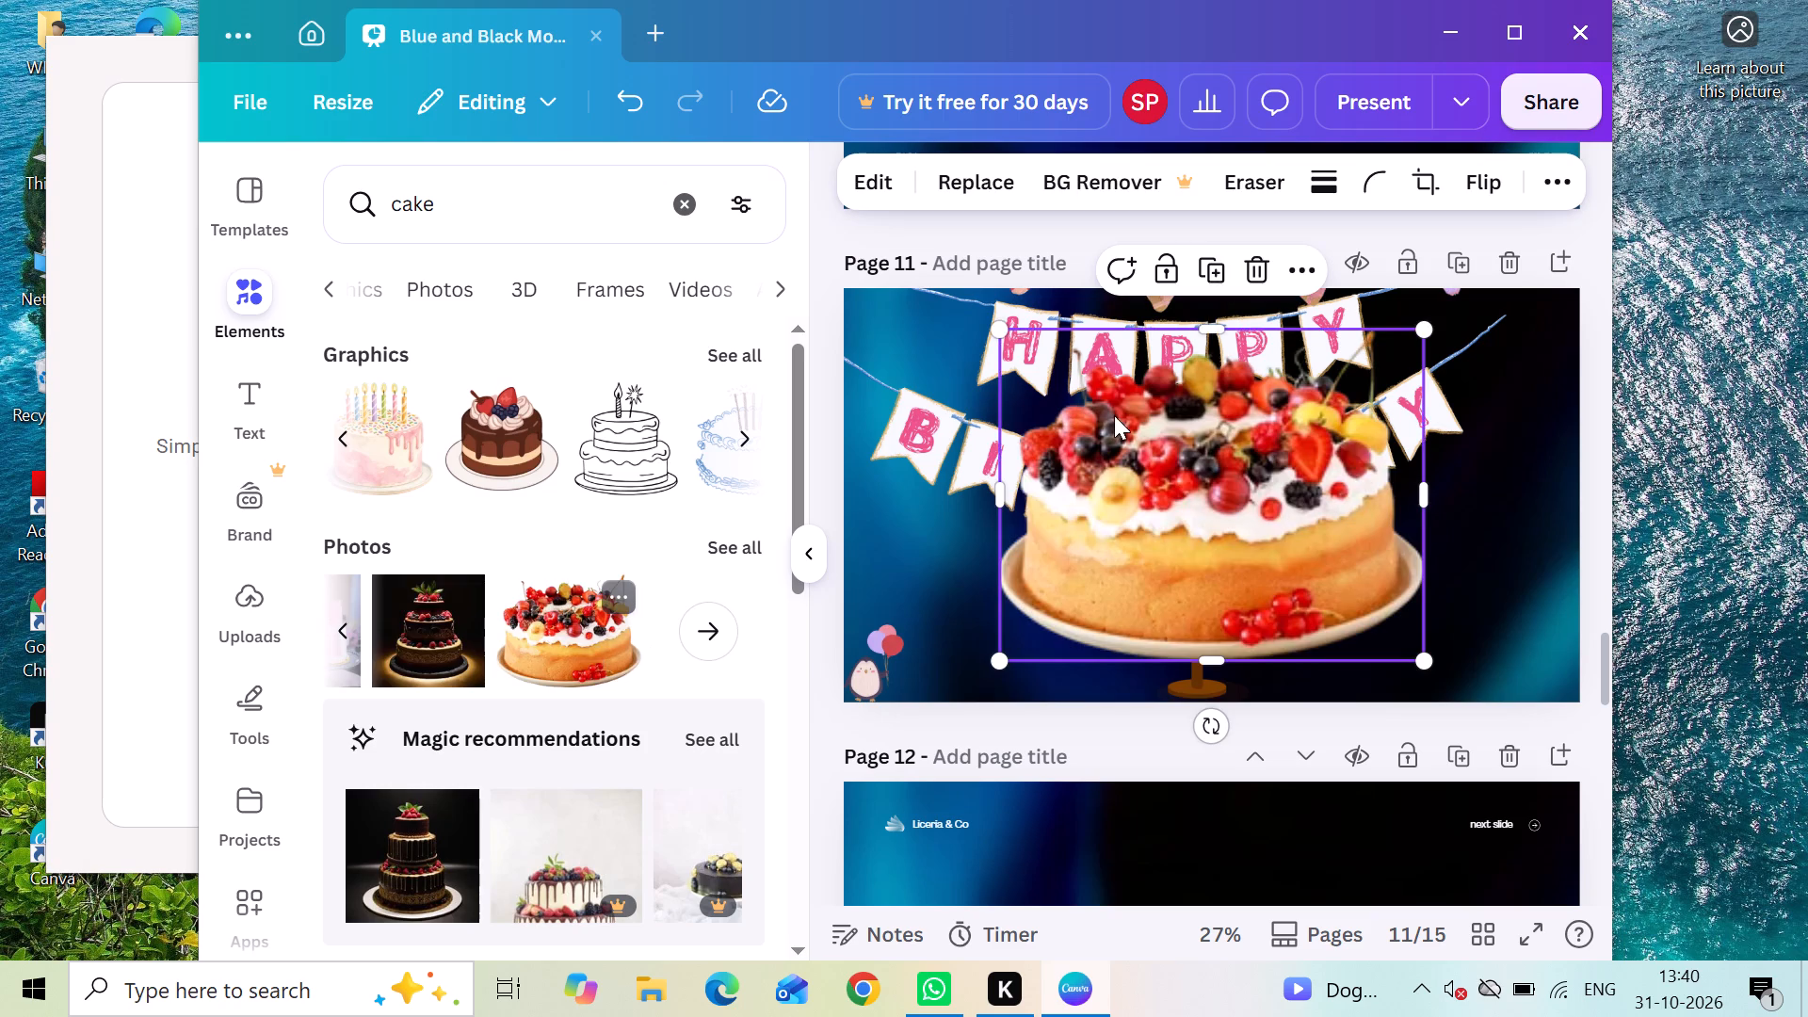
left_click_drag(1413, 333, 1232, 527)
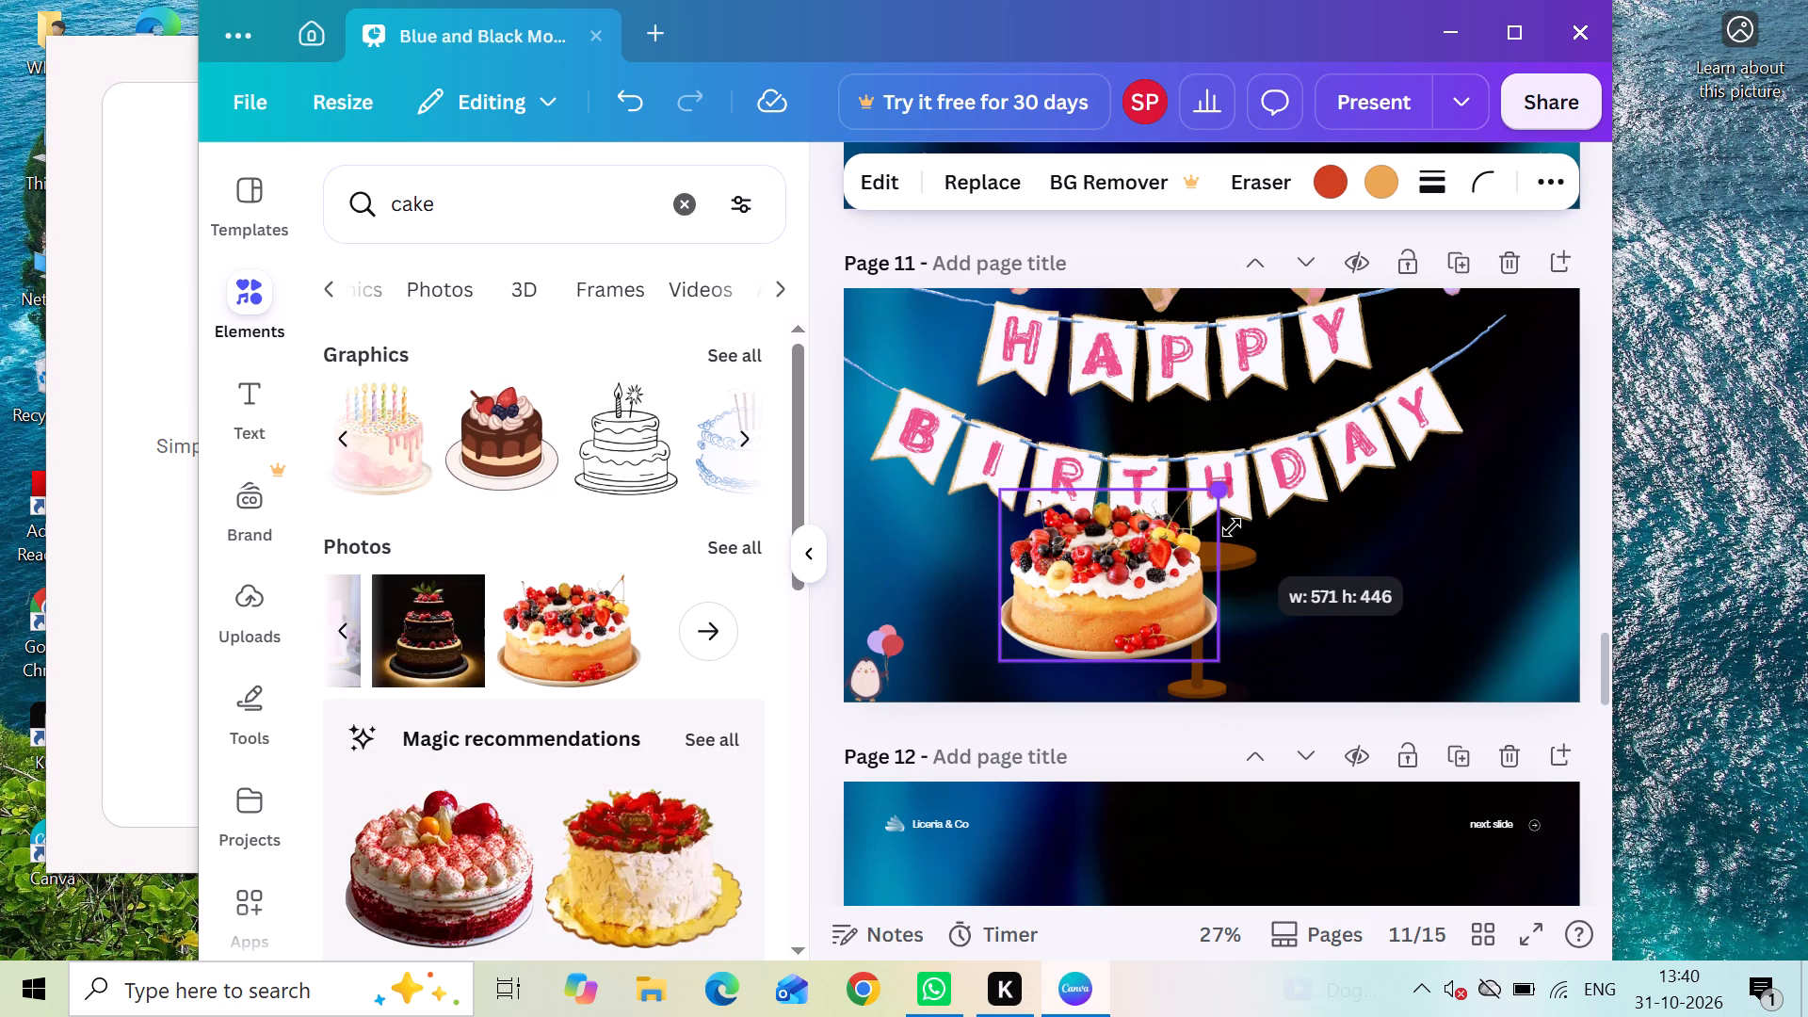
left_click_drag(1232, 527, 1094, 629)
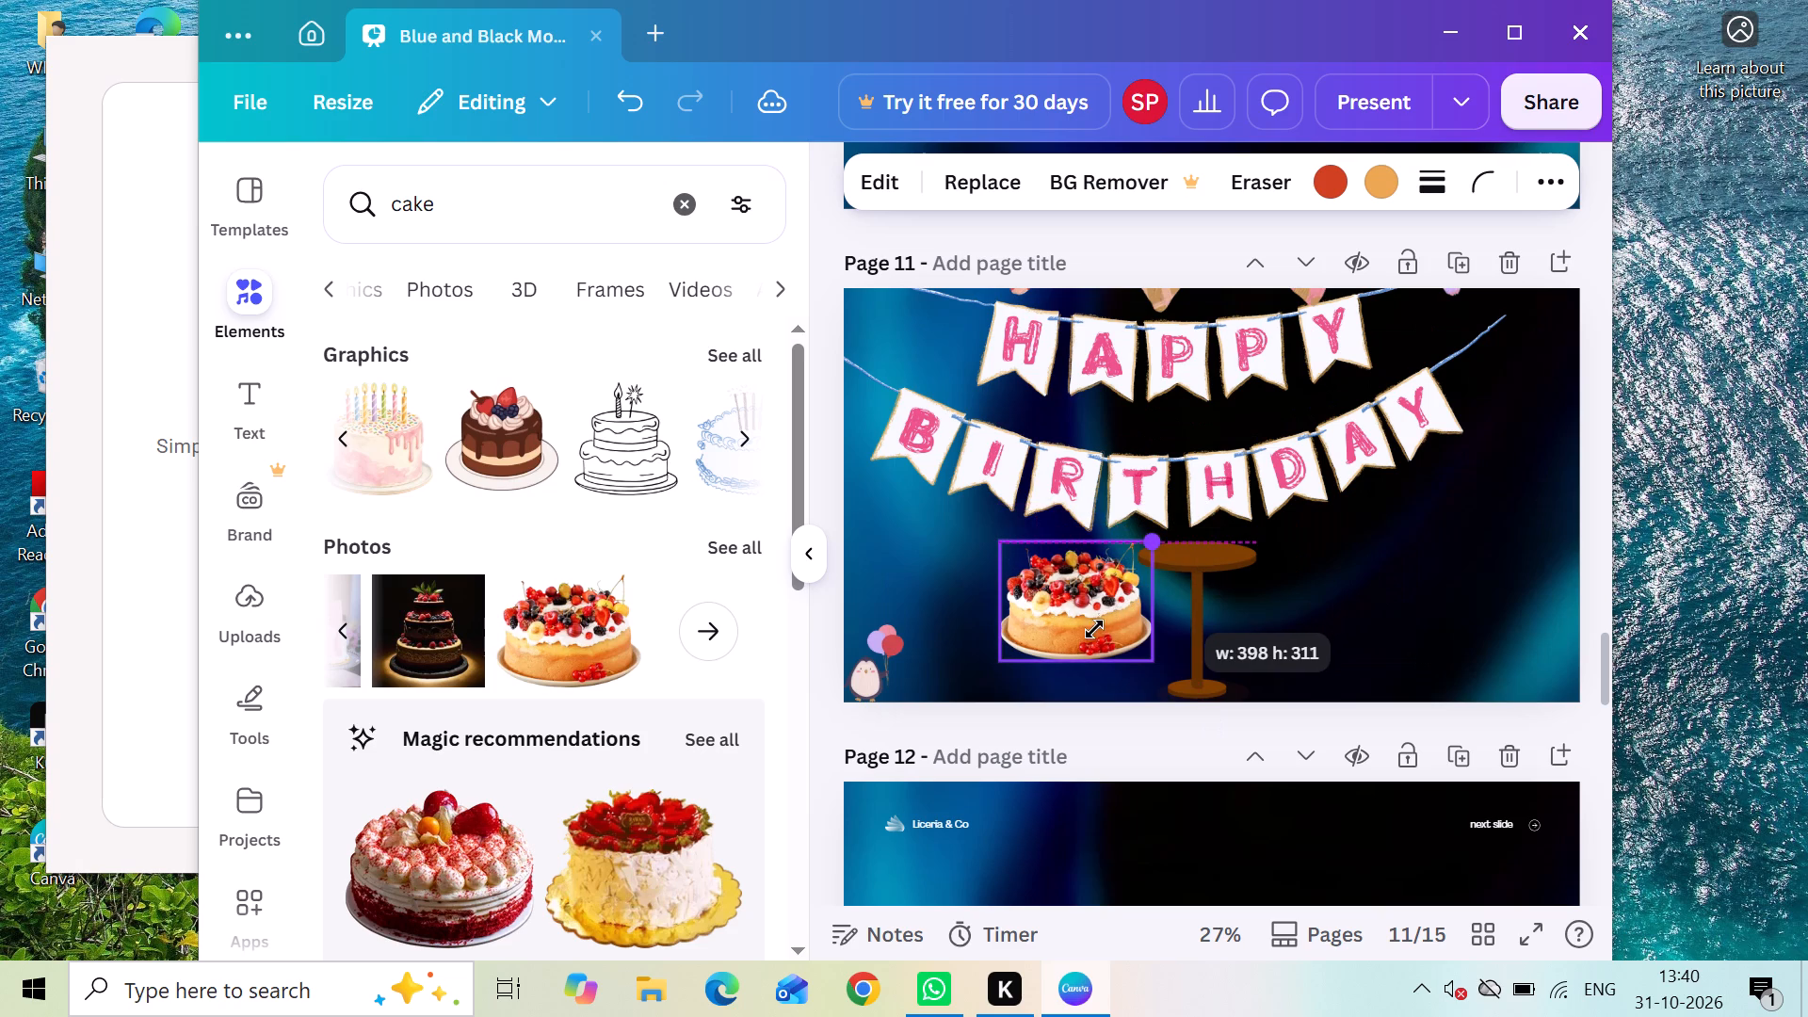
left_click_drag(1094, 629, 1063, 647)
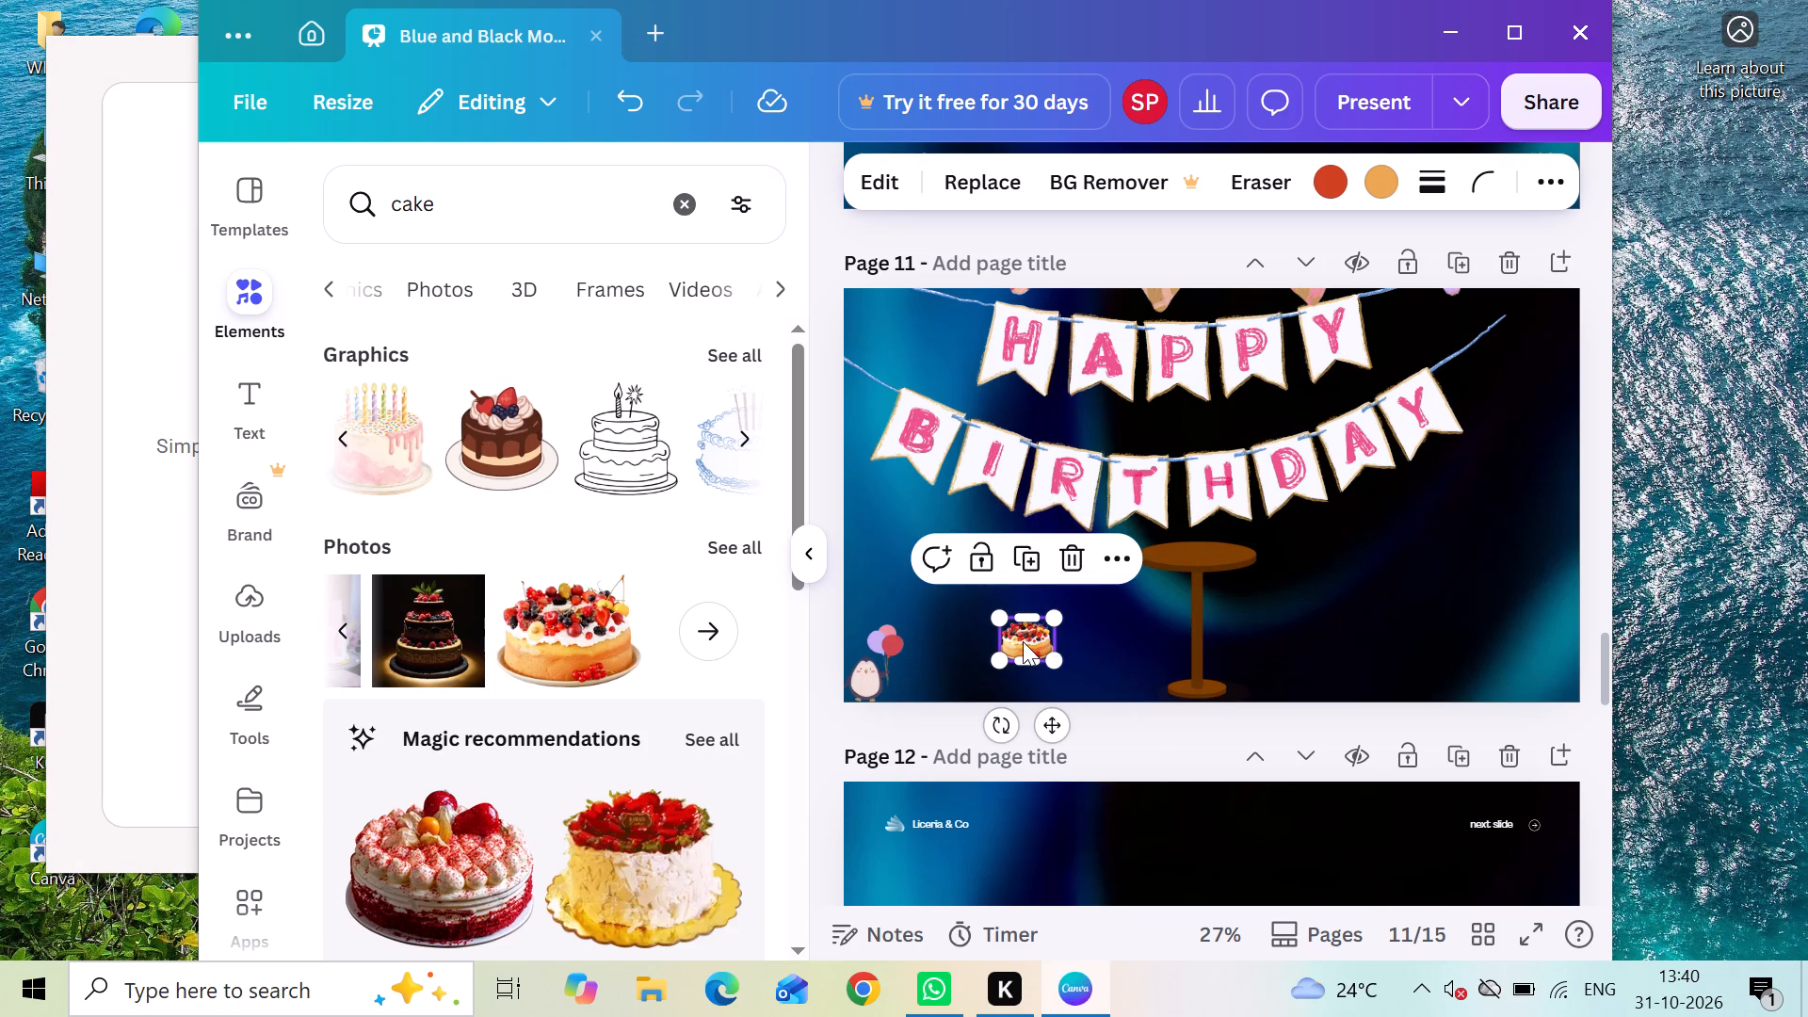
left_click_drag(1023, 641, 1120, 597)
left_click_drag(1120, 597, 1173, 551)
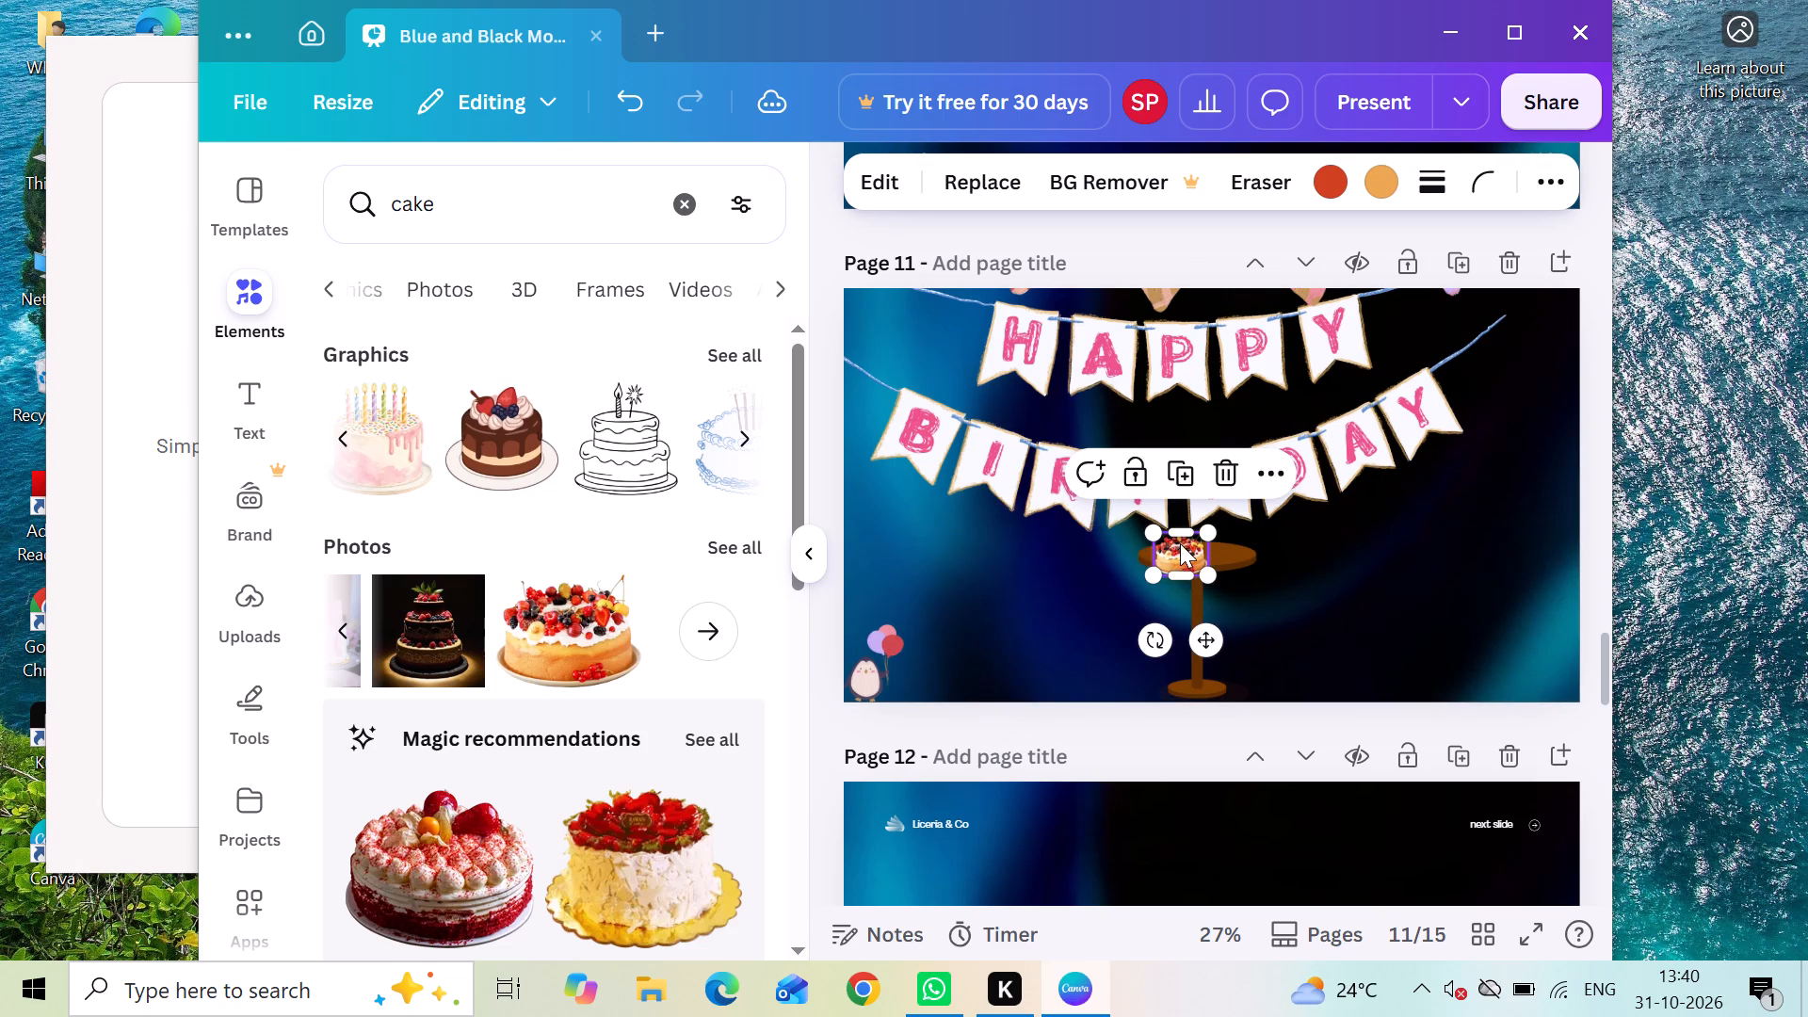
left_click_drag(1189, 557, 1196, 550)
left_click_drag(1196, 550, 1203, 535)
left_click(1362, 564)
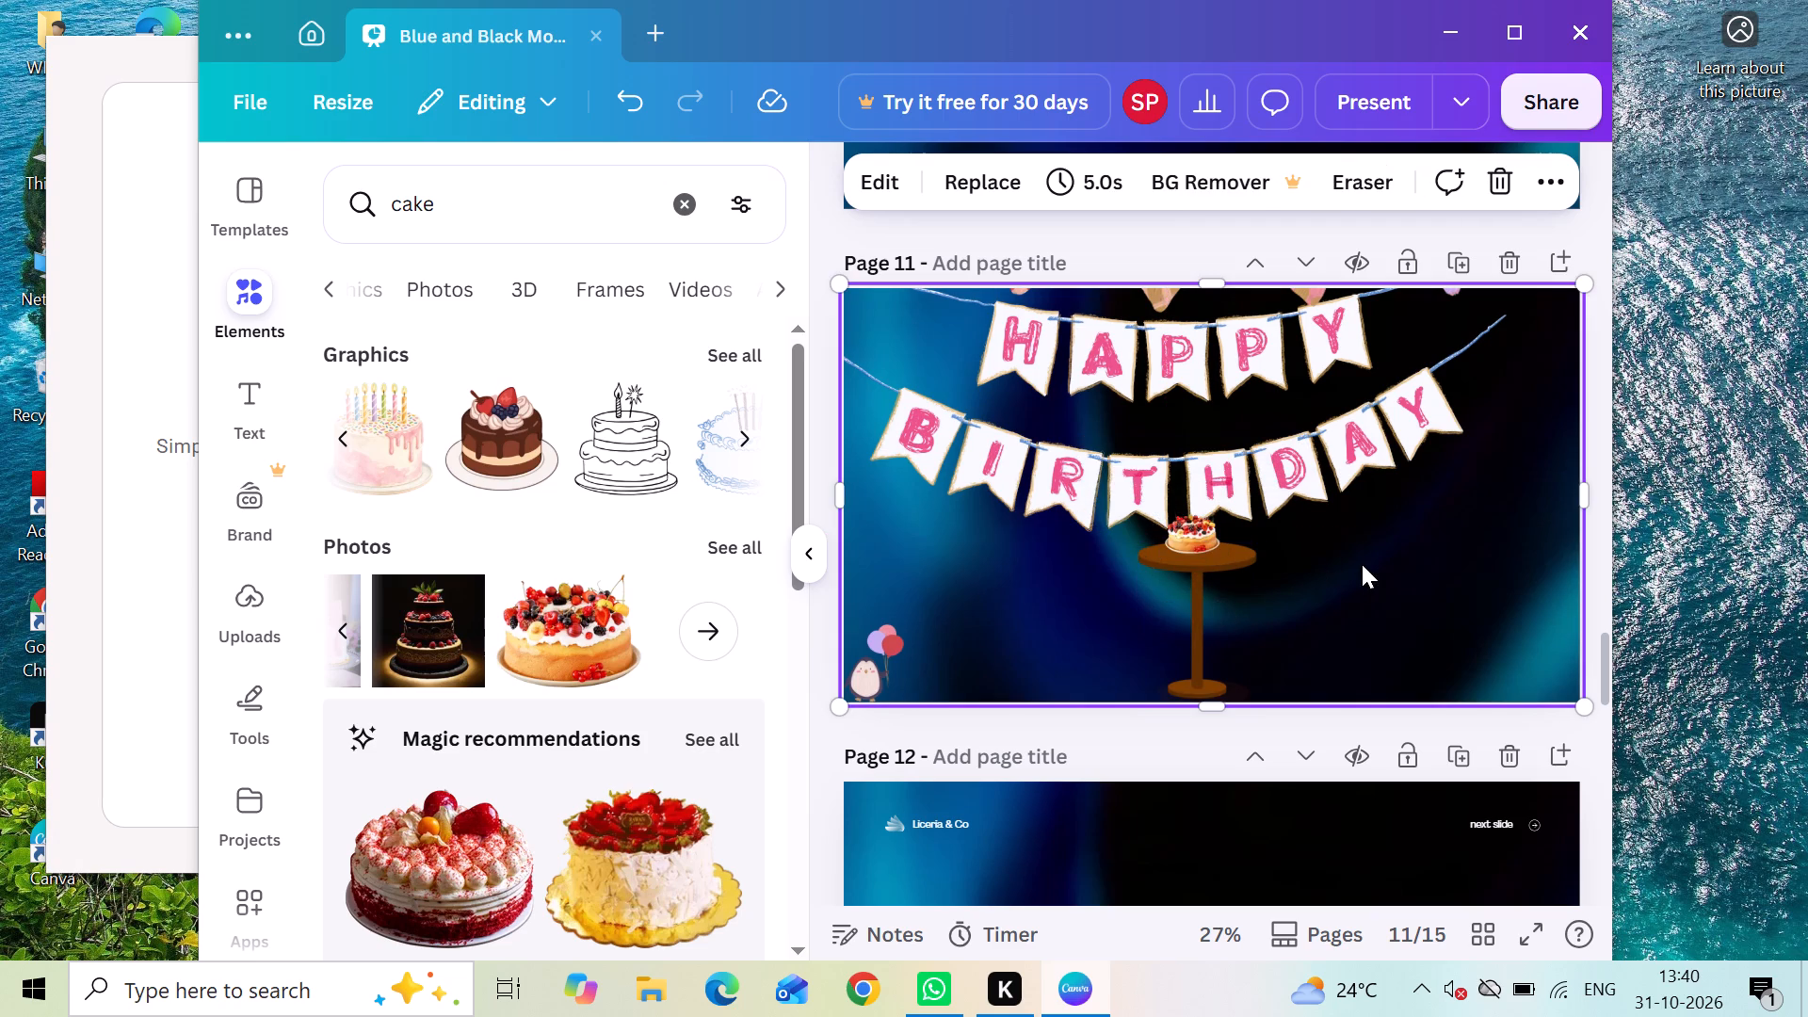
Add the 0:12 "Sound Effect - Happy Birthday" audio by ScottishPerson from the cake results to page 11.
scroll(417, 622, "down", 6)
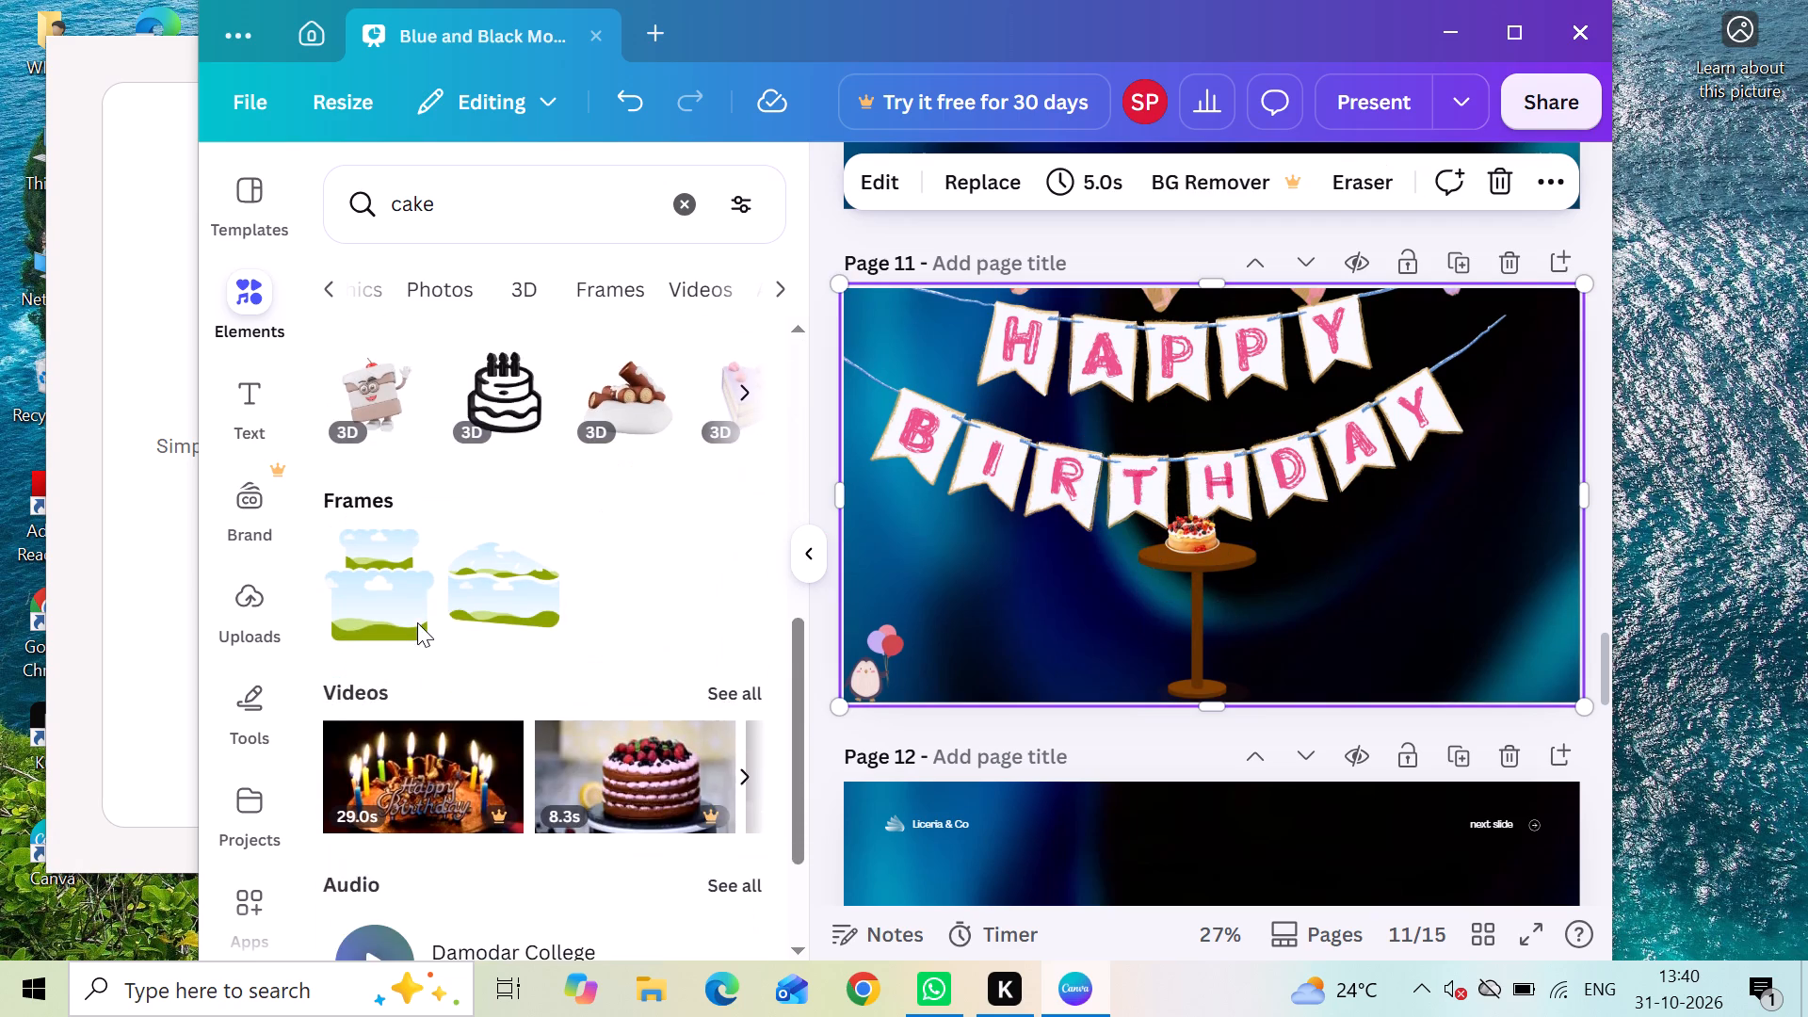
scroll(417, 622, "down", 3)
scroll(417, 622, "left", 1)
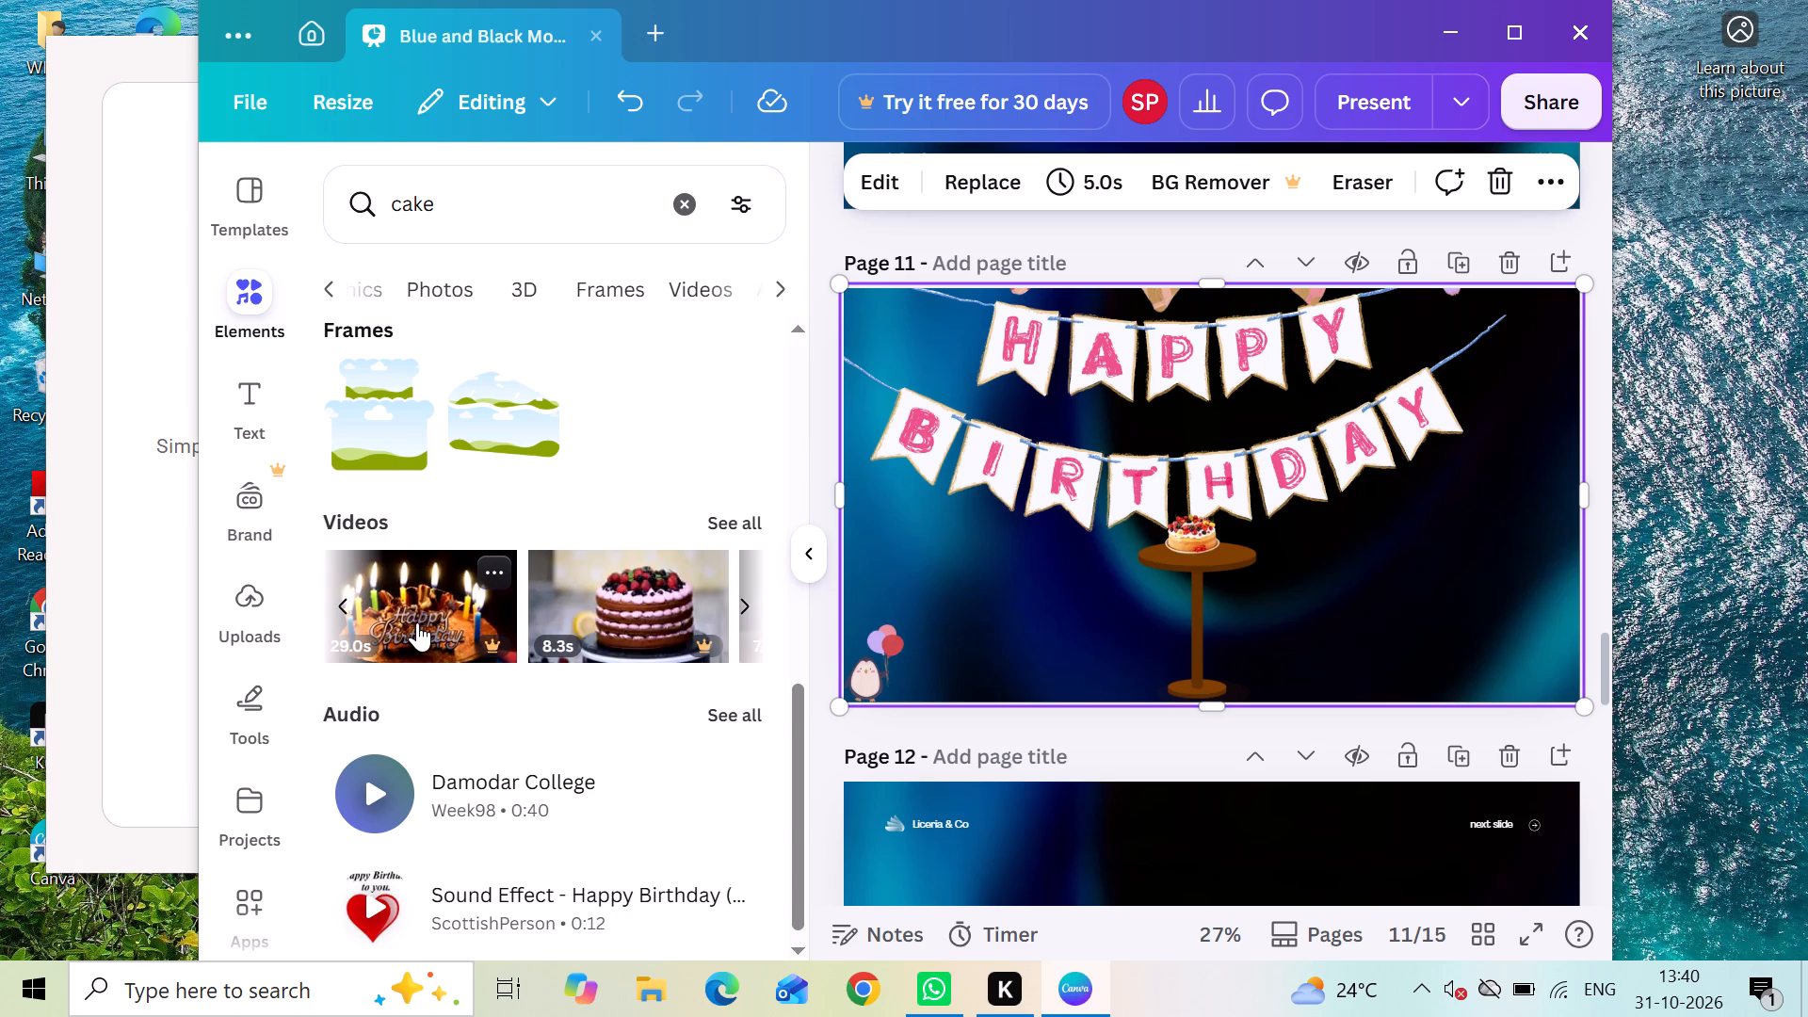
left_click(490, 895)
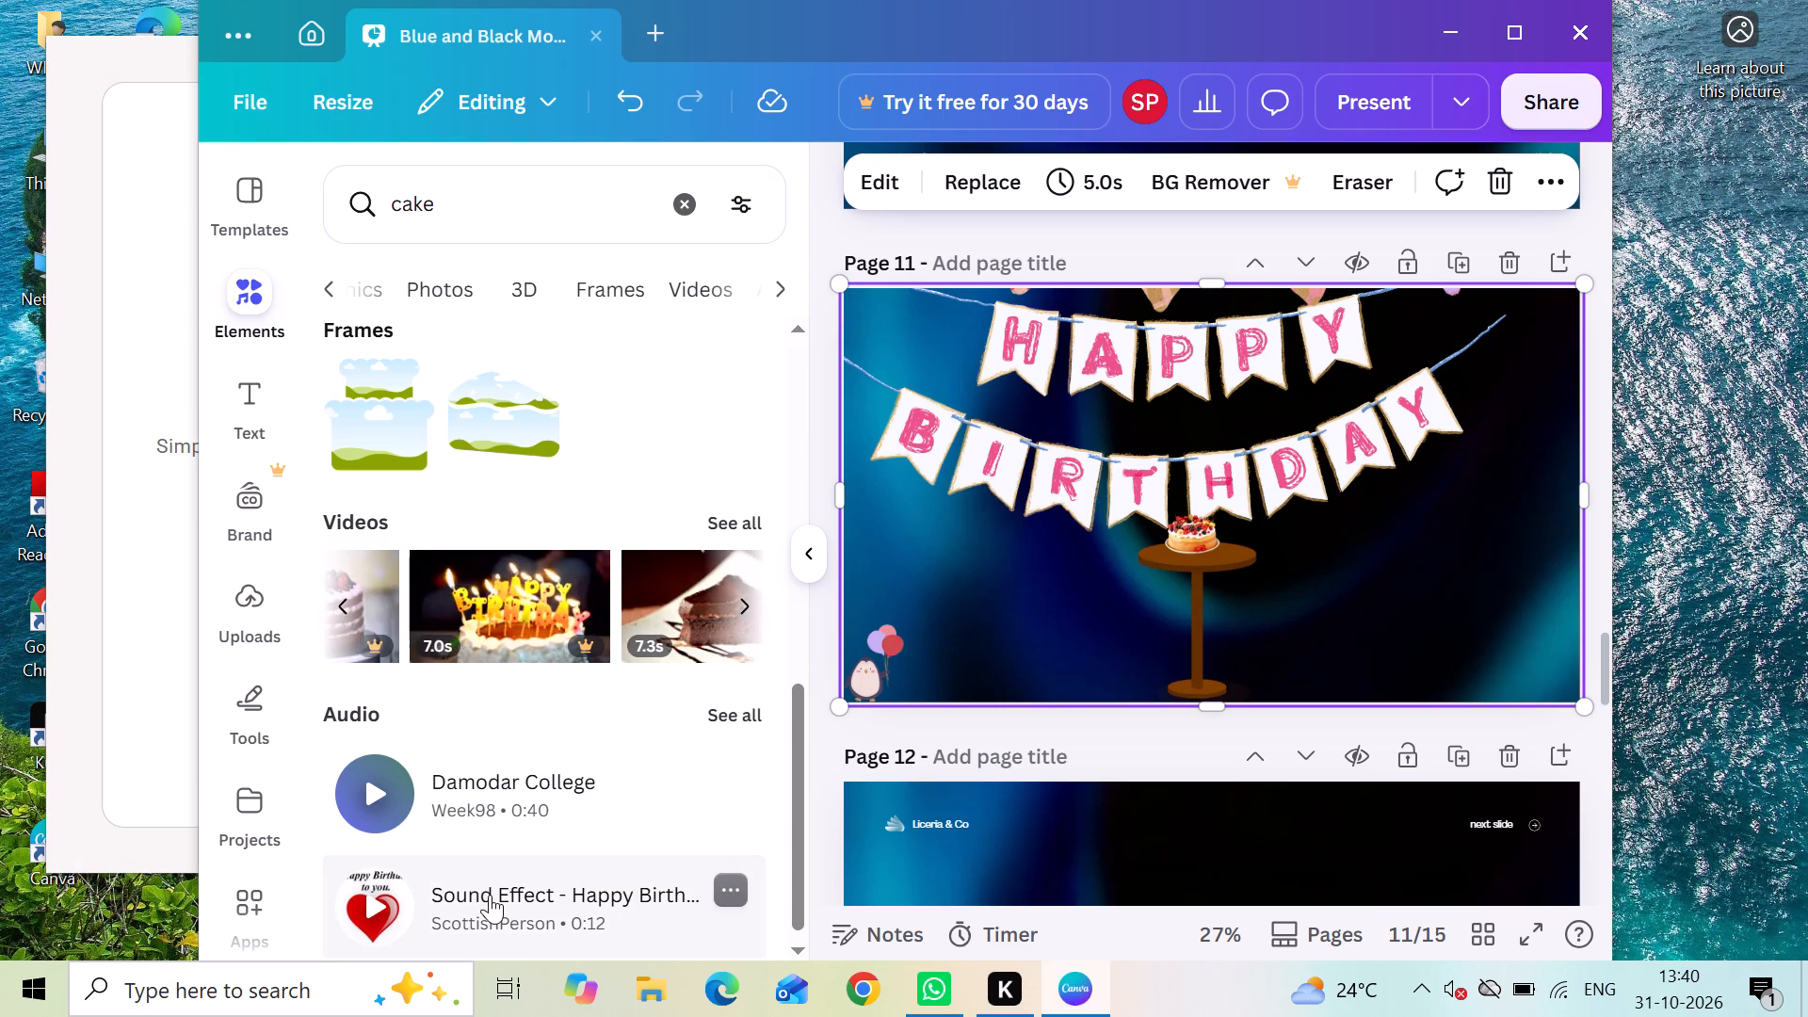
Replace the cake search with a search of the elements library for "boy".
scroll(490, 895, "up", 3)
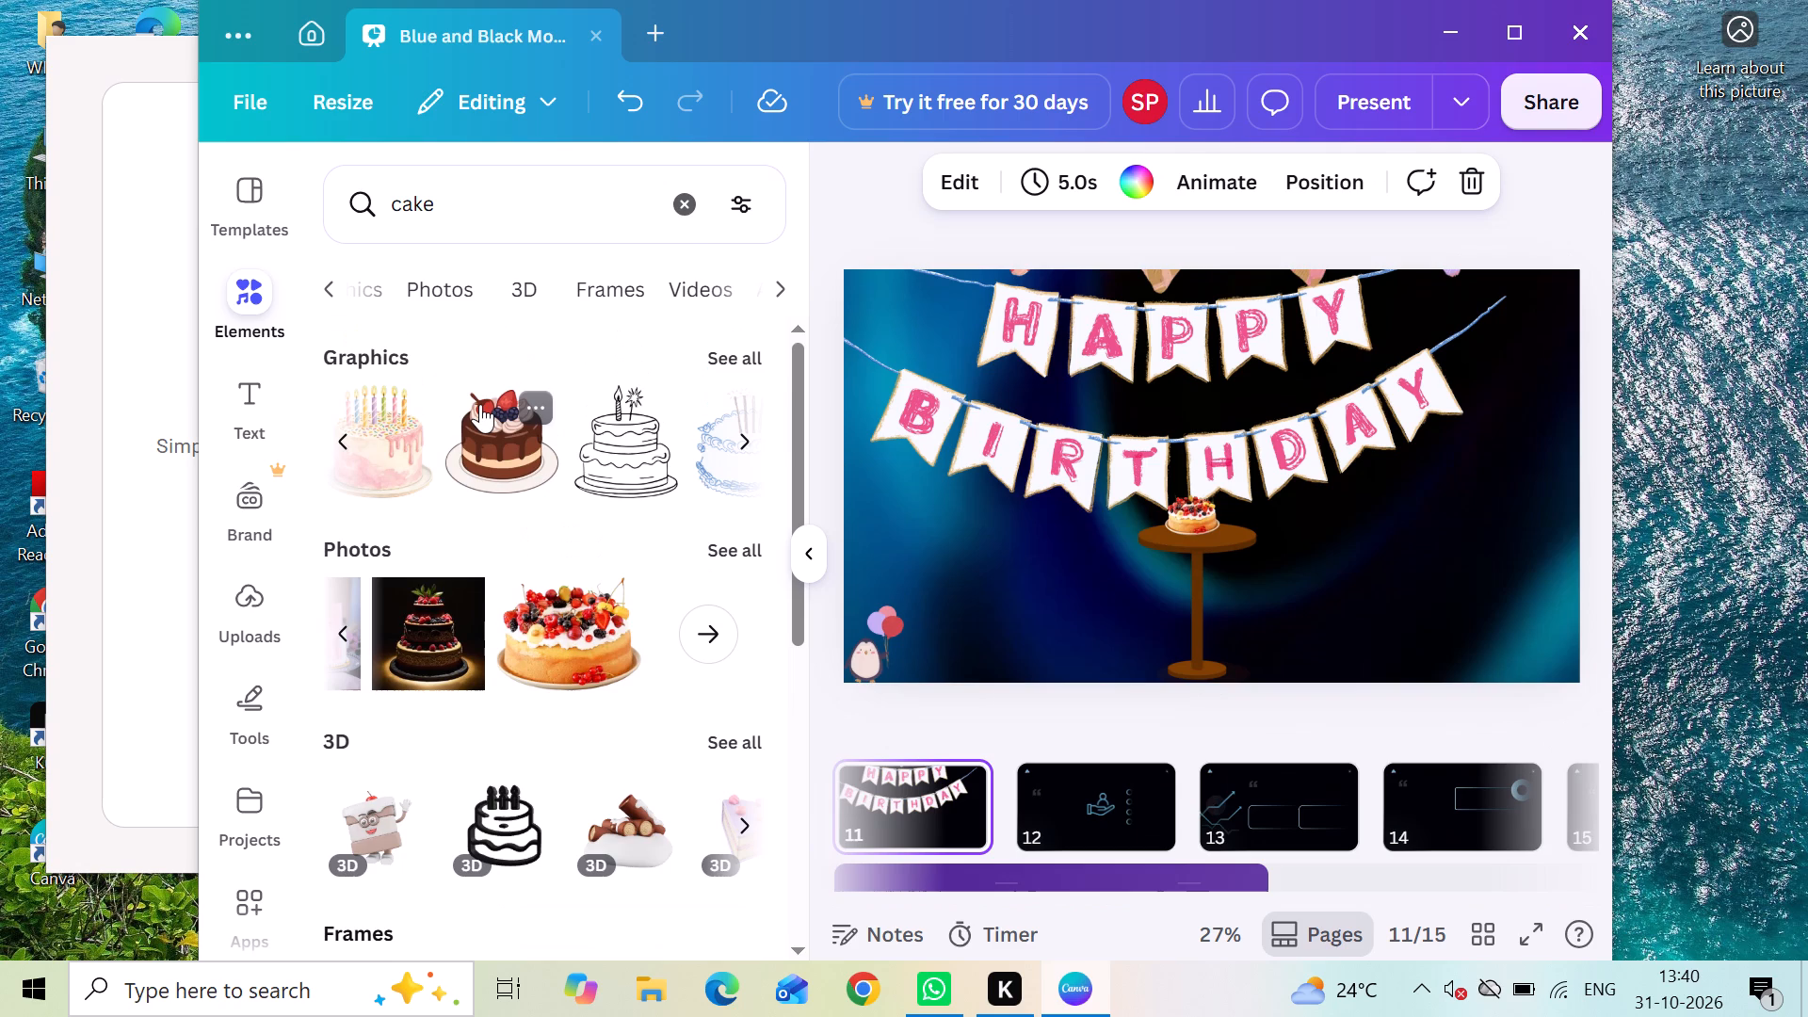
left_click(683, 213)
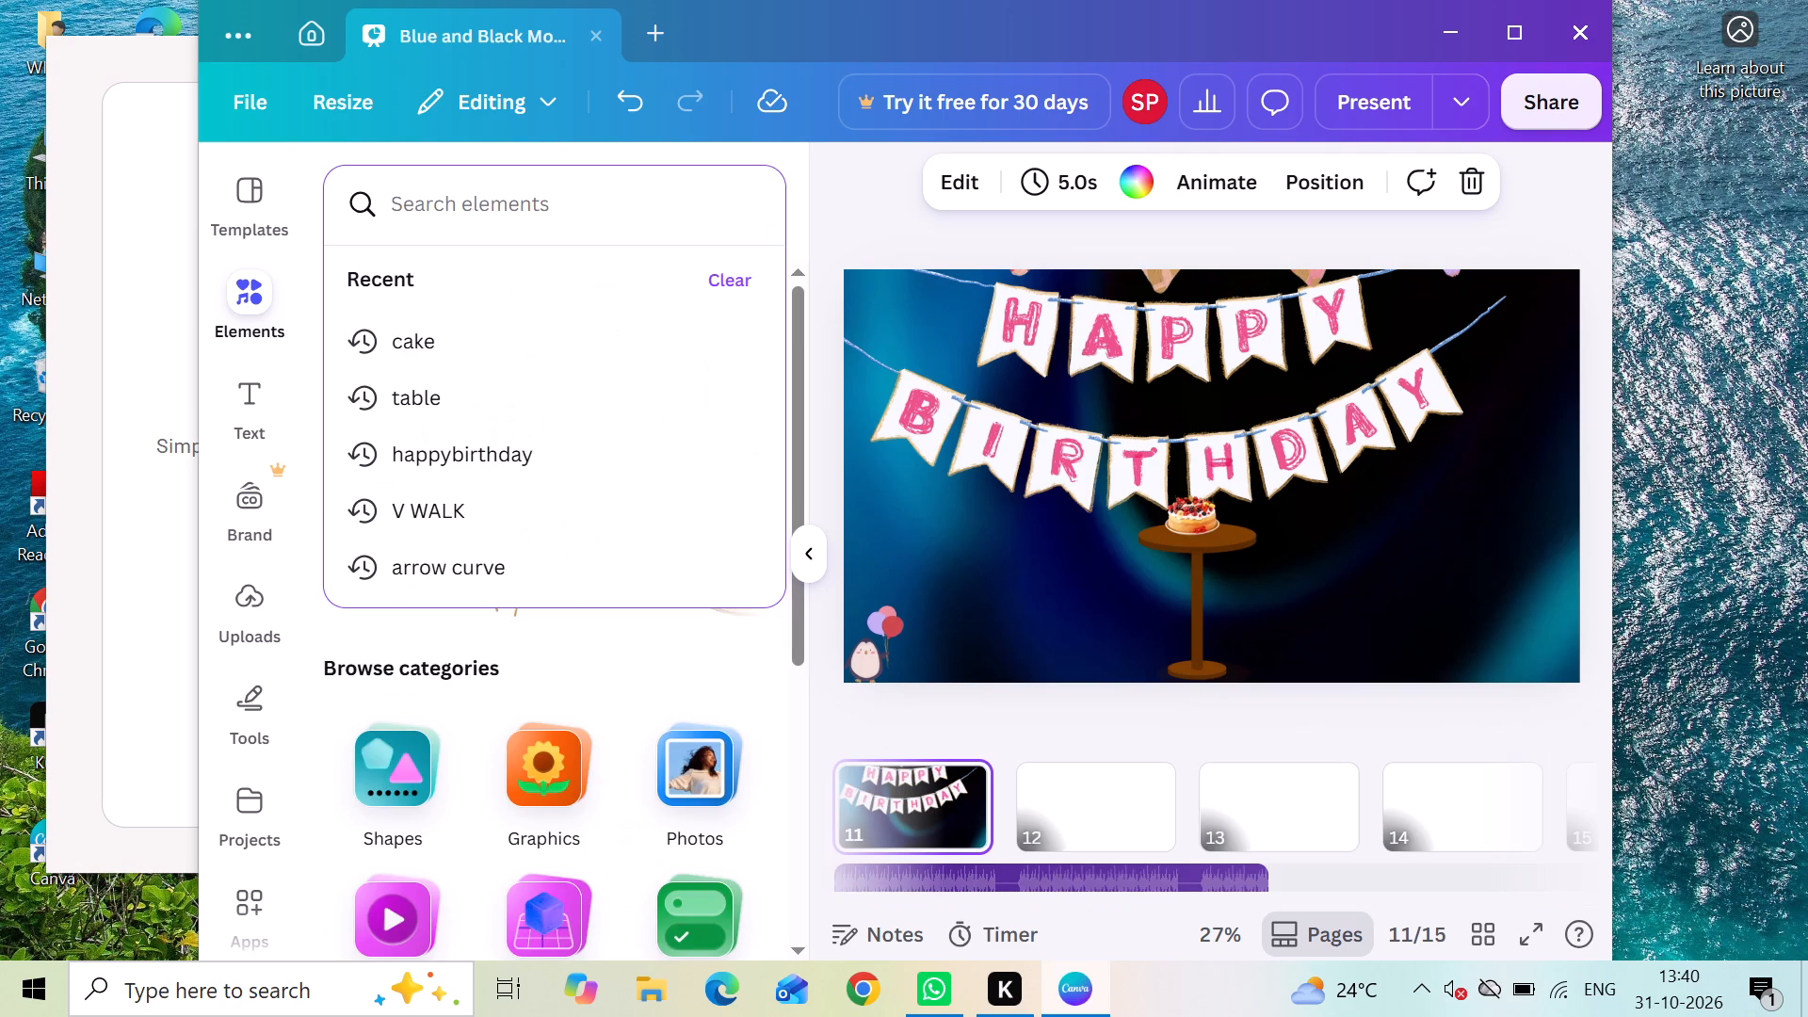
key("b")
key("o")
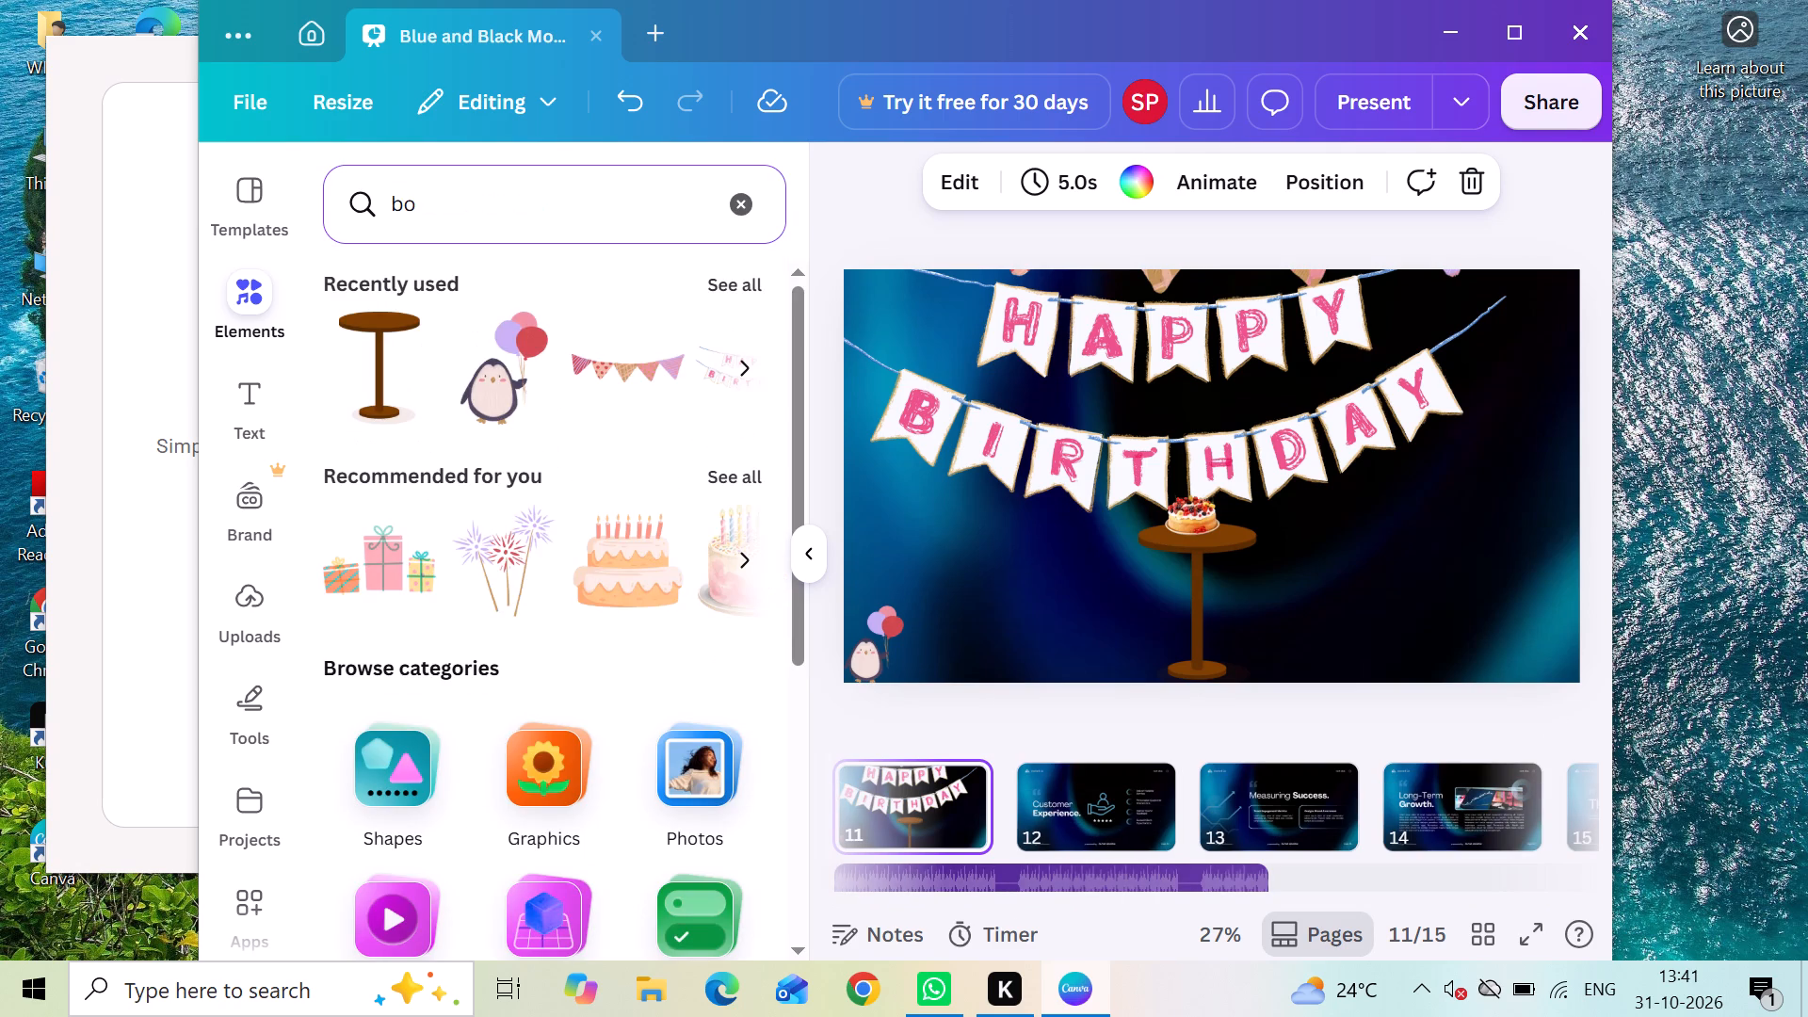
key("y")
key("Return")
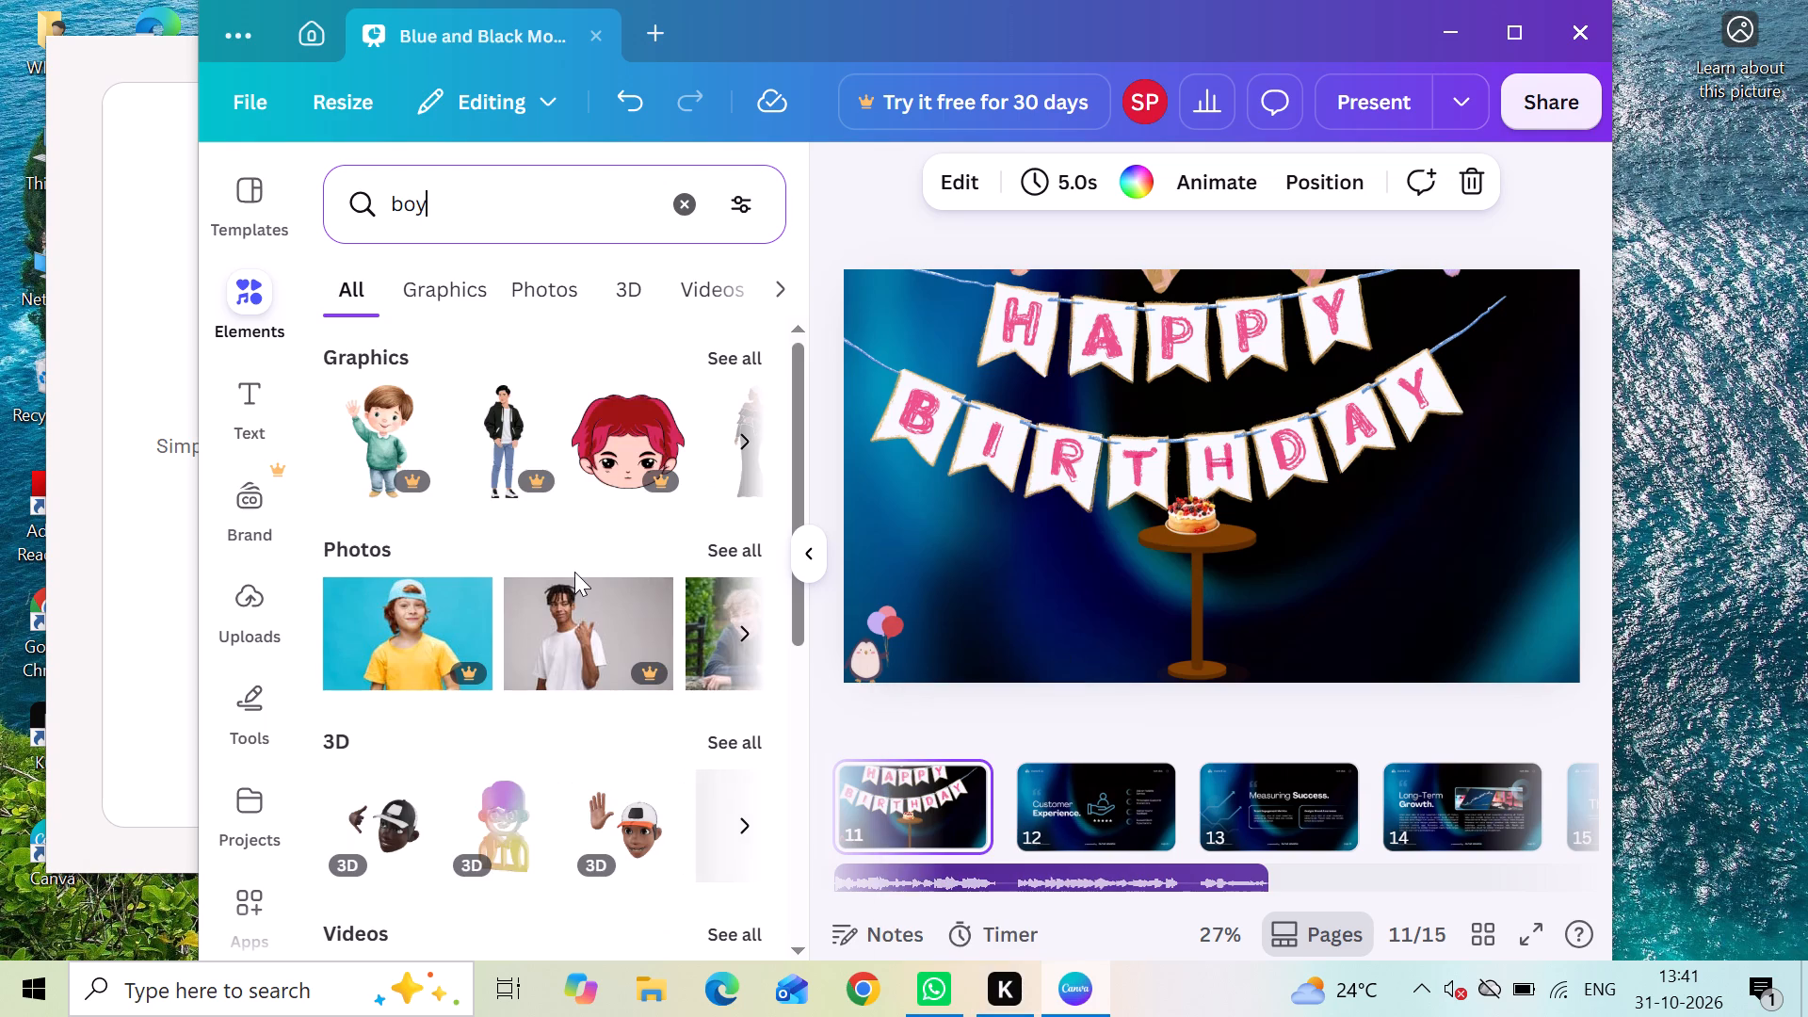
Add the graphic of the standing boy in a red sweater and grey trousers to page 11.
scroll(574, 572, "left", 6)
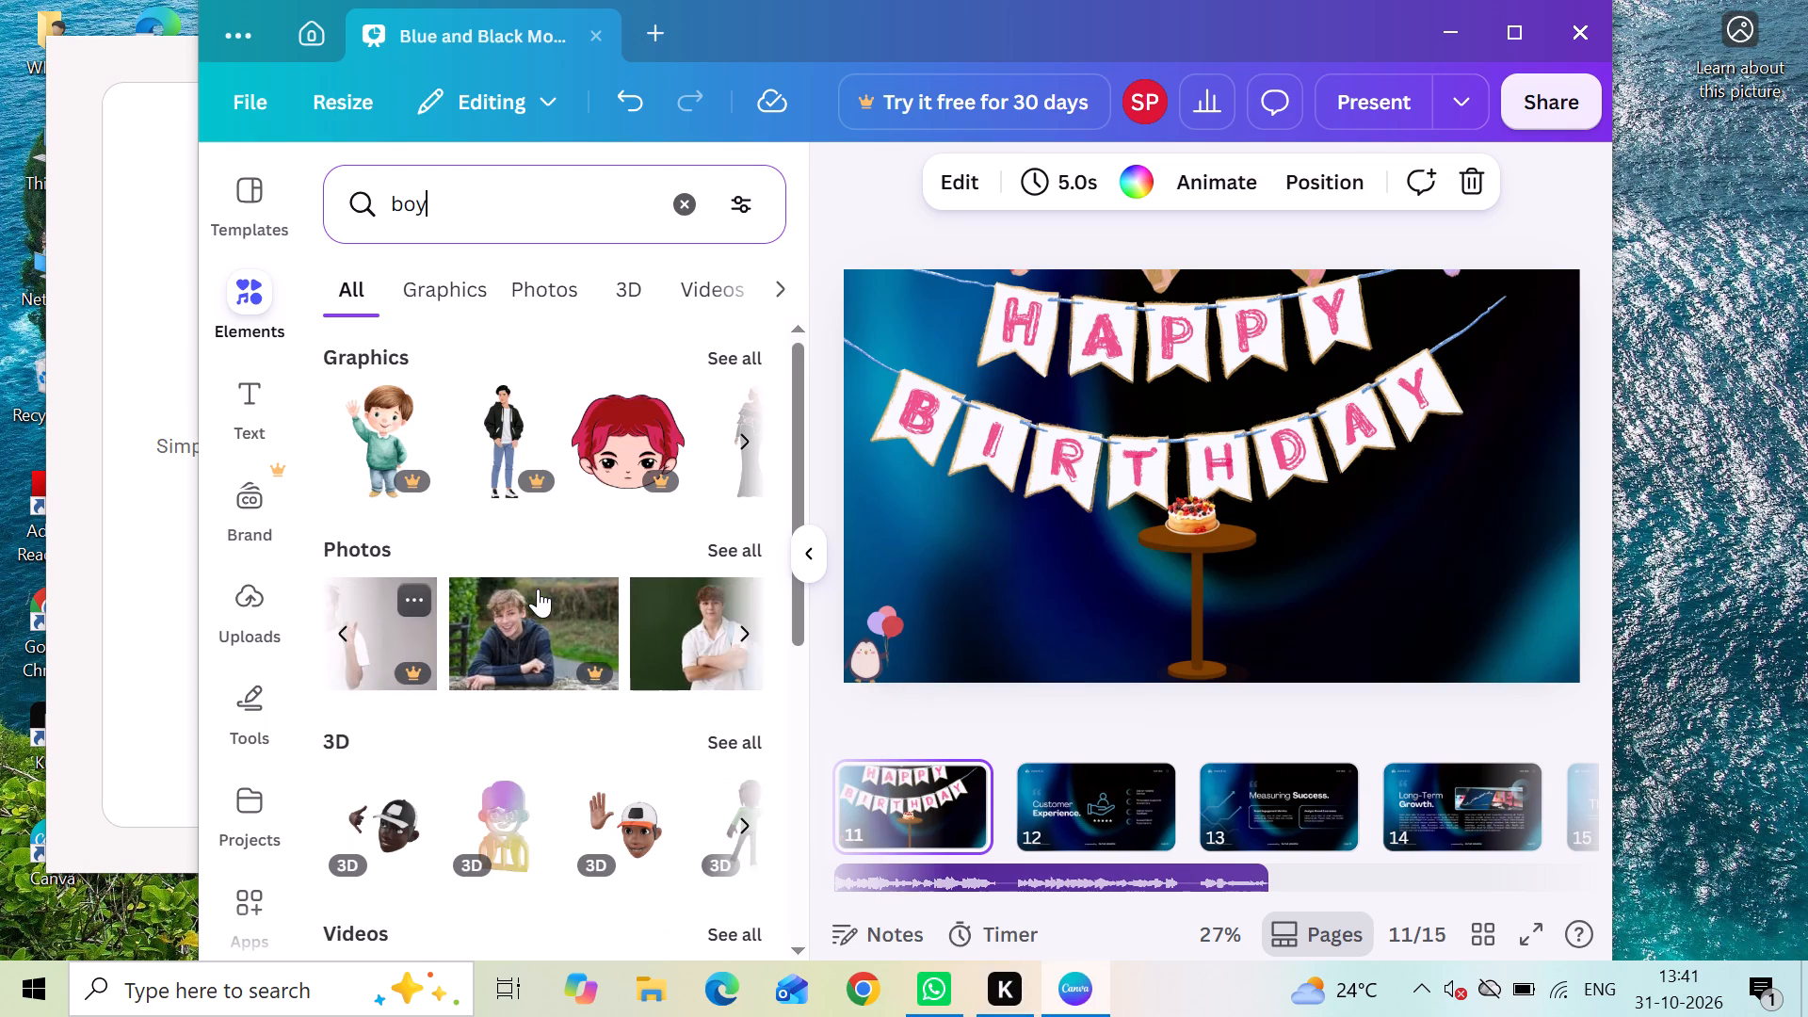
scroll(612, 438, "left", 2)
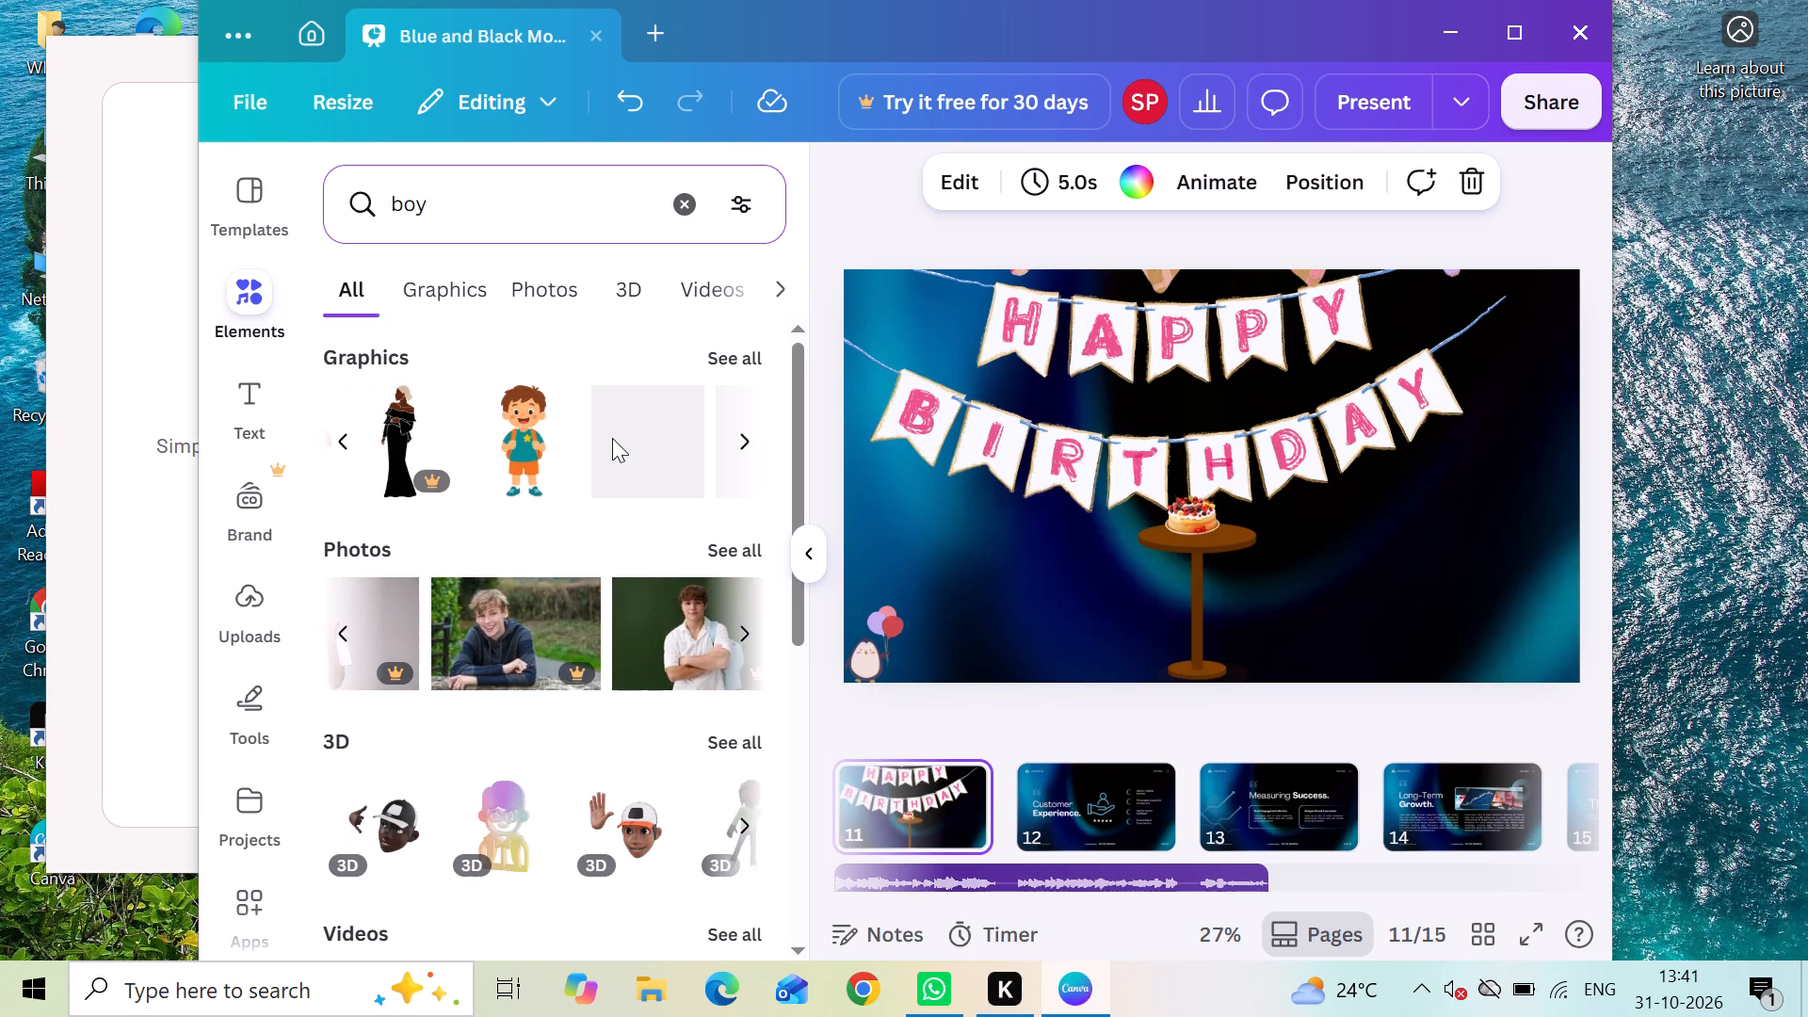
scroll(612, 438, "left", 2)
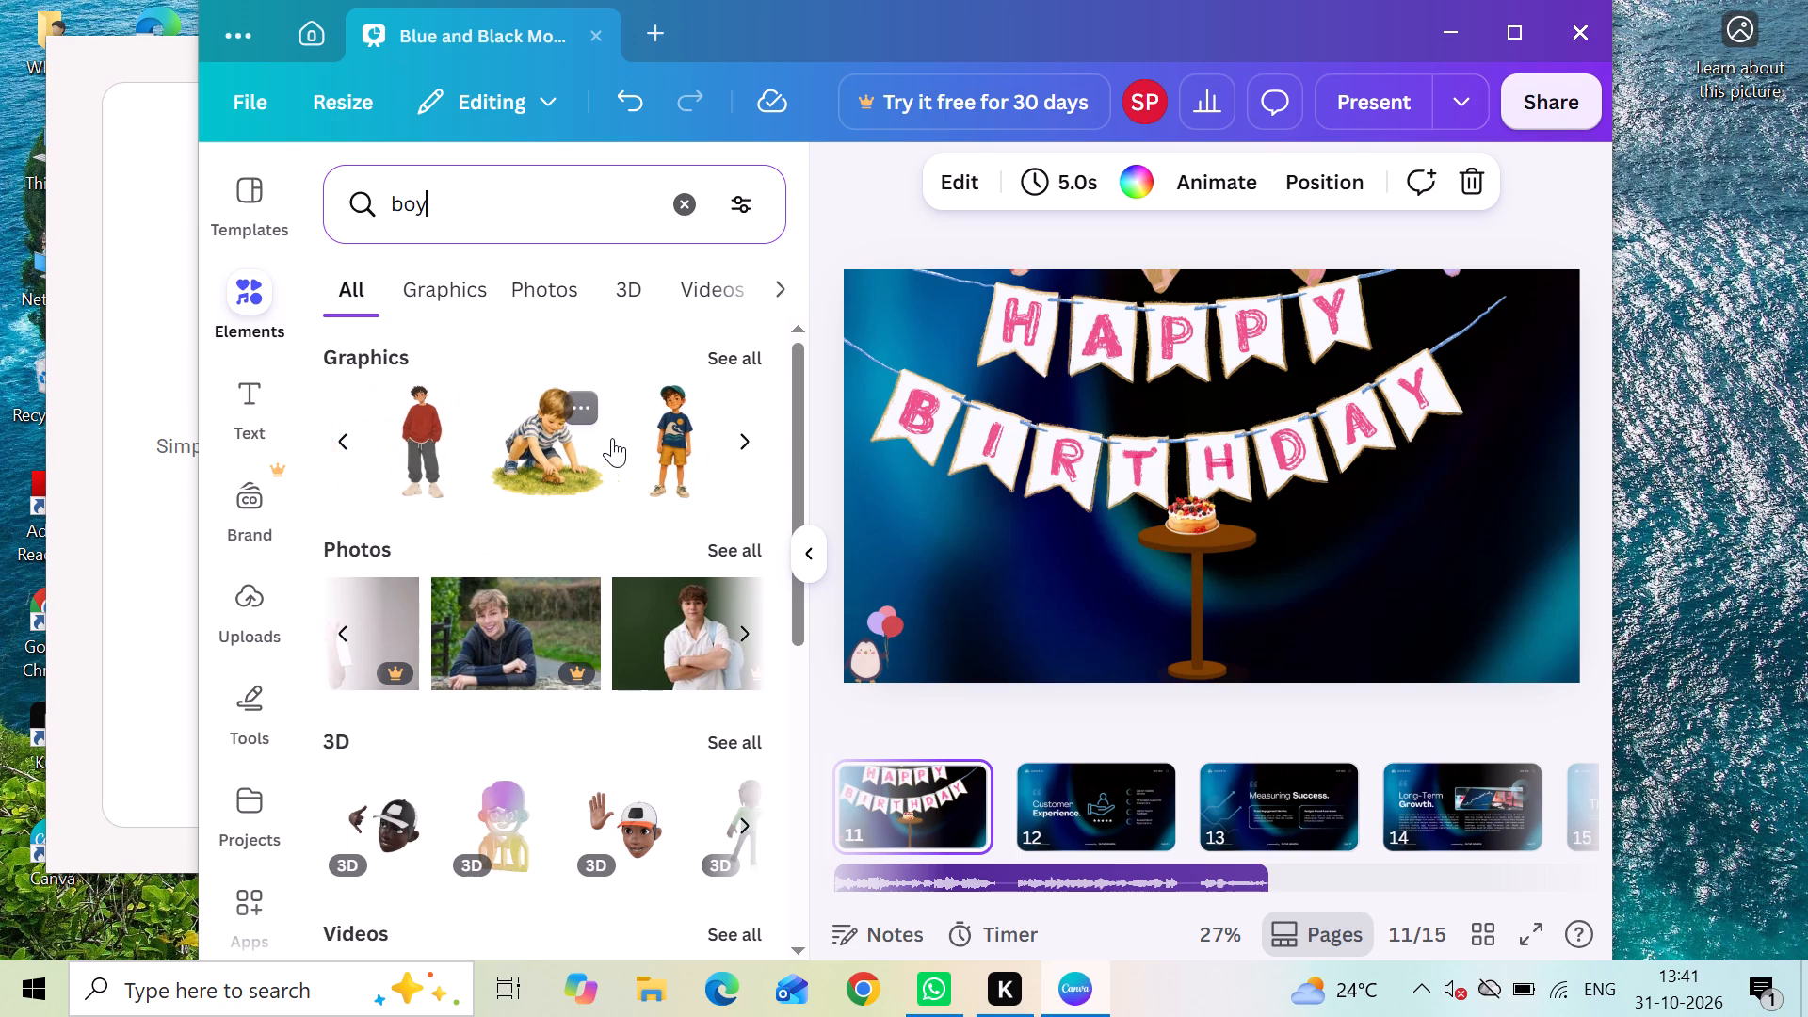
left_click(410, 443)
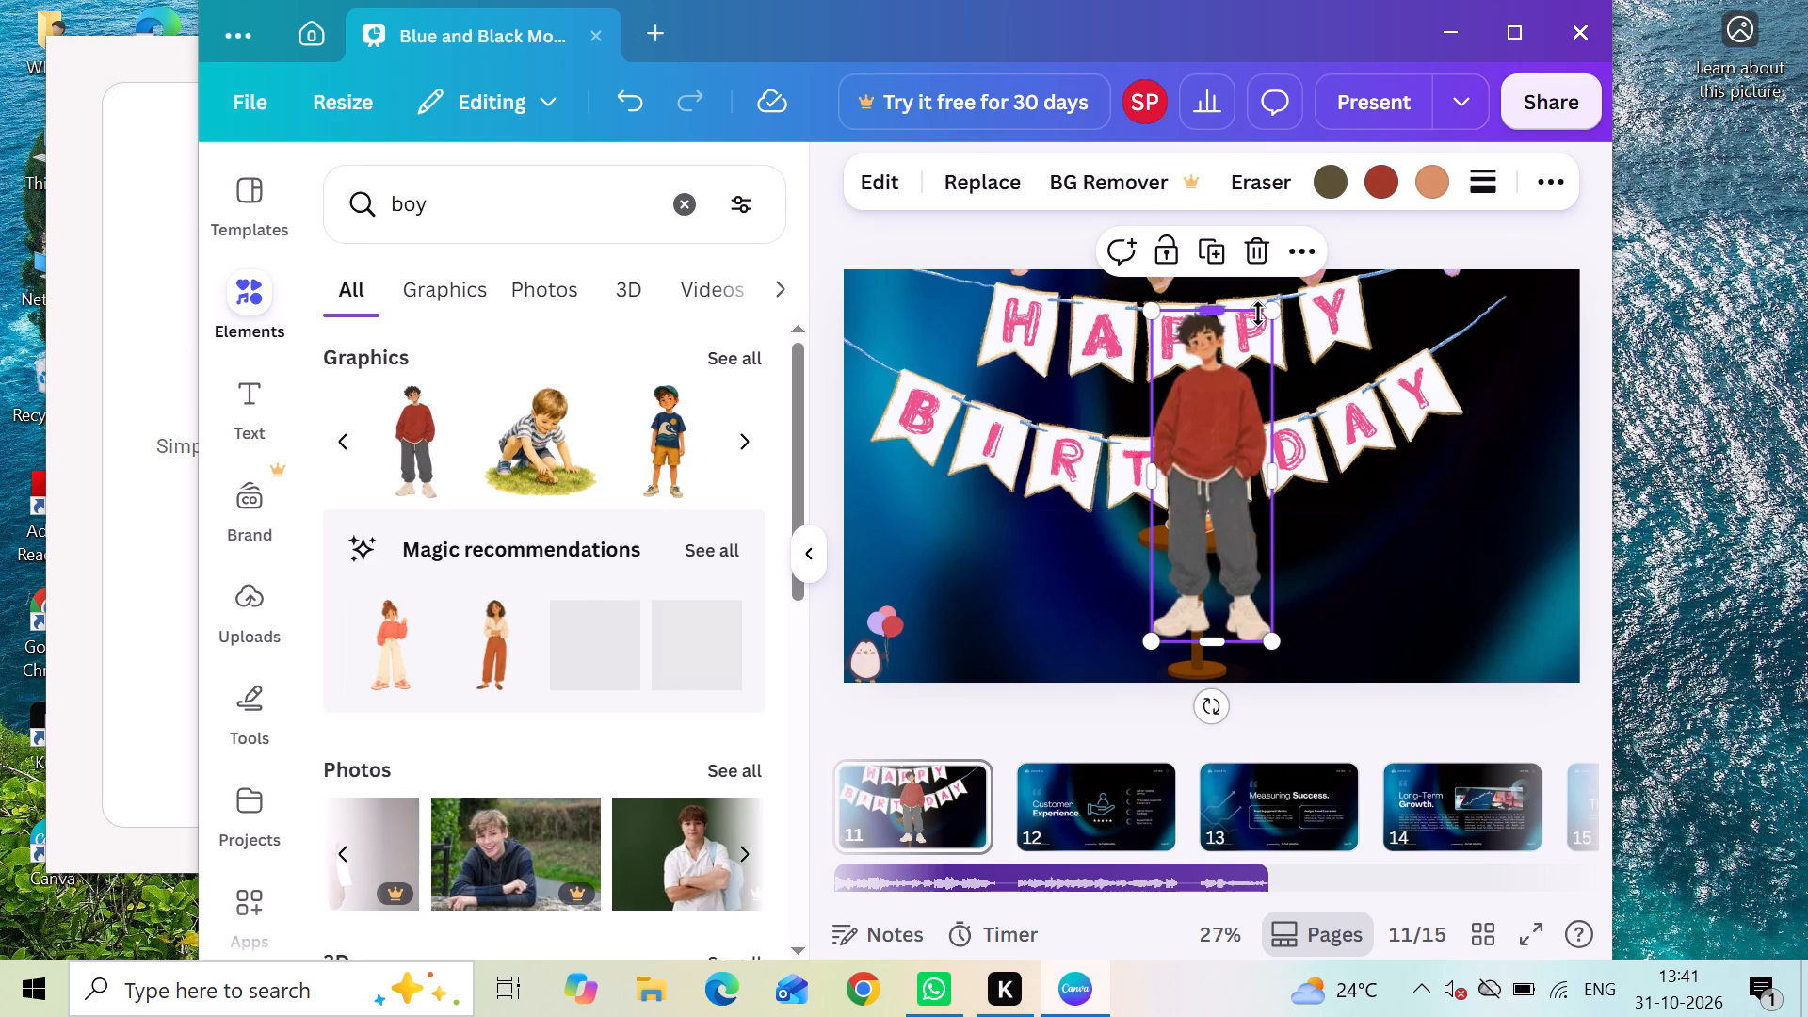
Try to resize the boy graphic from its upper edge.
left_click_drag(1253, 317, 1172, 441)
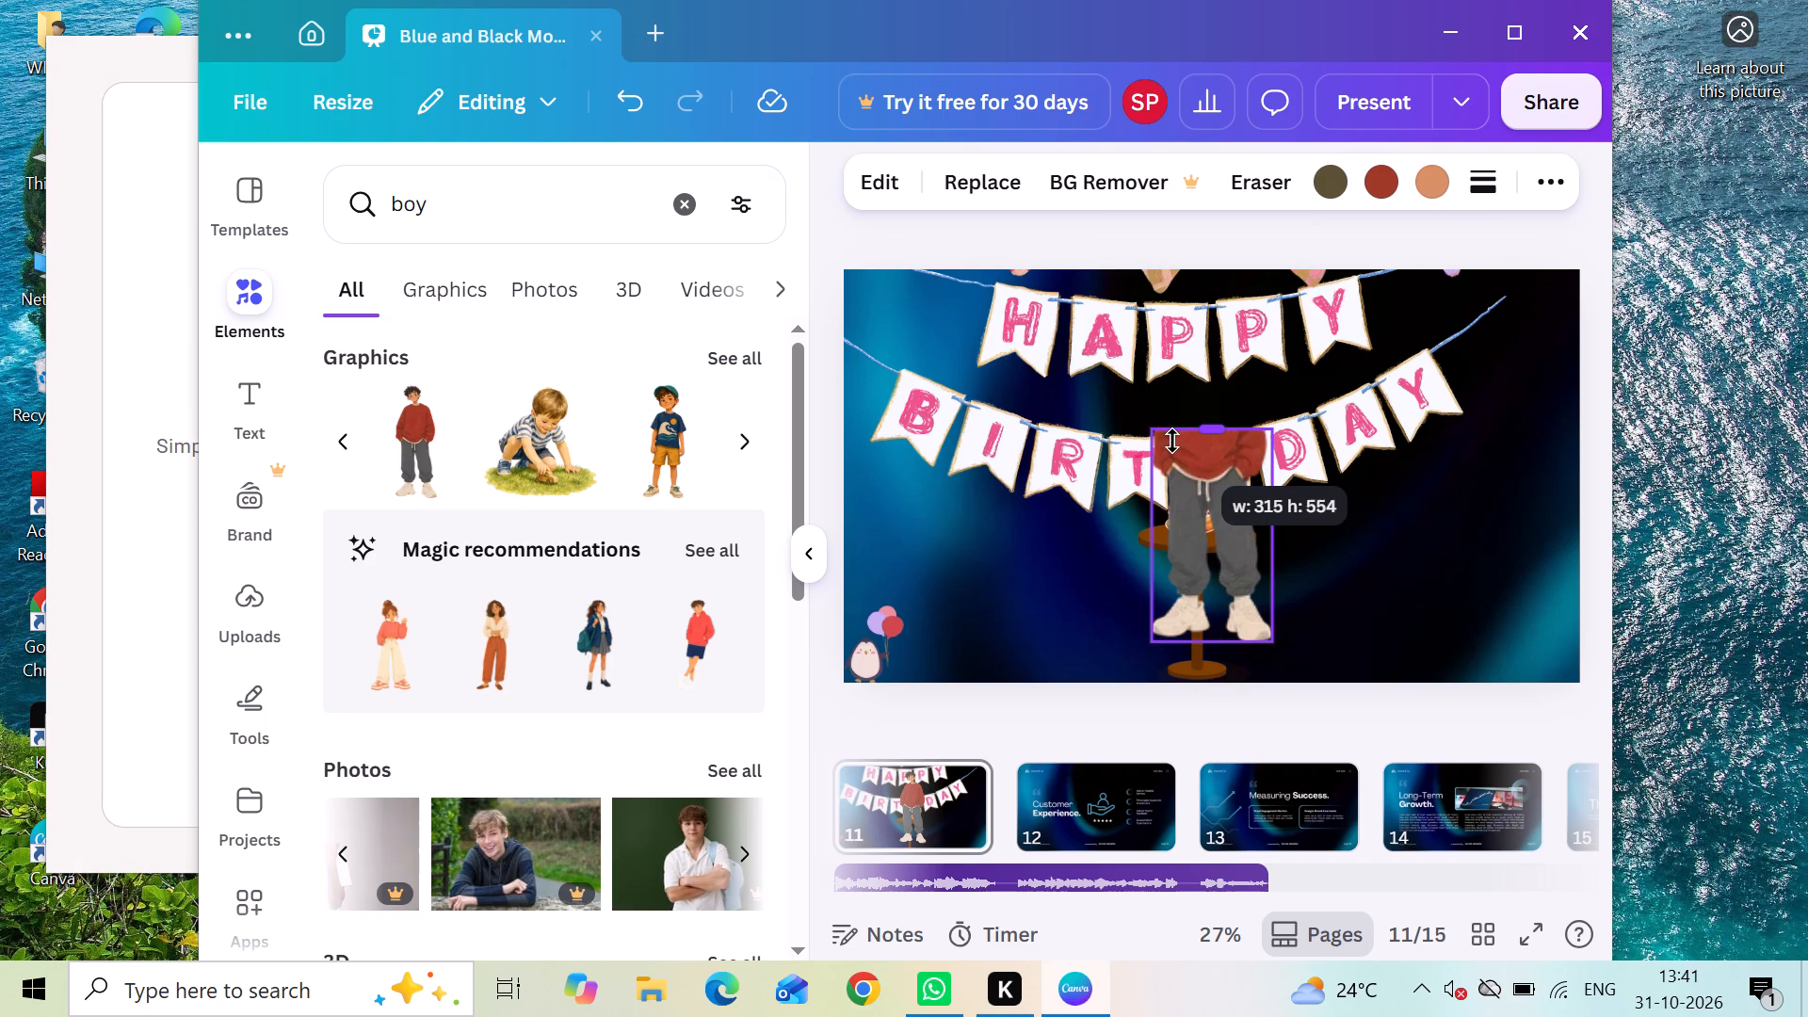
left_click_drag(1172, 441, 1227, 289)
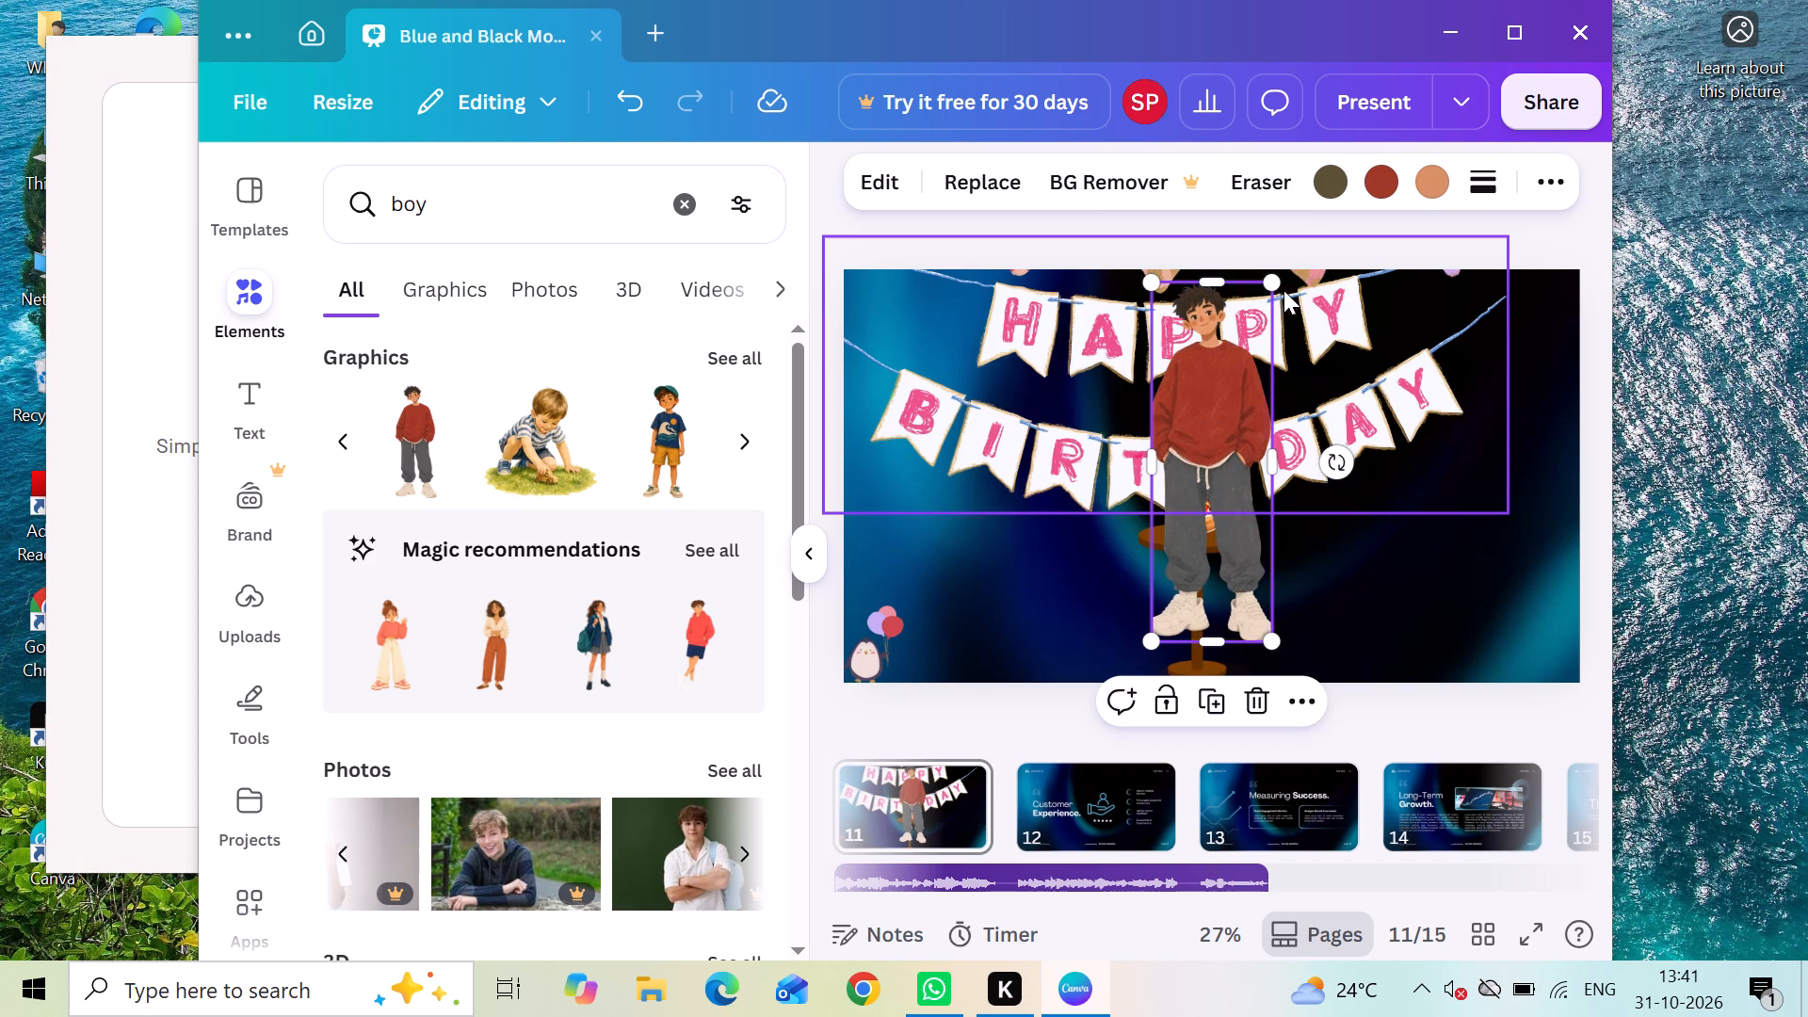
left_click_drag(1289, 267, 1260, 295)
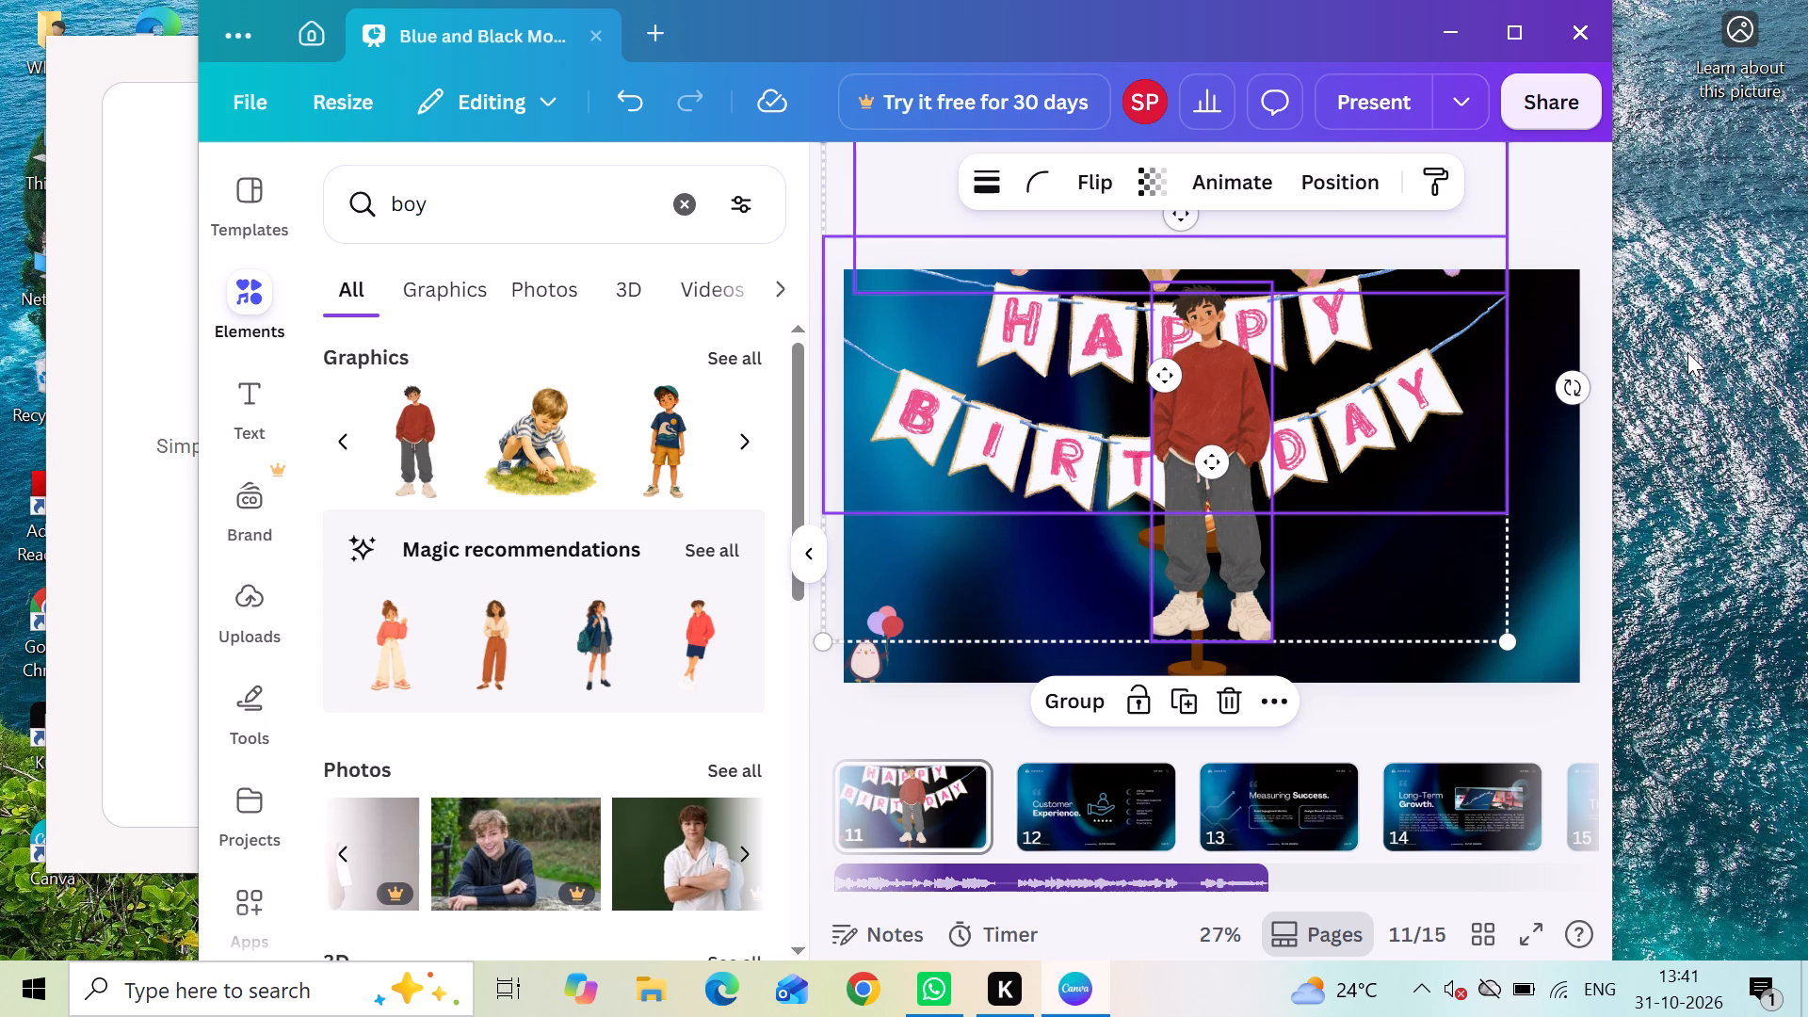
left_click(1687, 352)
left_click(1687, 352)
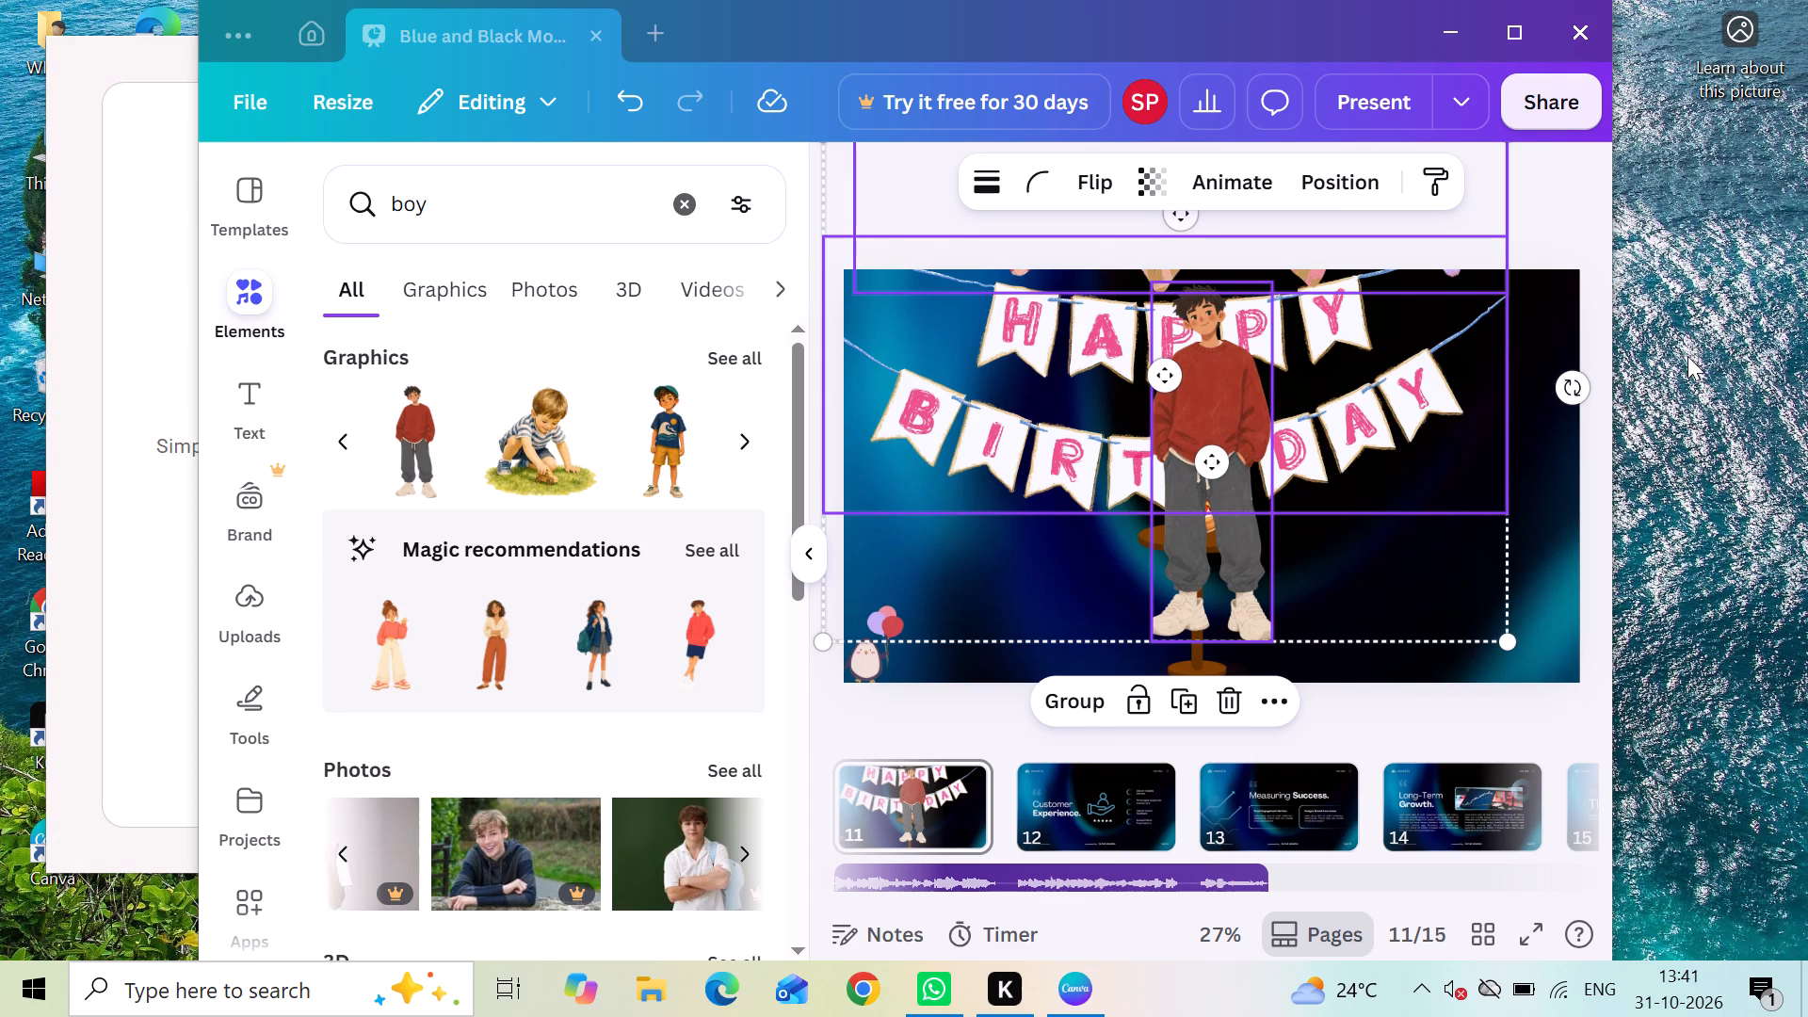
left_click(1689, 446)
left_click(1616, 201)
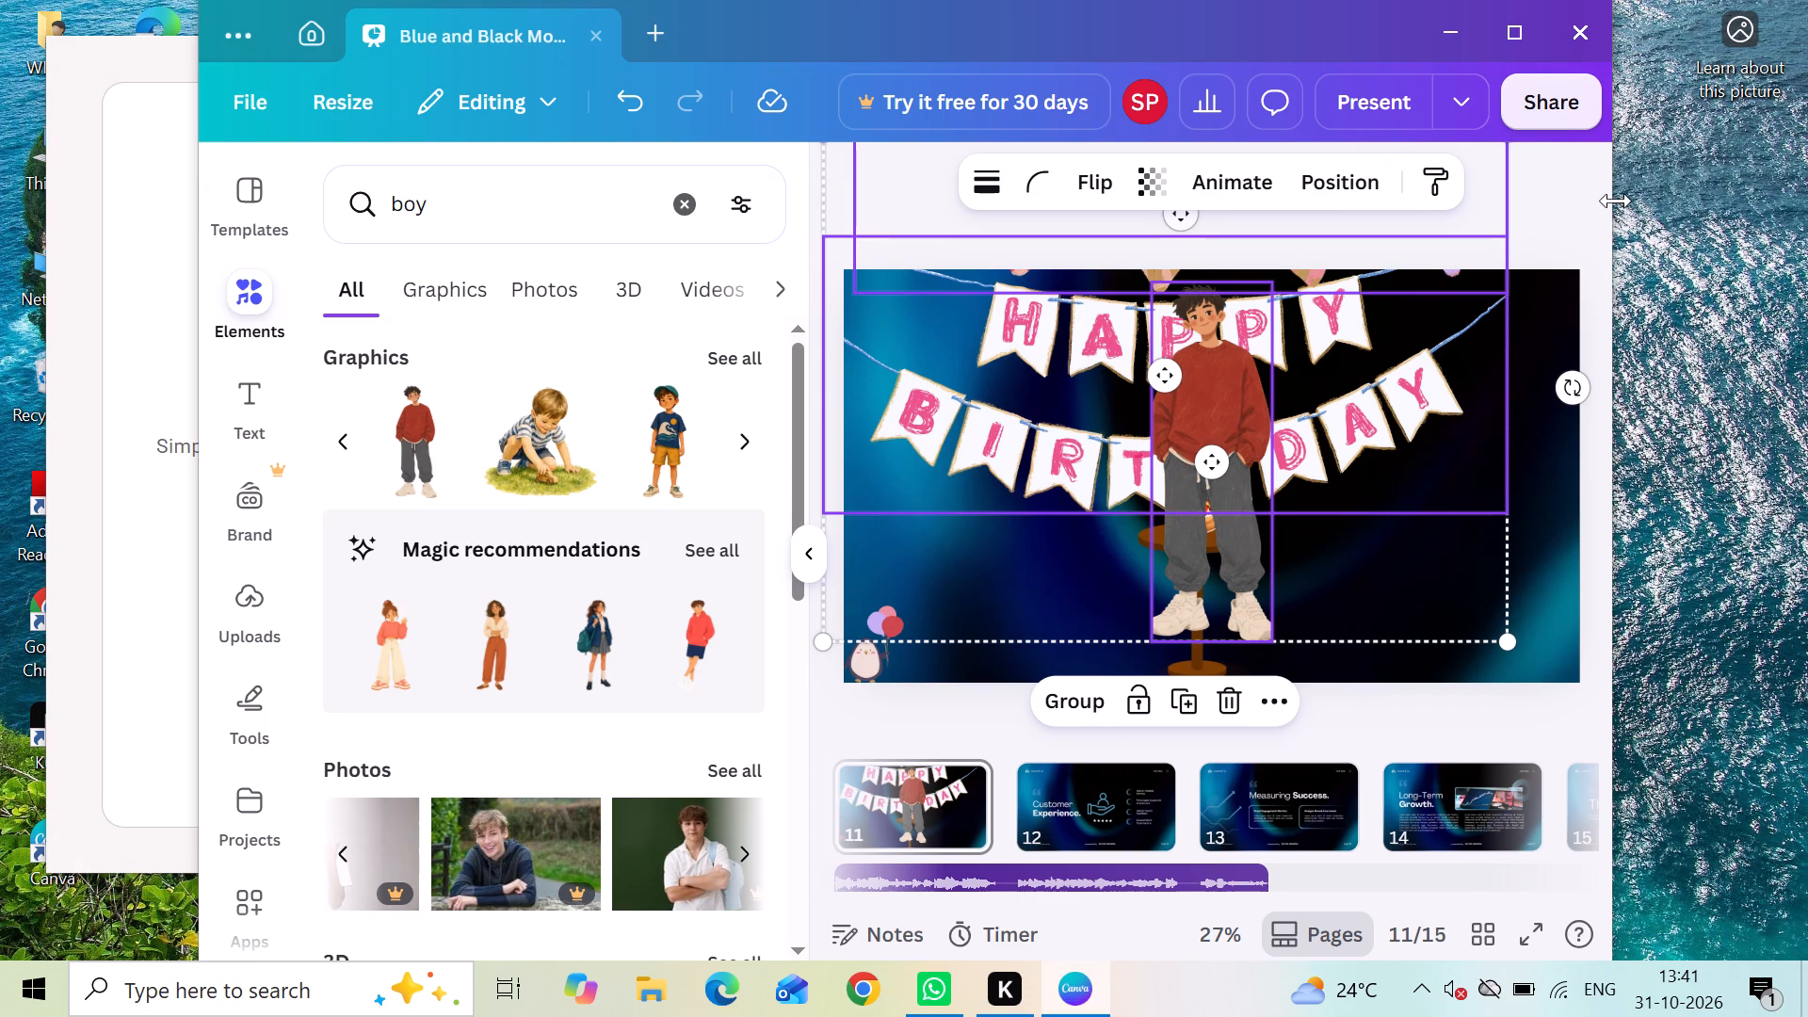
Clear the "boy" search from the elements library and deselect the graphics on page 11.
left_click(675, 201)
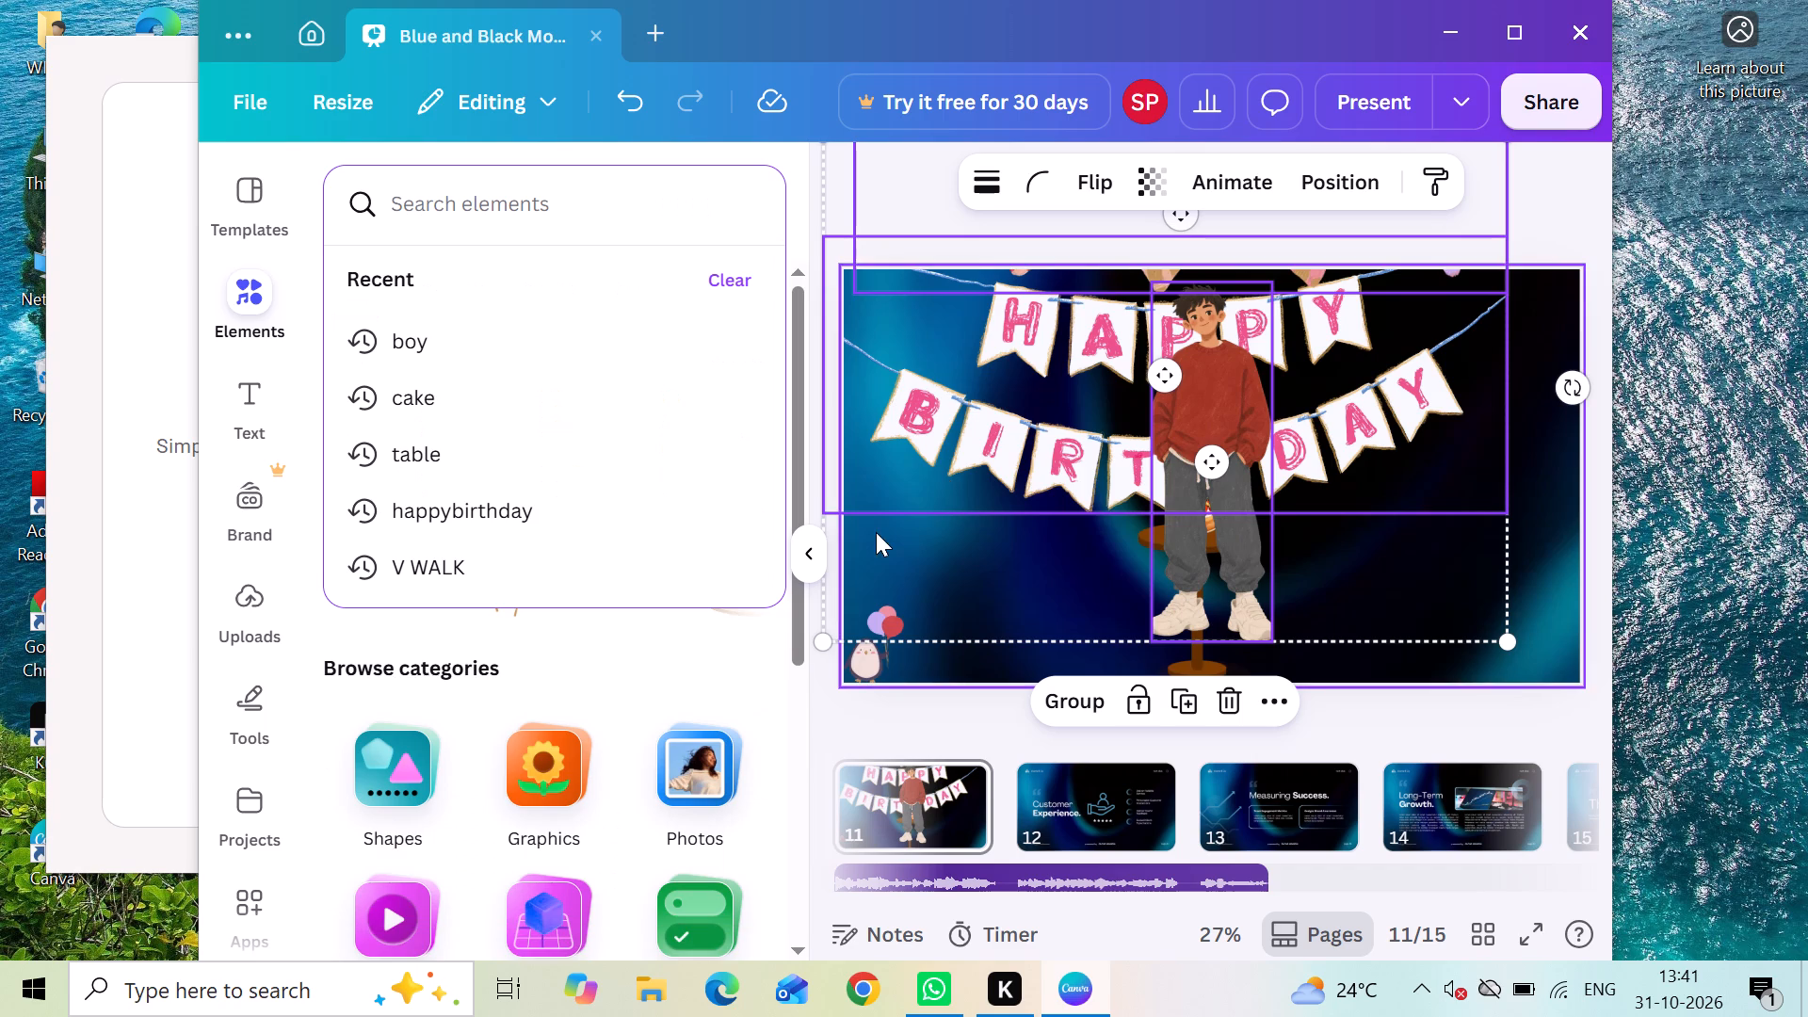
left_click(807, 199)
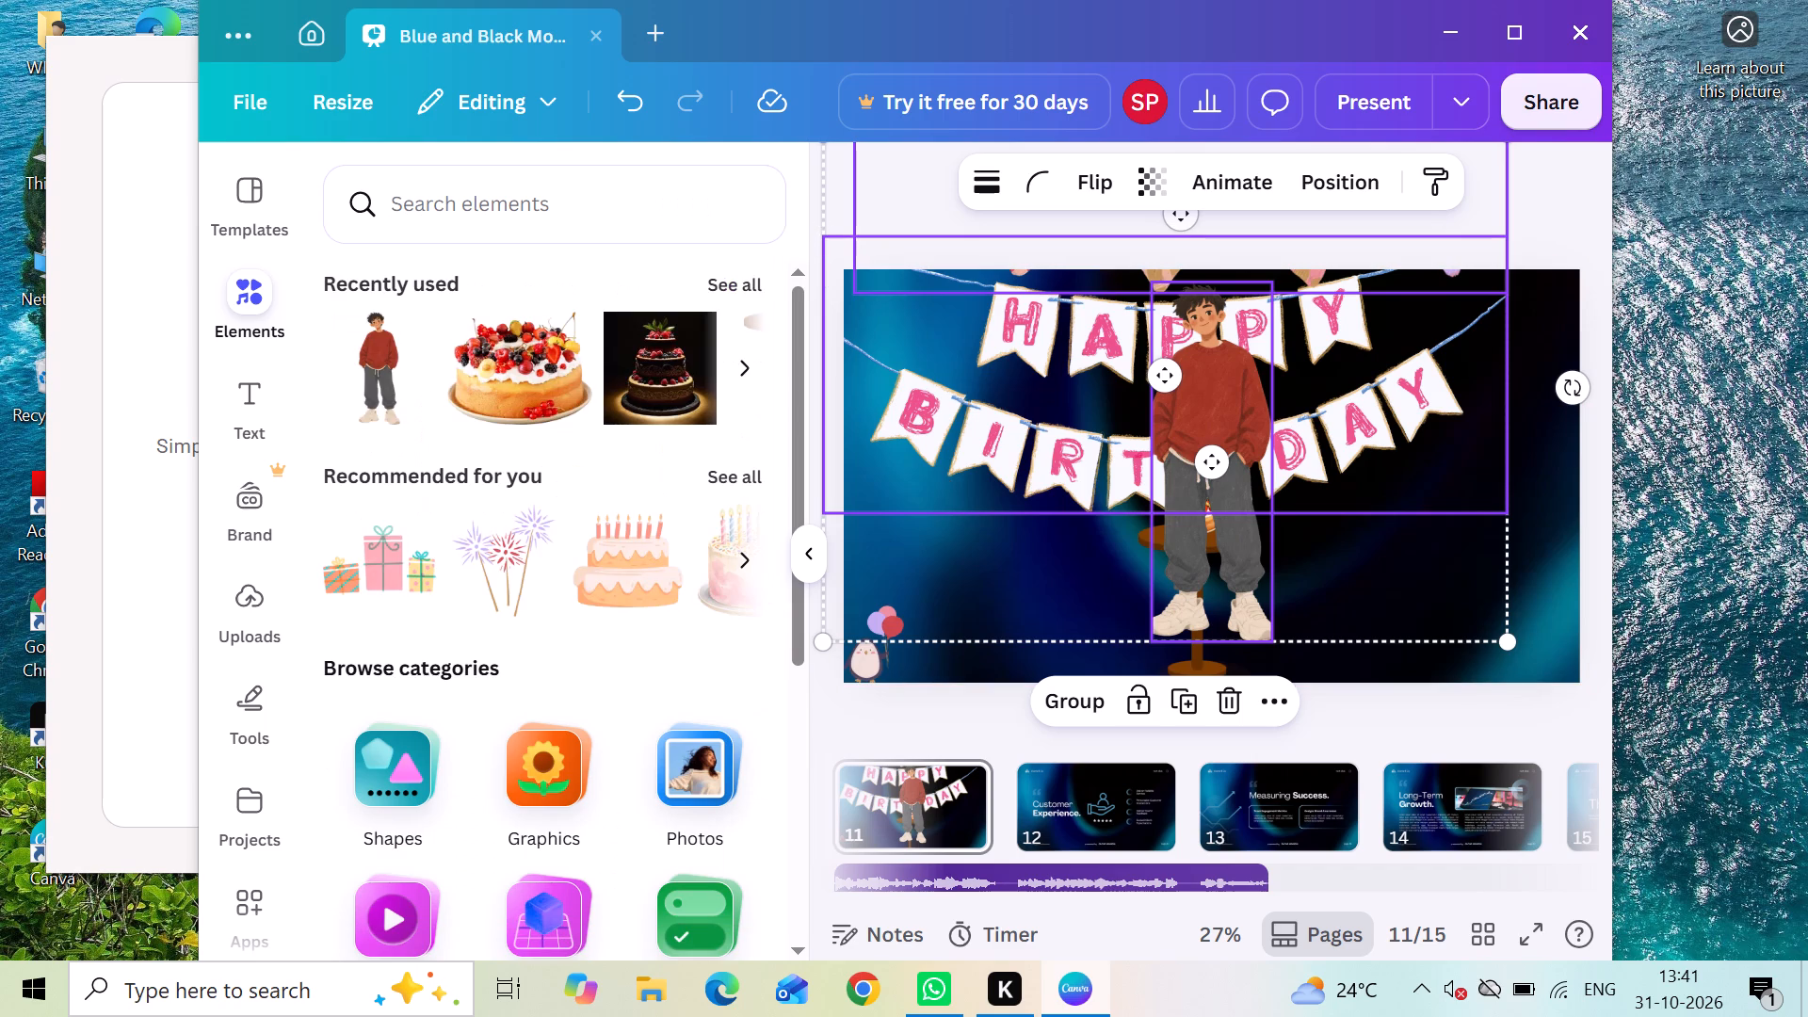
left_click(652, 177)
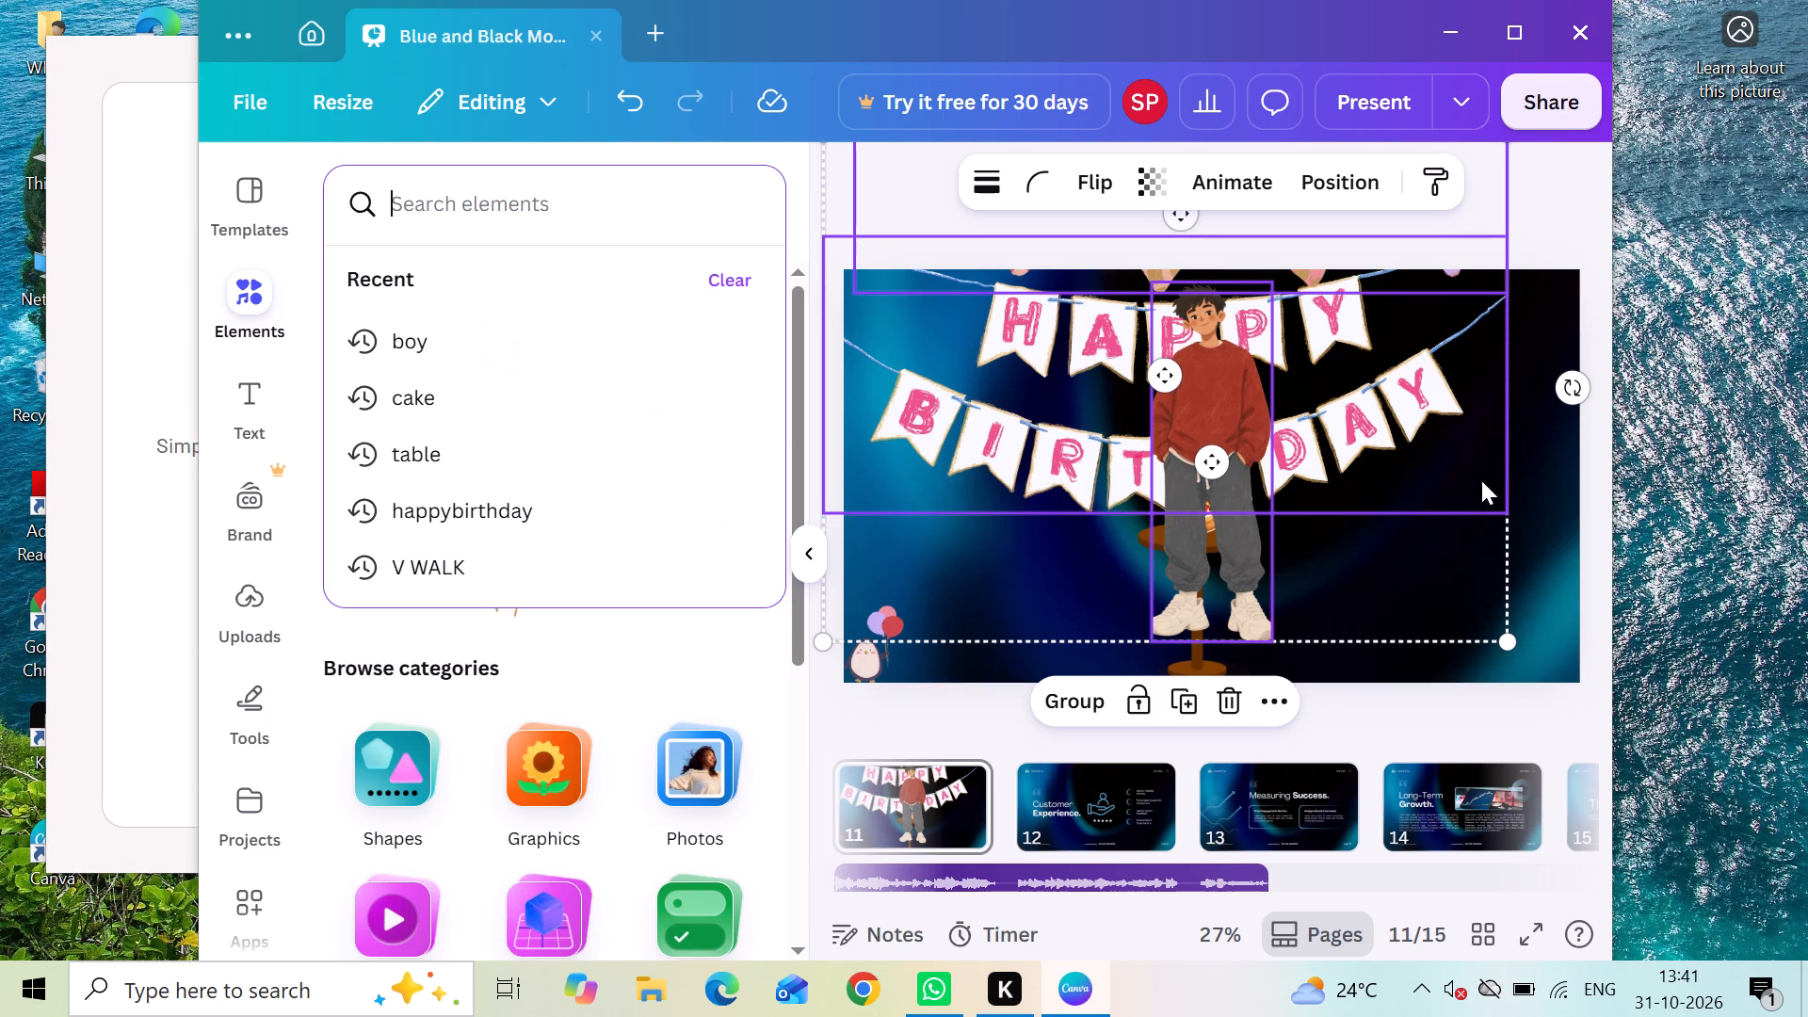
left_click(1582, 484)
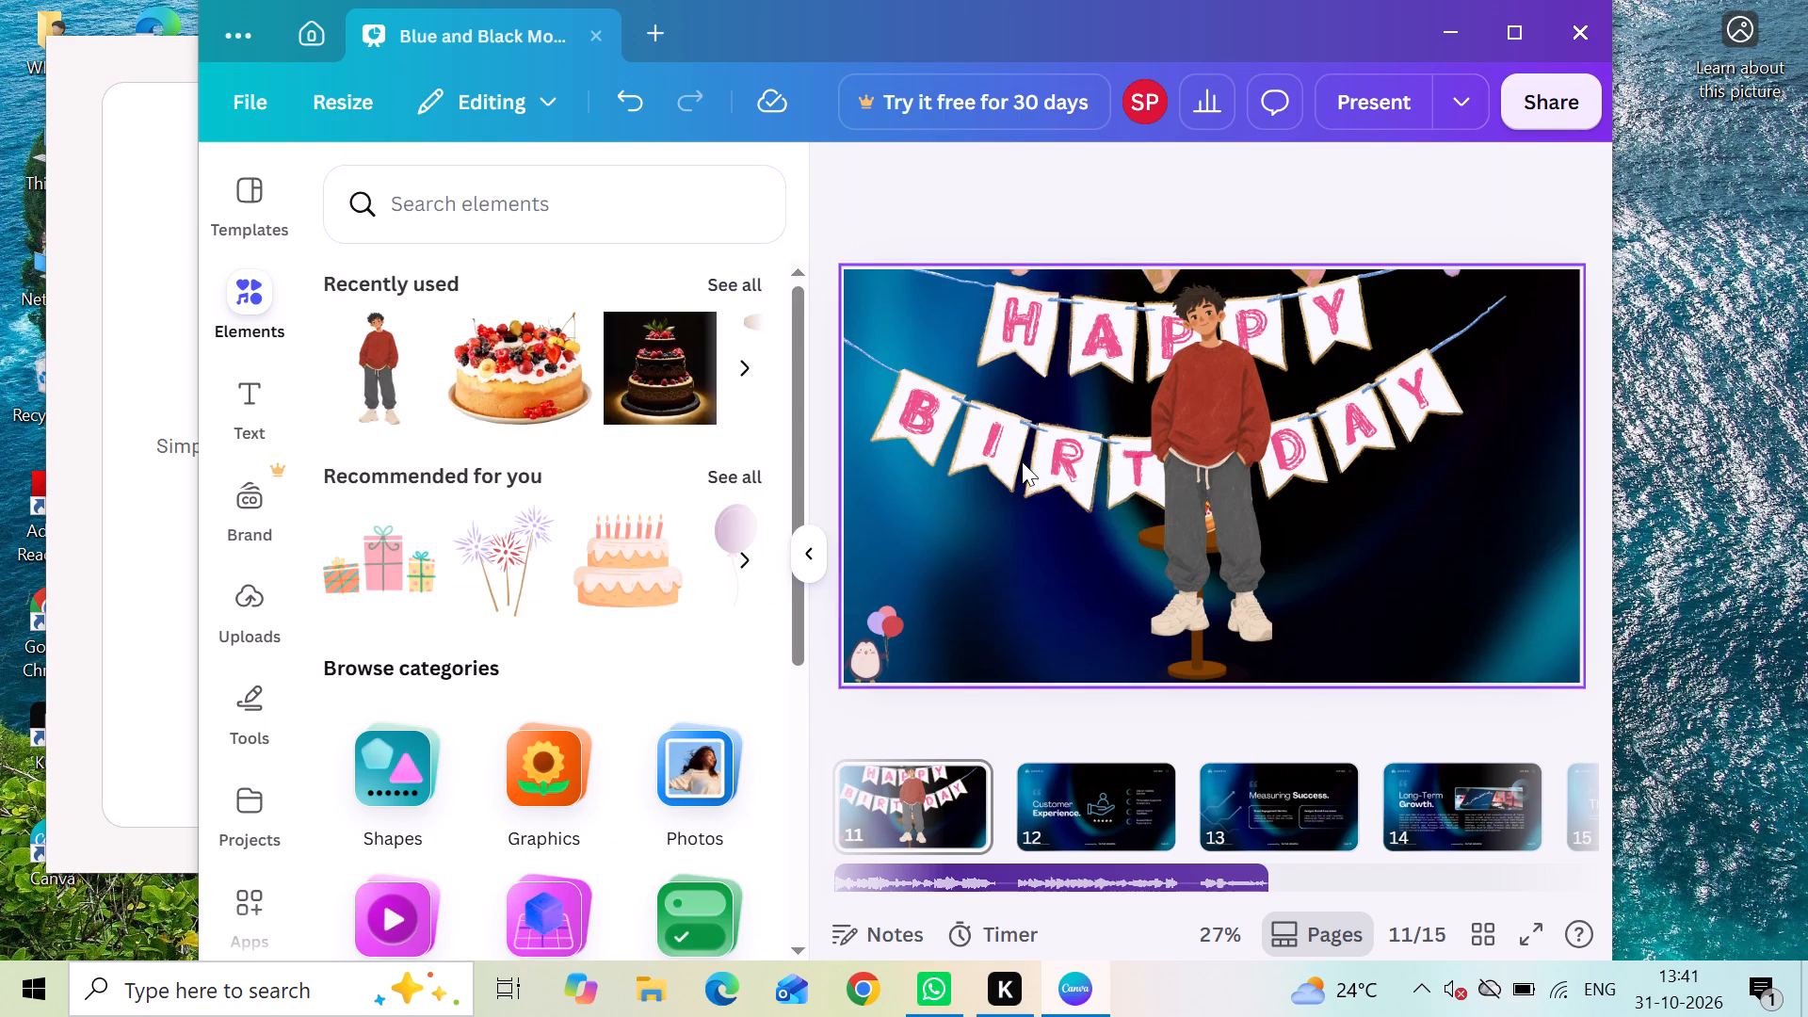
Shrink the boy to about half size and stand him just right of the cake table on page 11.
left_click(1208, 457)
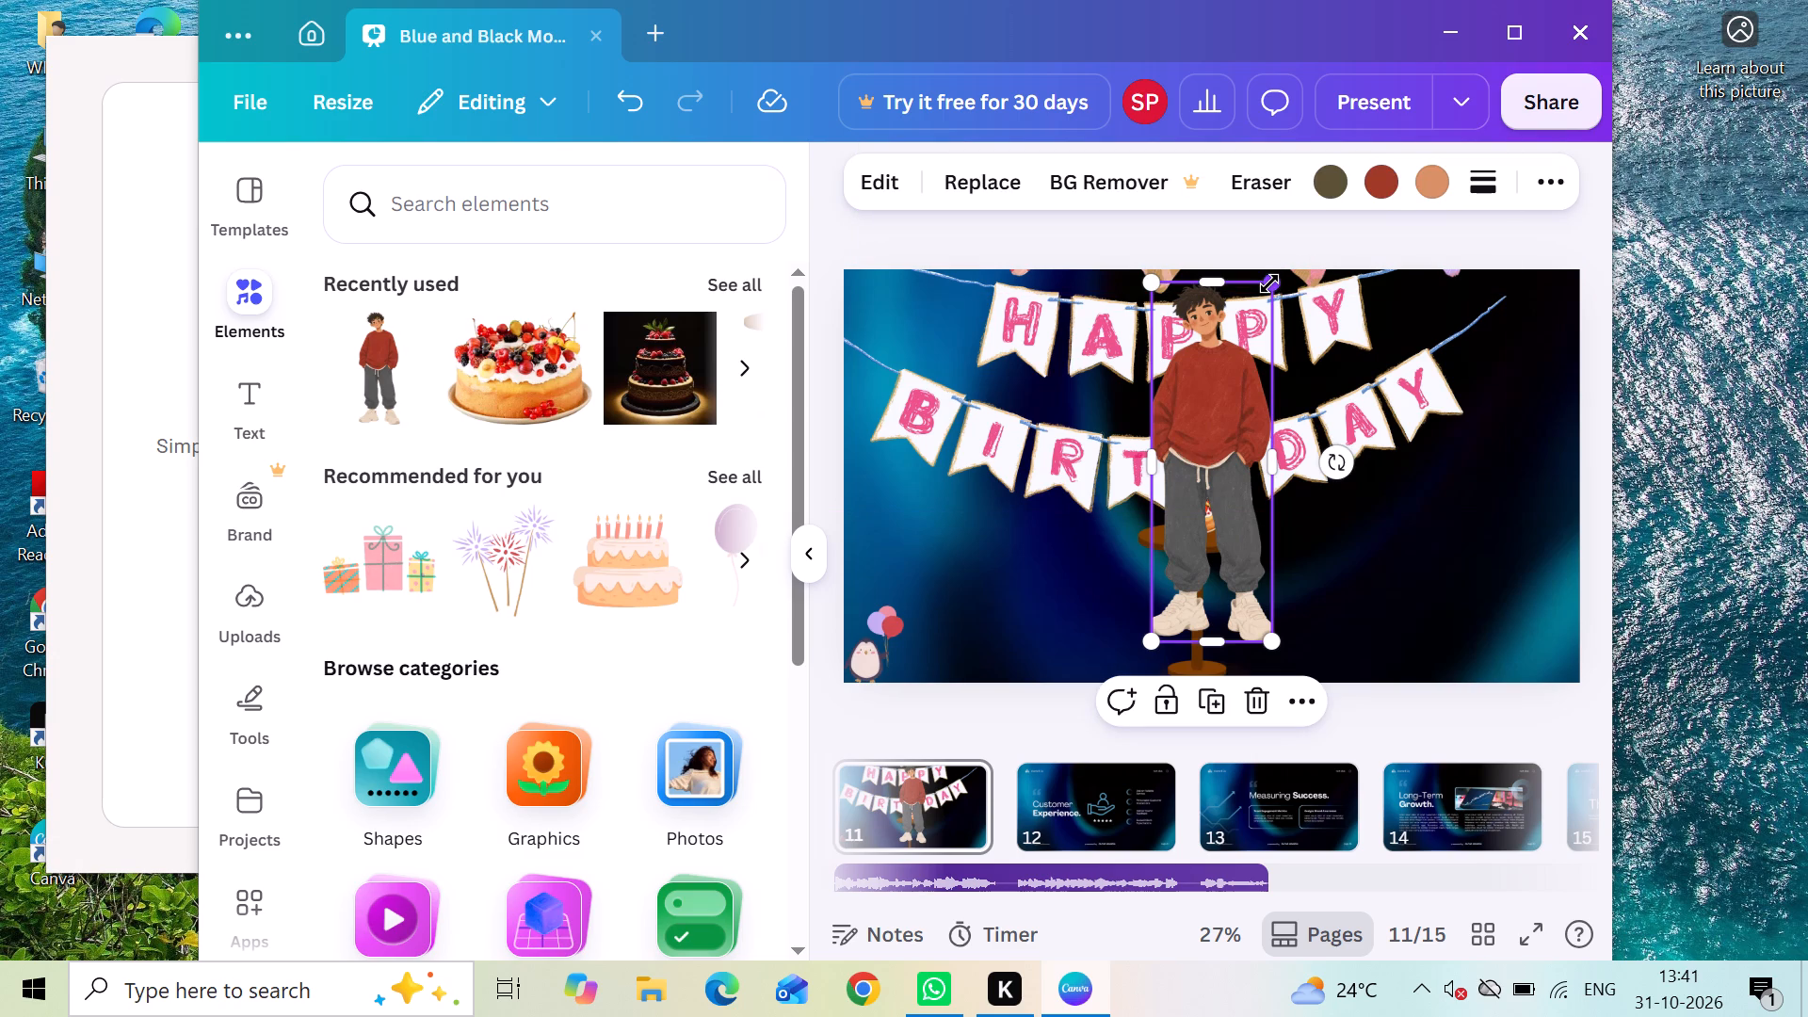
left_click_drag(1269, 283, 1209, 454)
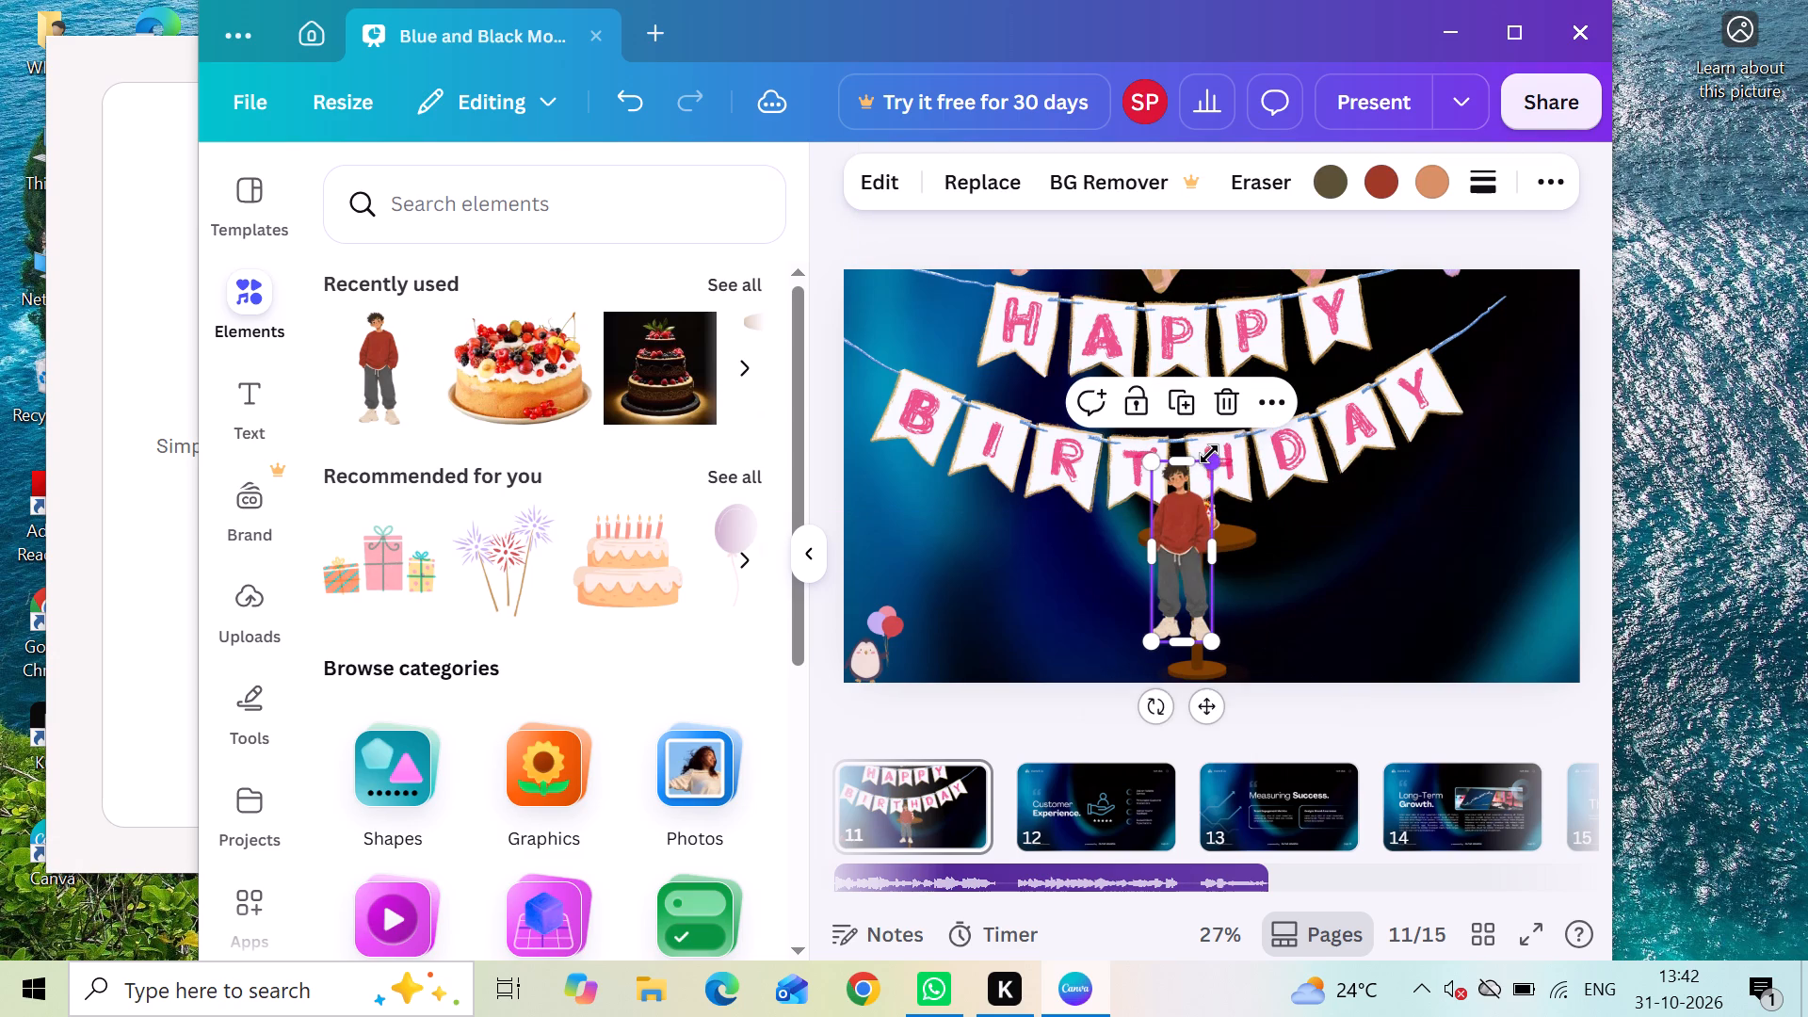
left_click_drag(1199, 500, 1219, 500)
left_click_drag(1219, 500, 1286, 508)
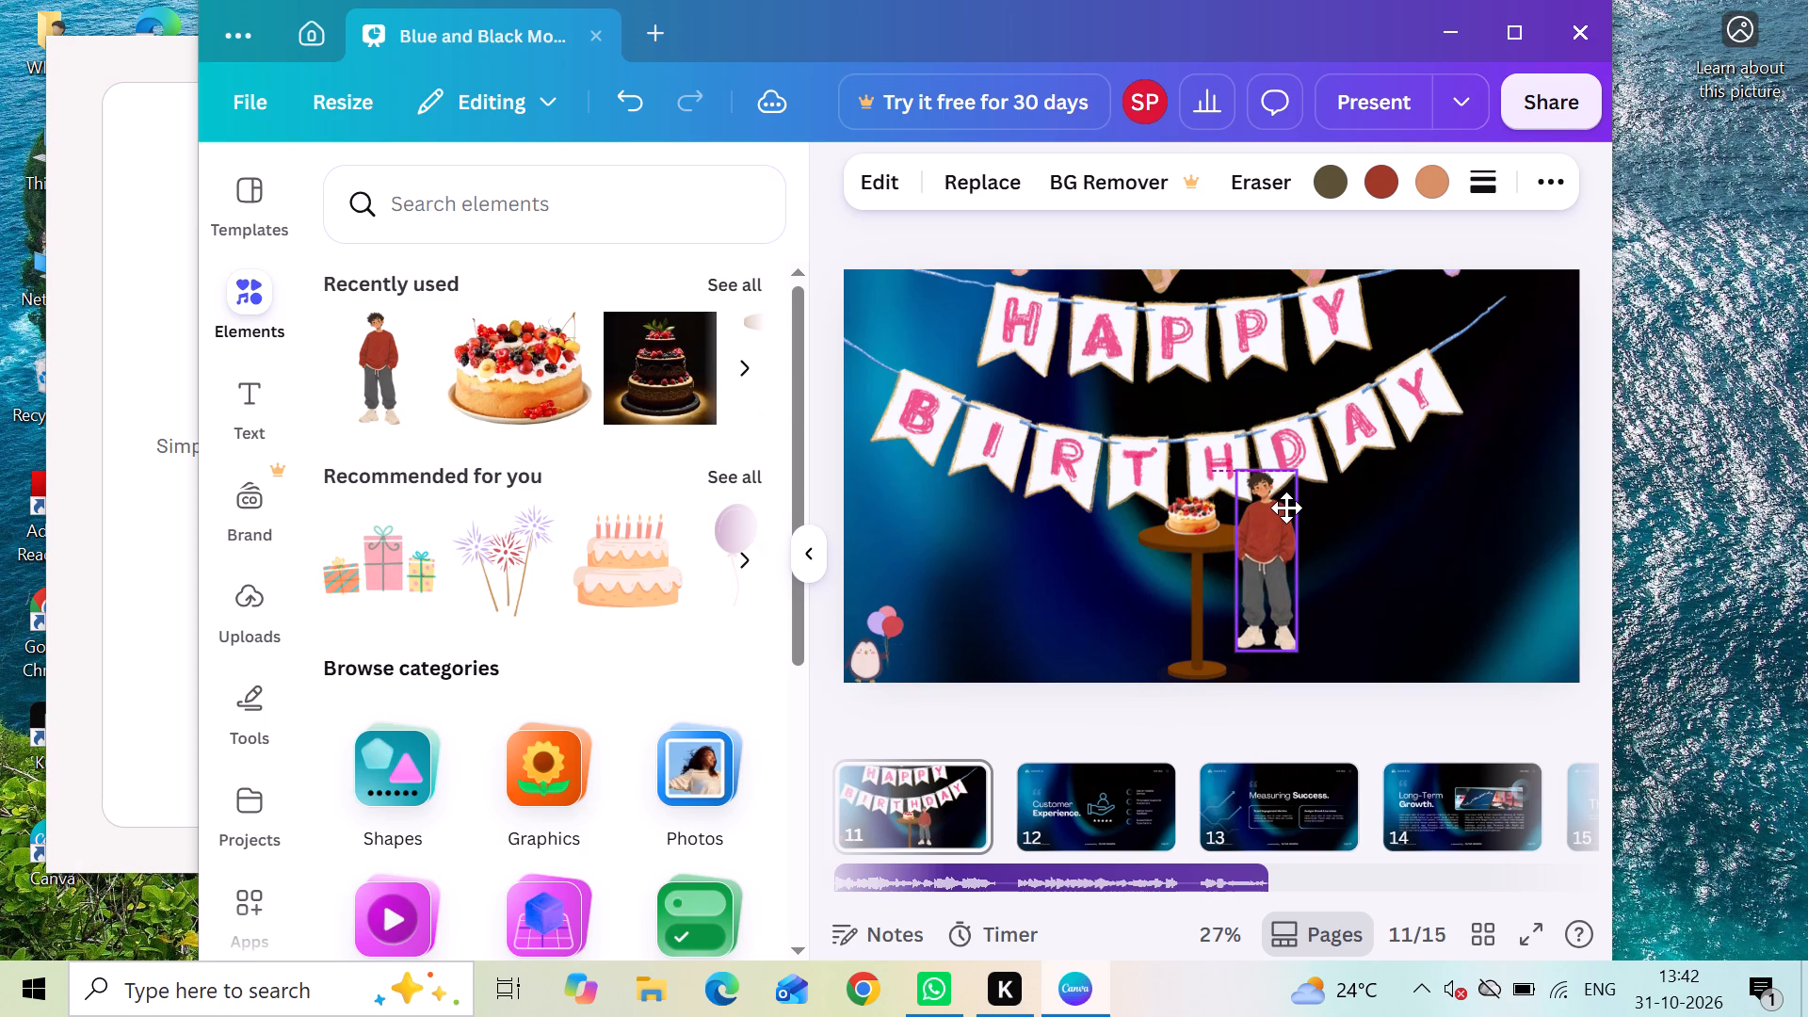
left_click_drag(1286, 508, 1300, 508)
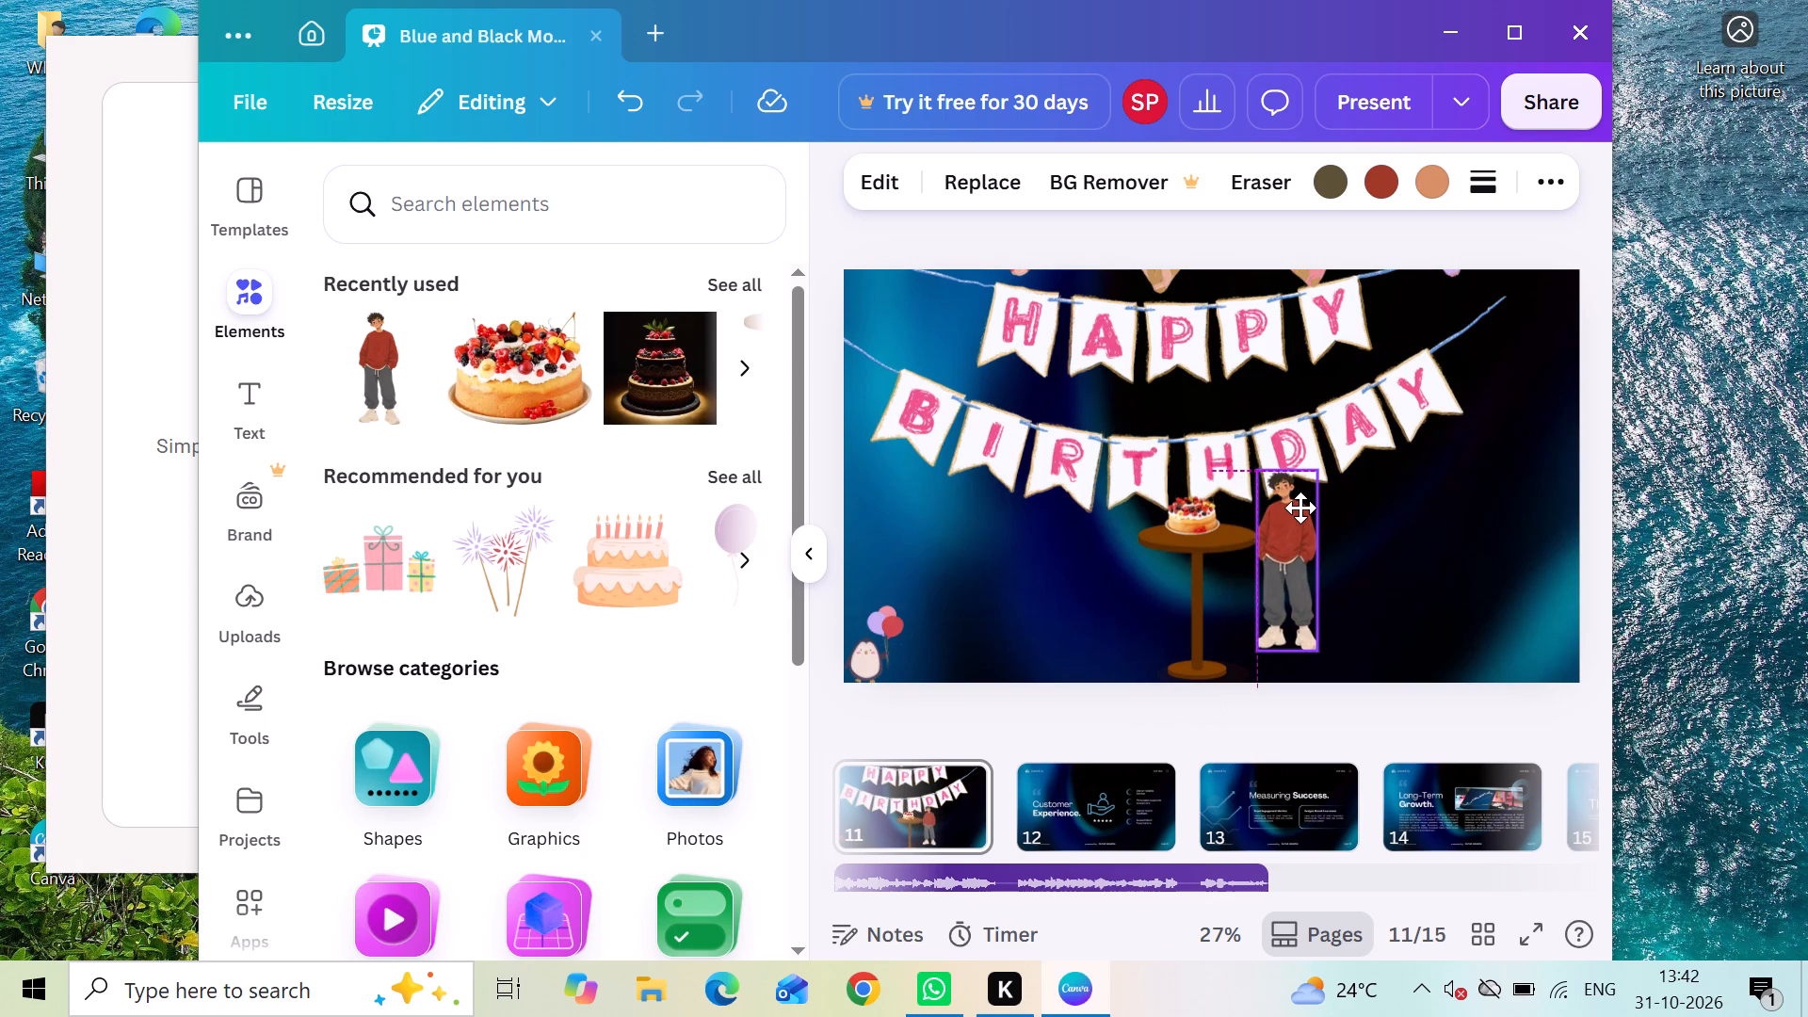
left_click_drag(1300, 508, 1321, 508)
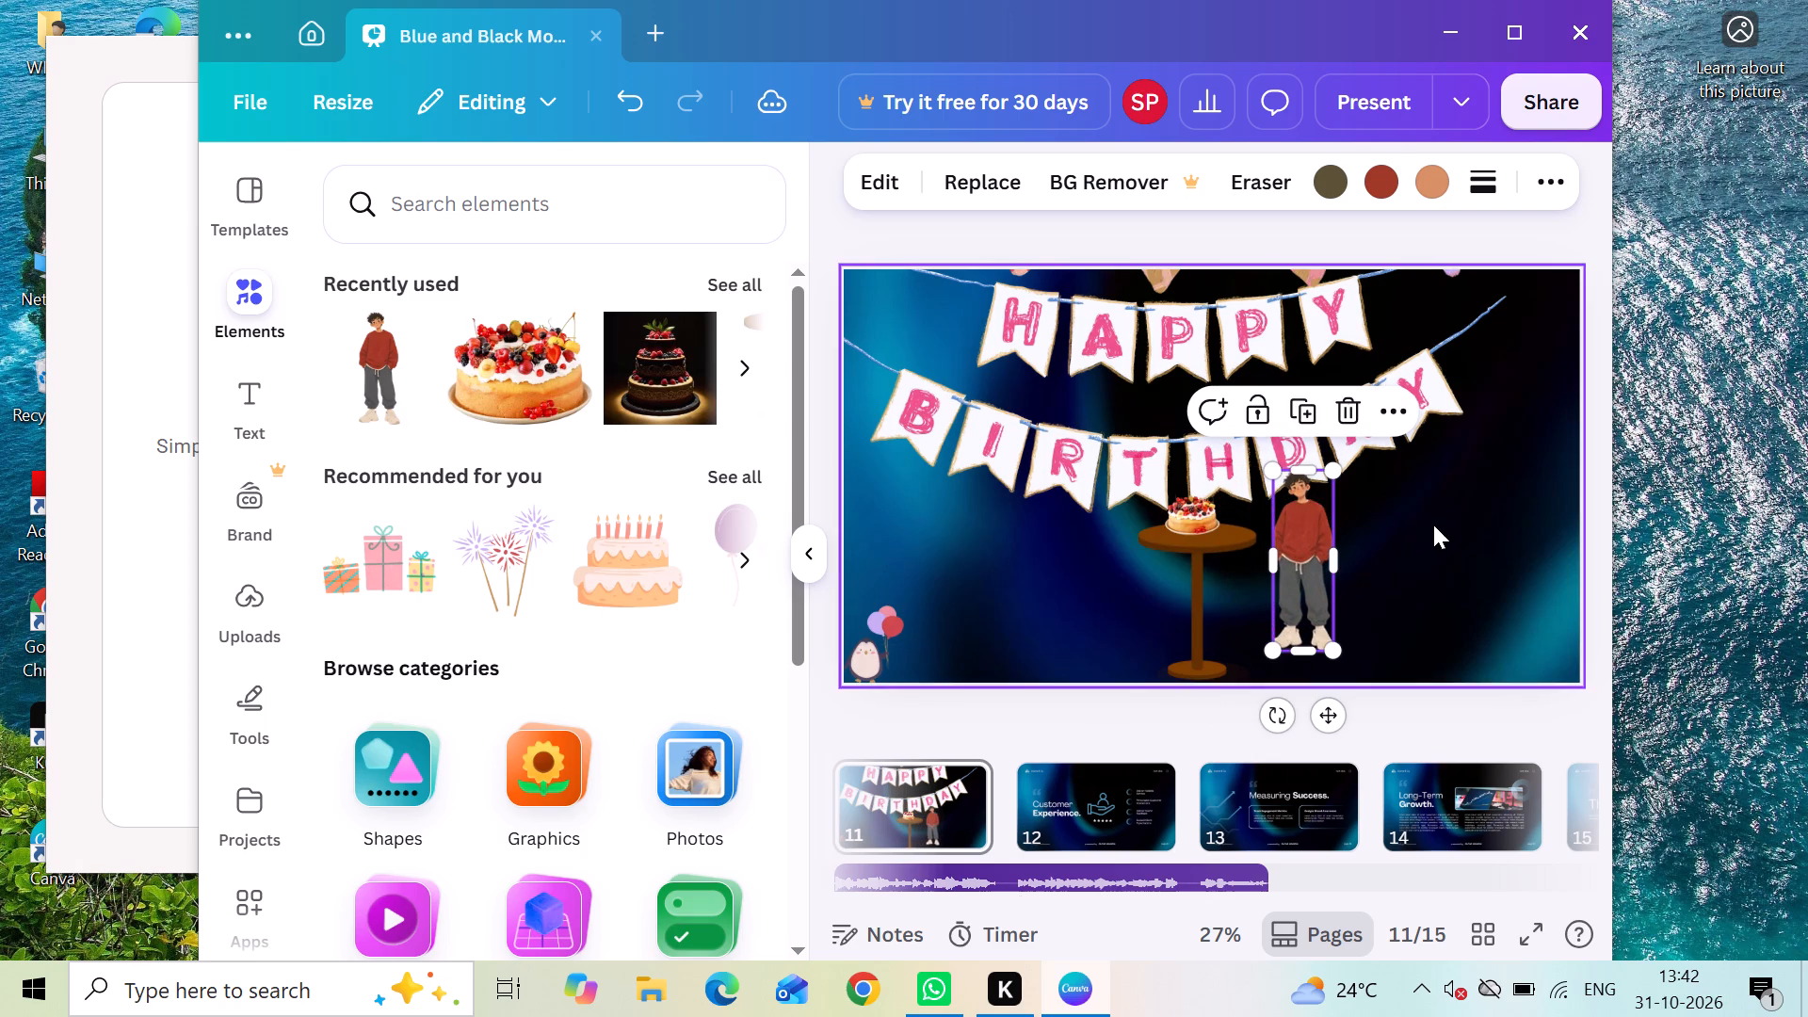
left_click(1441, 525)
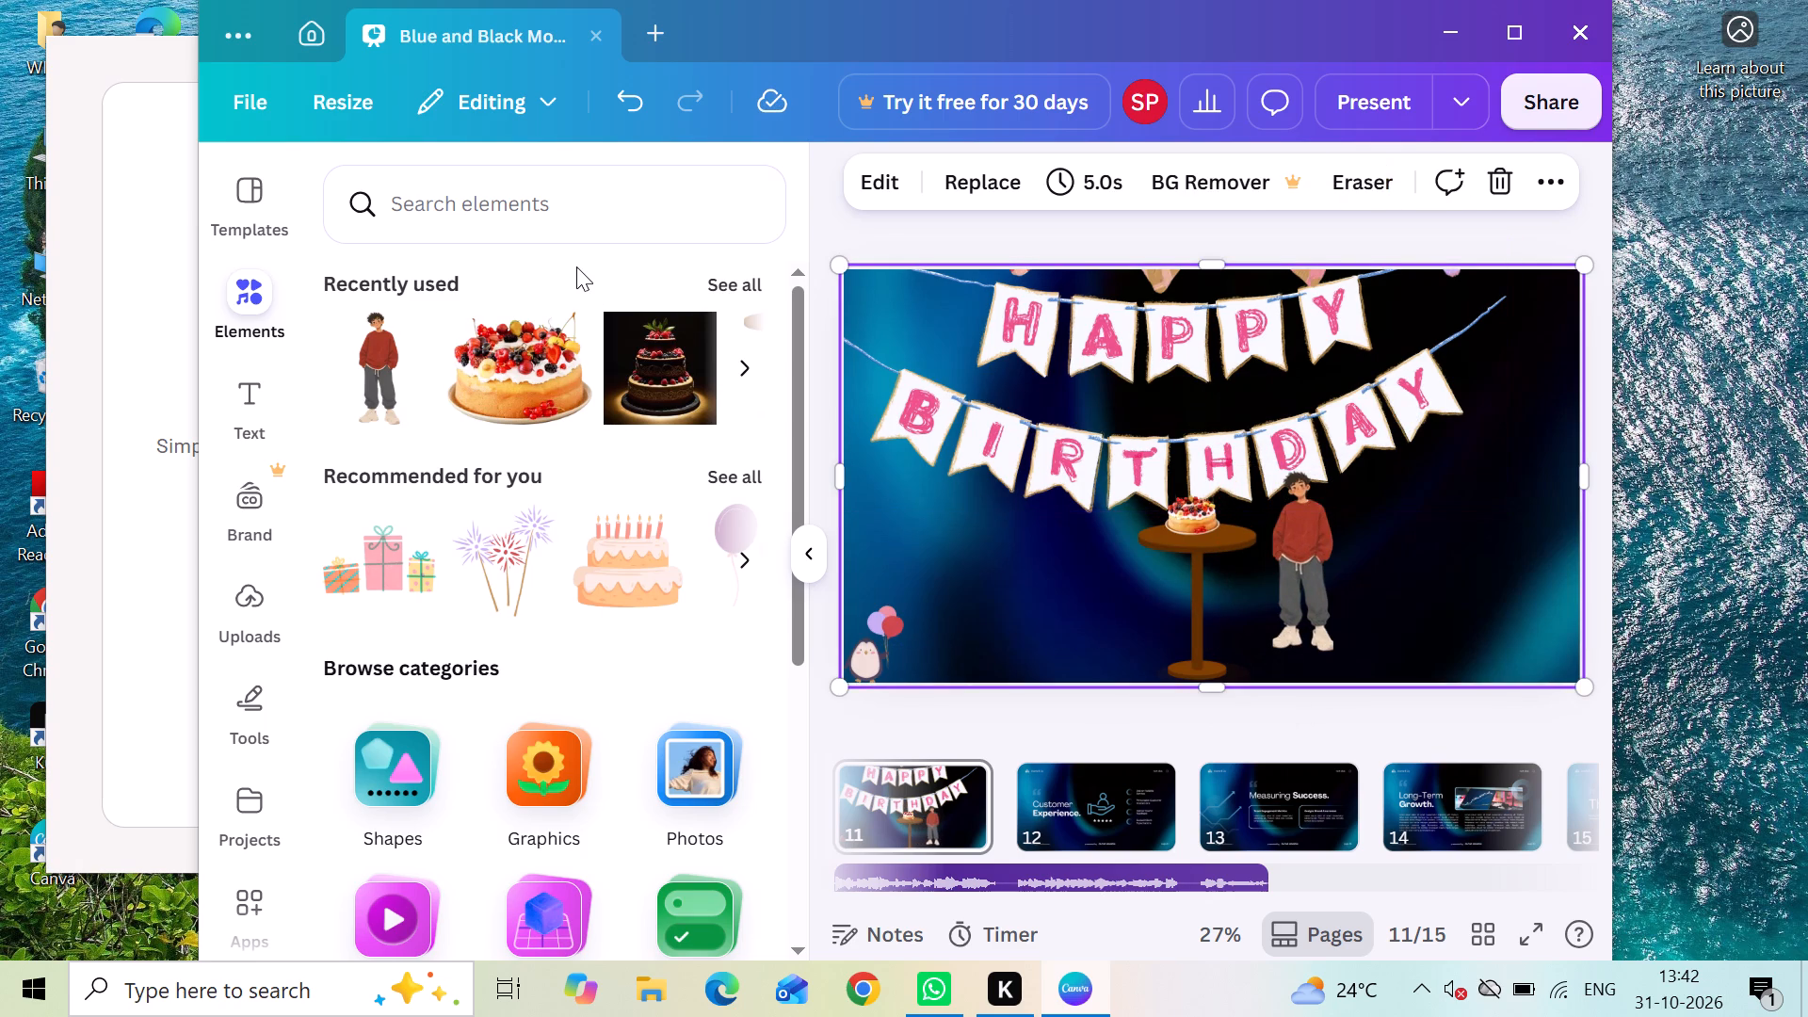
Add the recommended graphic of three wrapped gift boxes to page 11, shrink it and set it in the page's bottom right corner.
scroll(497, 559, "left", 3)
scroll(497, 559, "right", 4)
left_click(340, 549)
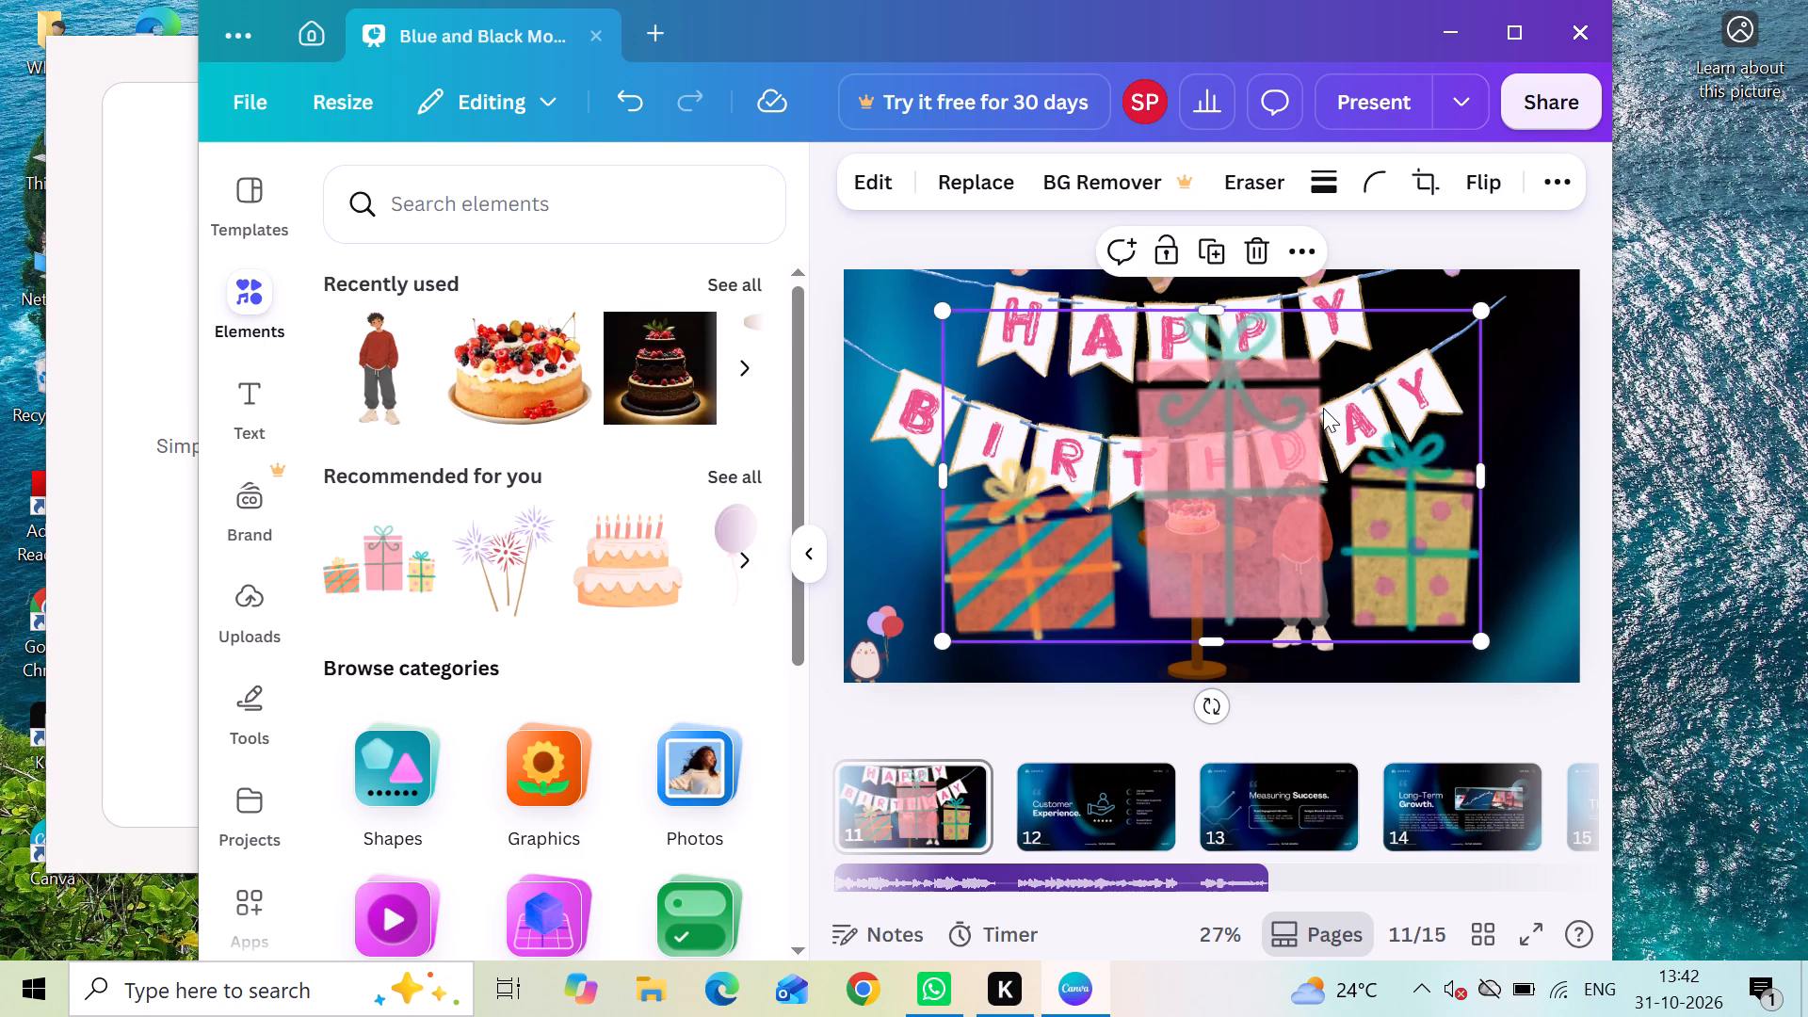
left_click_drag(1477, 320, 1419, 358)
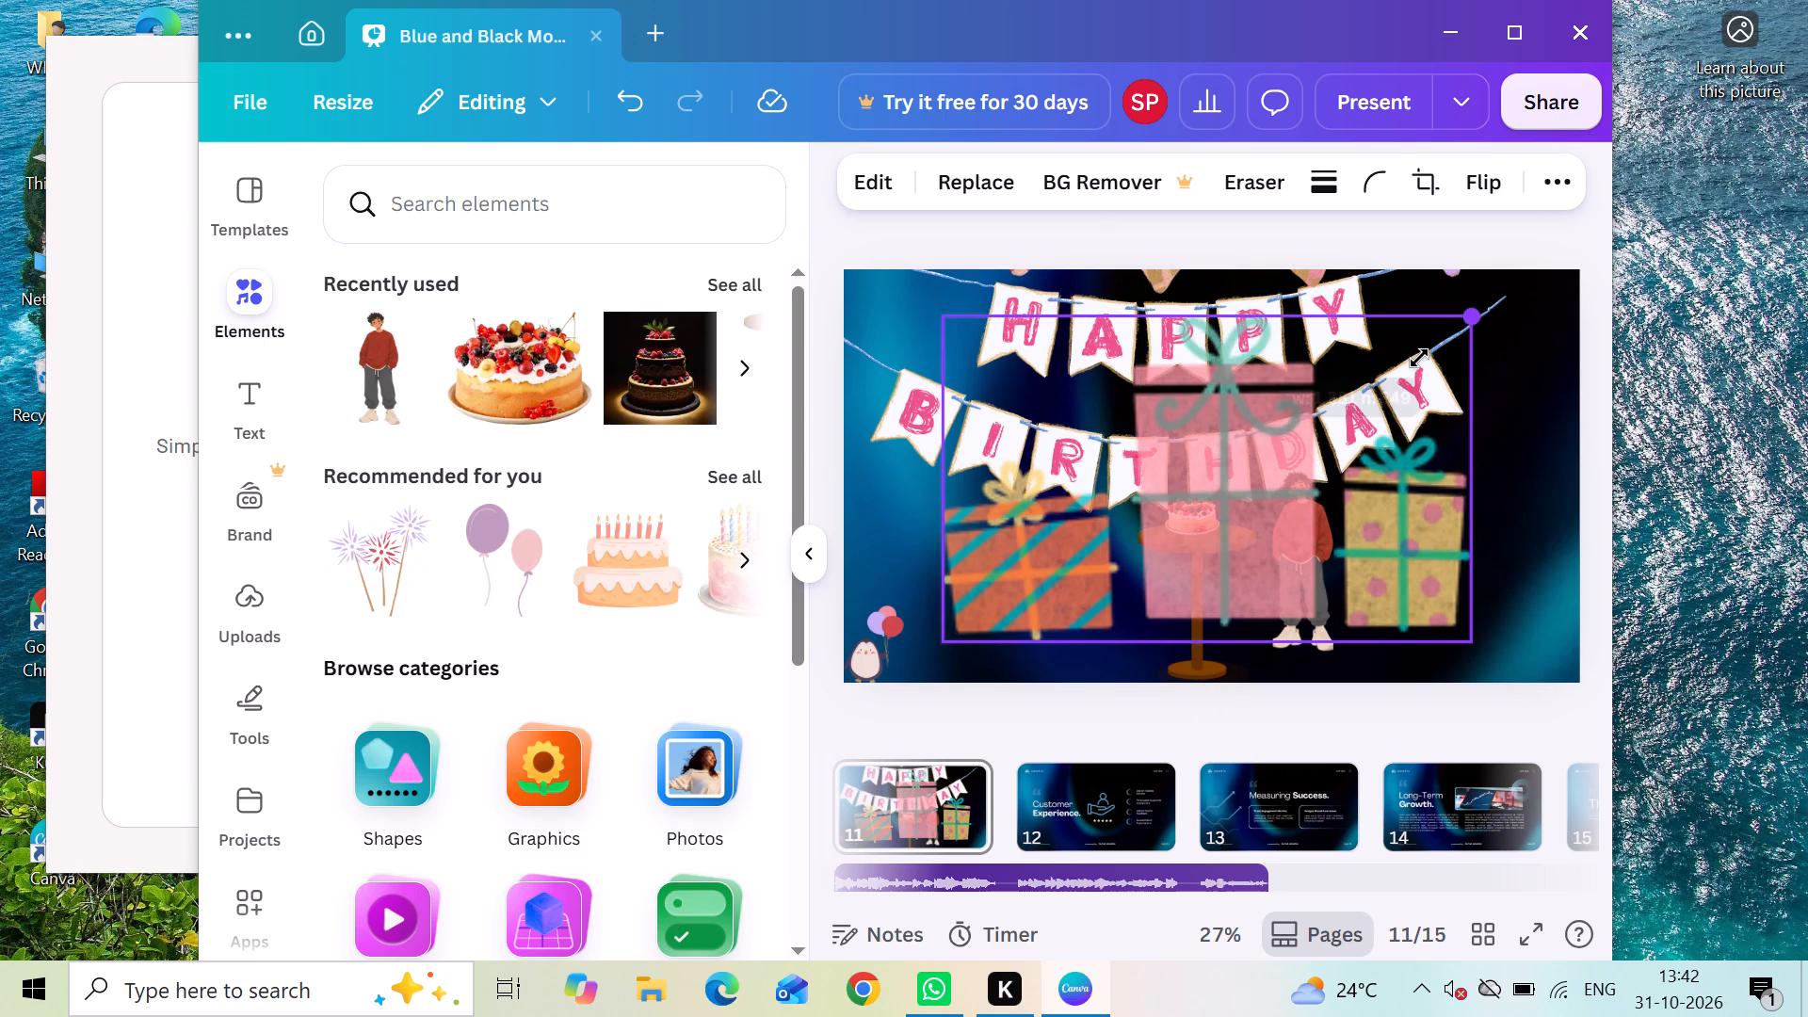
left_click_drag(1419, 358, 1169, 557)
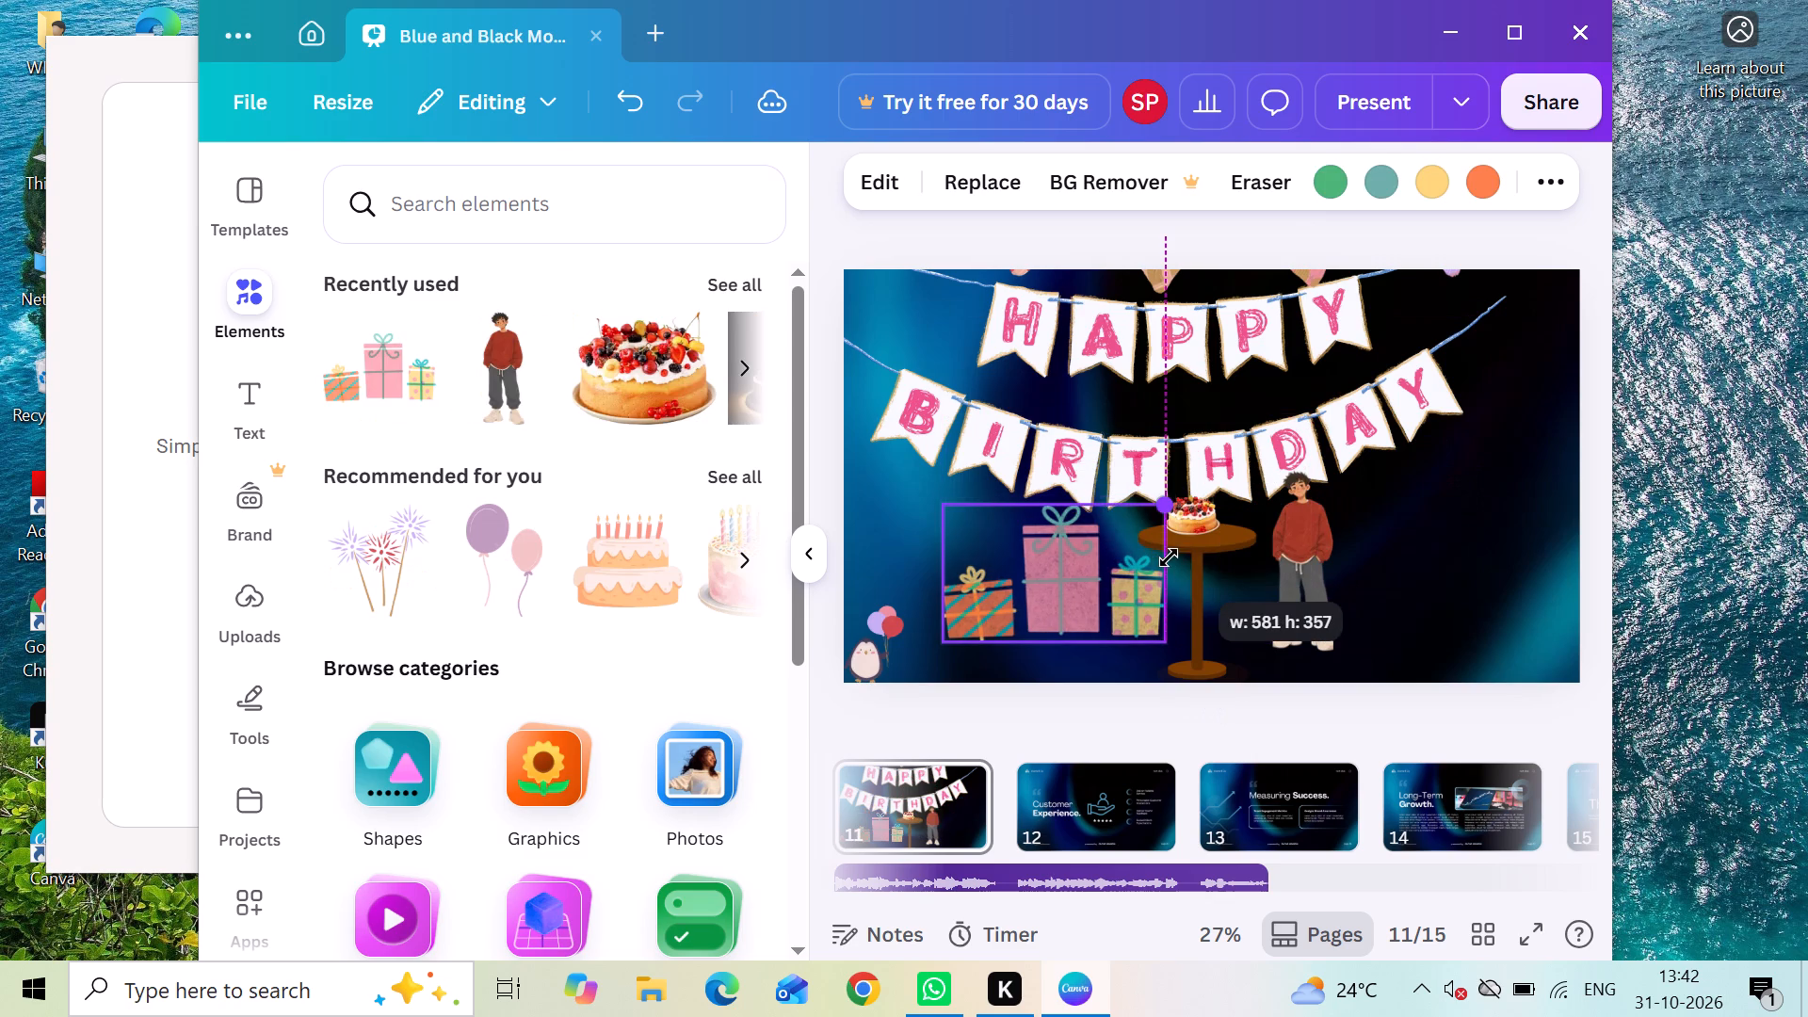
left_click_drag(1169, 557, 1137, 582)
left_click_drag(1045, 605, 1418, 625)
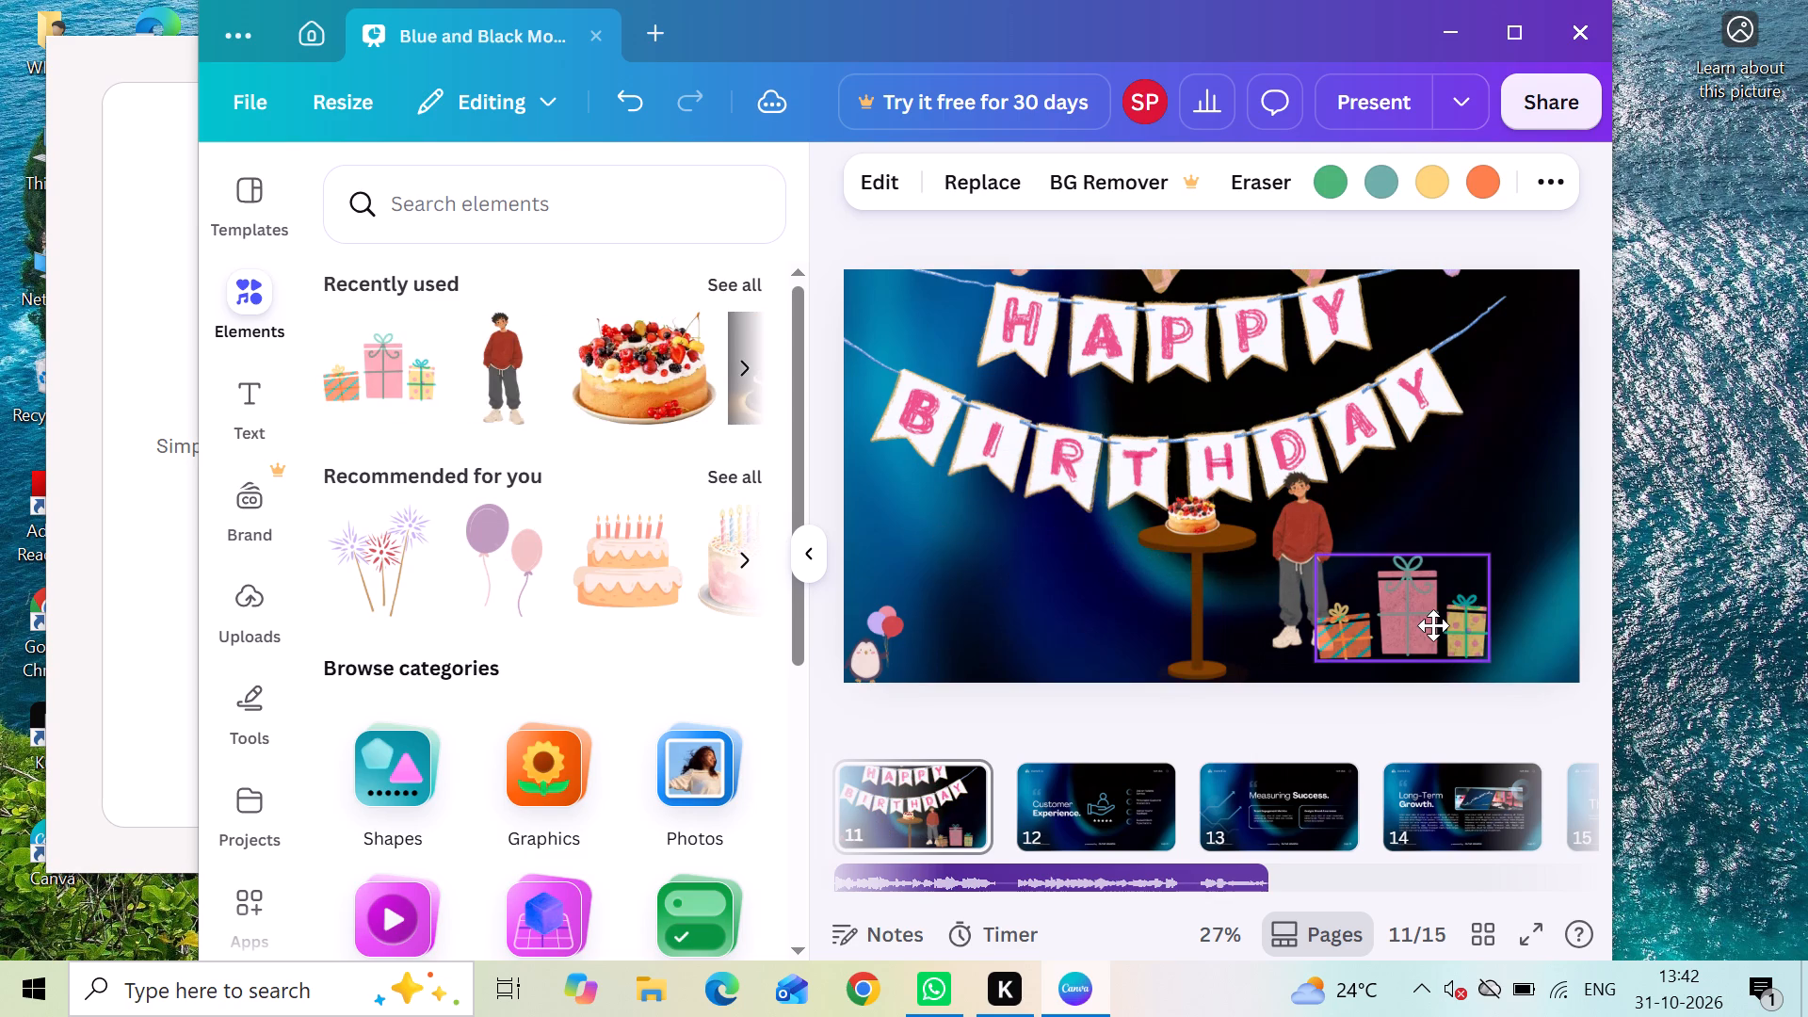
left_click_drag(1390, 586, 1418, 597)
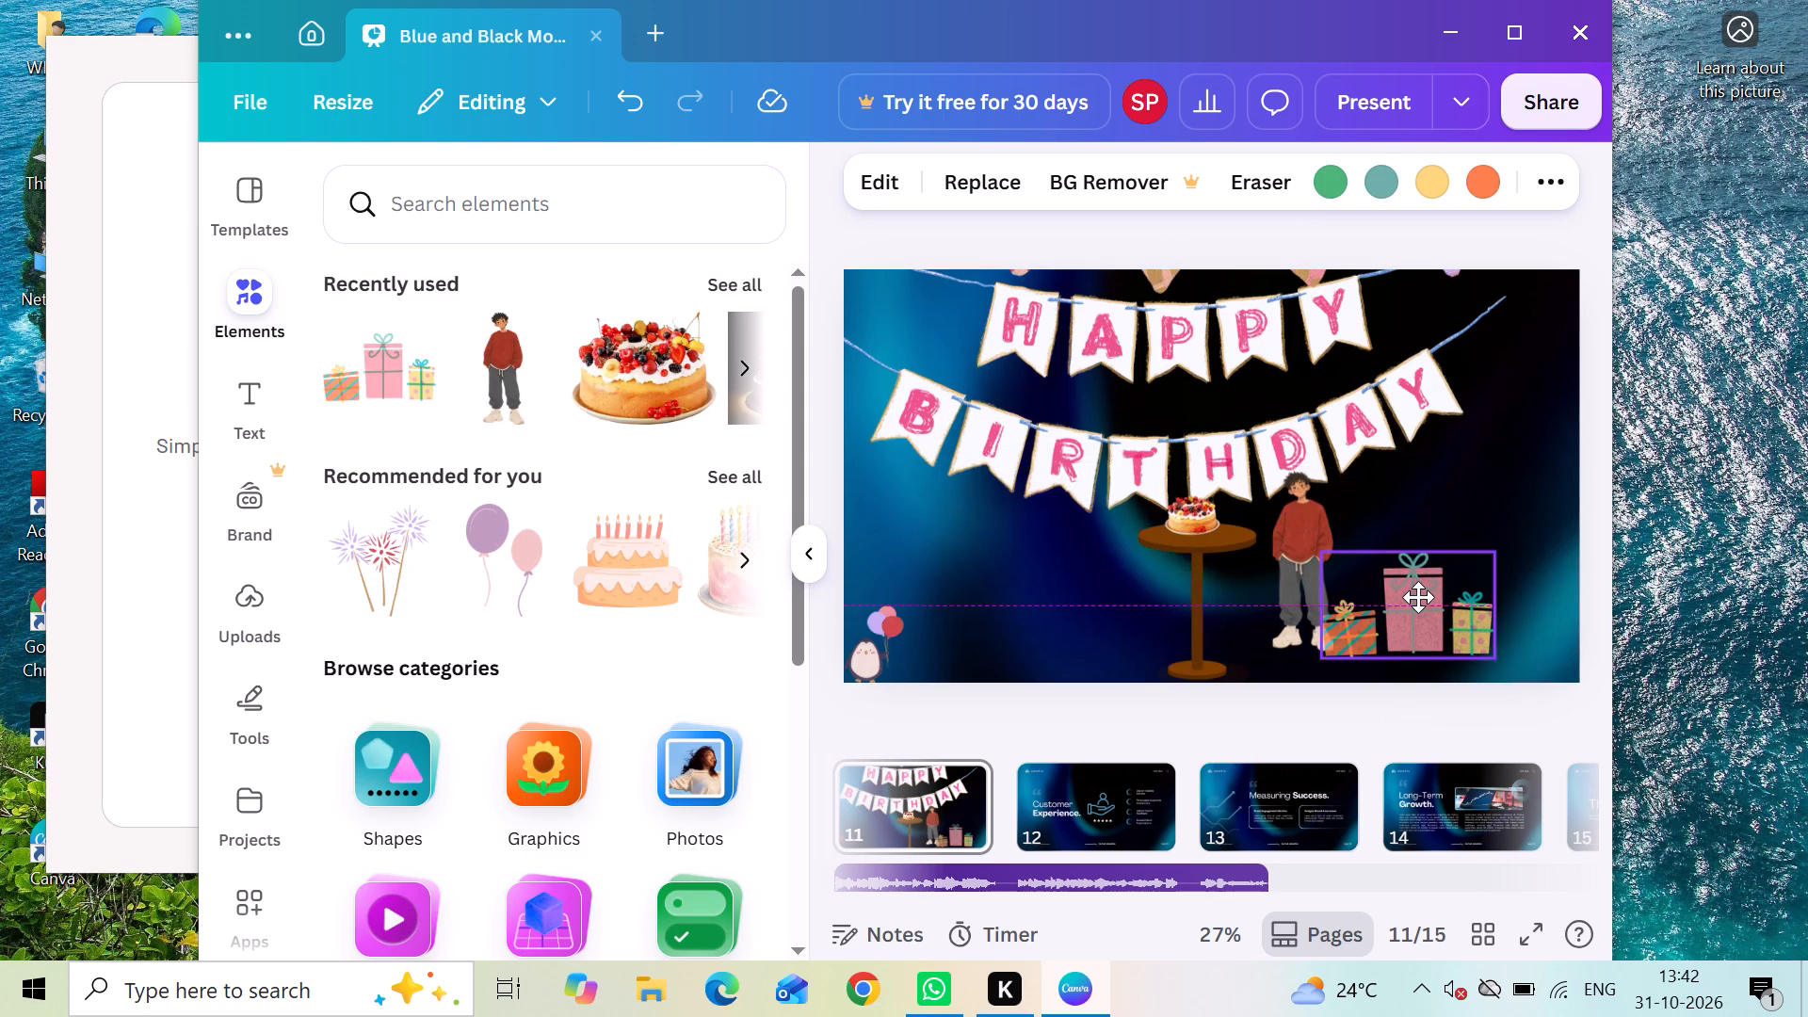
left_click_drag(1418, 597, 1438, 606)
left_click(1459, 599)
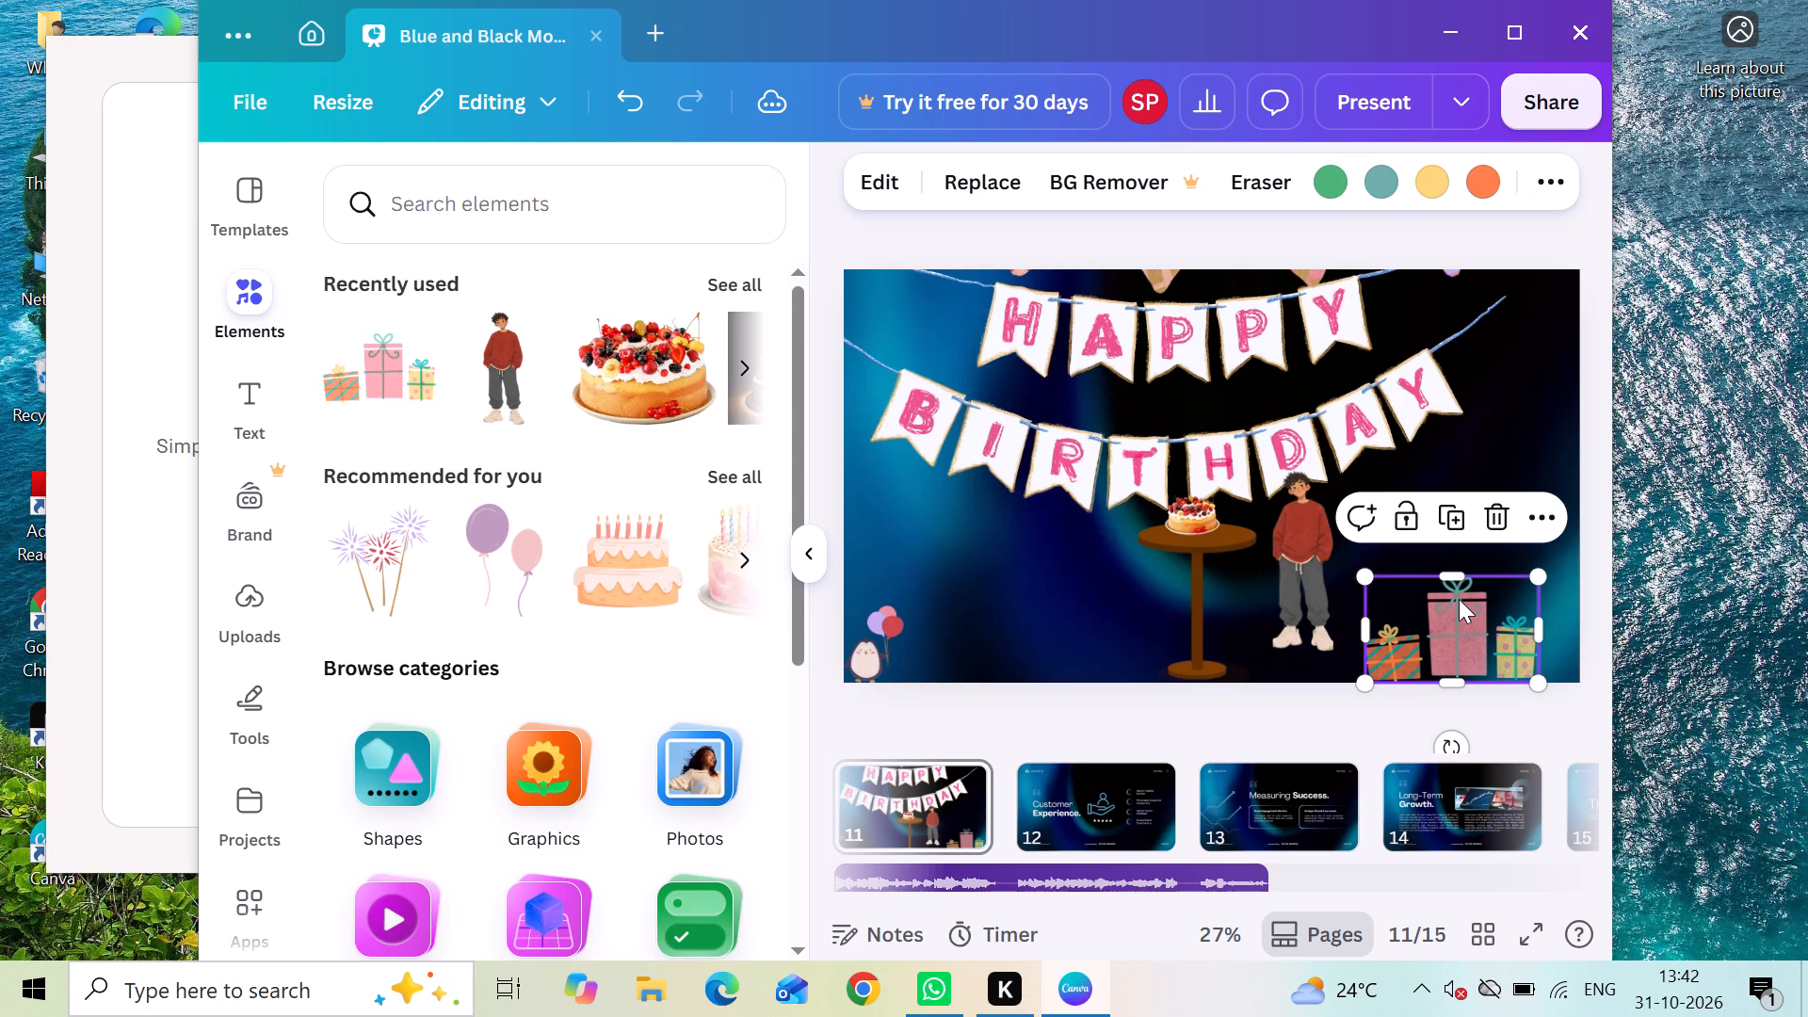
left_click_drag(1442, 610, 1491, 603)
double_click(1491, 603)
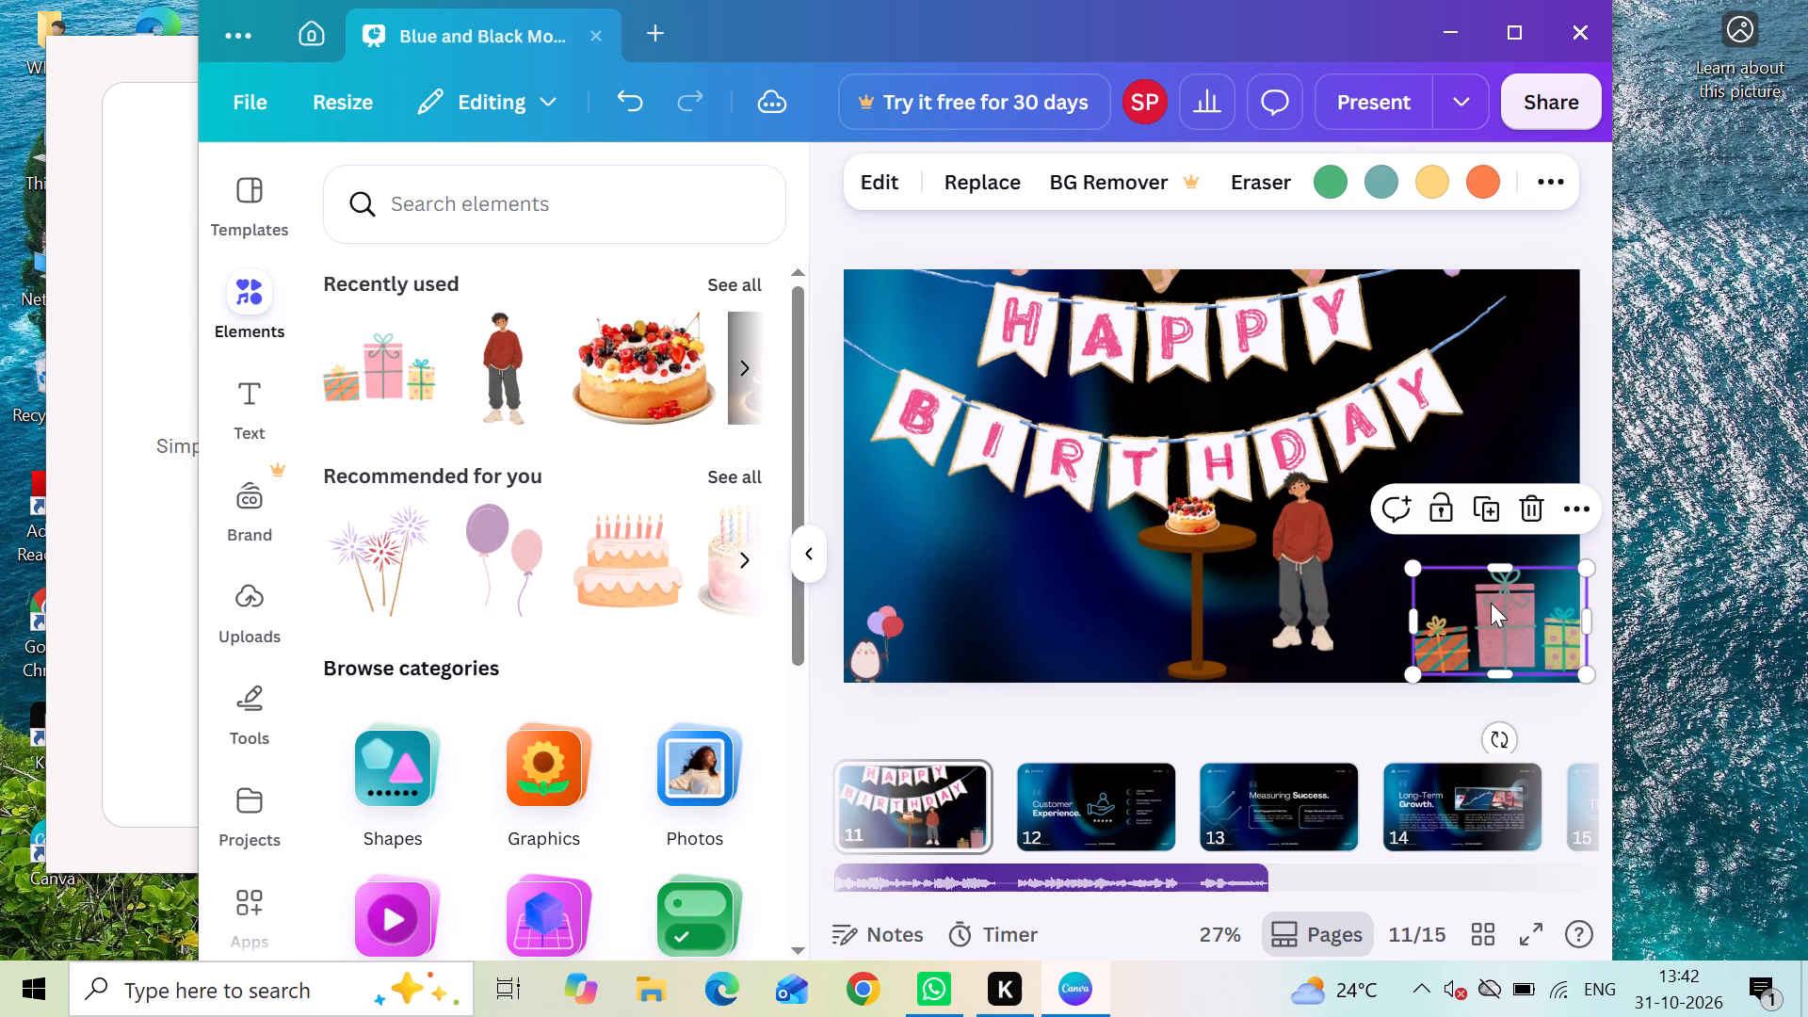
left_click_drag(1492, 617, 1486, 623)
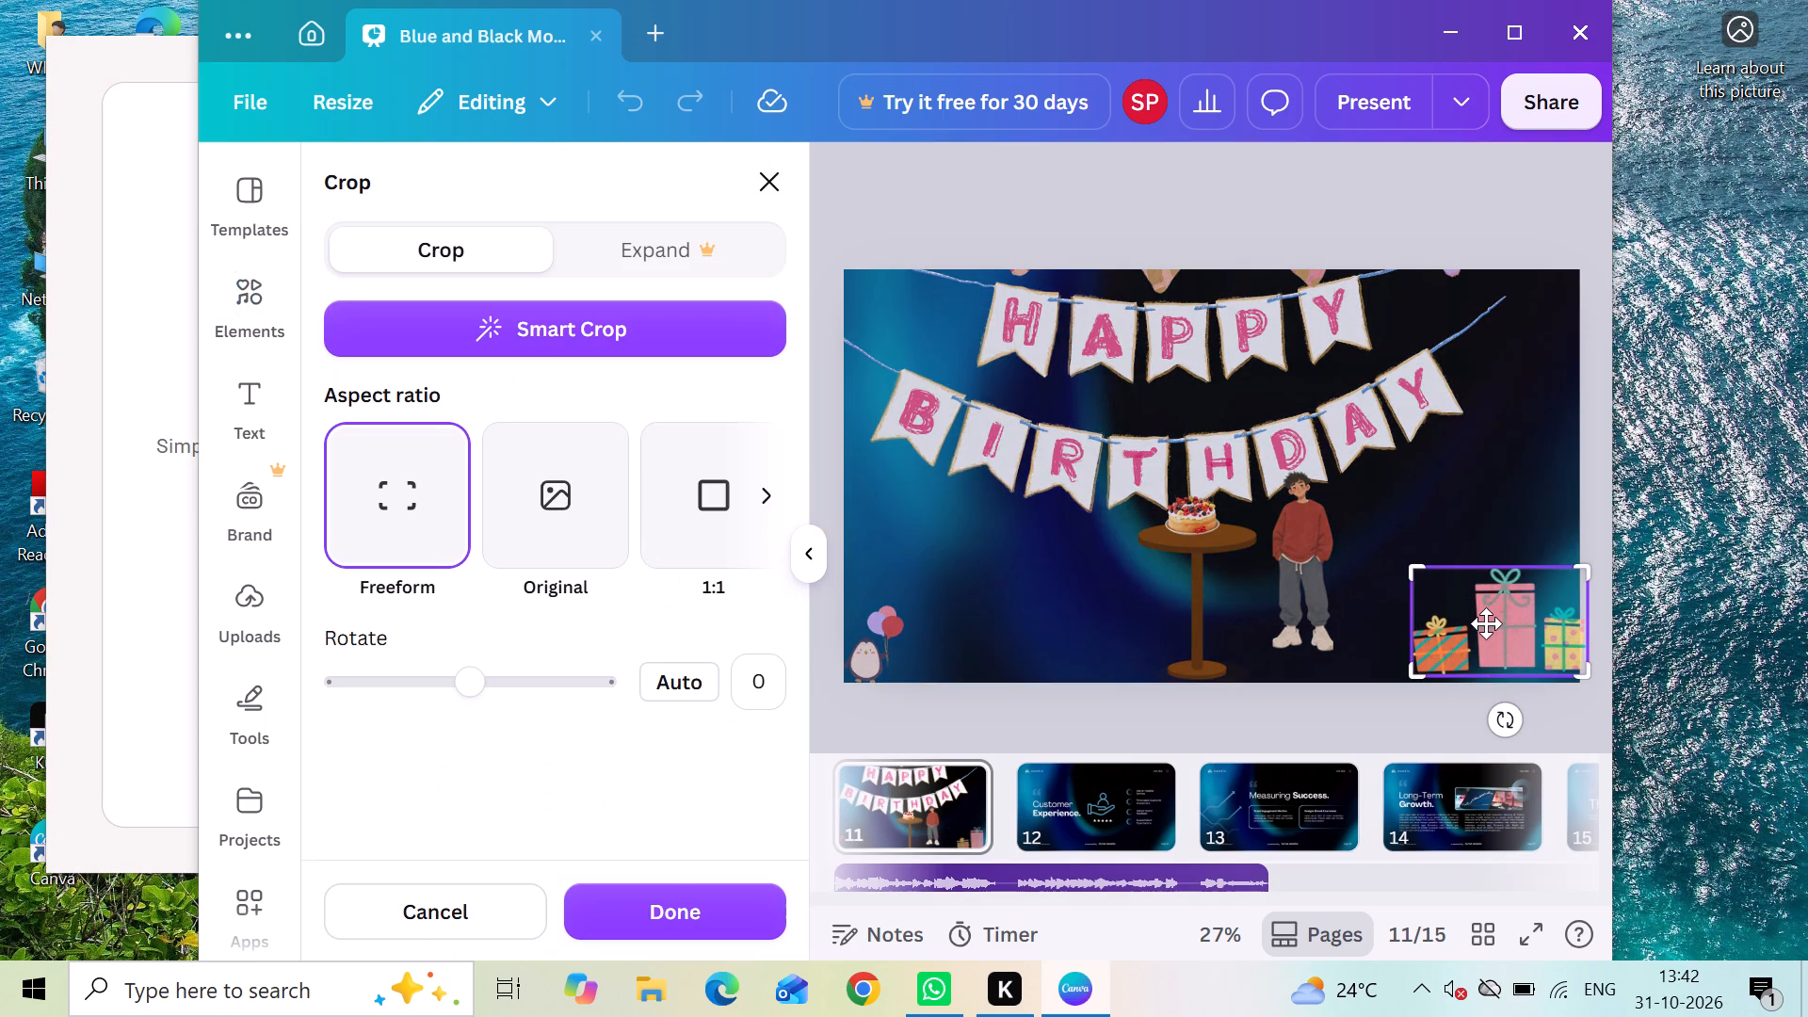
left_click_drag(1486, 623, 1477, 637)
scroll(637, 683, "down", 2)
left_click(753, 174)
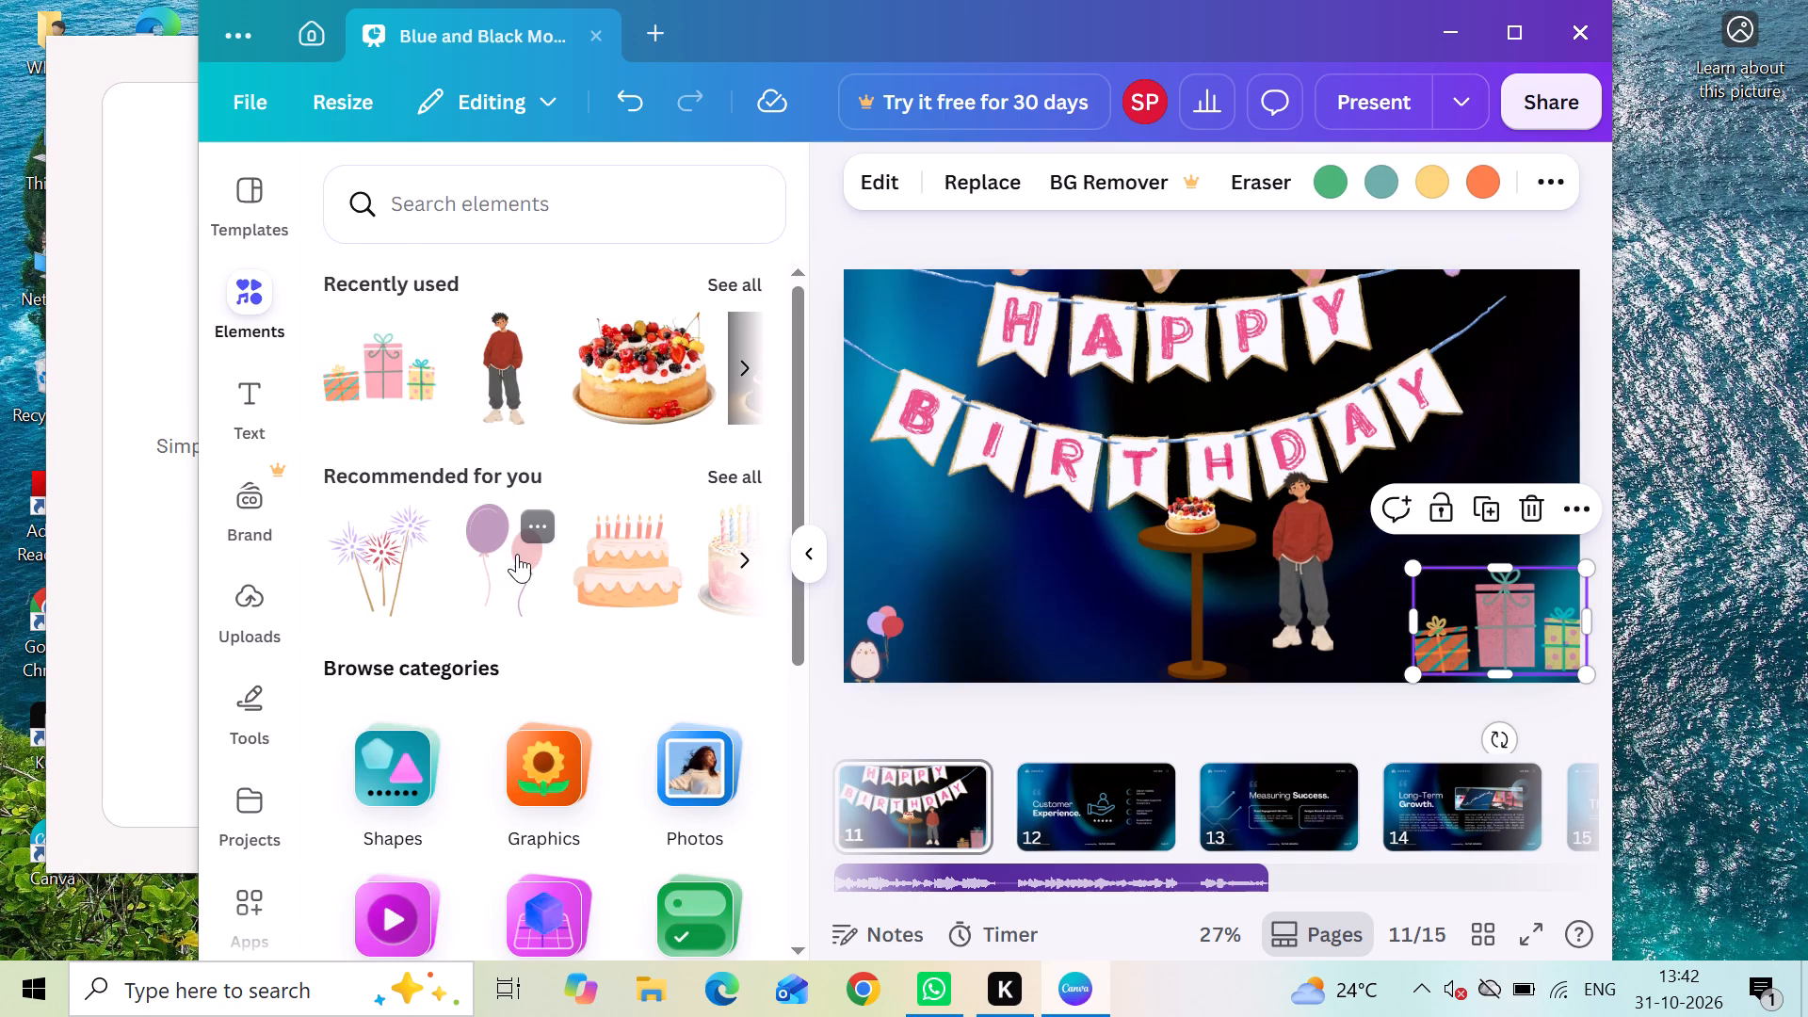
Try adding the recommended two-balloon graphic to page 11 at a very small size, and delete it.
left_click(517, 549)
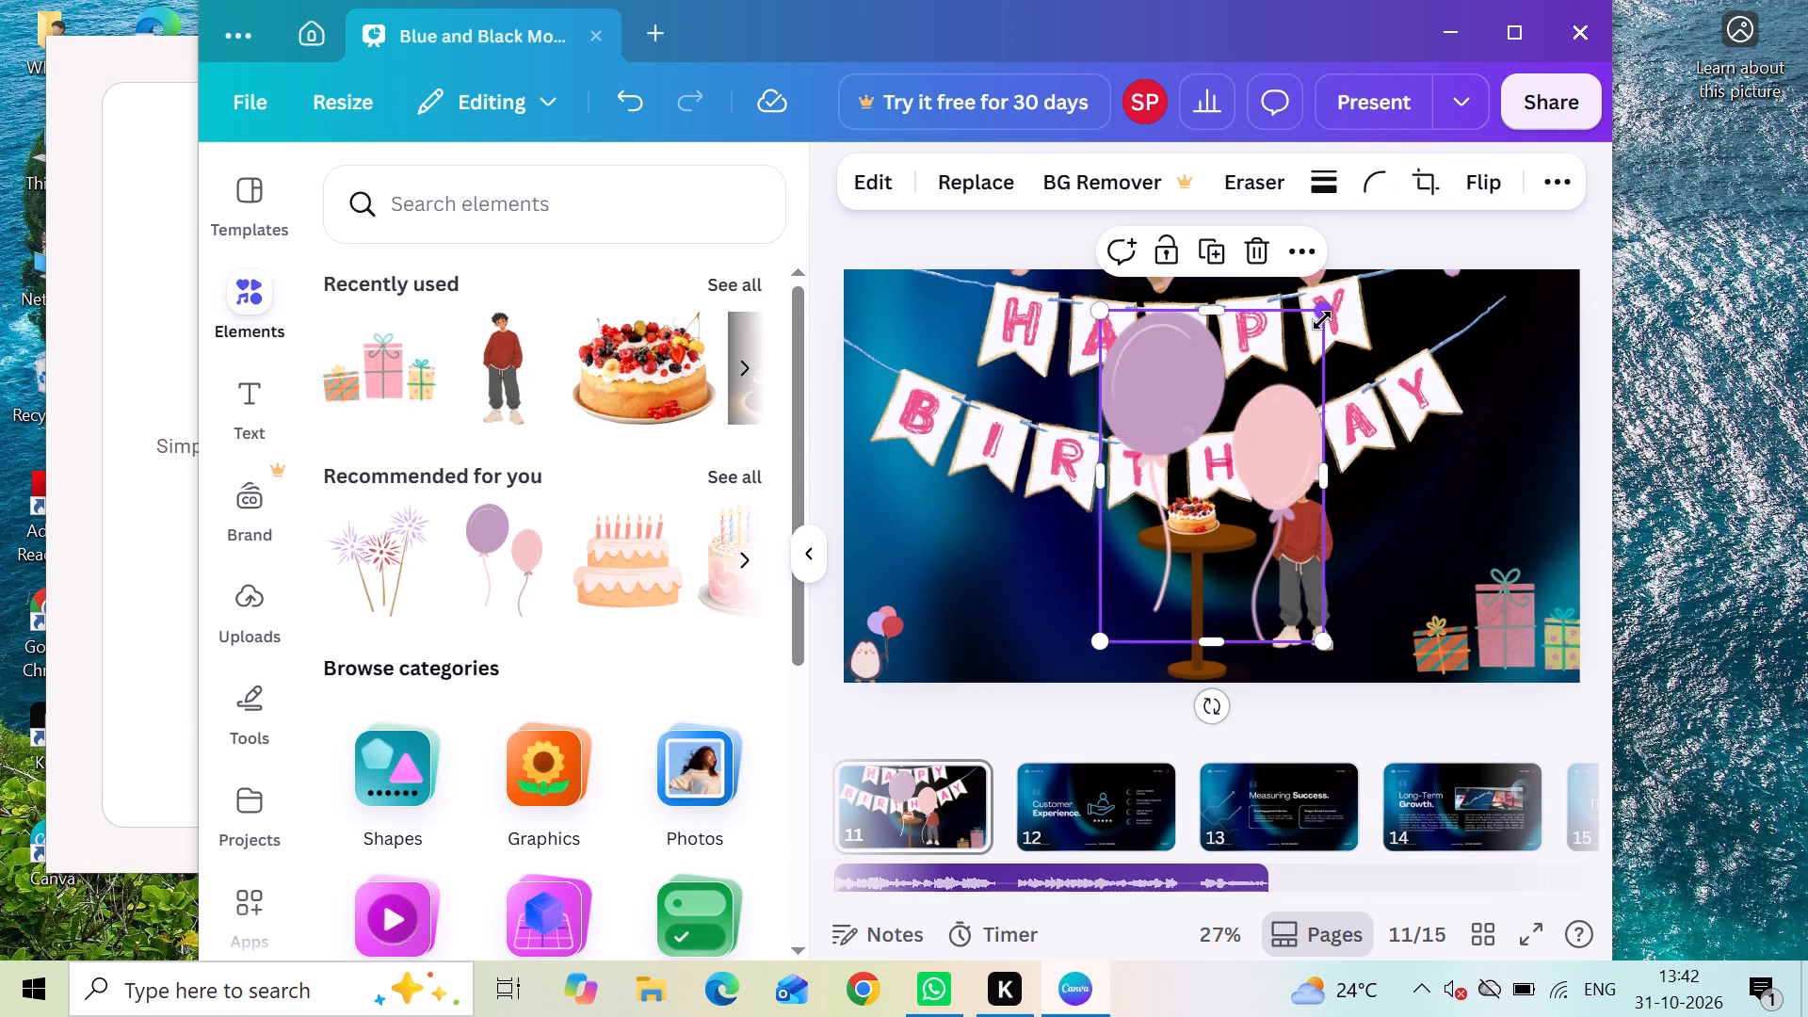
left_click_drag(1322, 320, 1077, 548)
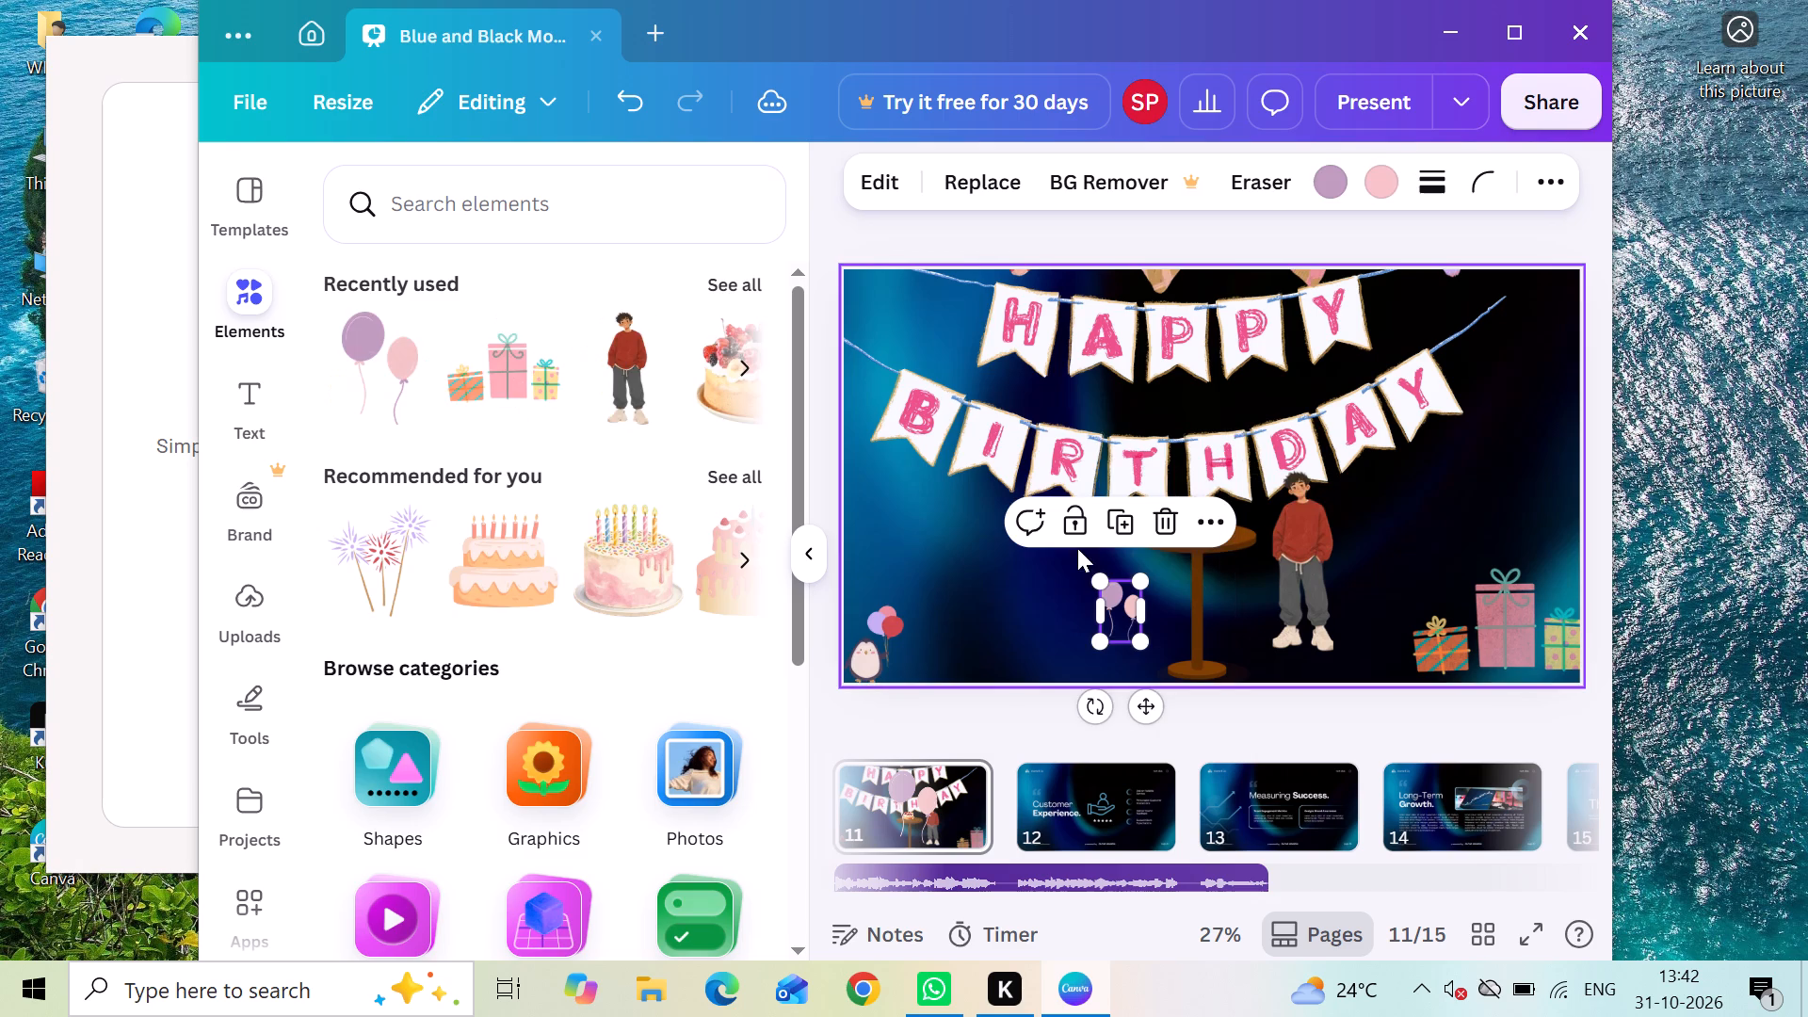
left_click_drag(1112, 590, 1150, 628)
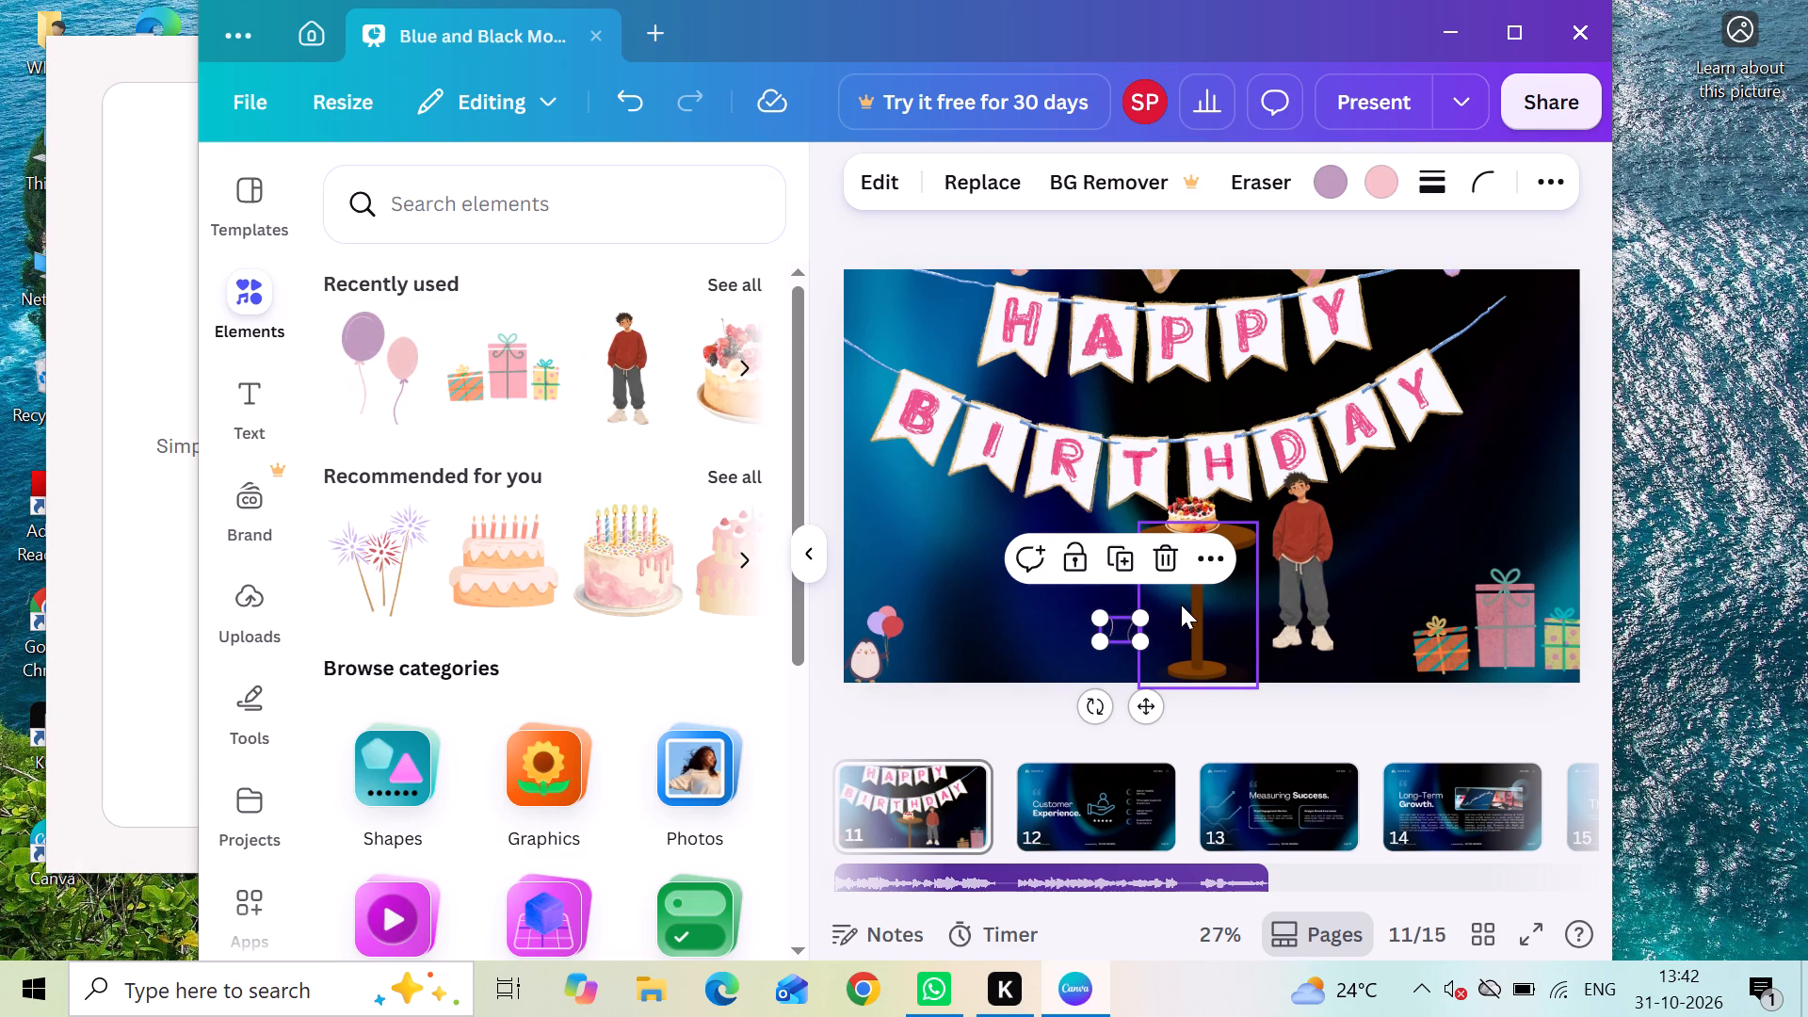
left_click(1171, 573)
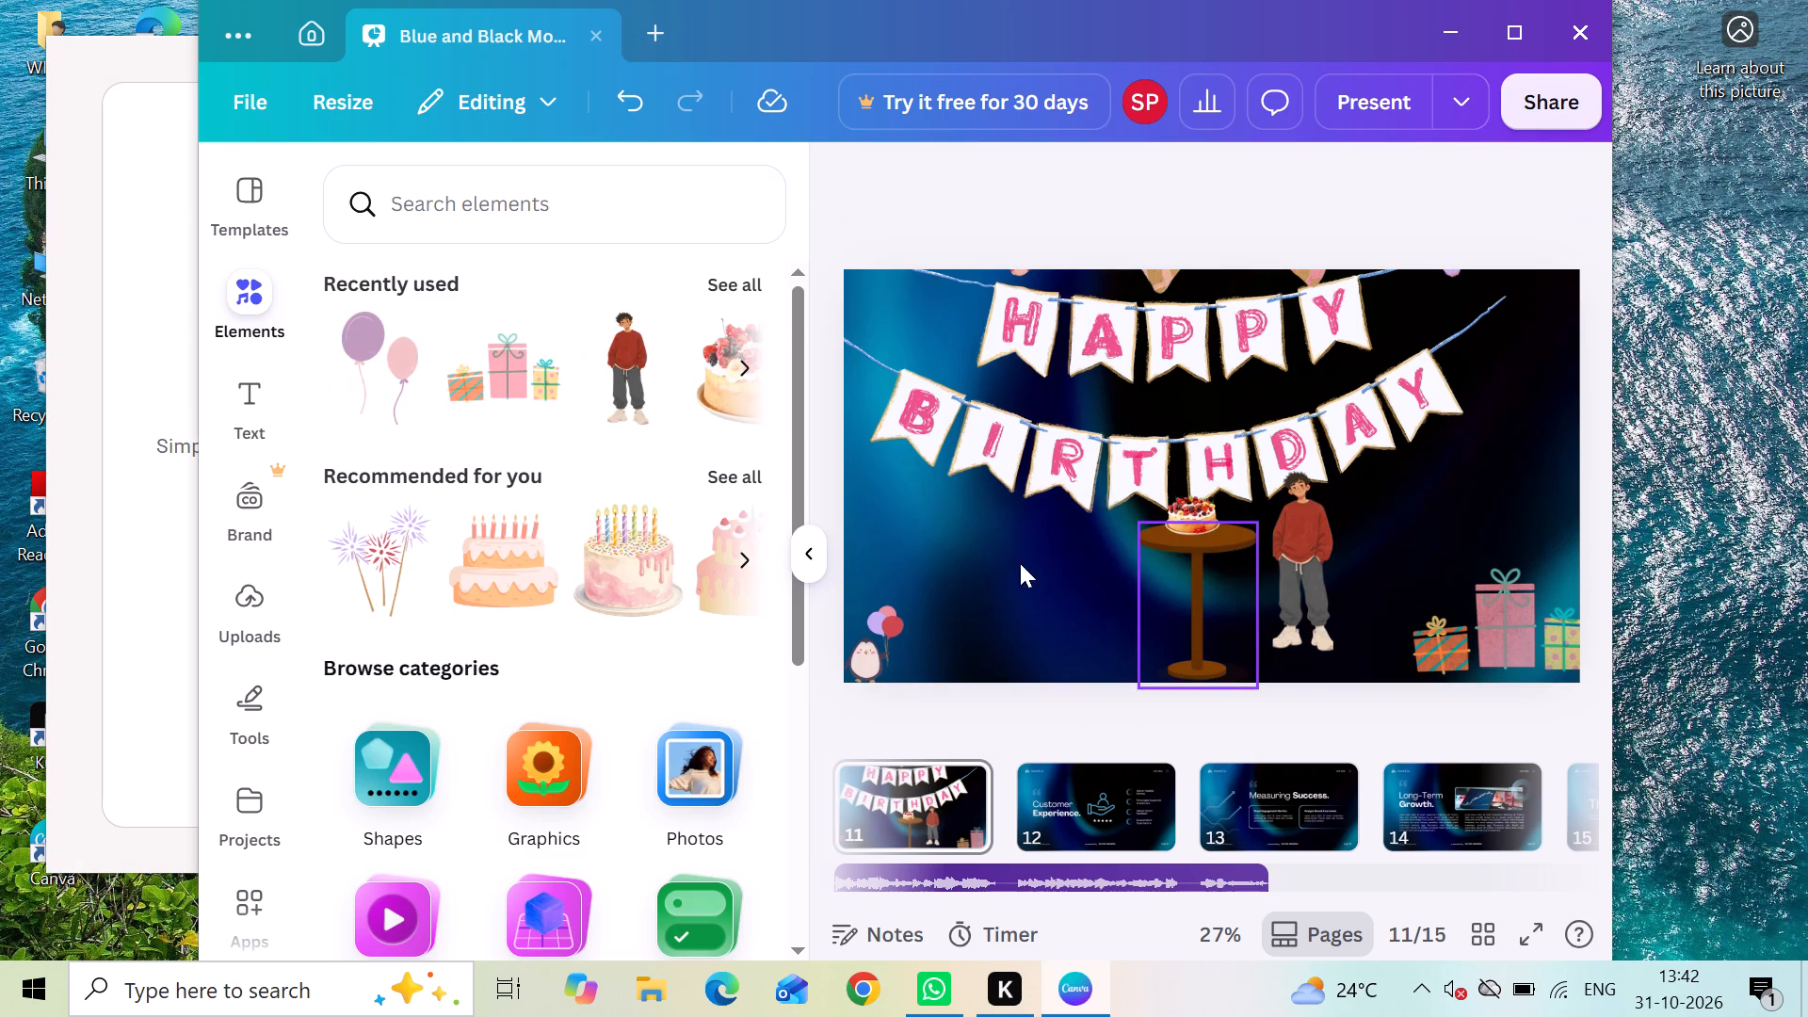
Add the recently used two-balloon graphic to page 11, shrink it to about one third and place it at the page's right edge beside the banner.
left_click(410, 402)
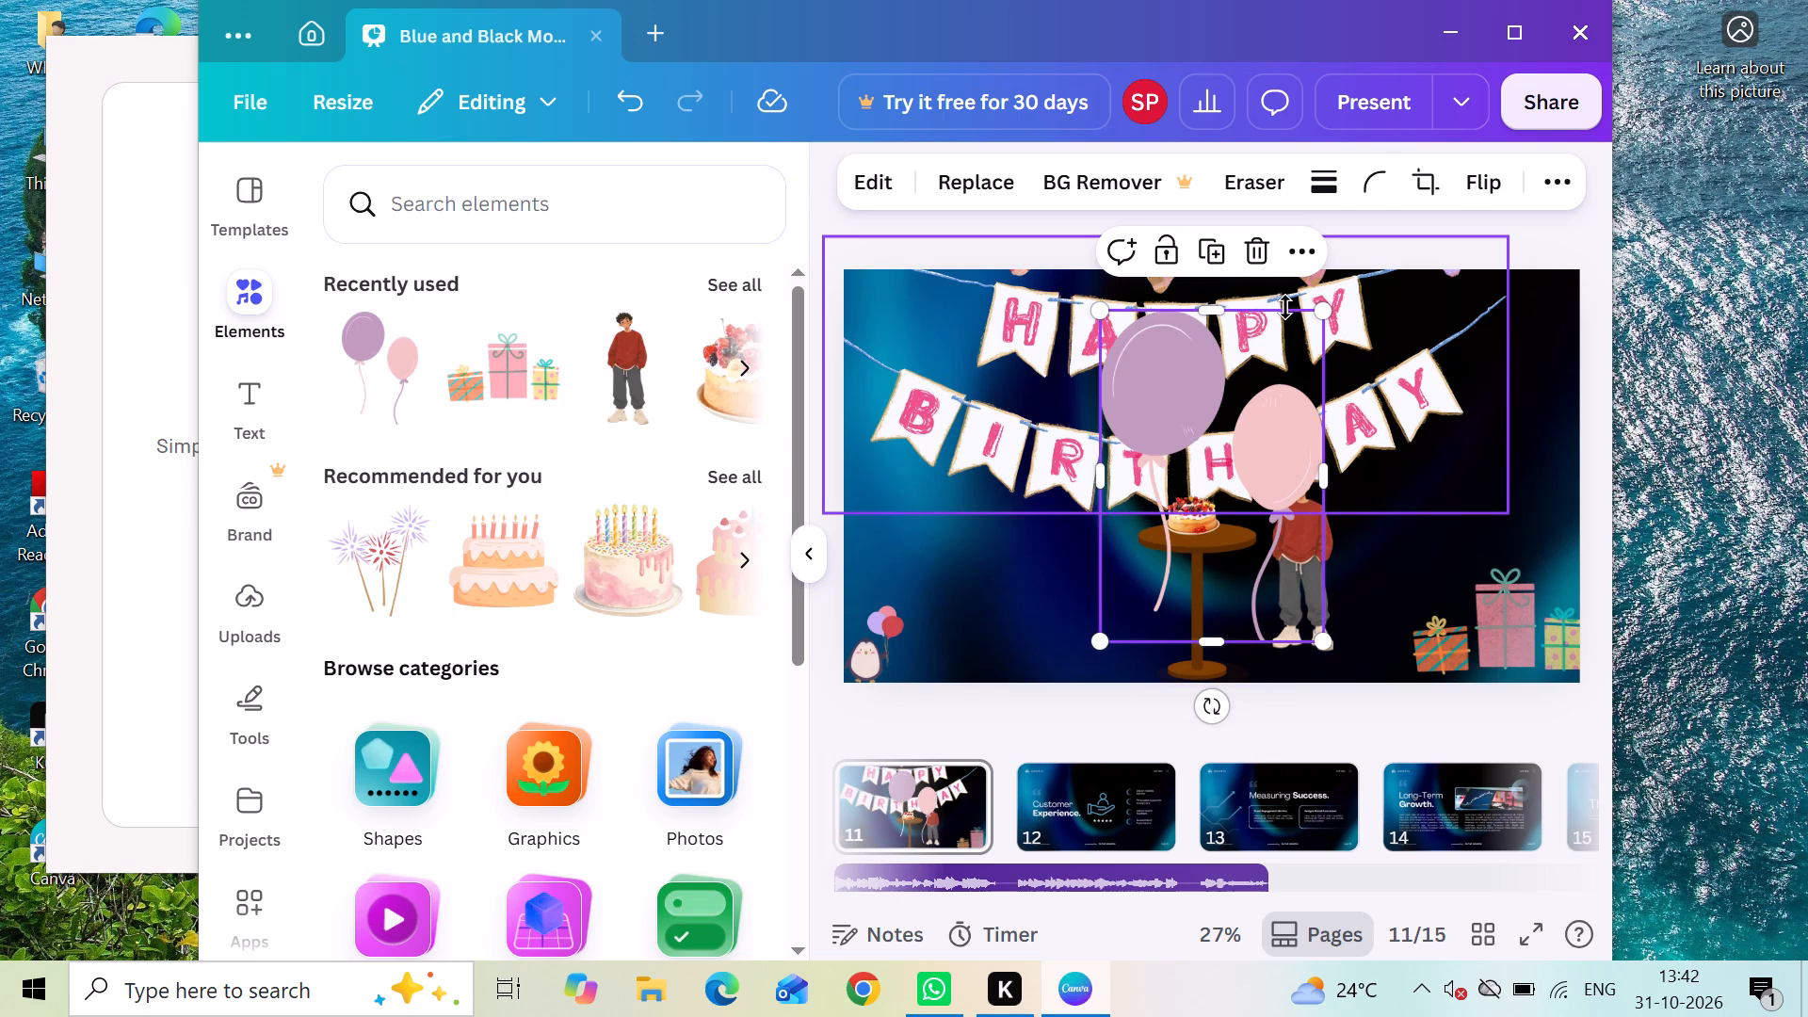
left_click_drag(1314, 306, 1267, 321)
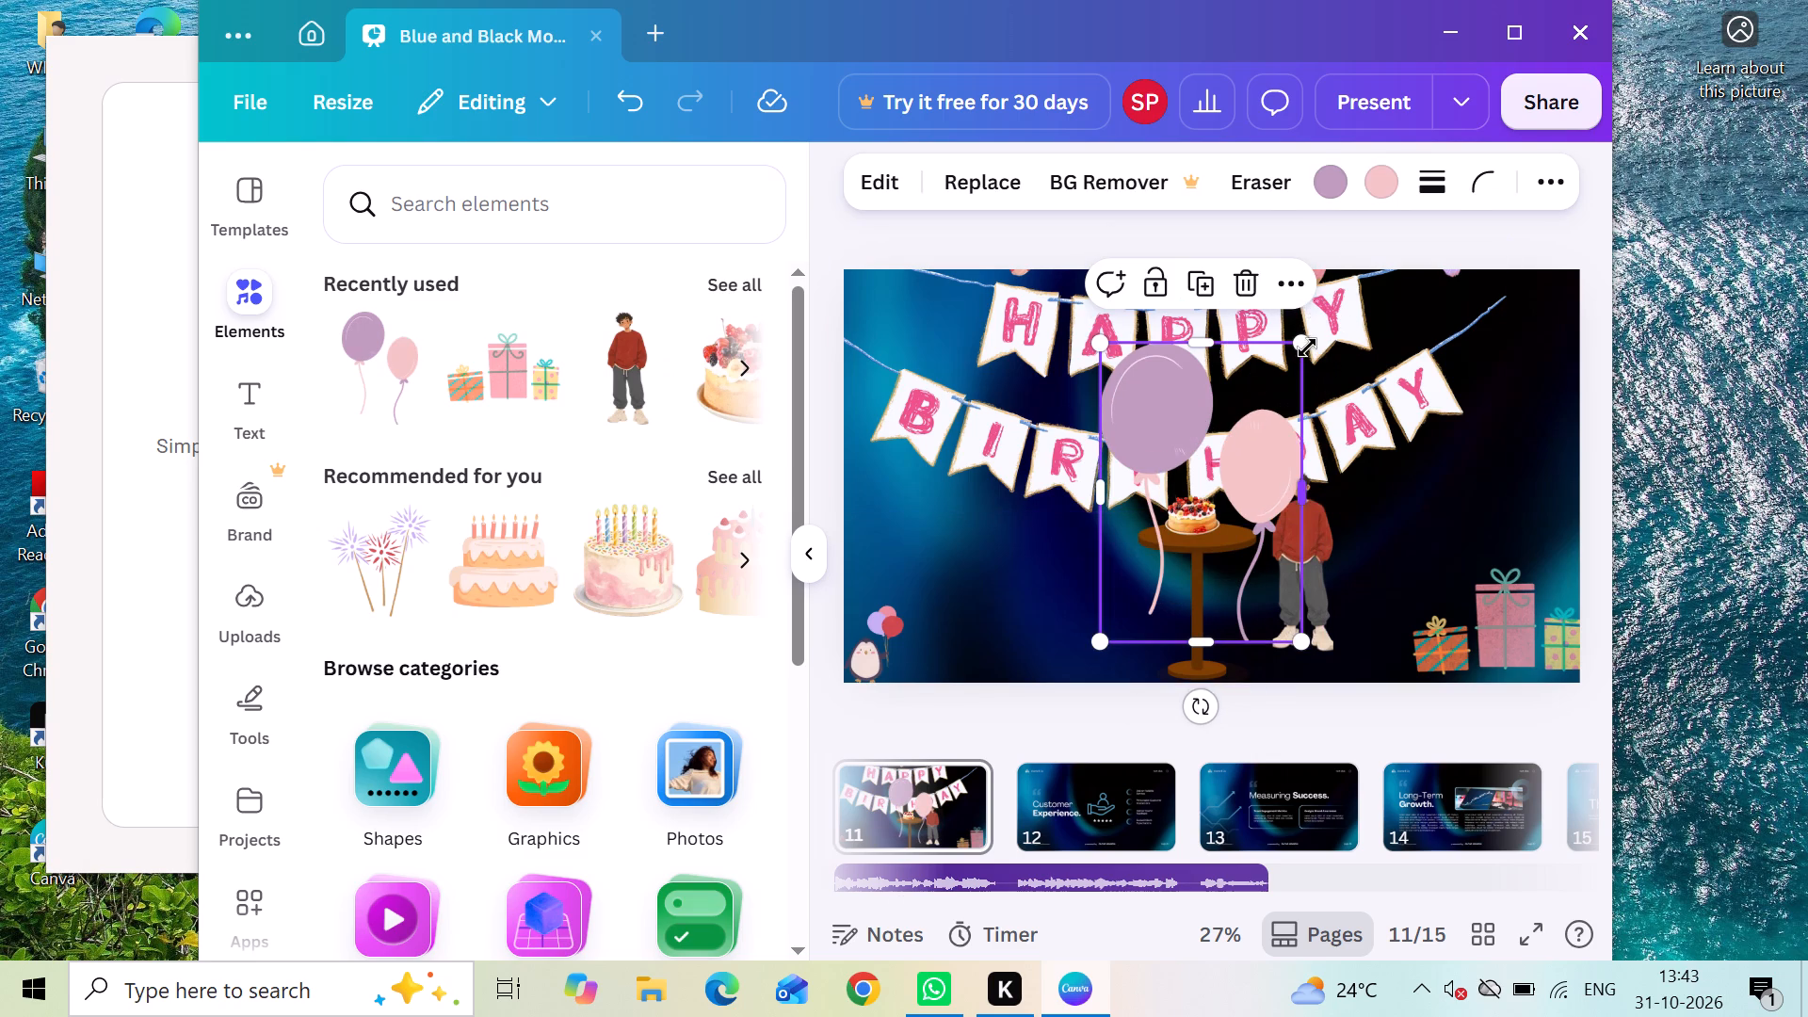
left_click_drag(1307, 345, 1256, 367)
left_click(1210, 416)
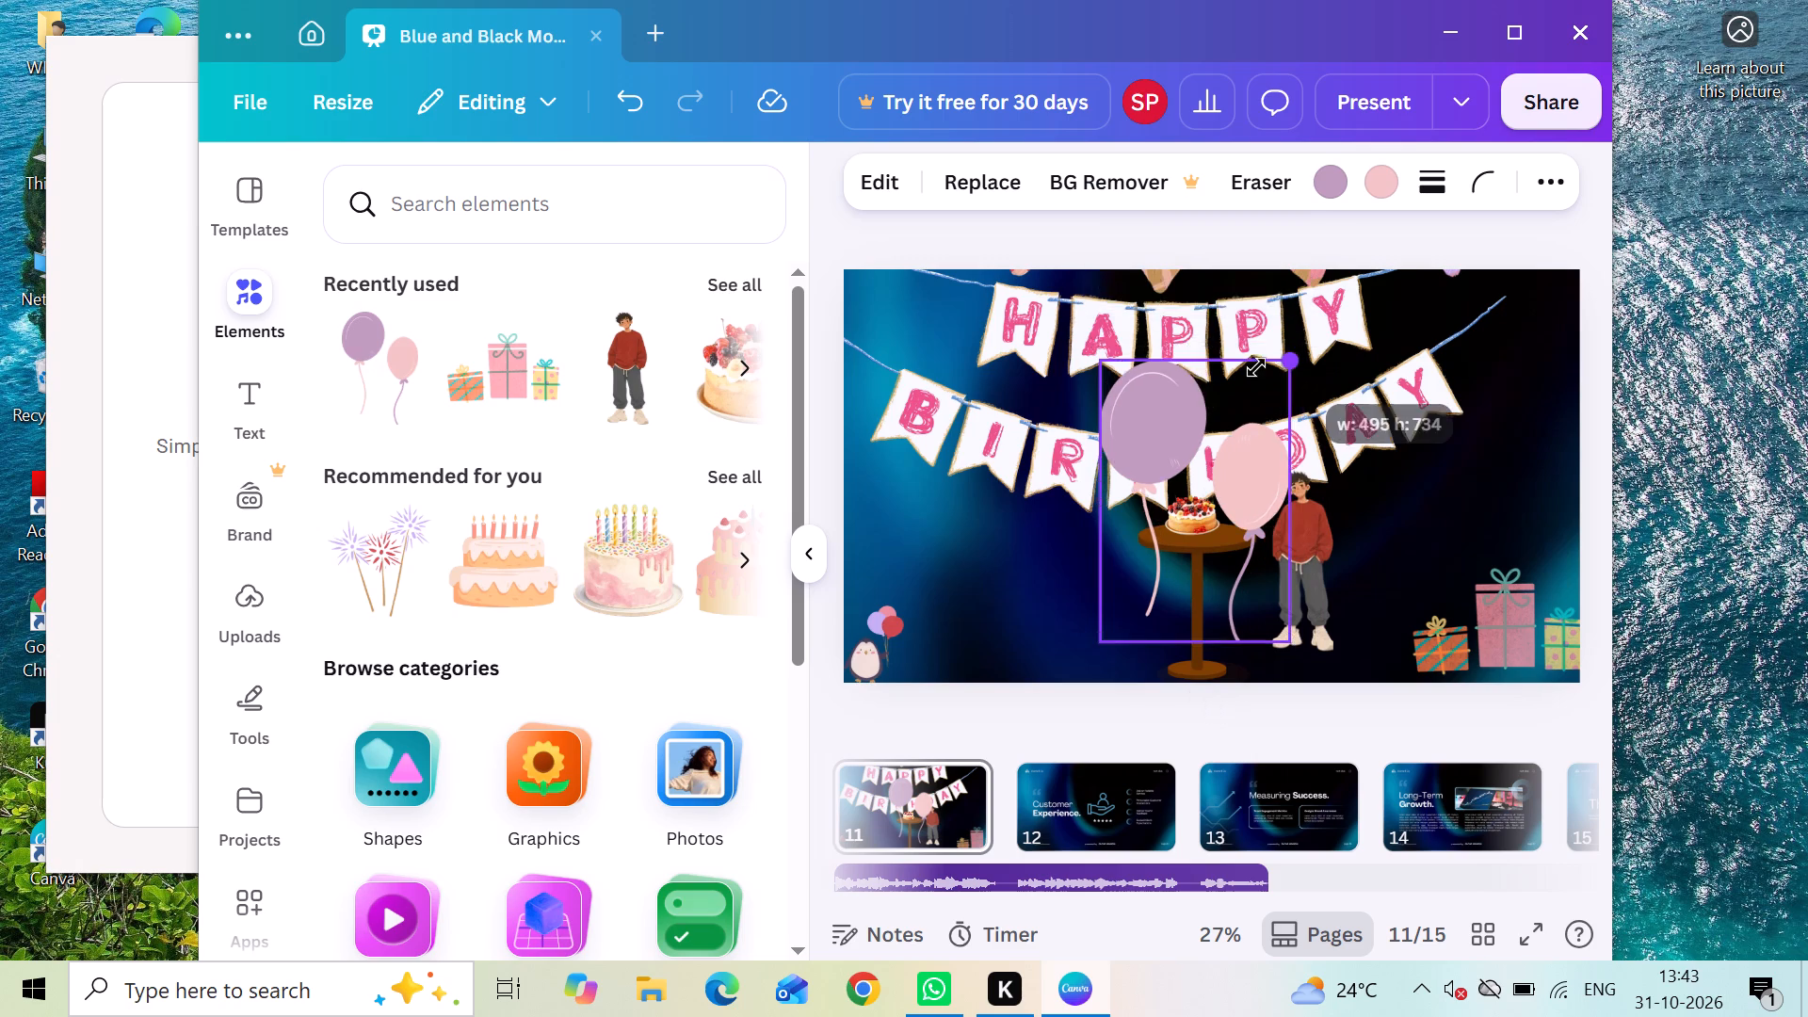
left_click(1206, 478)
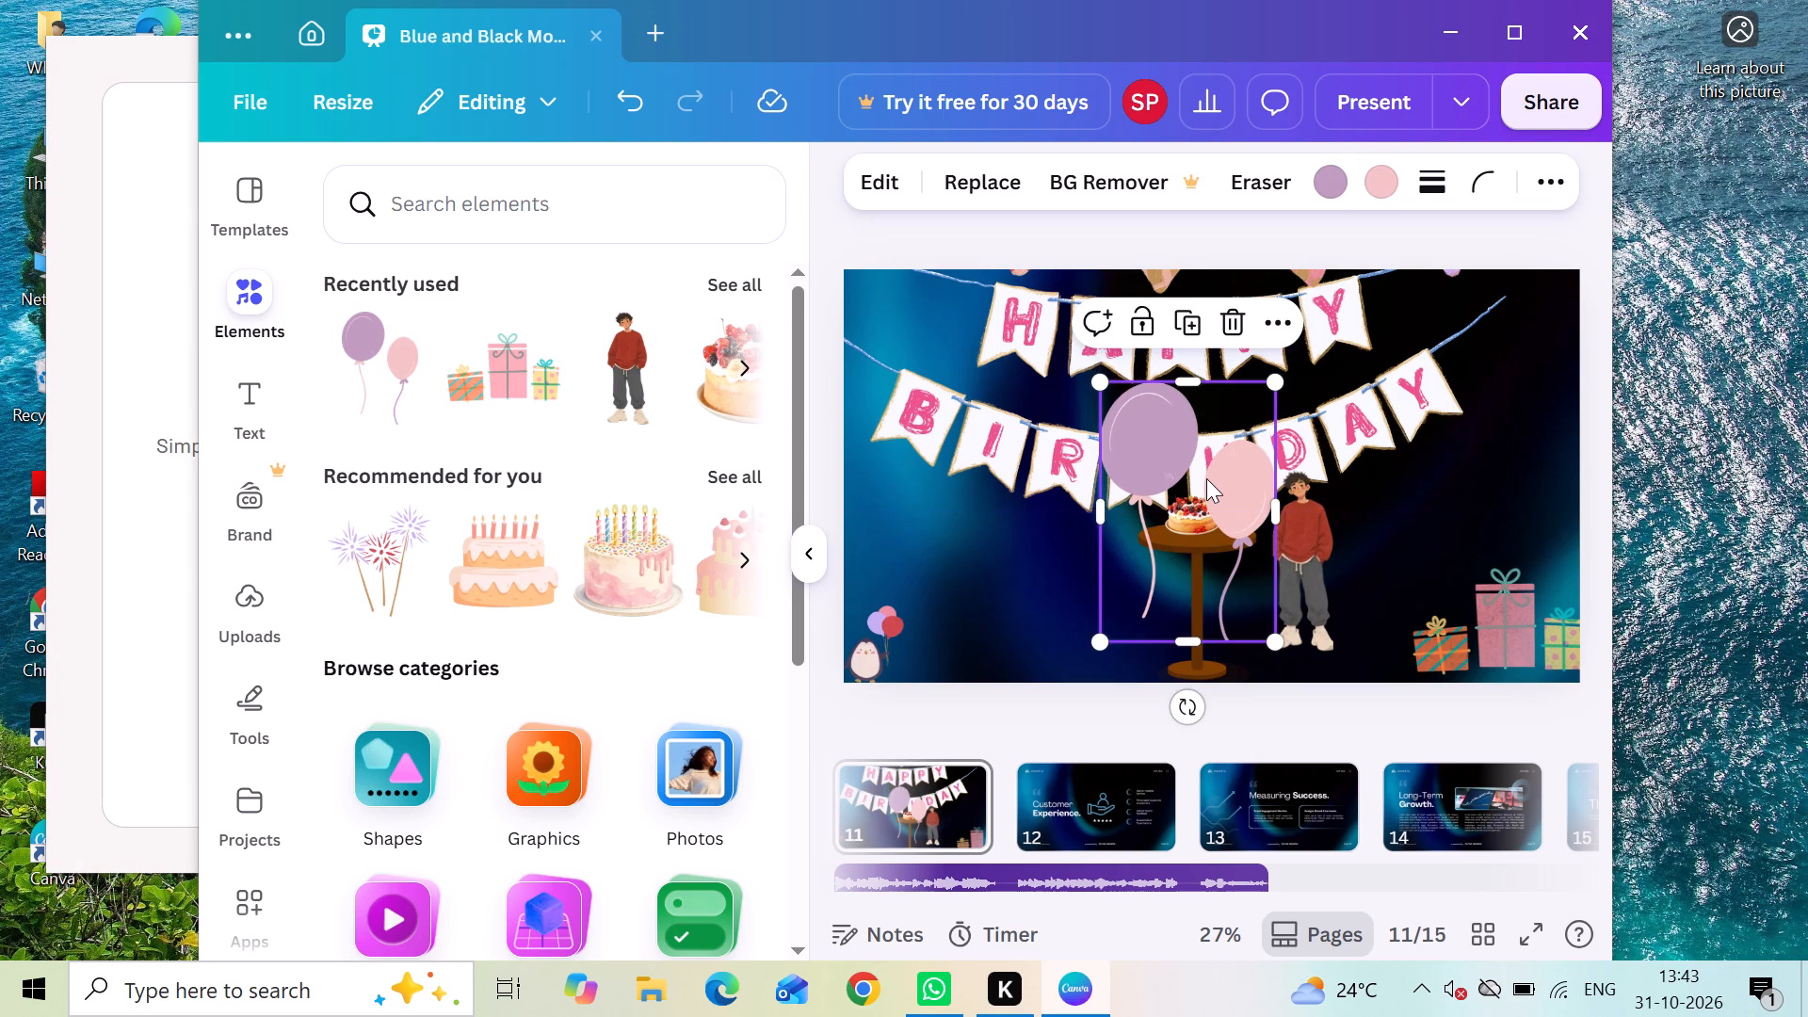
left_click_drag(1274, 388, 1140, 519)
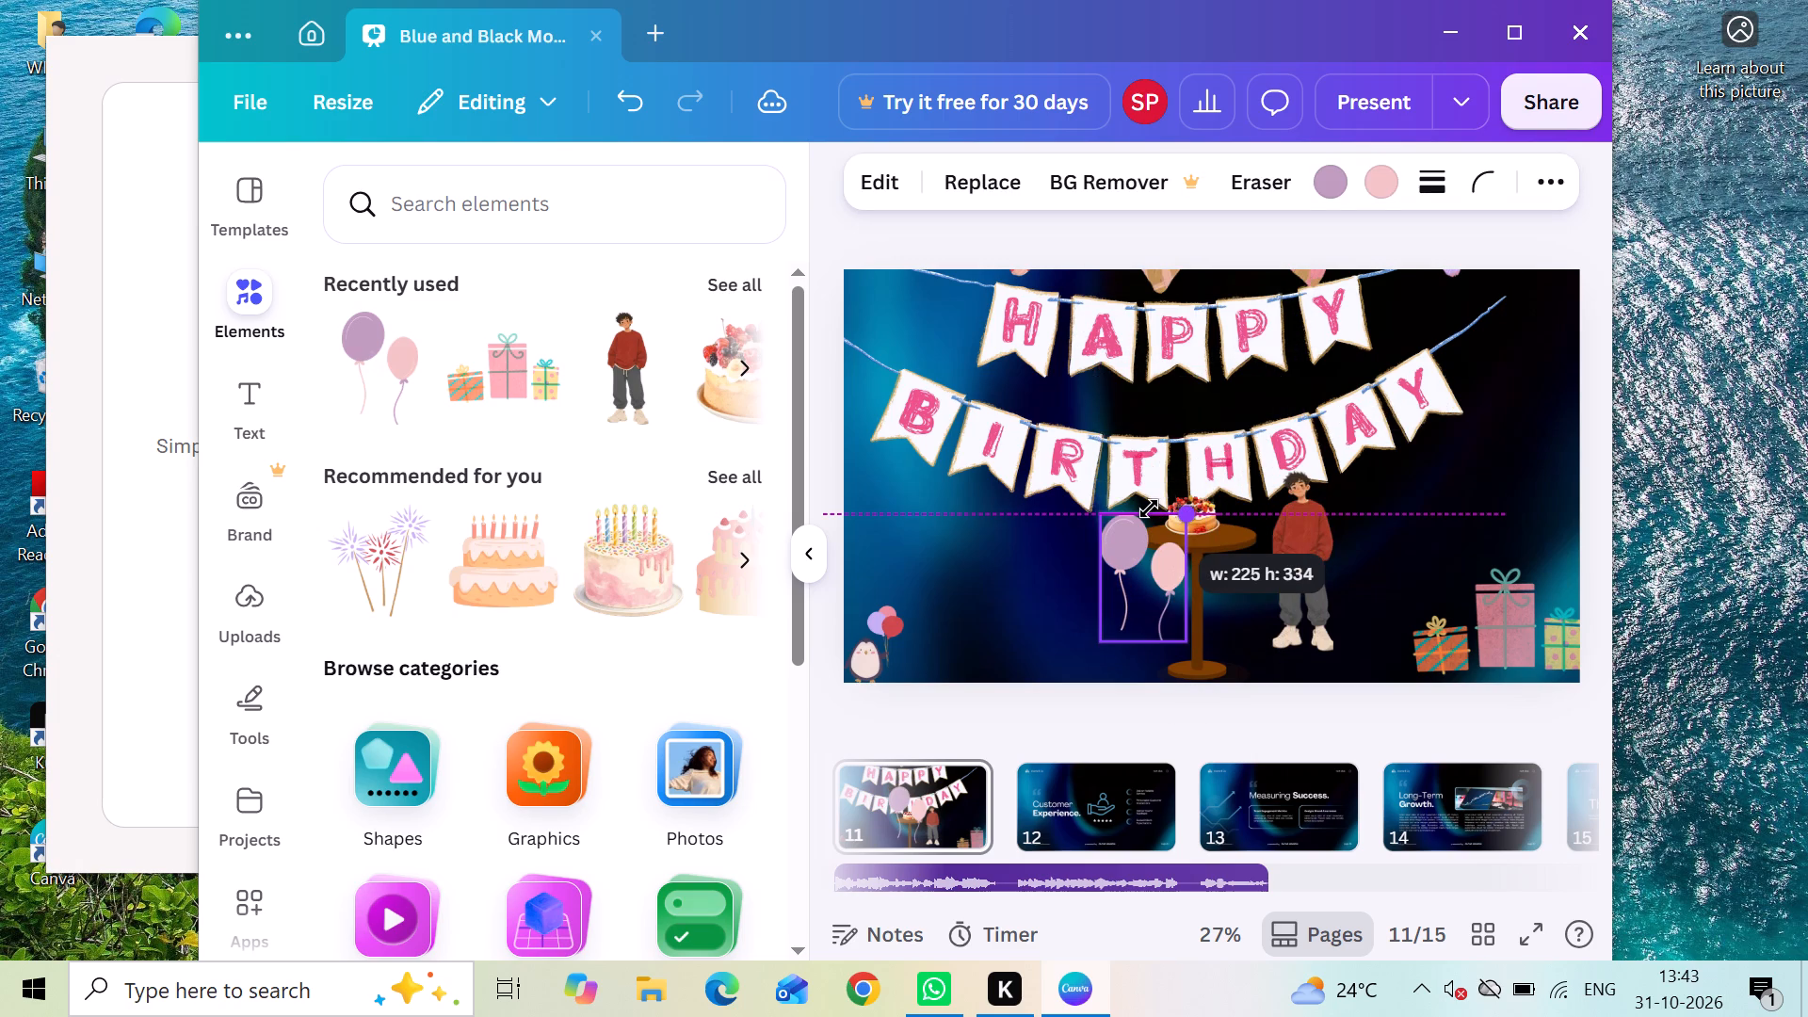
left_click_drag(1135, 577, 1211, 533)
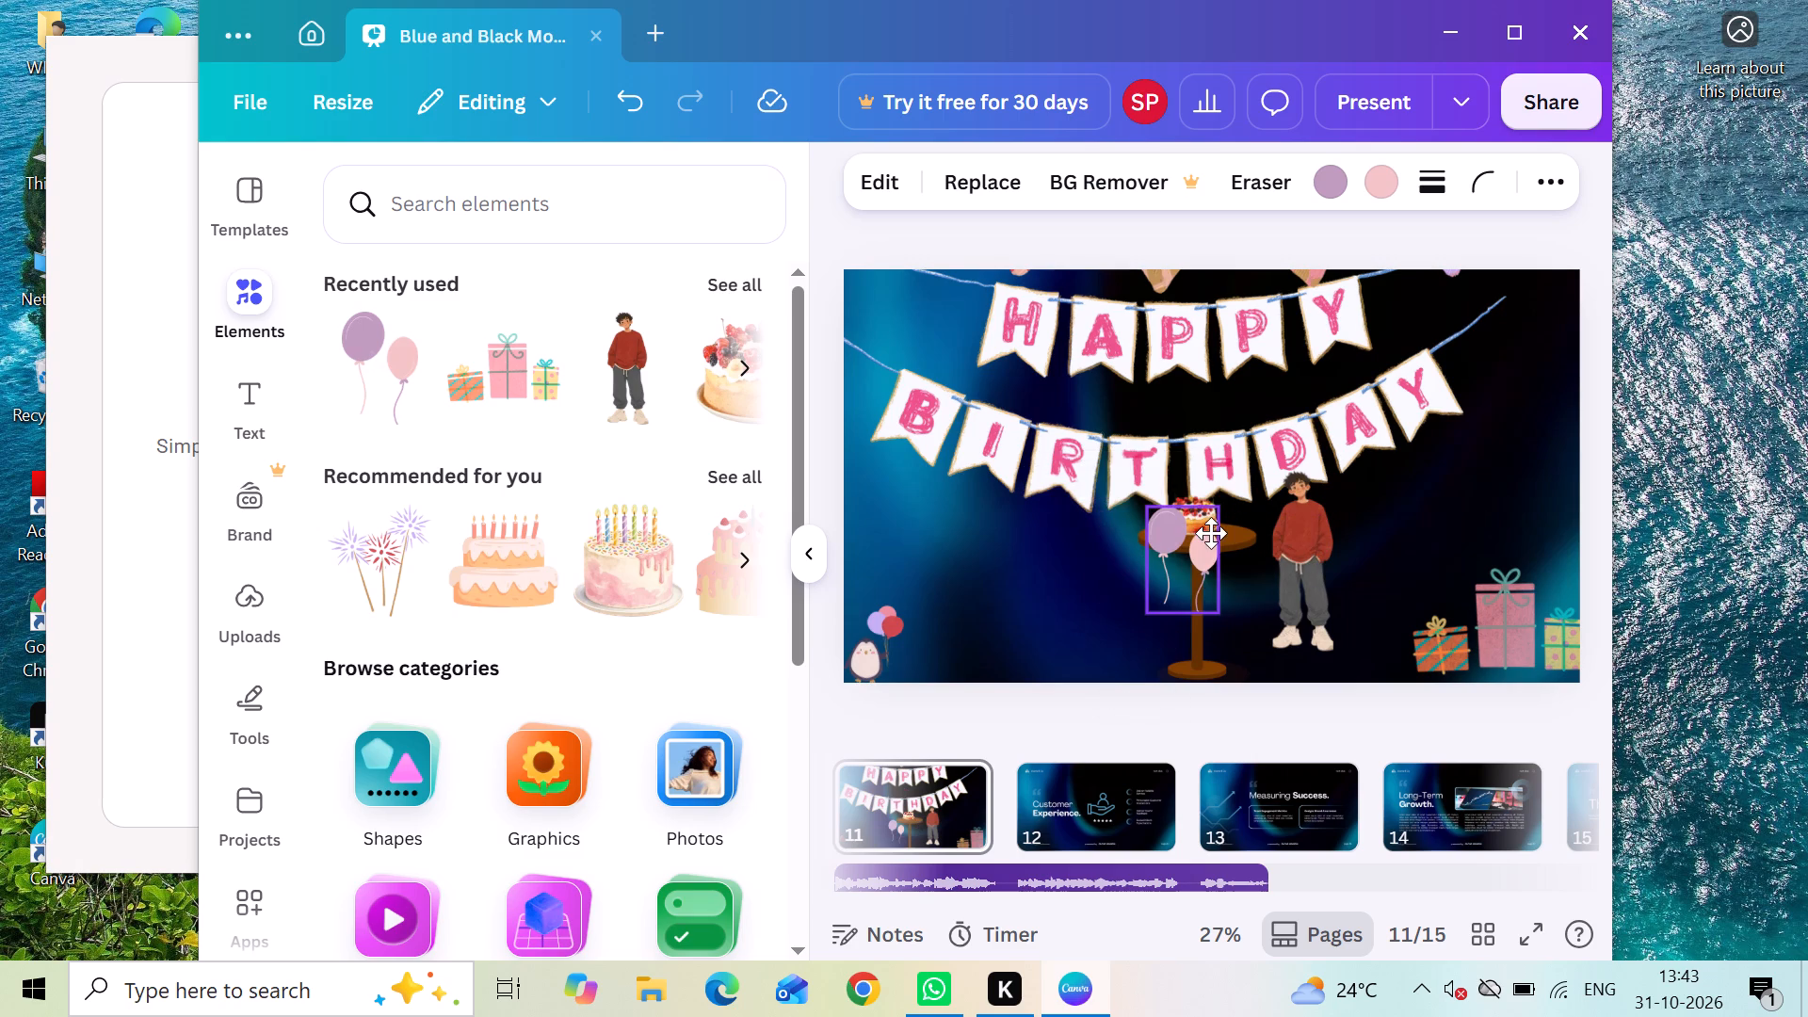
left_click_drag(1211, 533, 1536, 378)
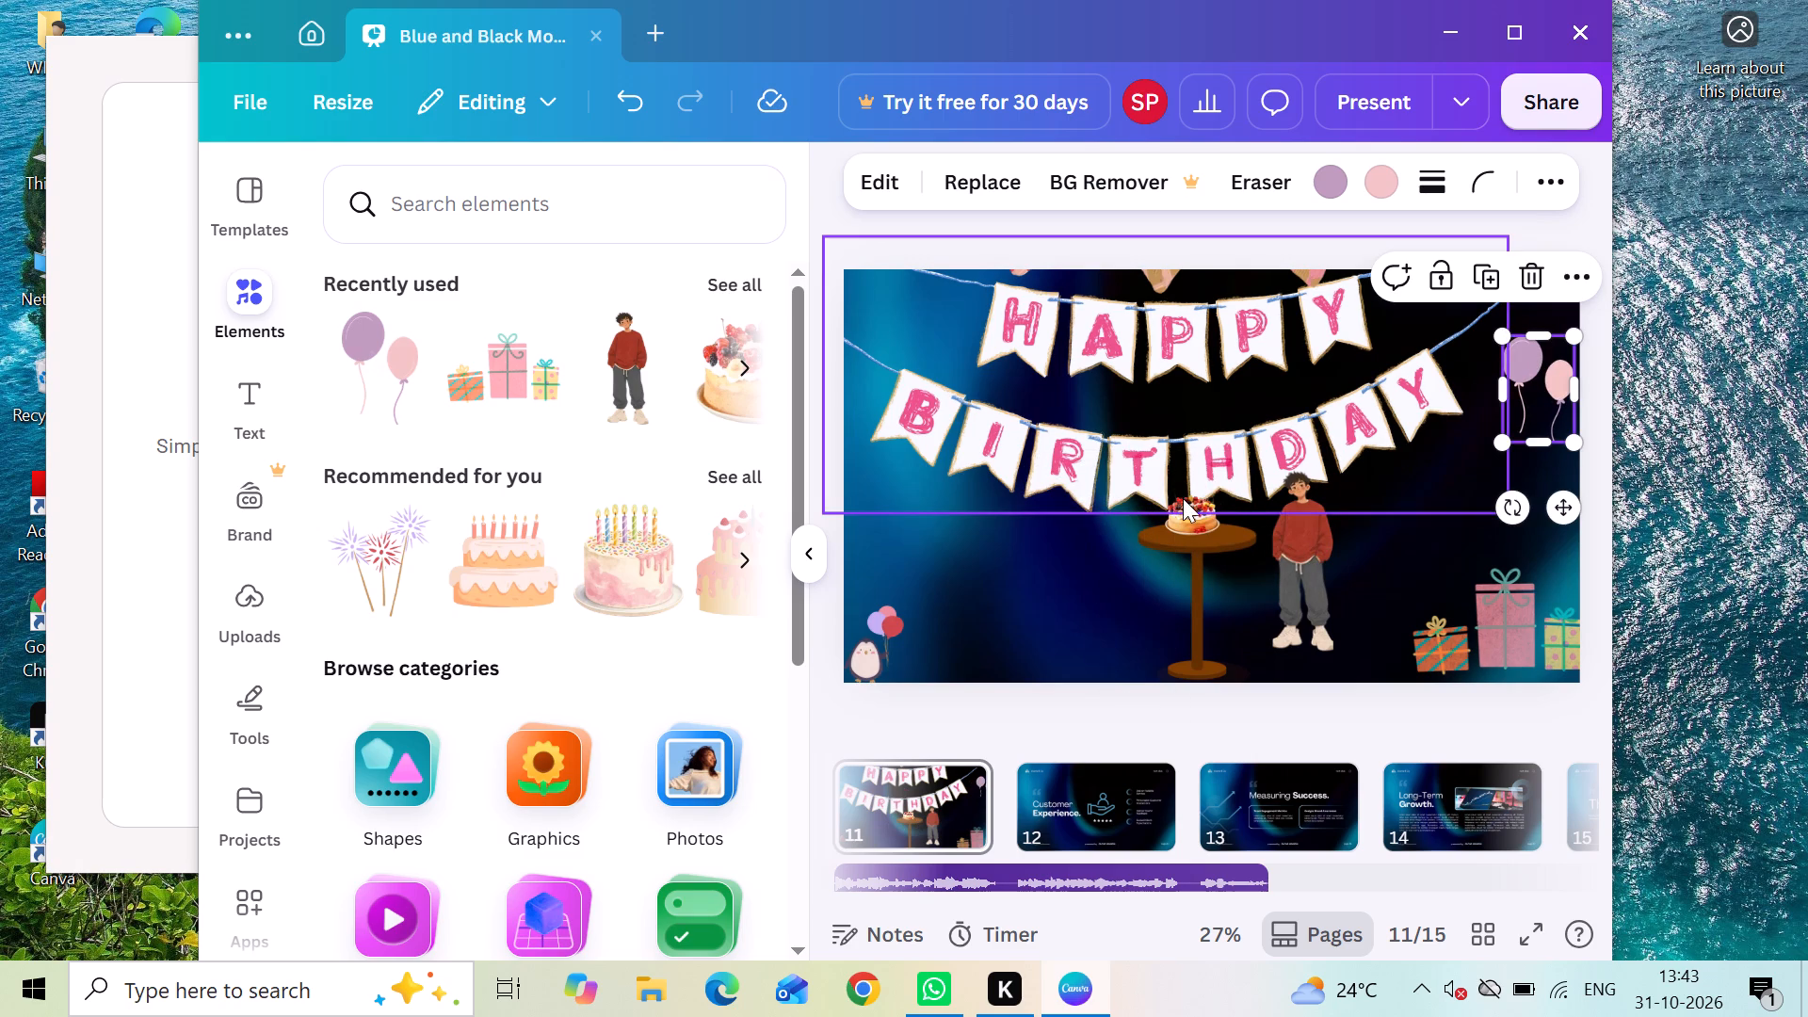
left_click(1070, 535)
Look through the recently used elements for another birthday graphic.
scroll(760, 493, "left", 4)
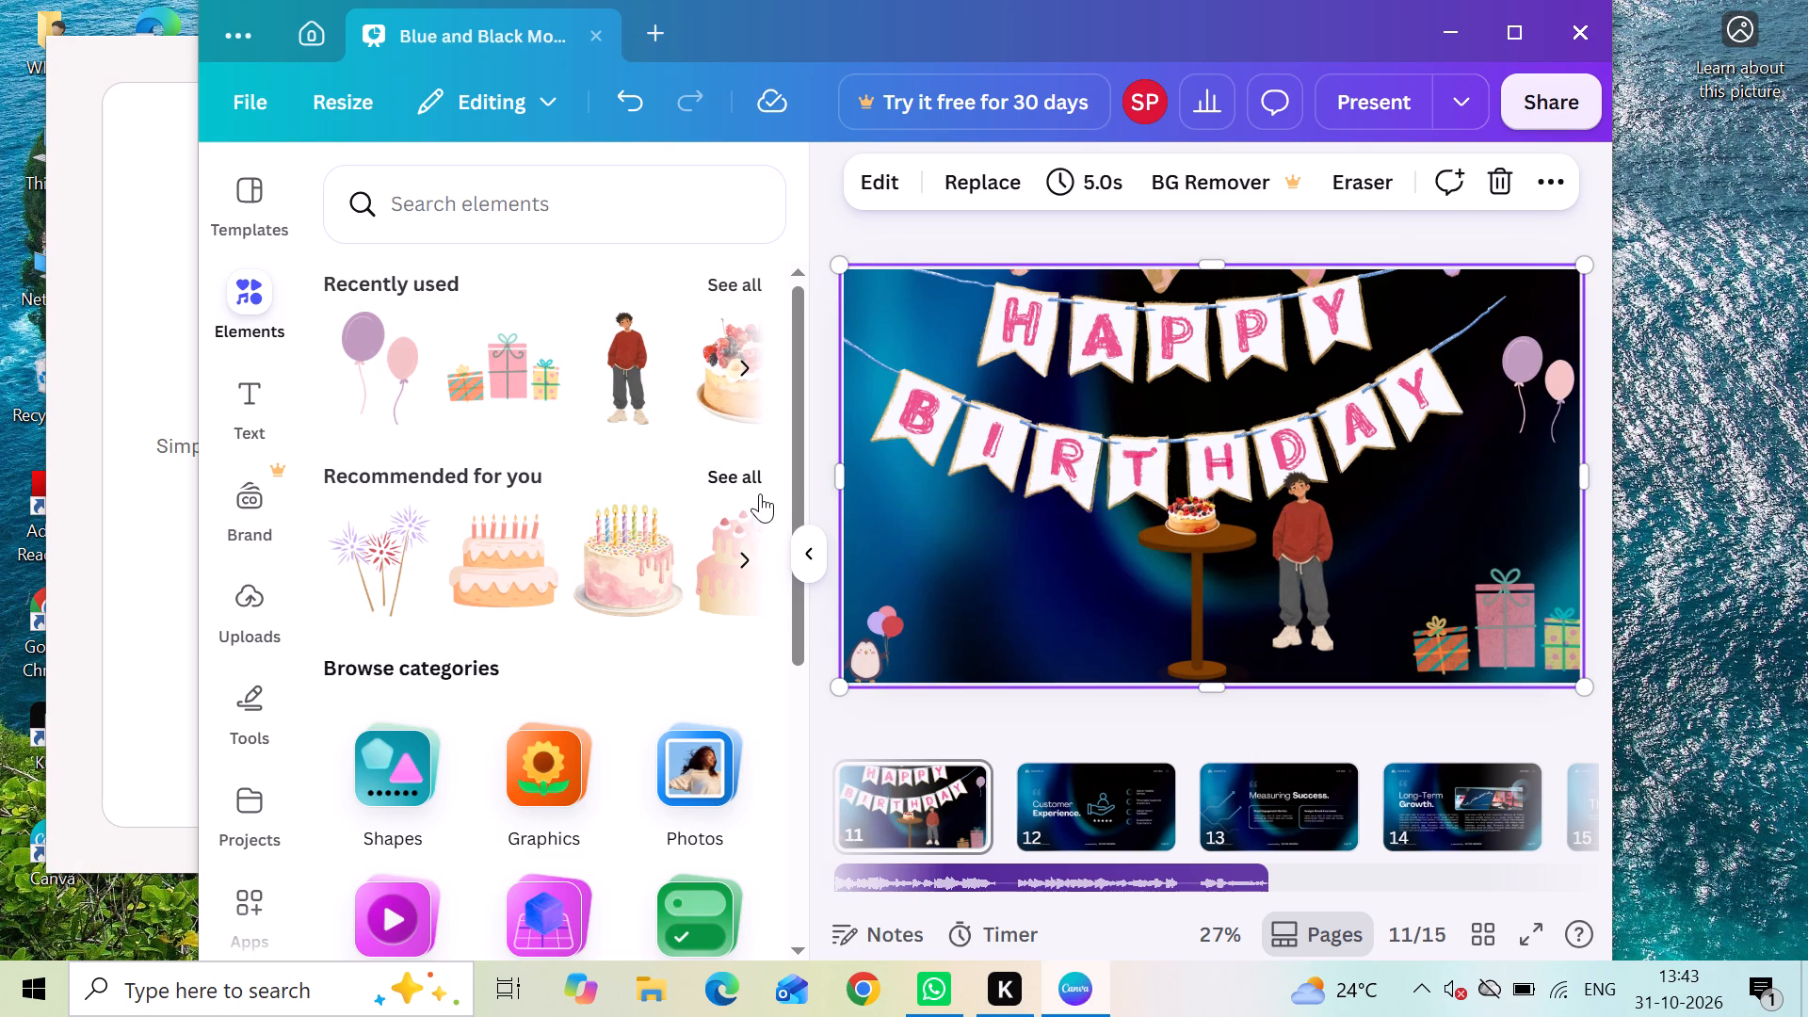
scroll(641, 437, "left", 5)
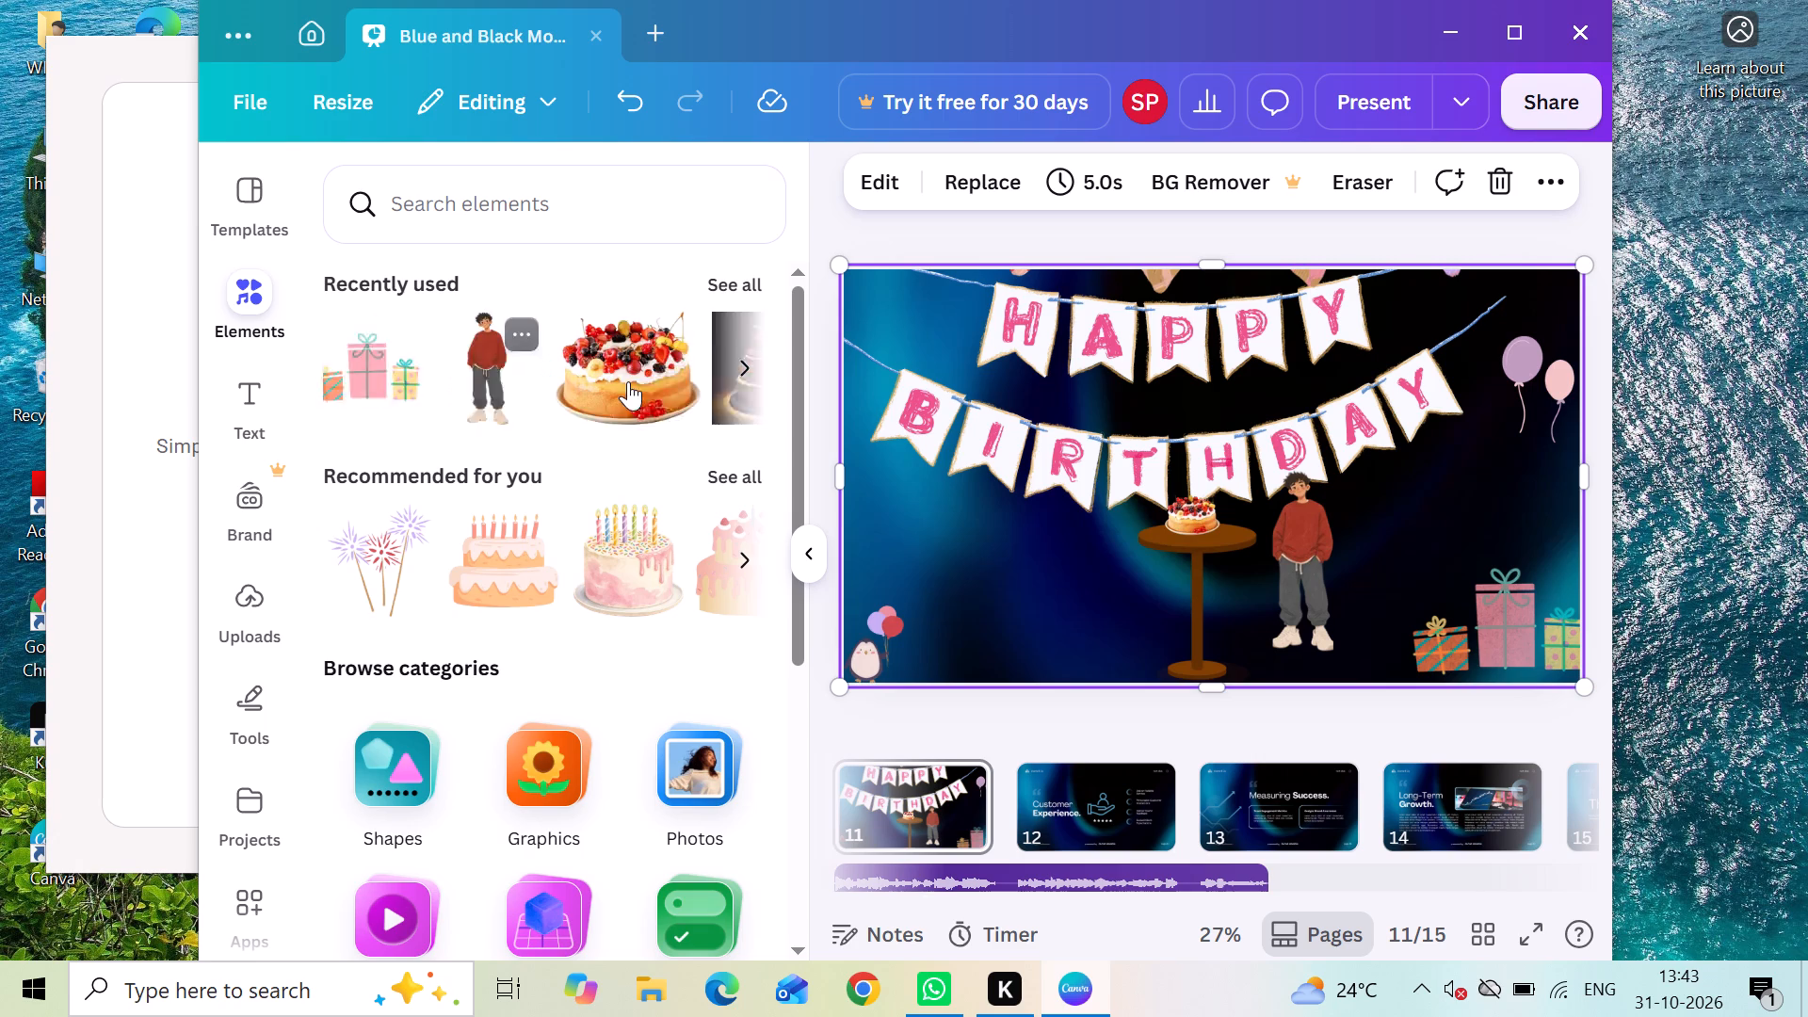
scroll(628, 381, "left", 5)
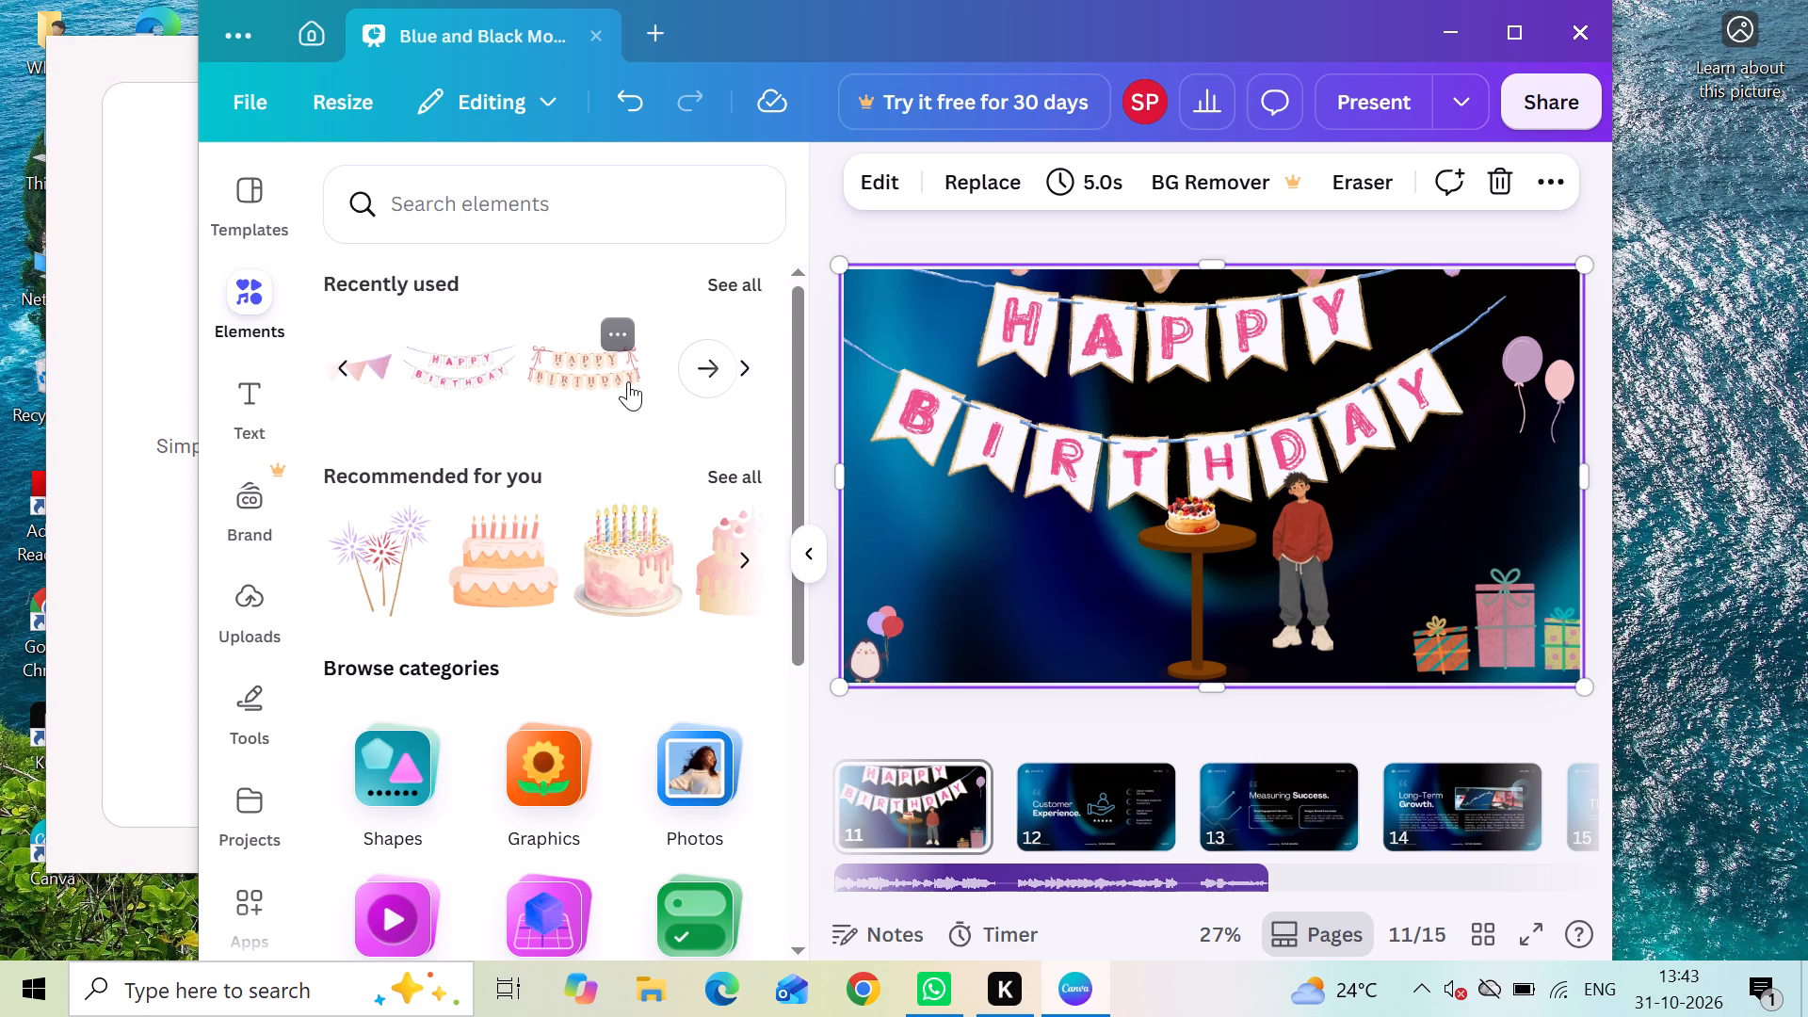
scroll(628, 381, "left", 1)
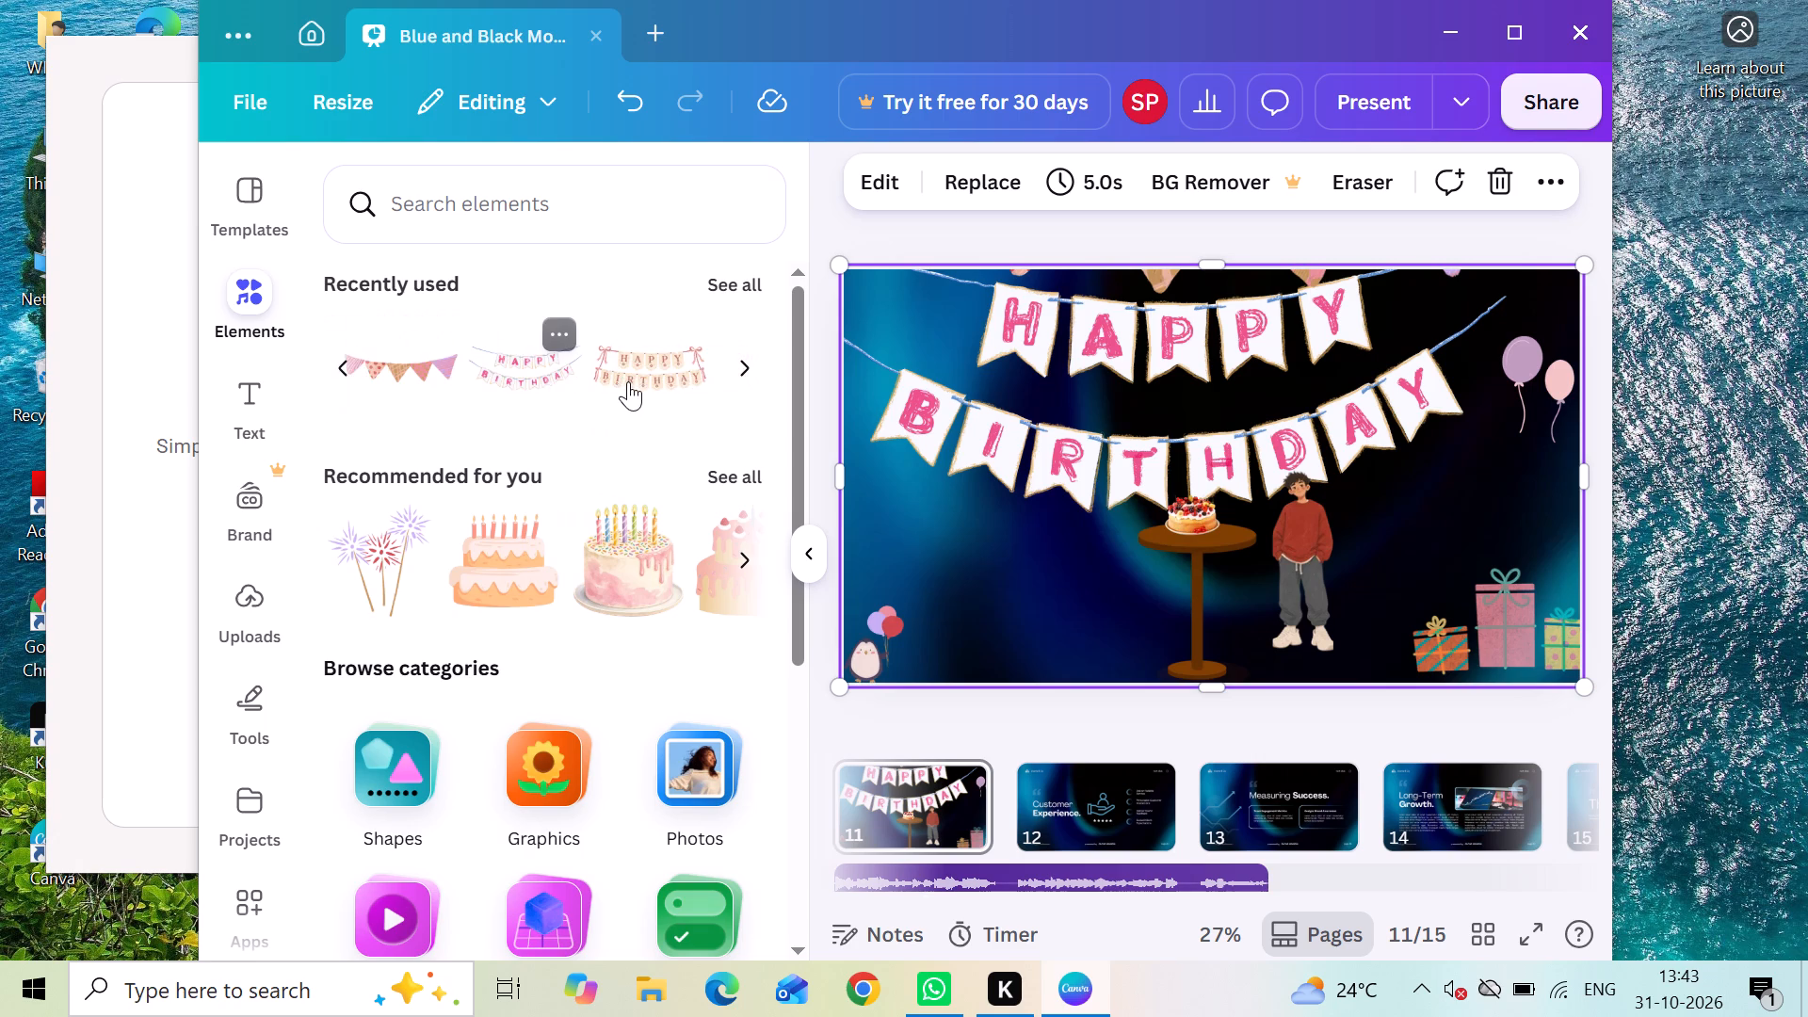
scroll(628, 381, "left", 1)
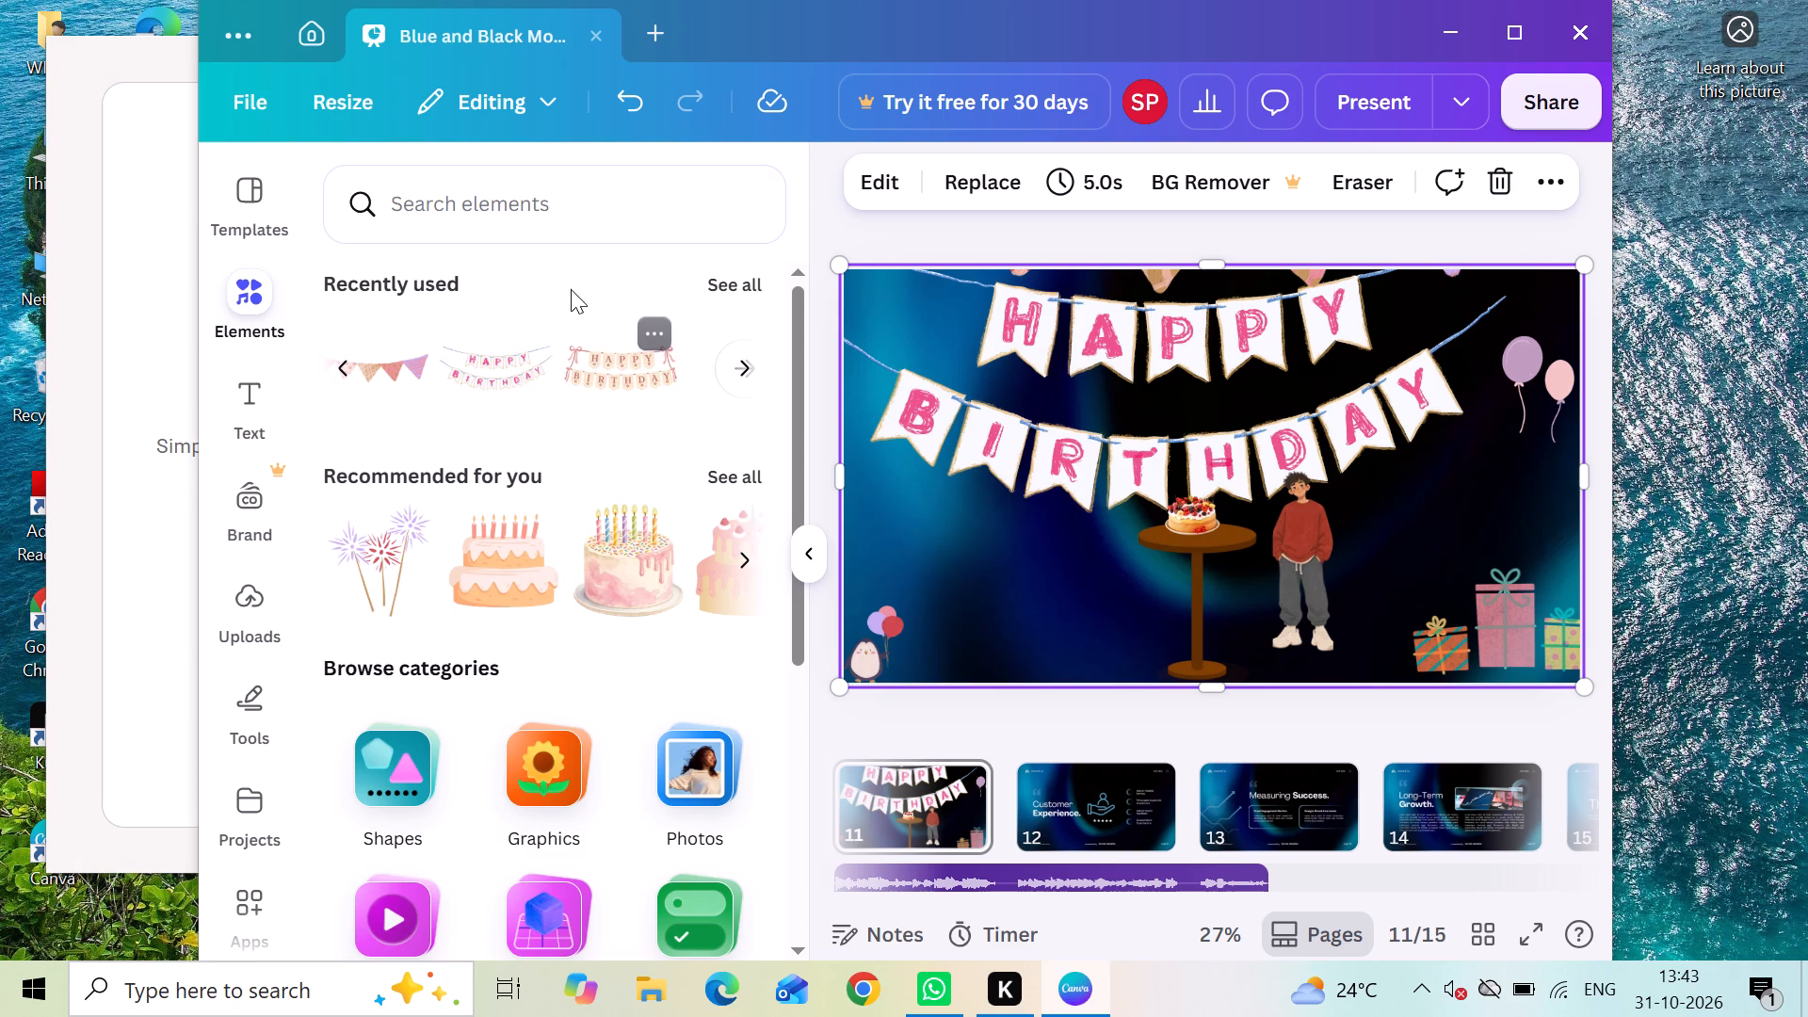
Search the elements library for "girl".
left_click(543, 240)
left_click(550, 208)
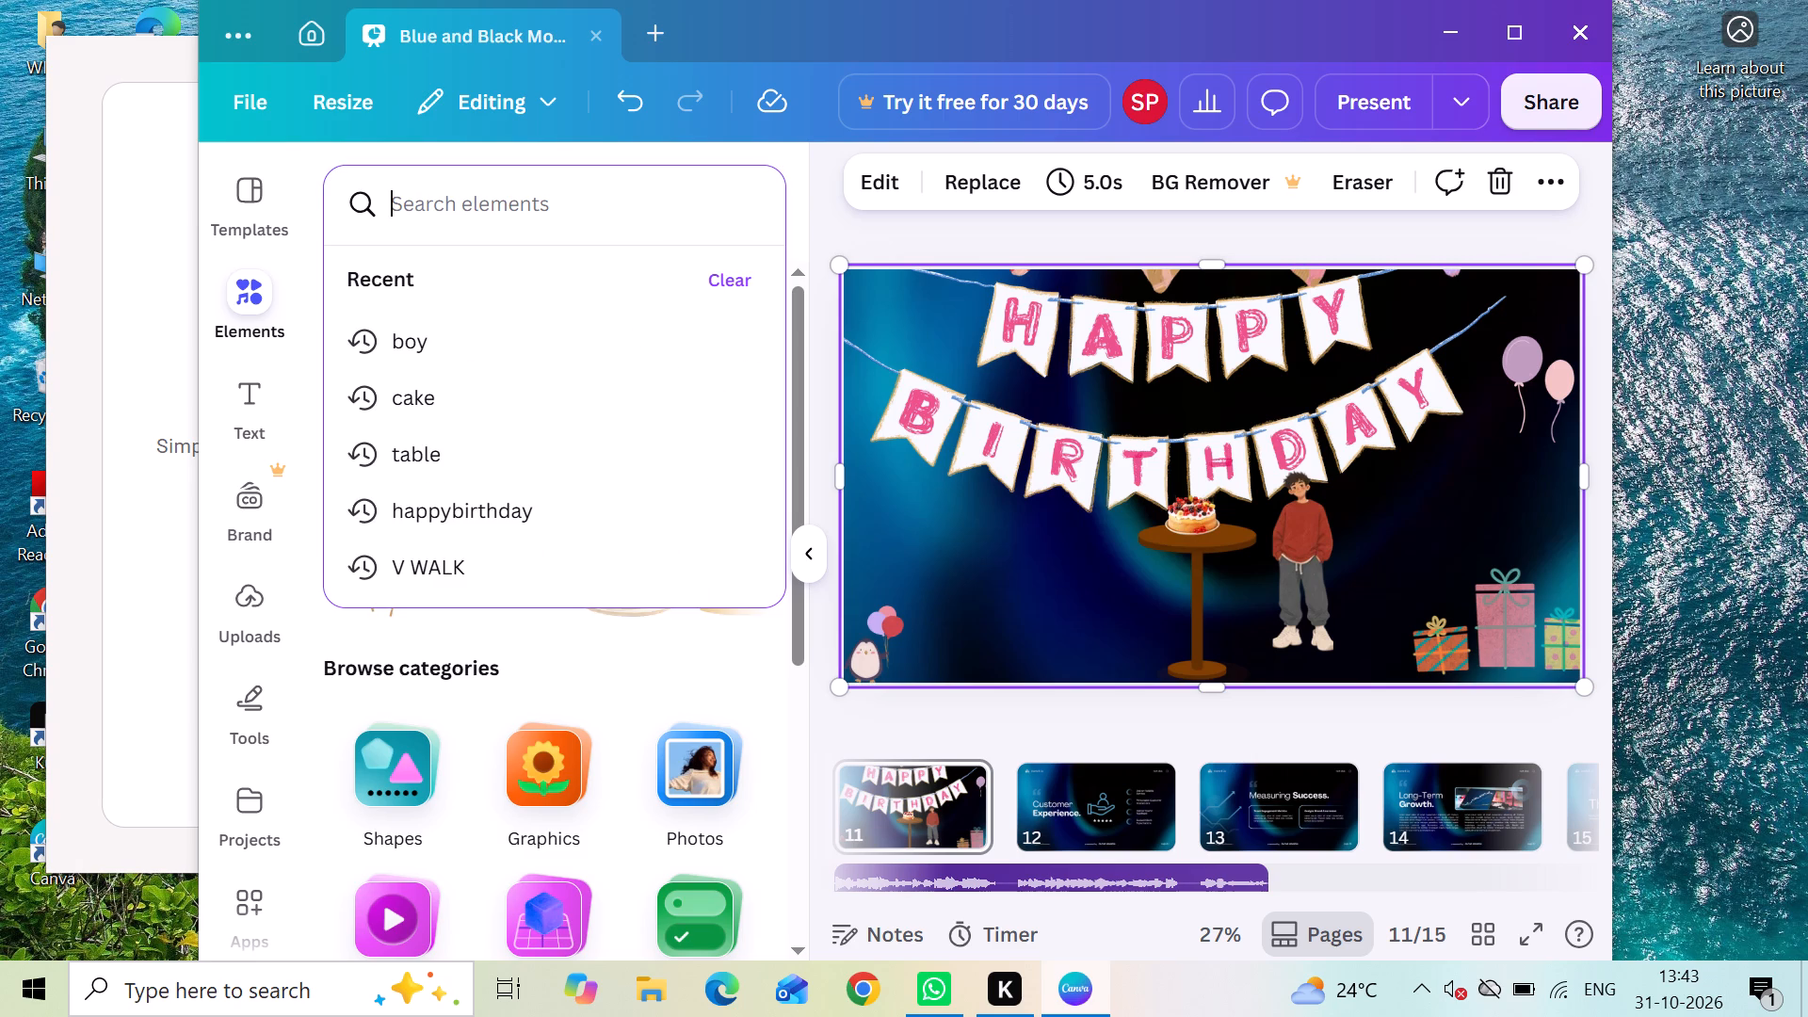
type("gi")
key("e")
key("BackSpace")
key("r")
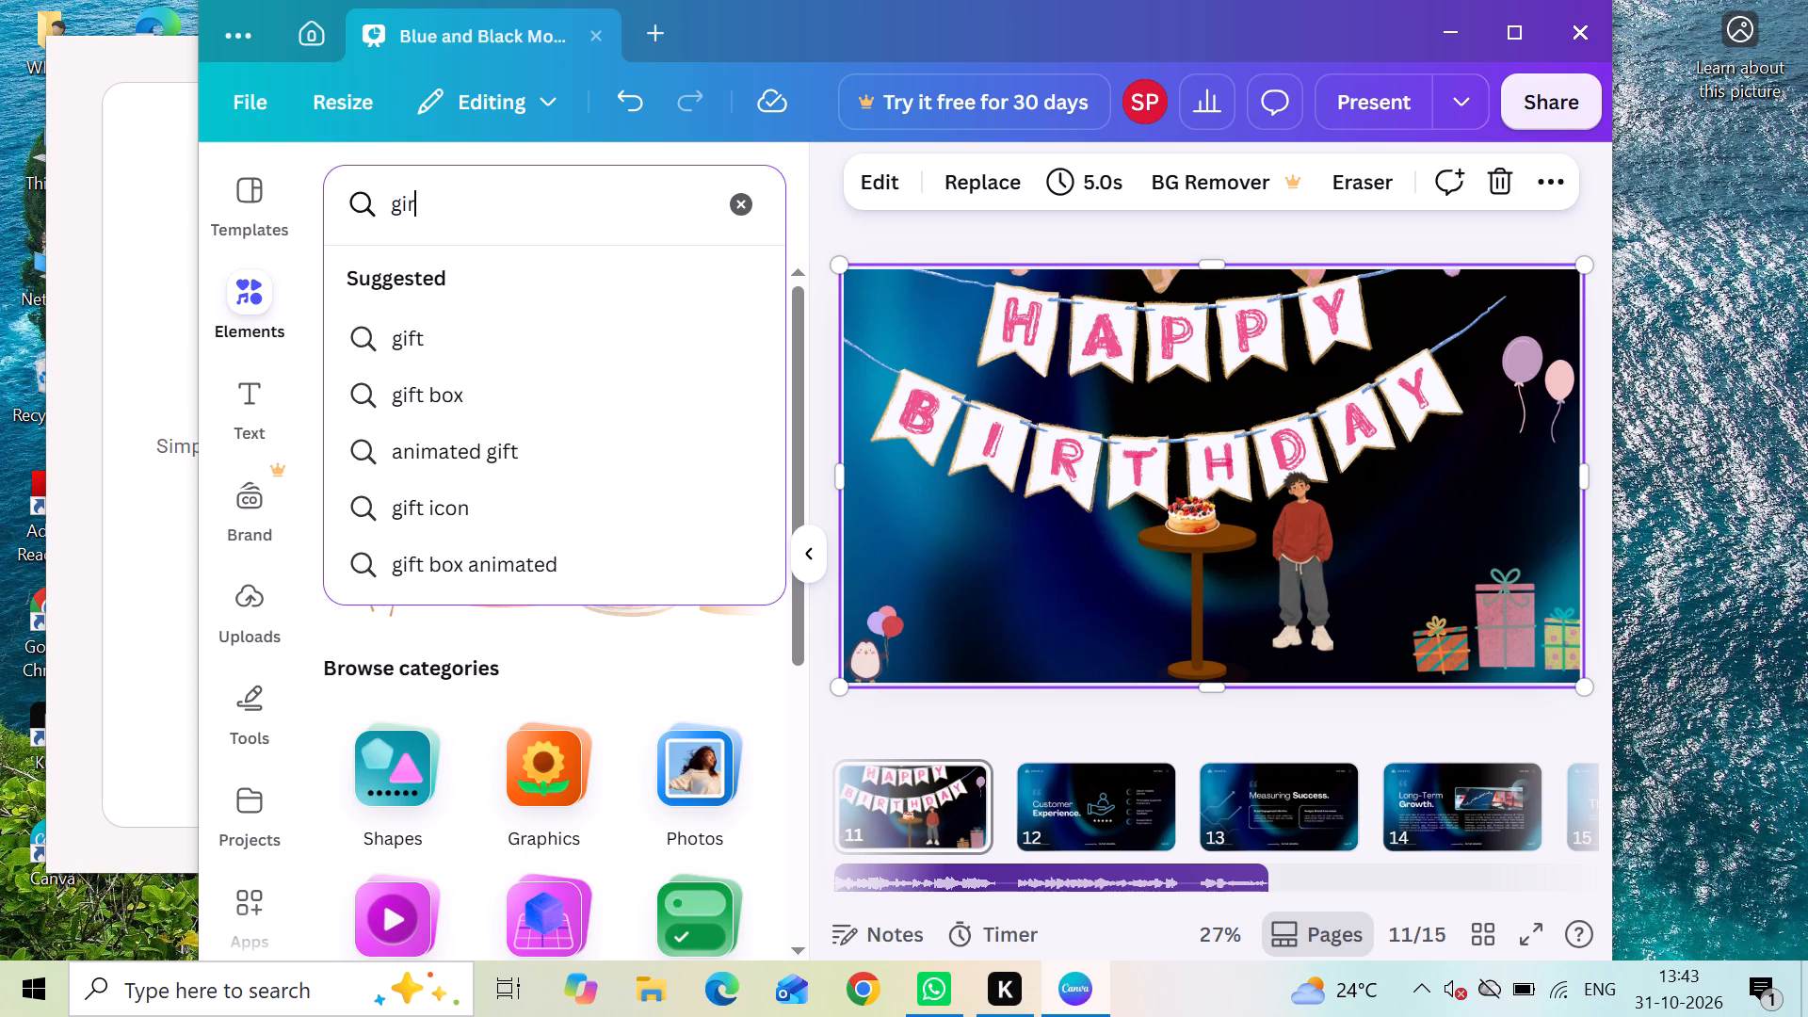
key("l")
key("Return")
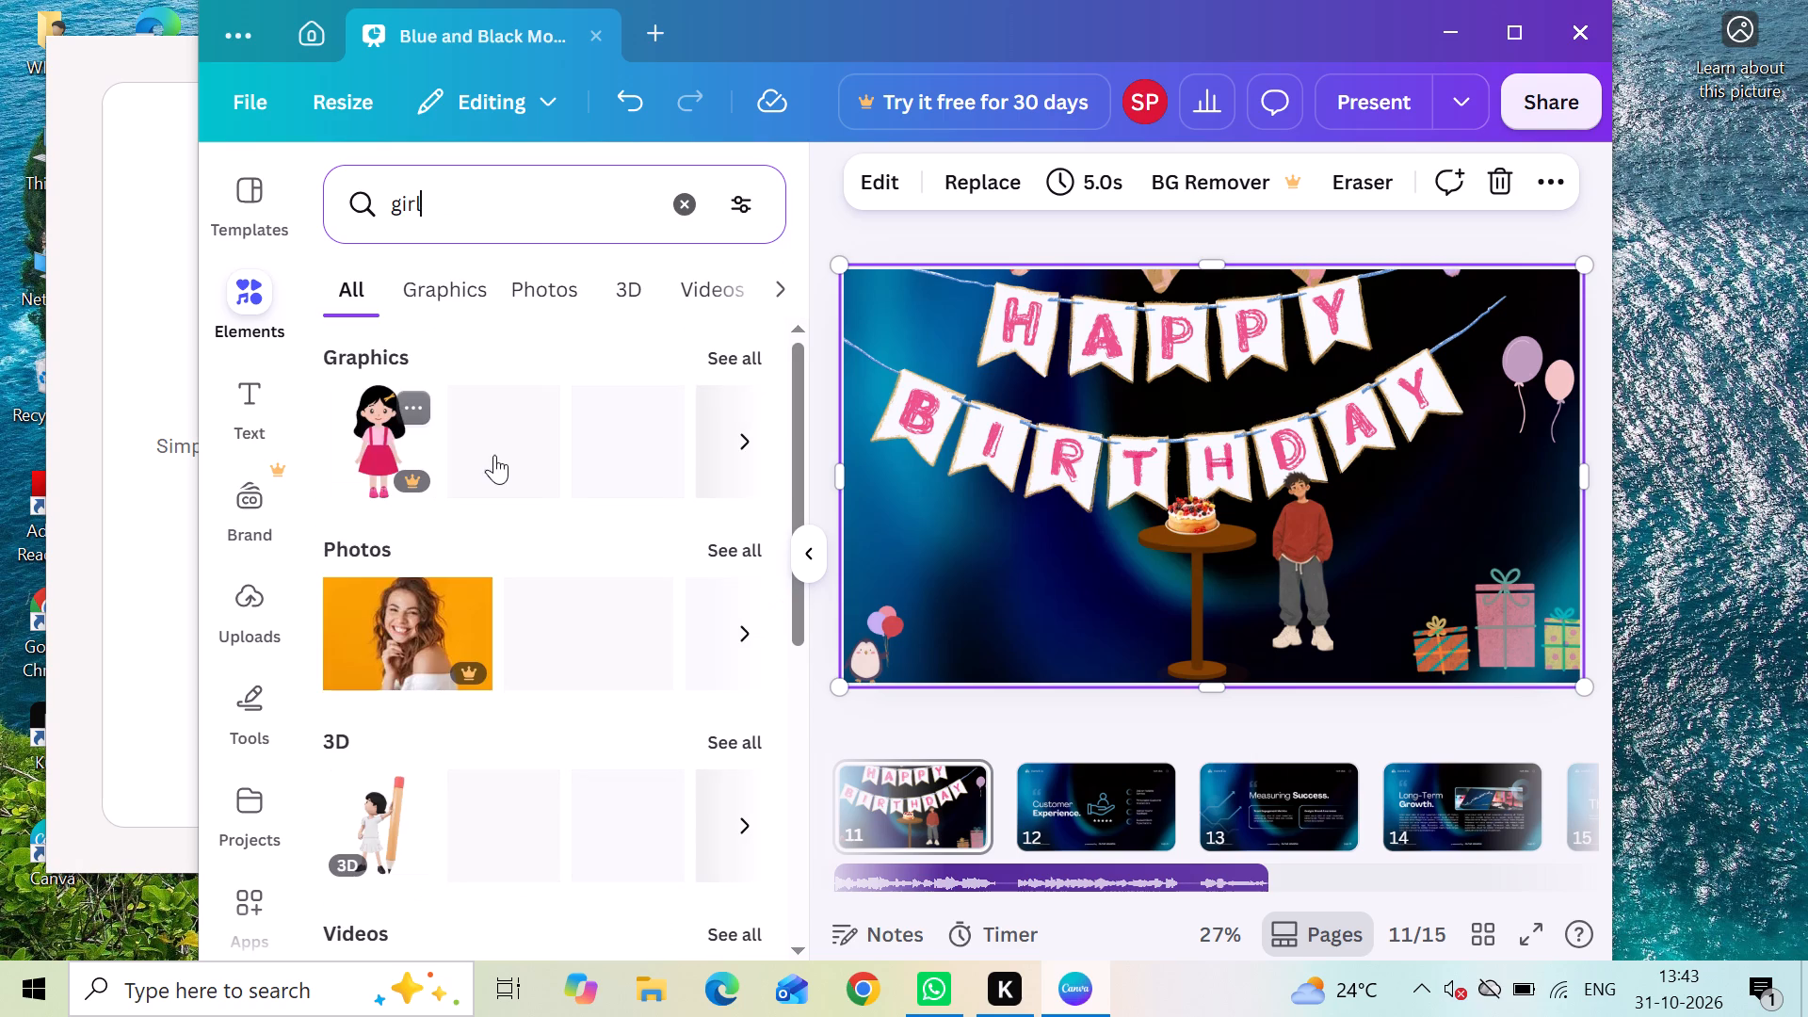
Look through the girl search results, including the full graphics listing, for a figure that suits the birthday scene.
scroll(575, 477, "left", 3)
scroll(386, 418, "left", 3)
scroll(575, 477, "left", 2)
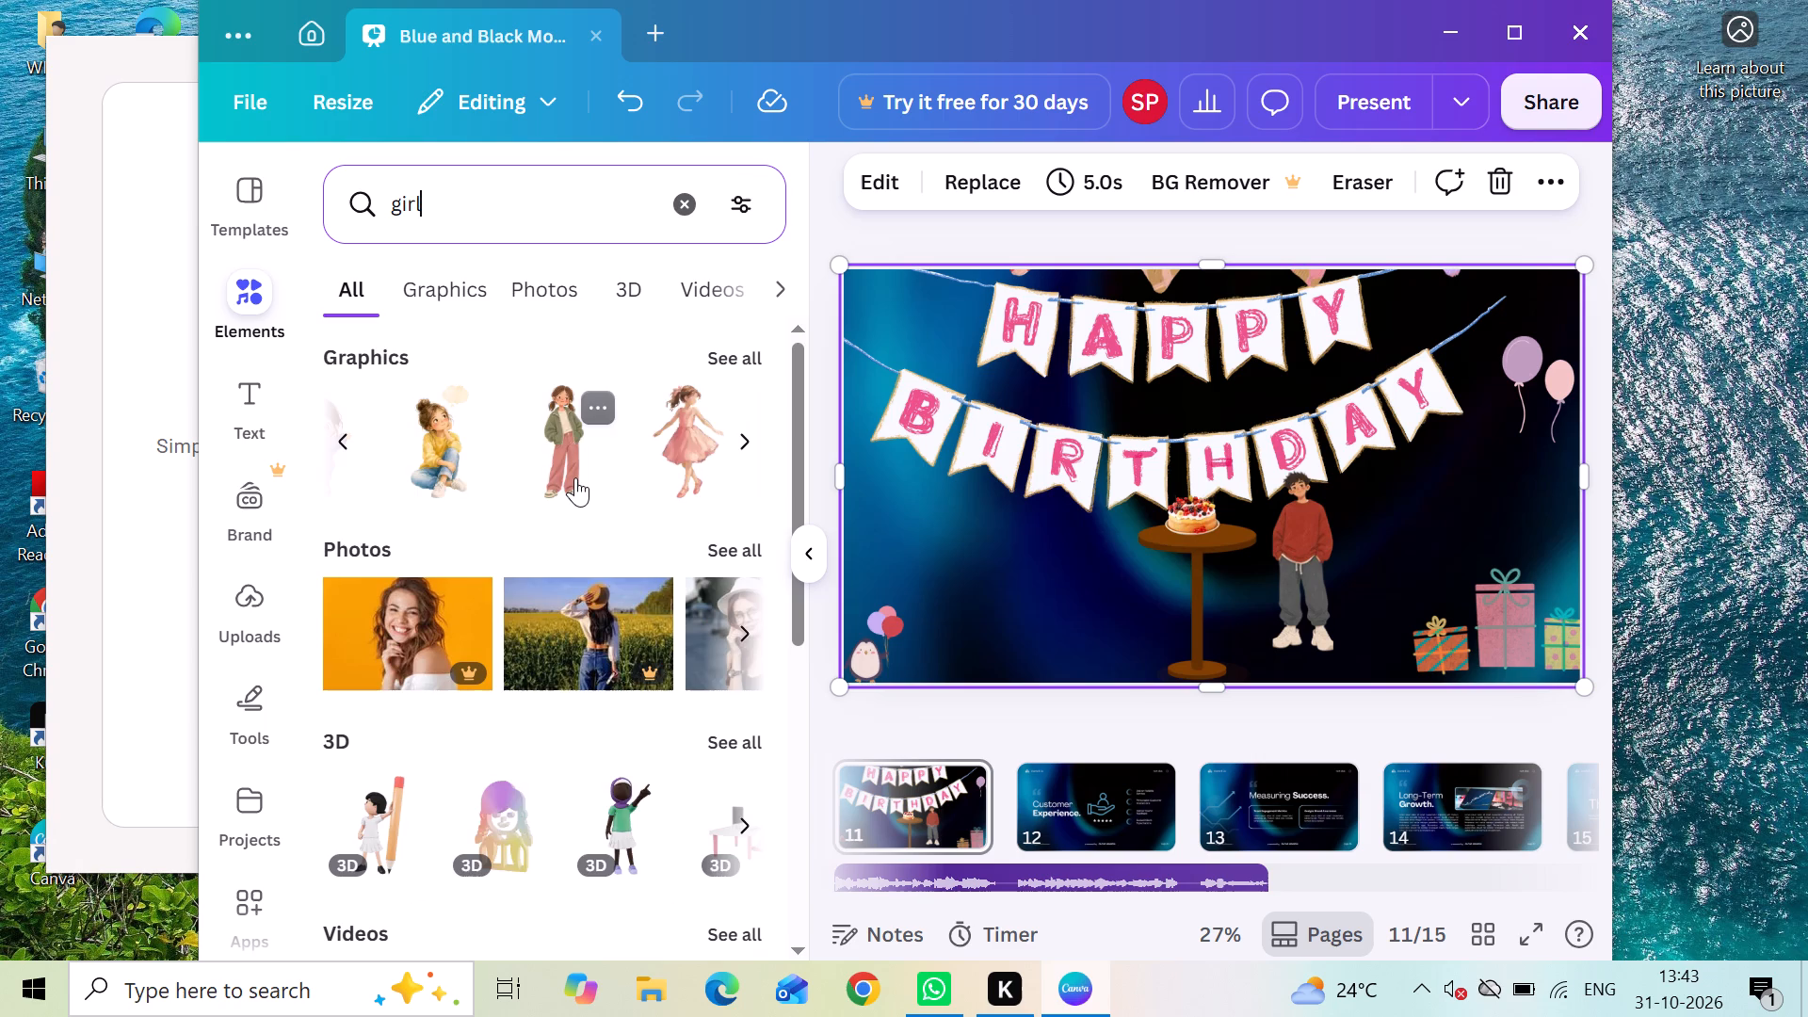
scroll(575, 477, "left", 5)
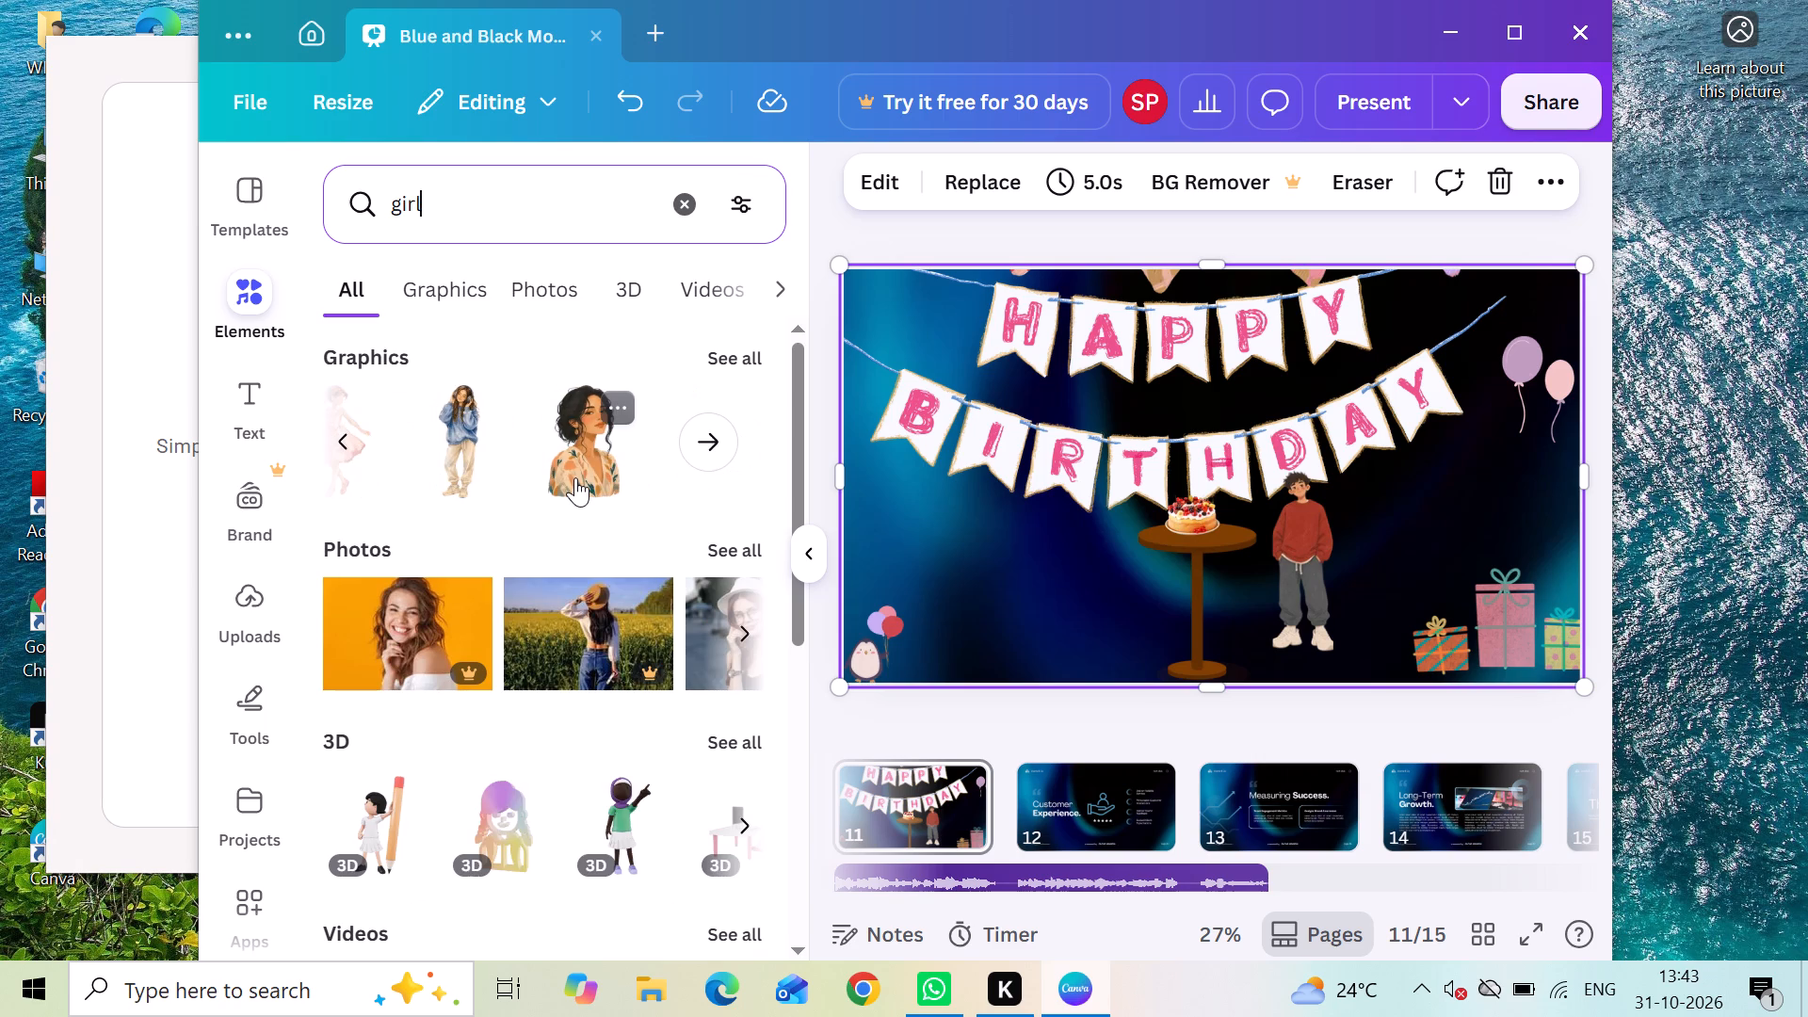
left_click(734, 351)
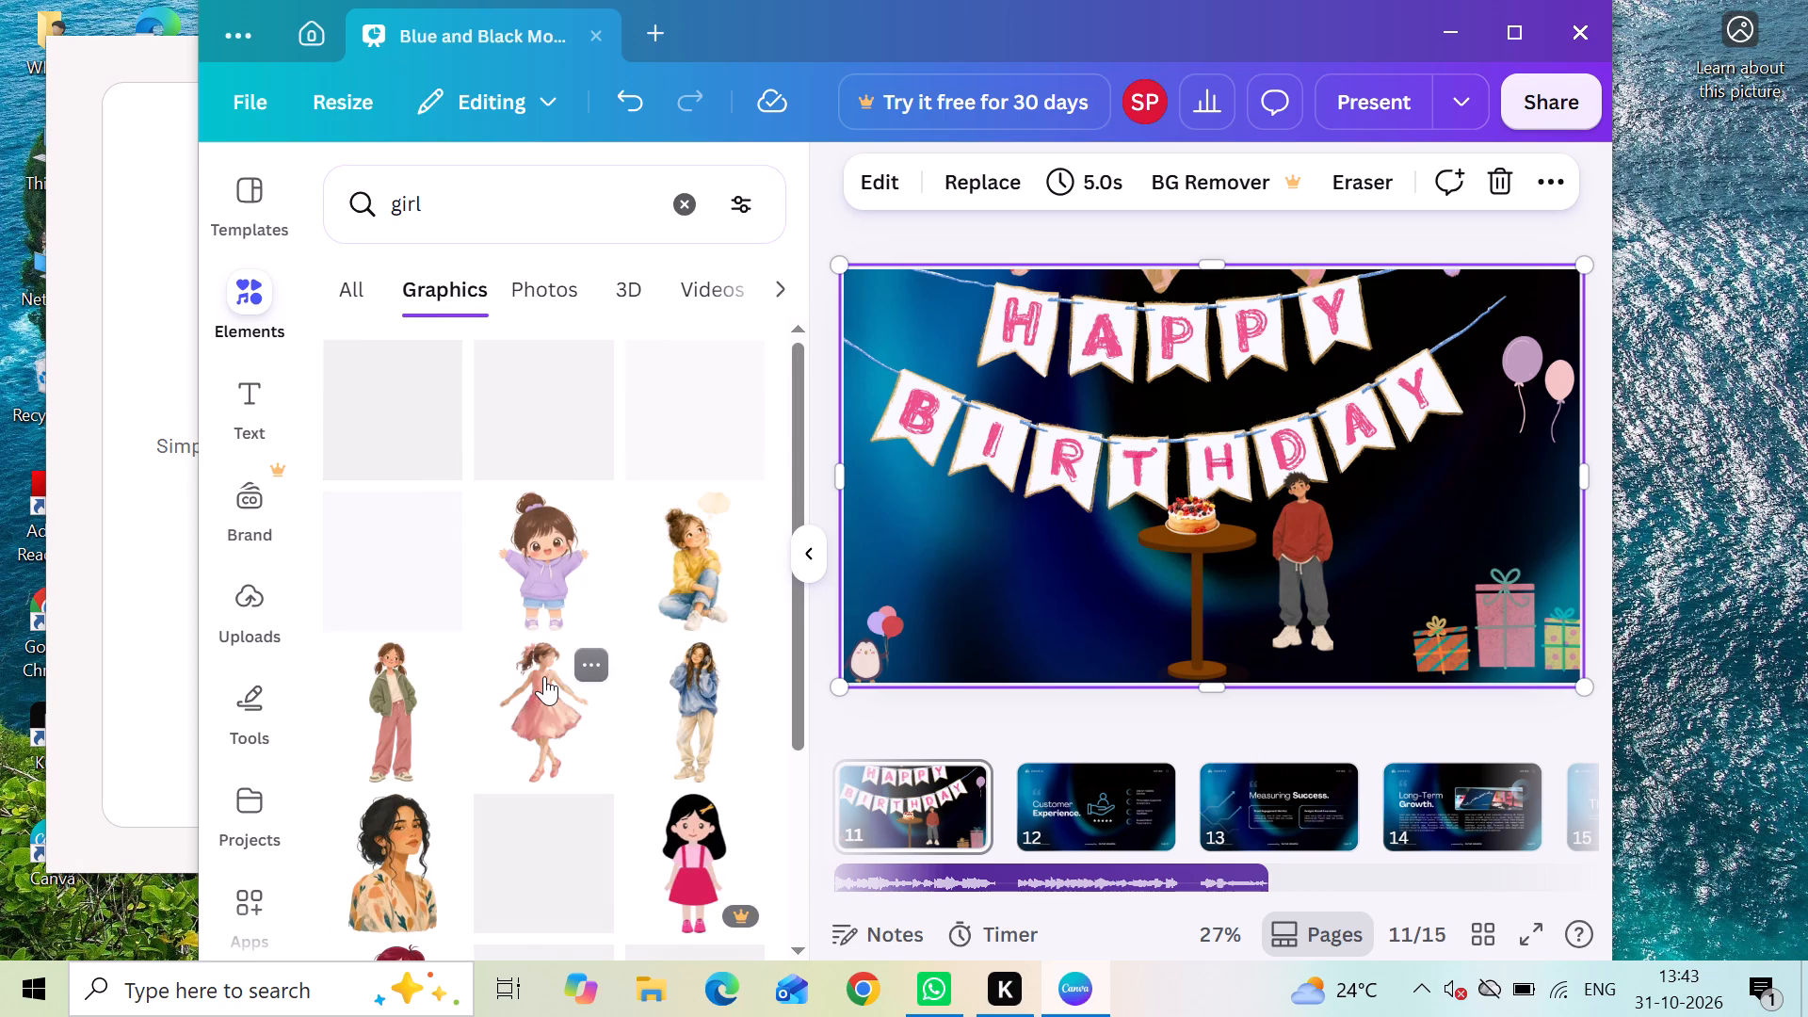
scroll(544, 676, "down", 7)
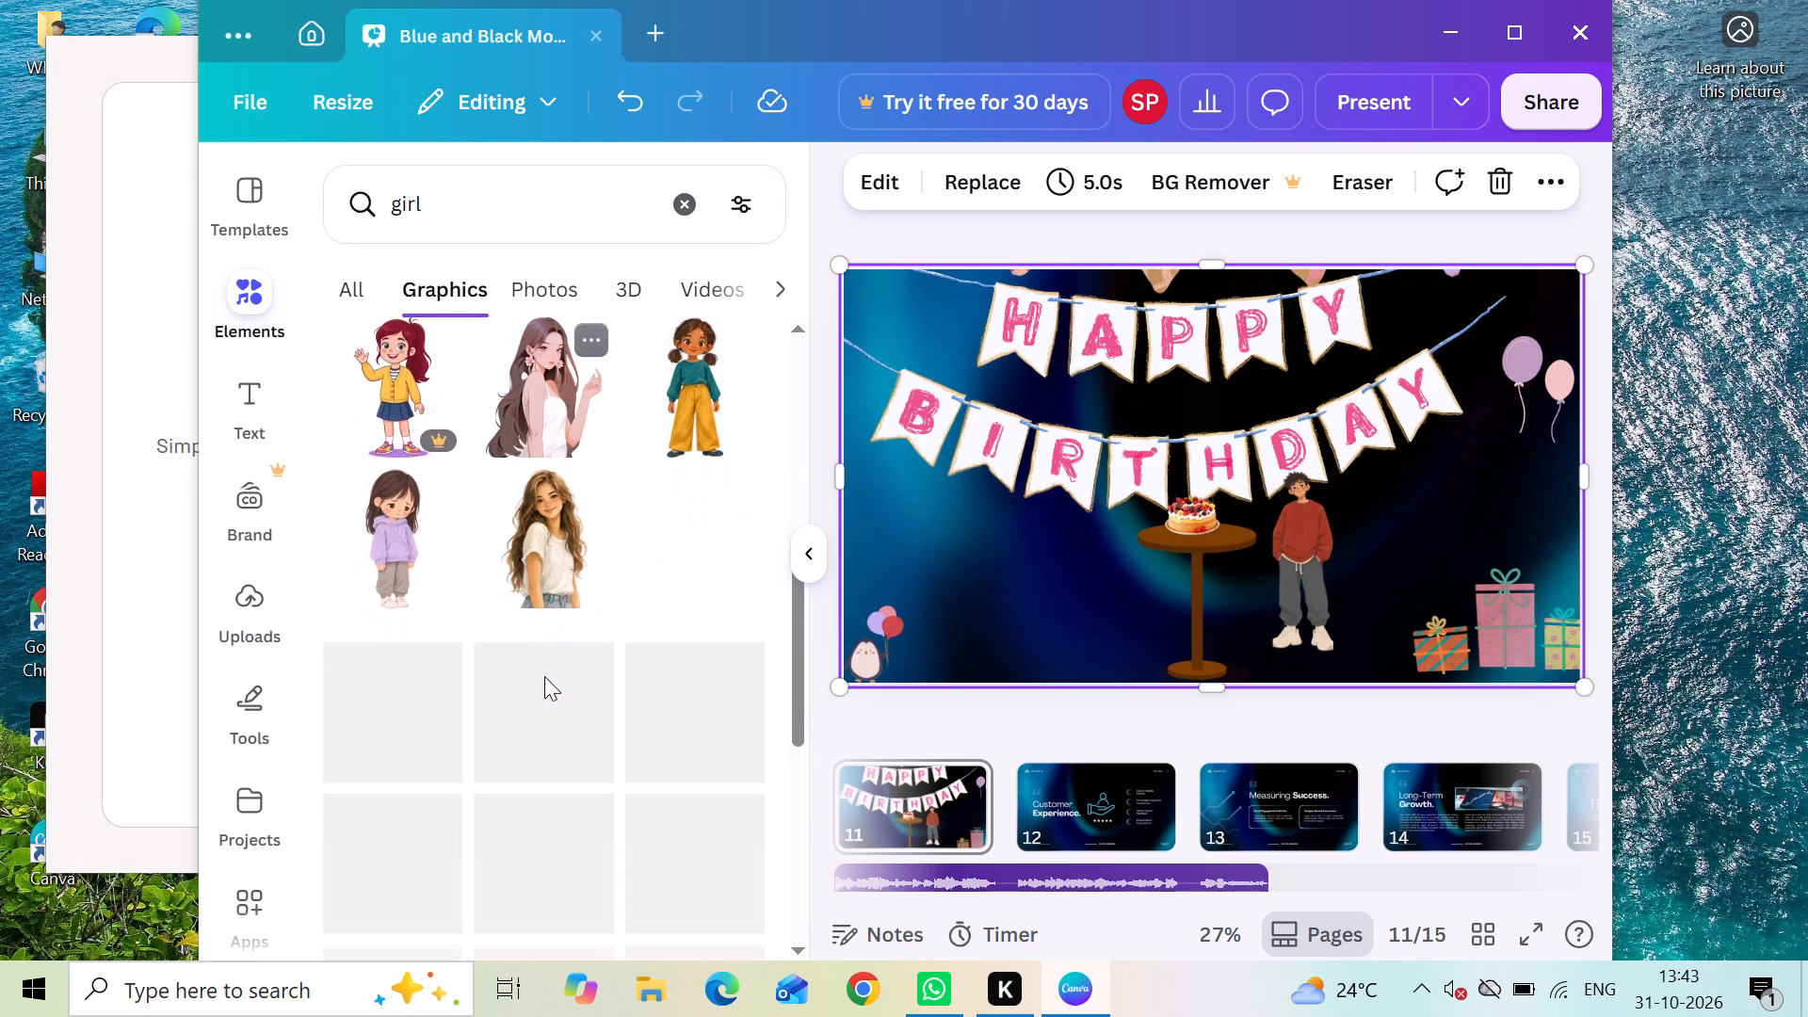
scroll(544, 676, "down", 1)
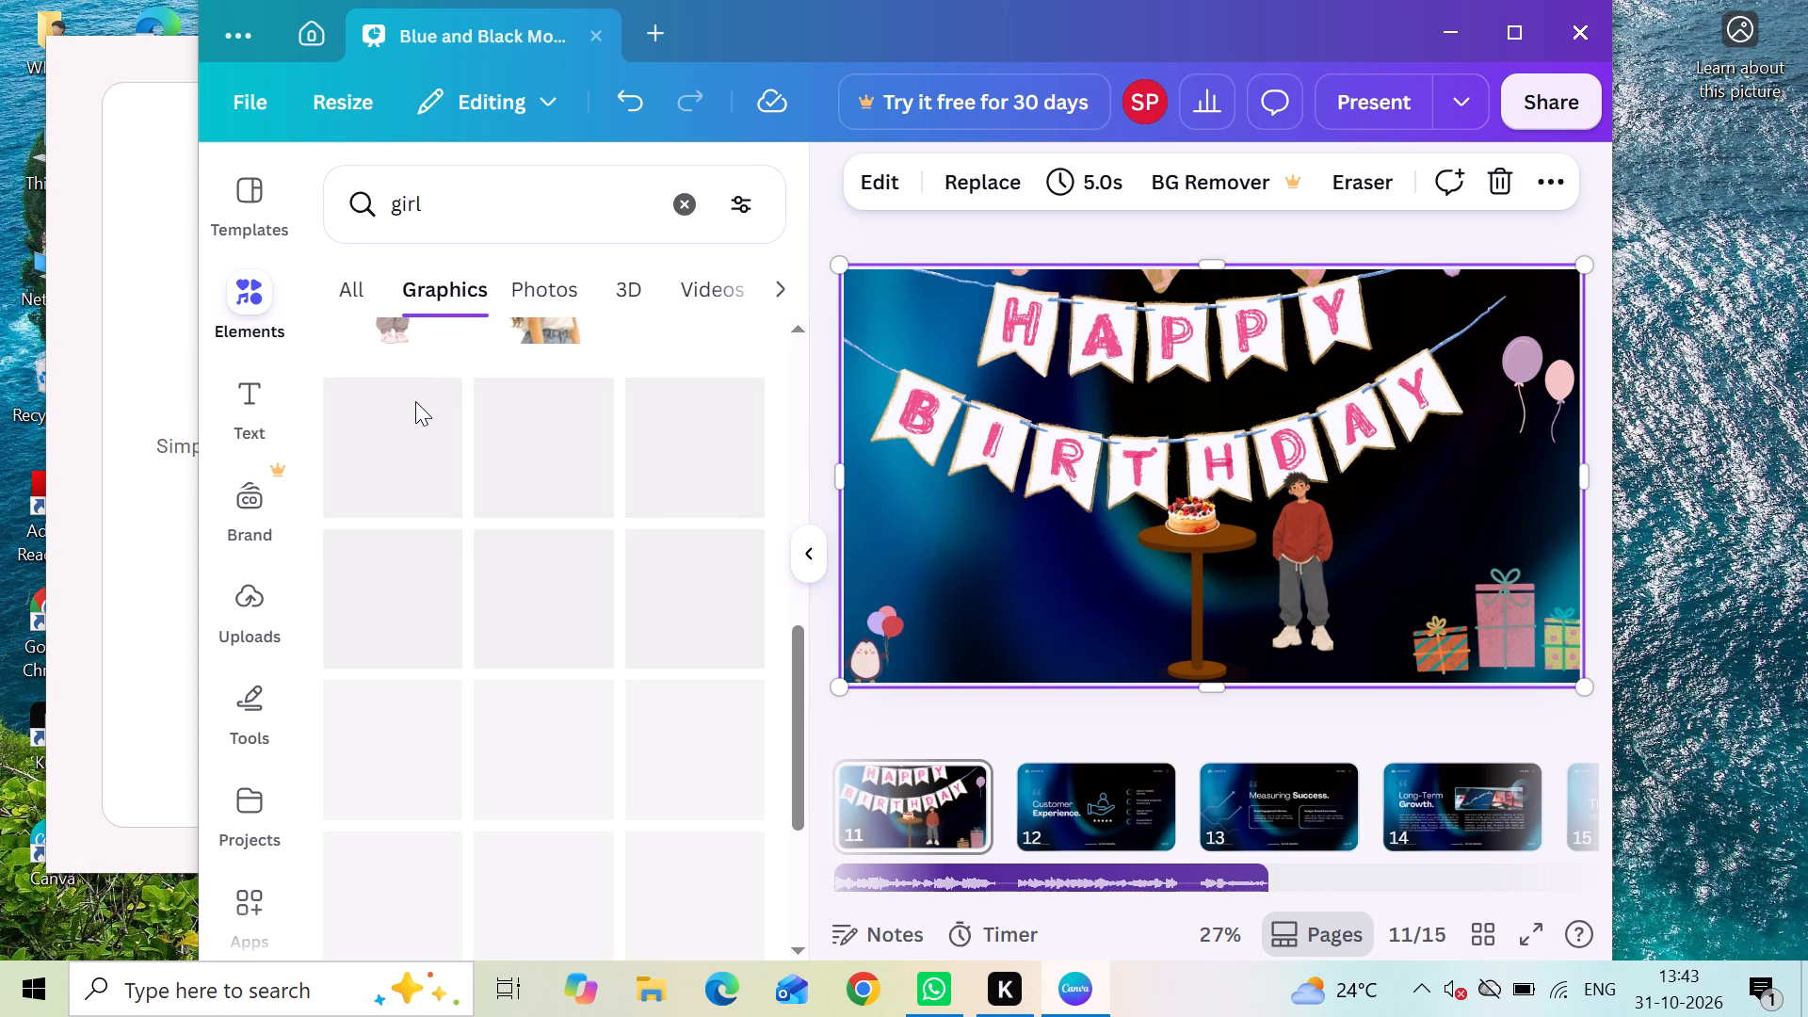
Search the graphics library for "girl a get gift".
left_click(454, 213)
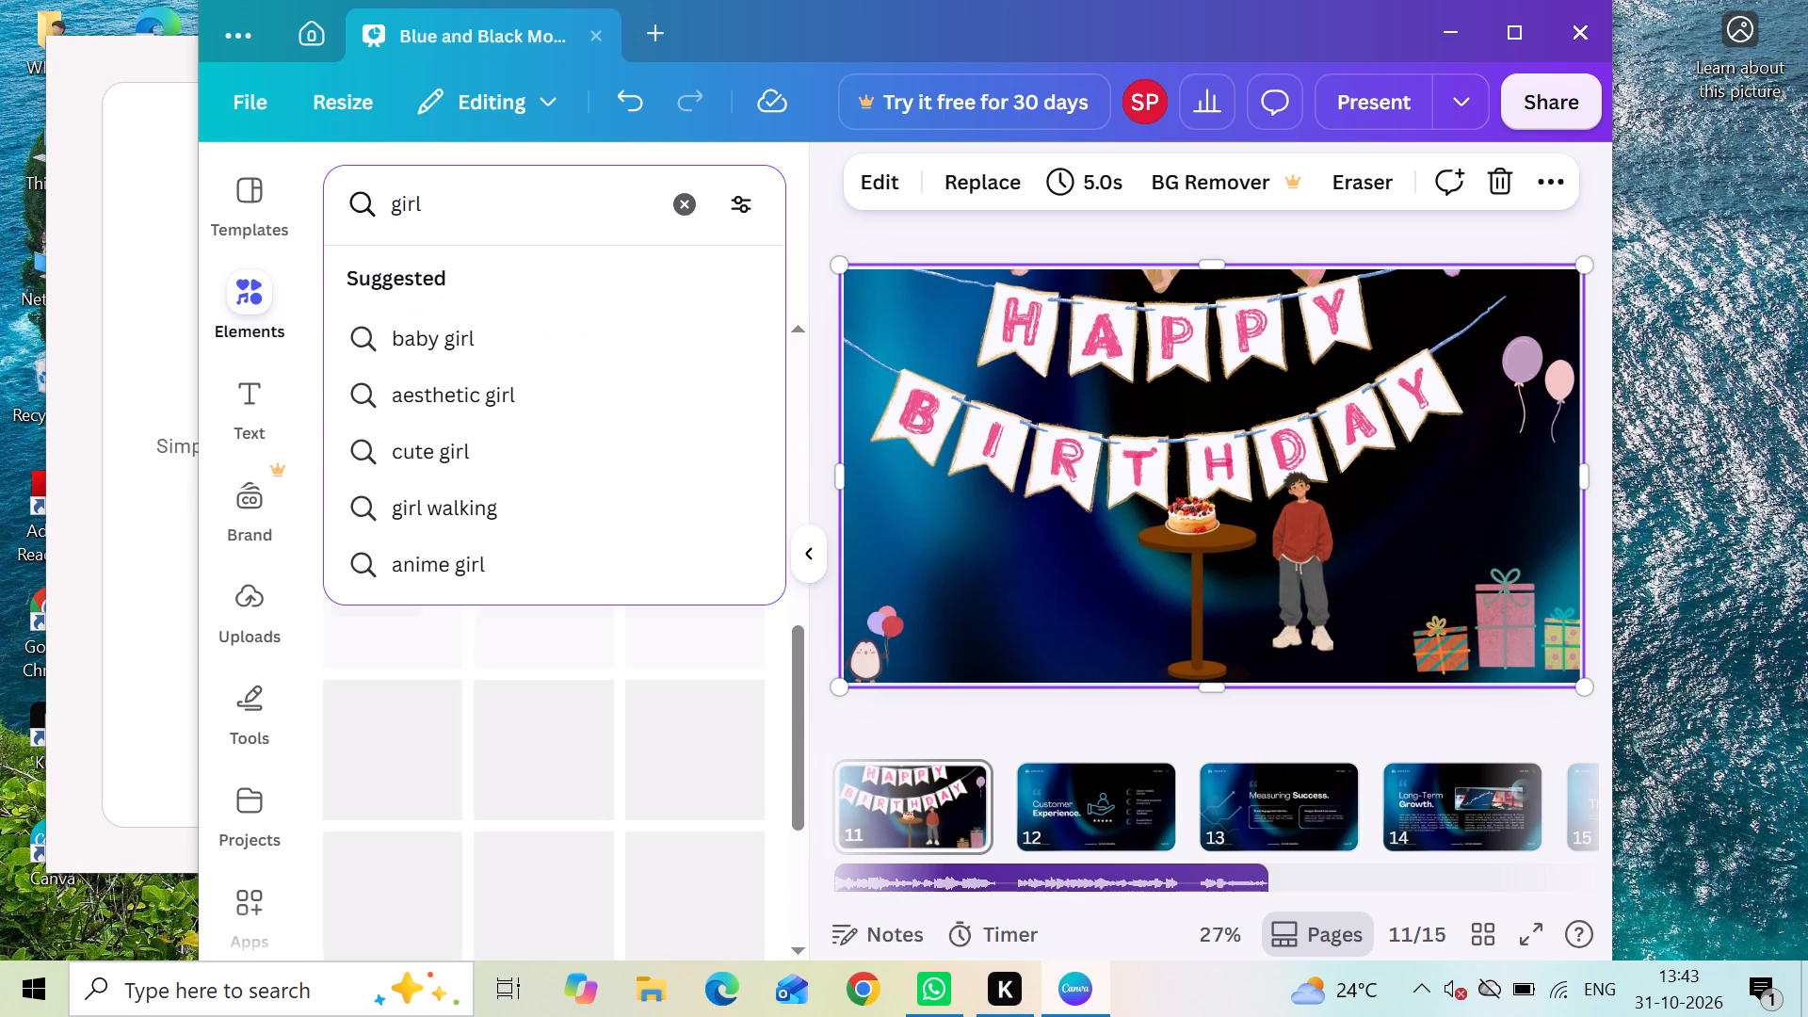
key("space")
key("a")
key("space")
type("g")
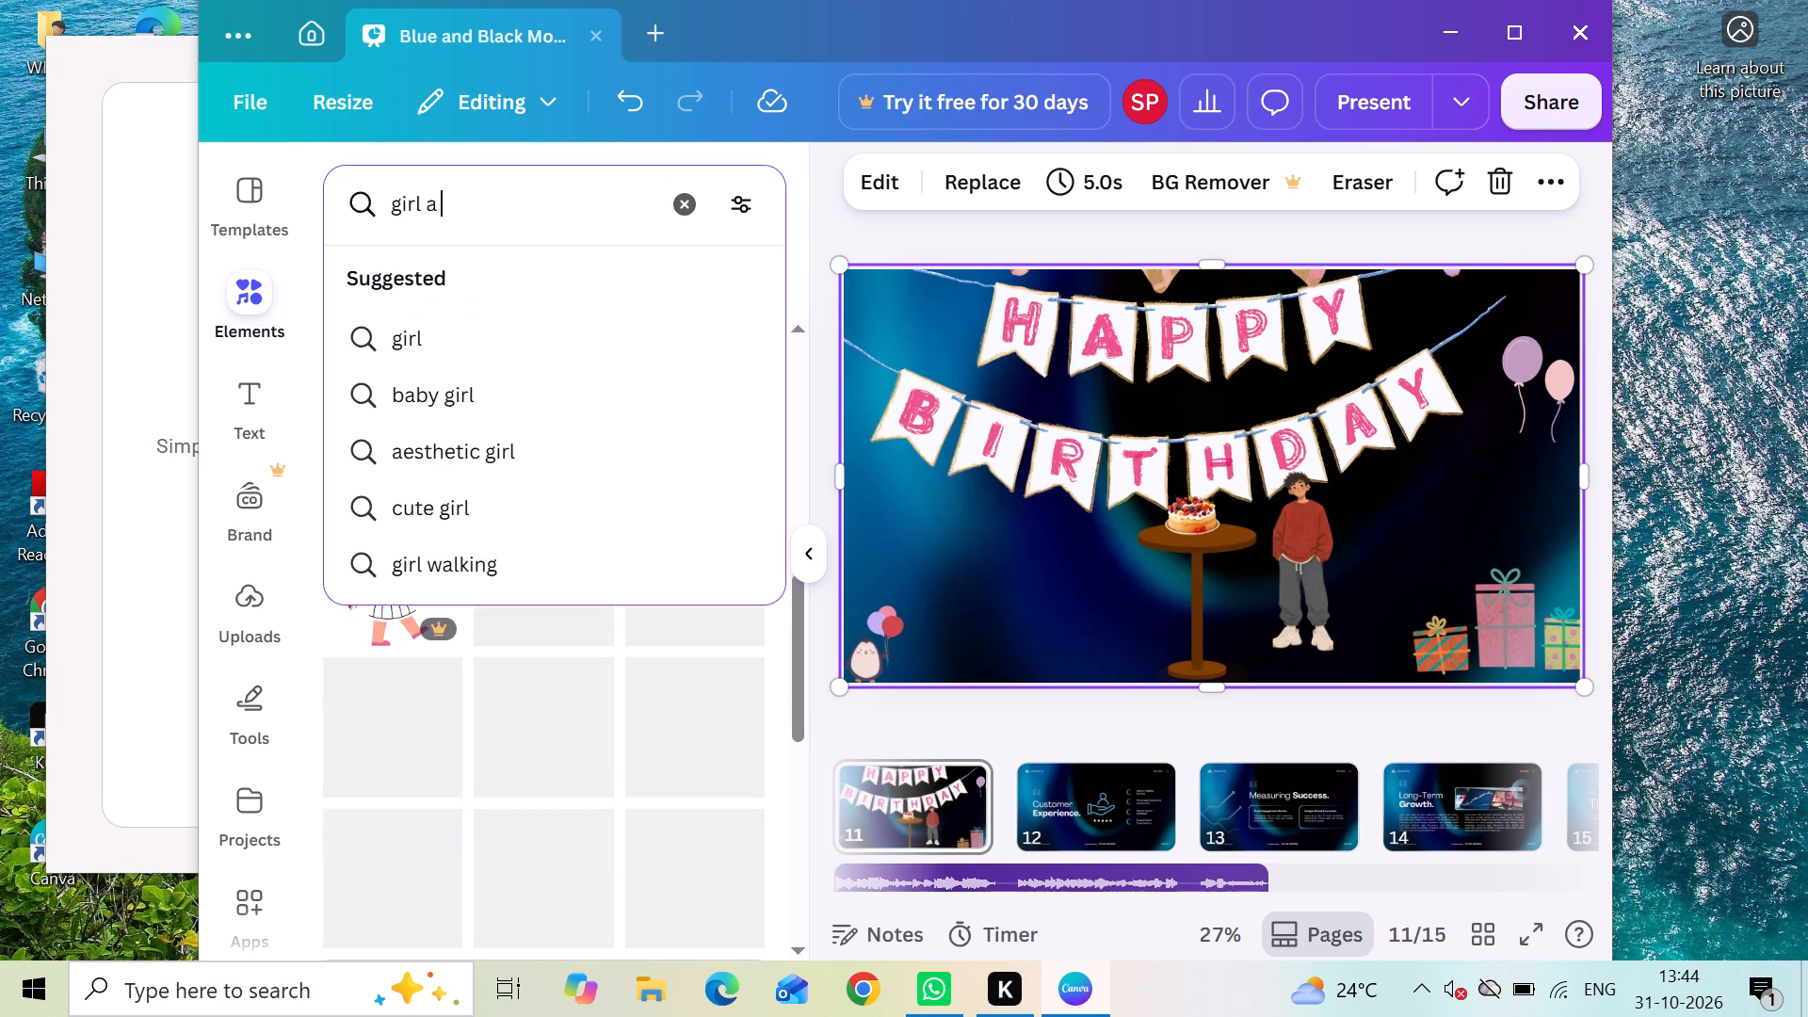
type("et")
key("space")
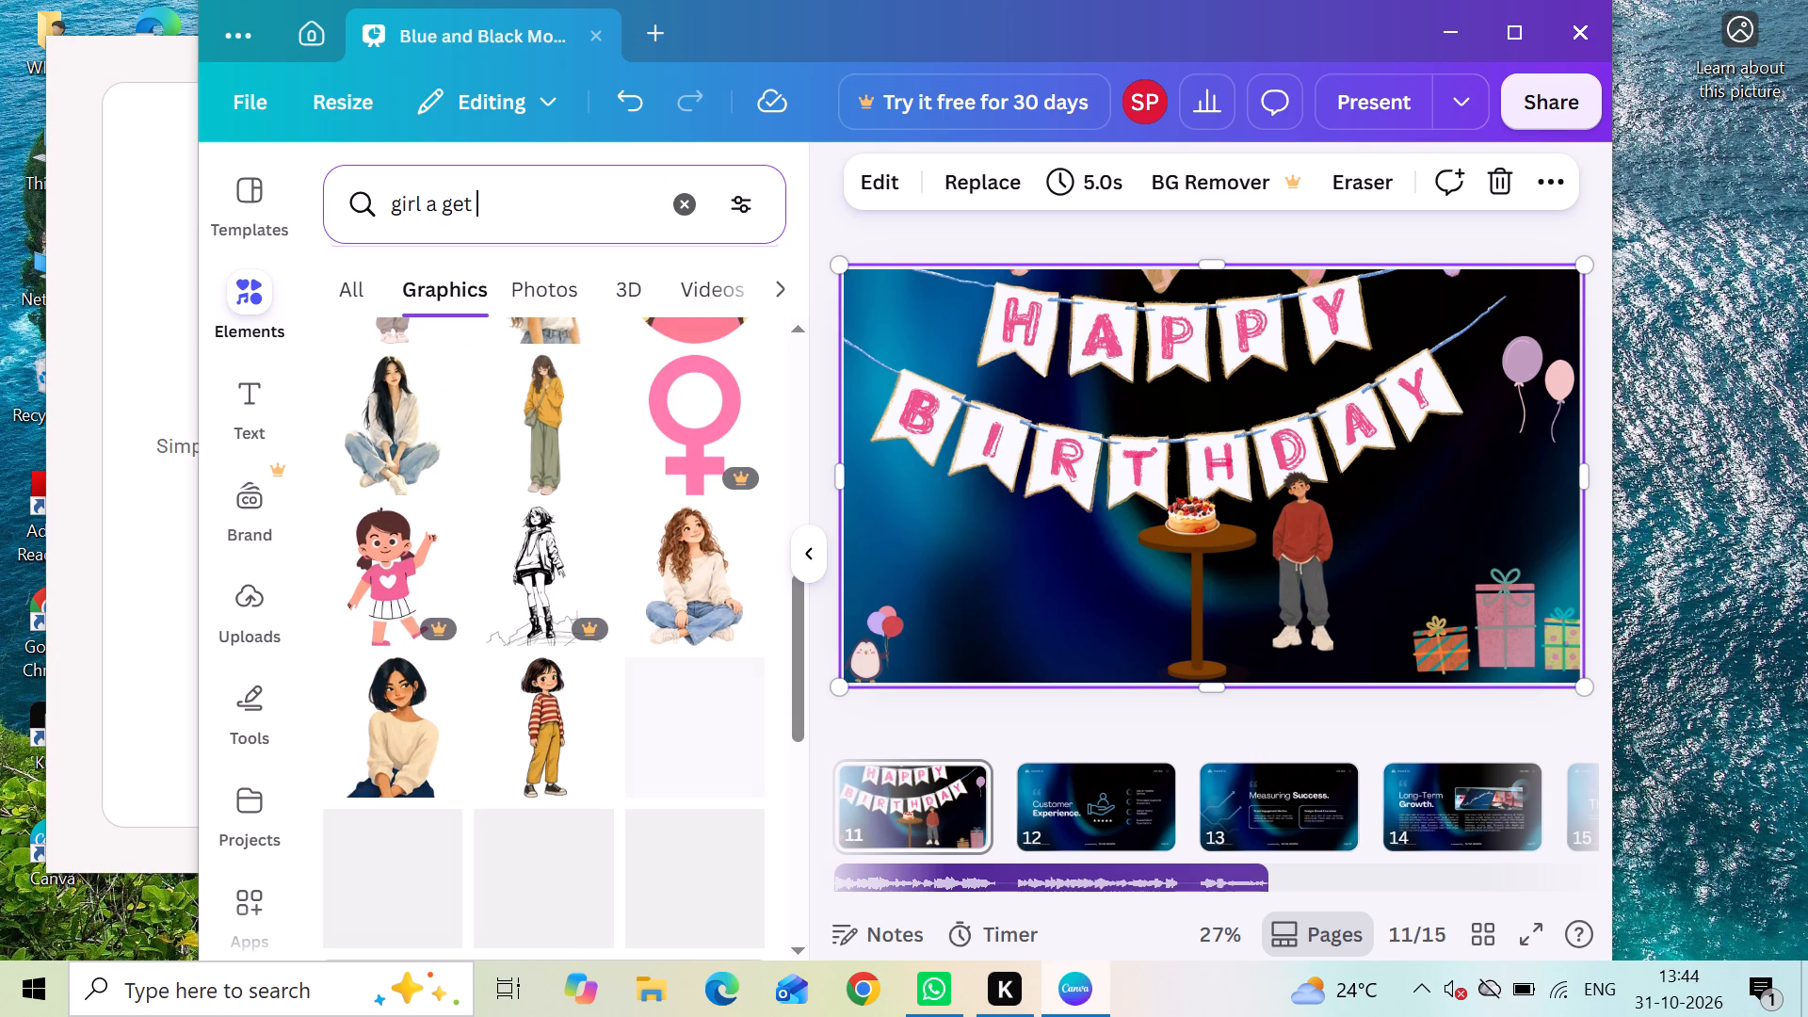
type("gi")
type("ft")
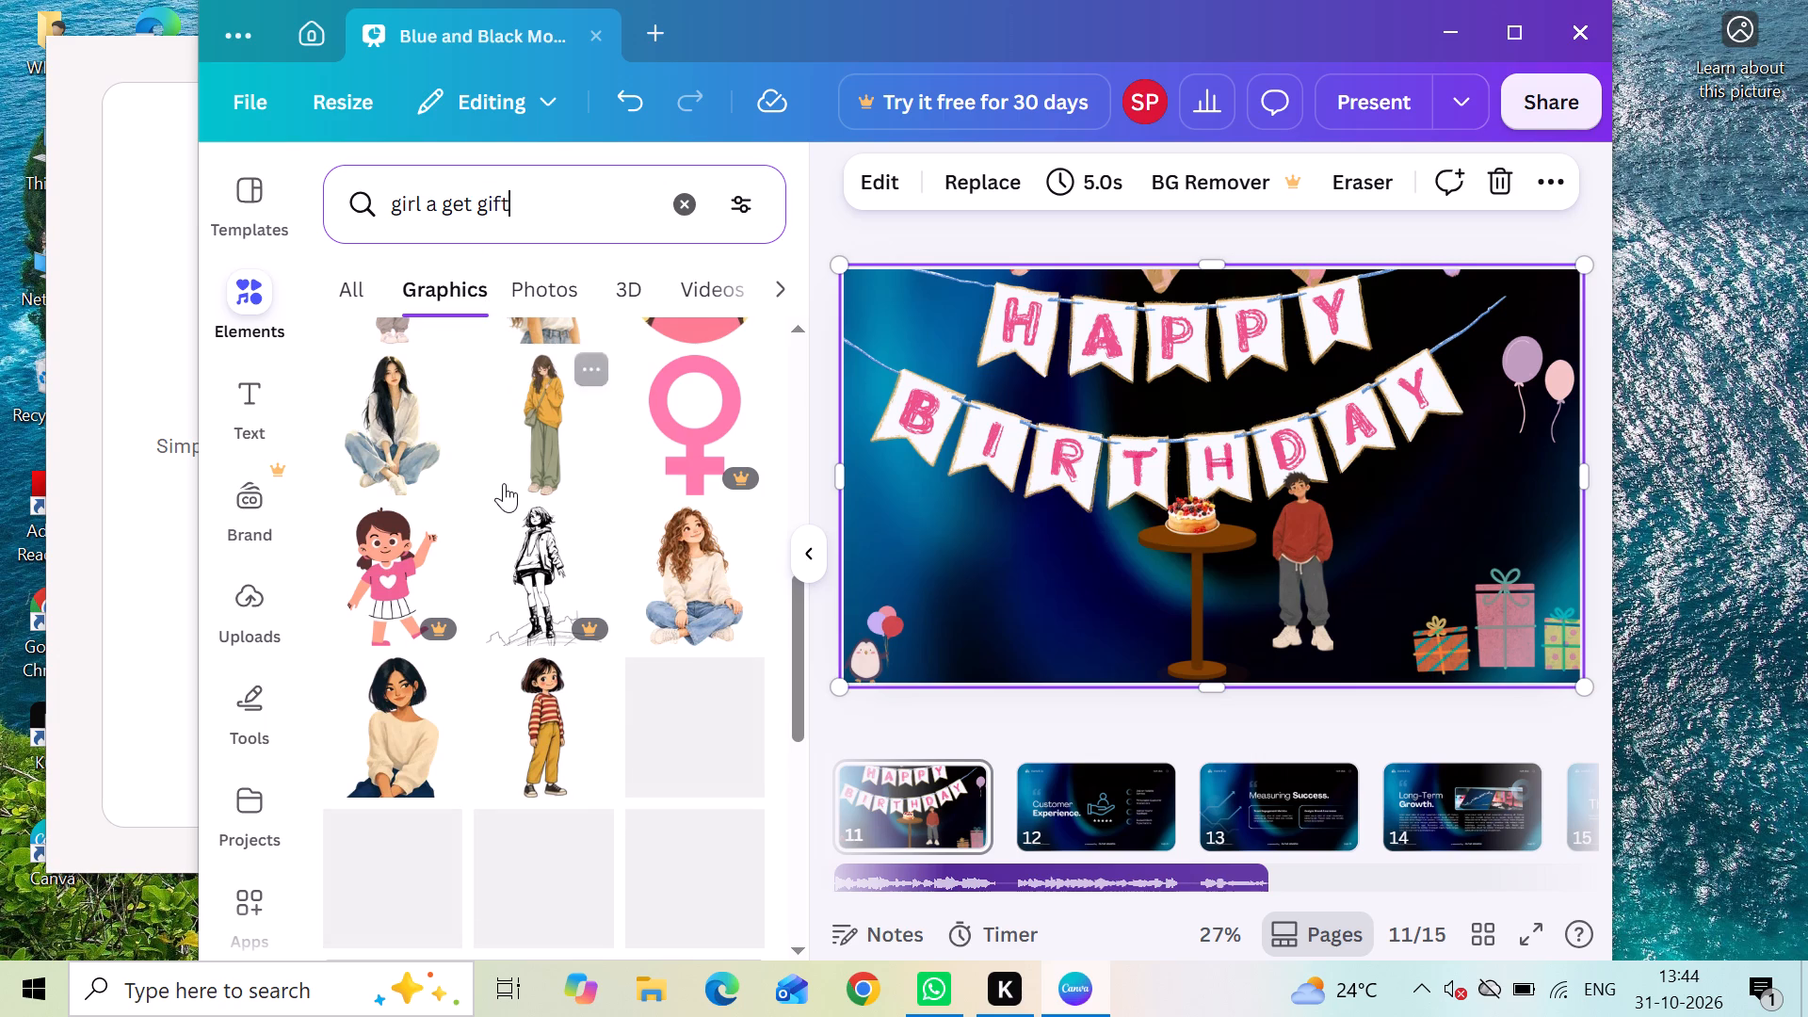
scroll(504, 483, "up", 5)
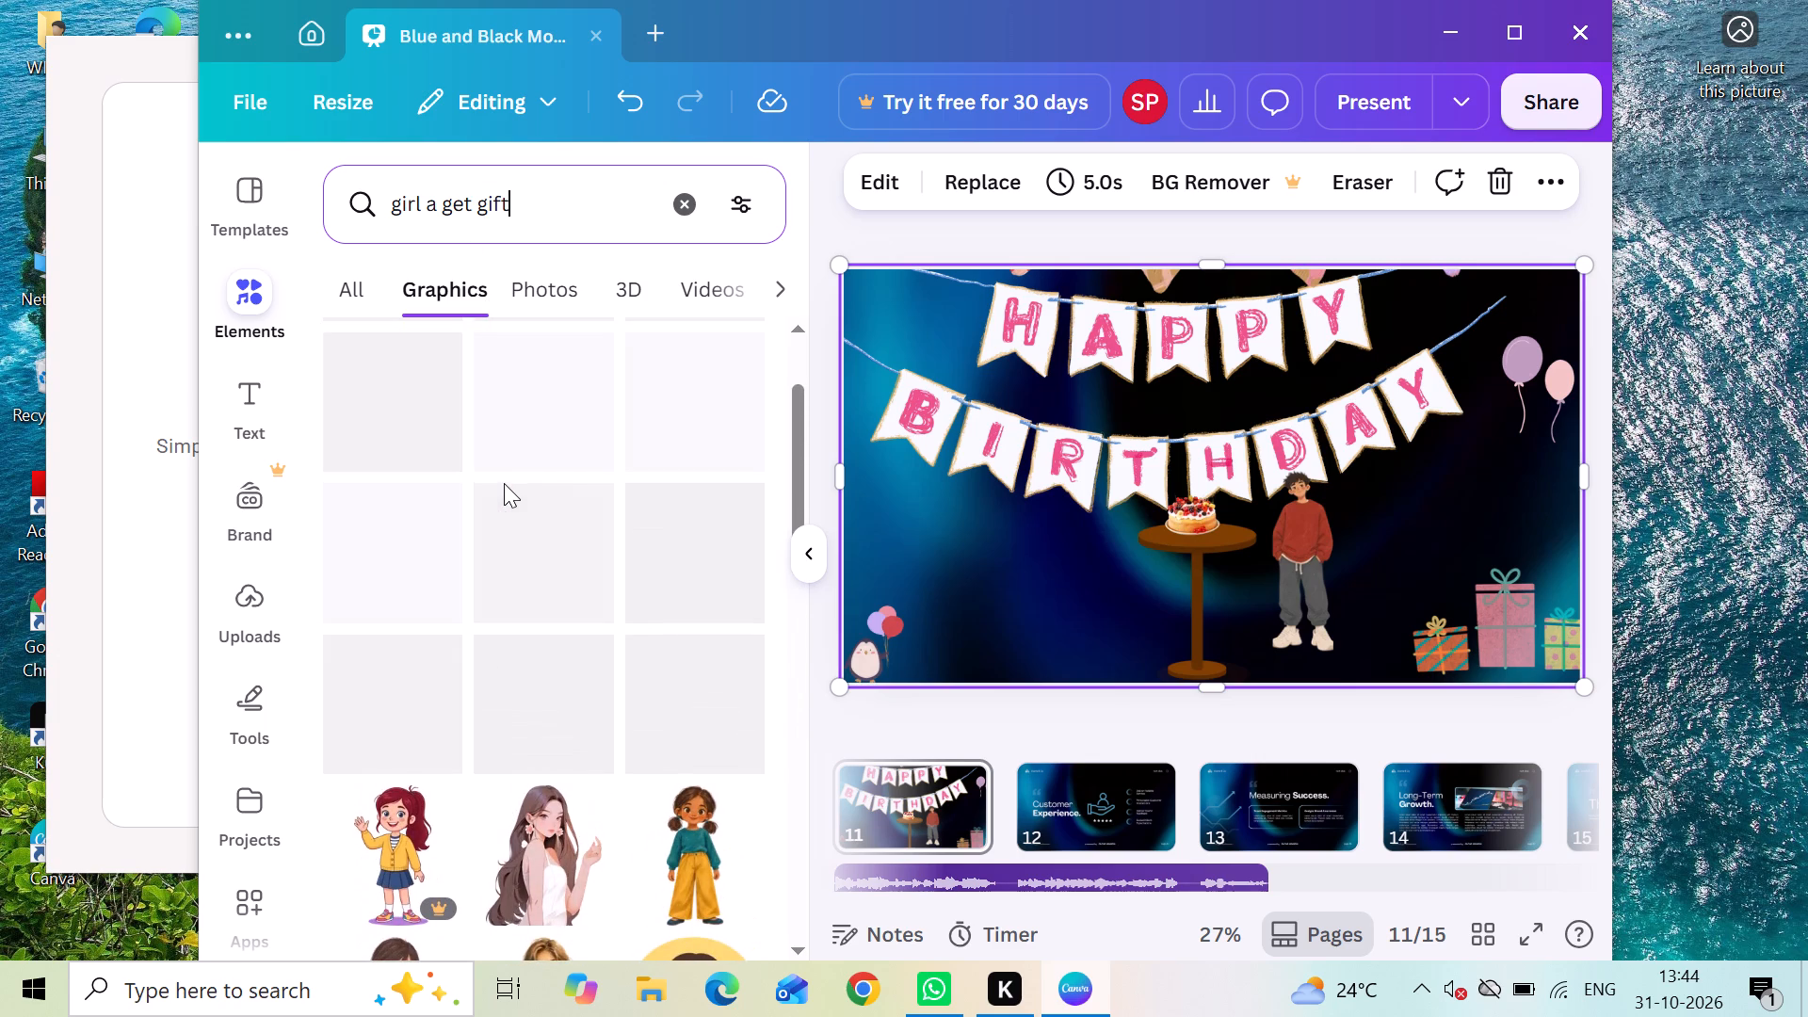
scroll(542, 507, "down", 1)
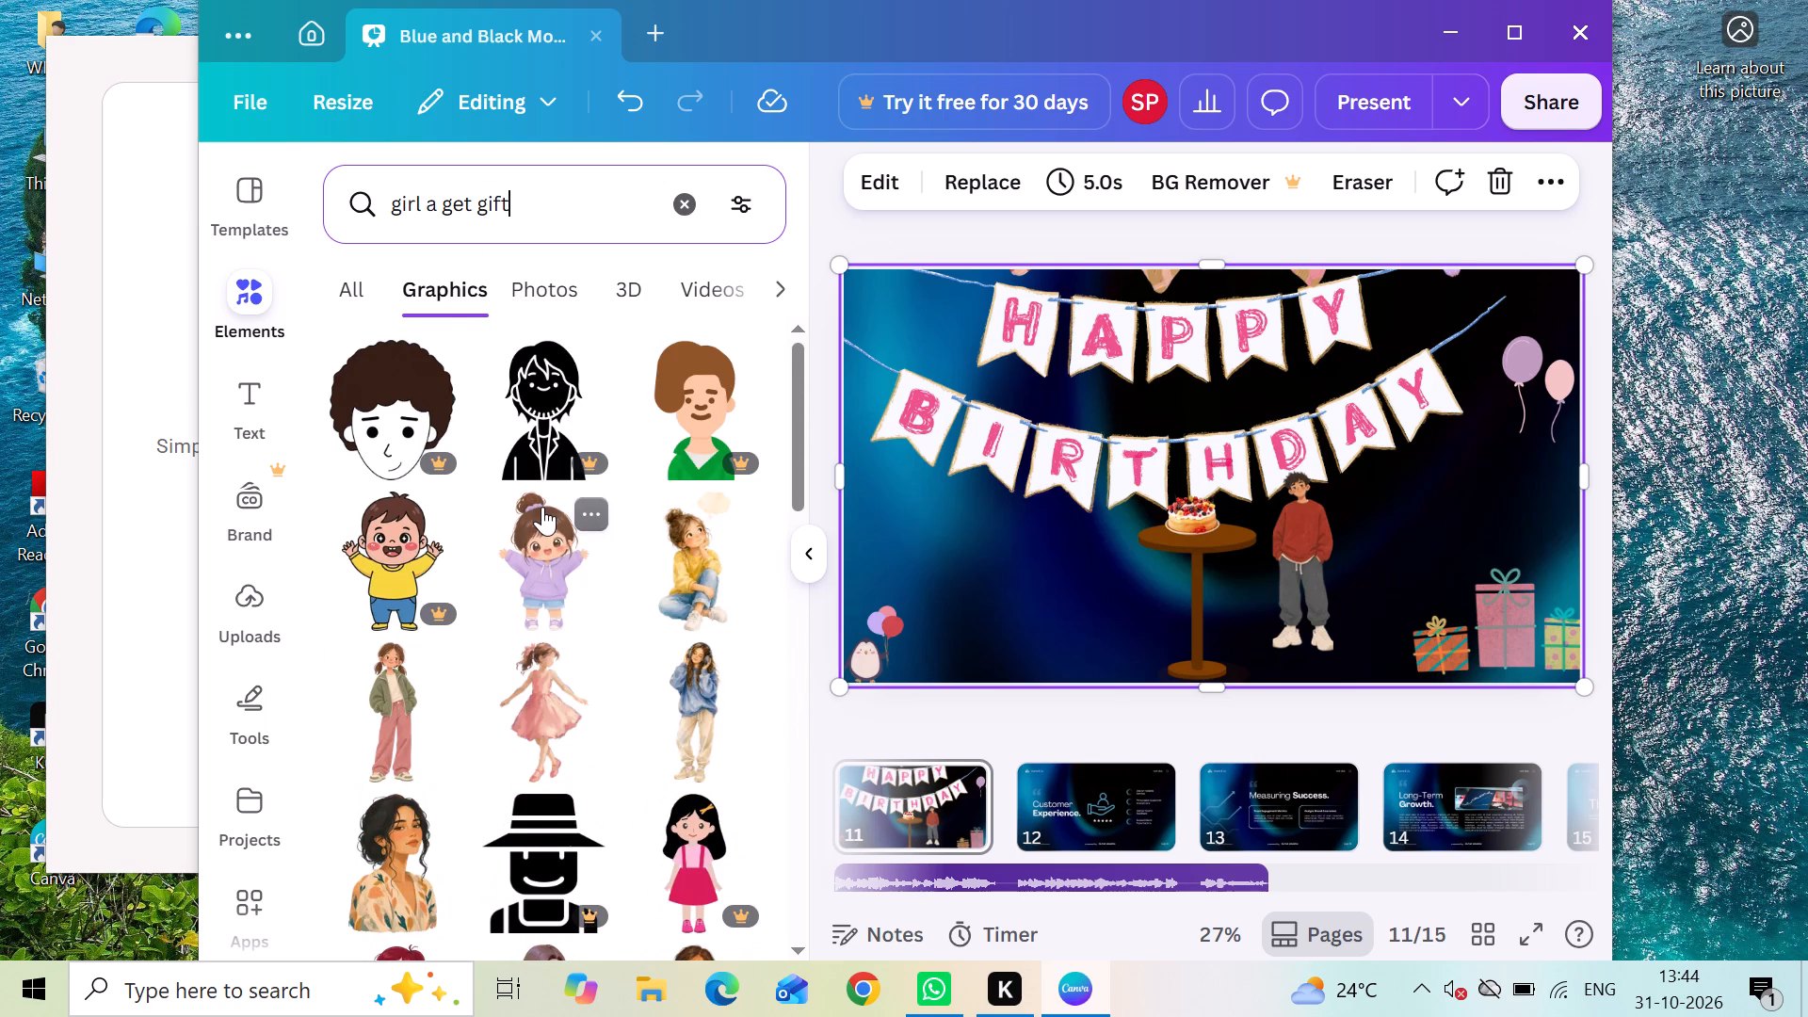
scroll(542, 507, "down", 1)
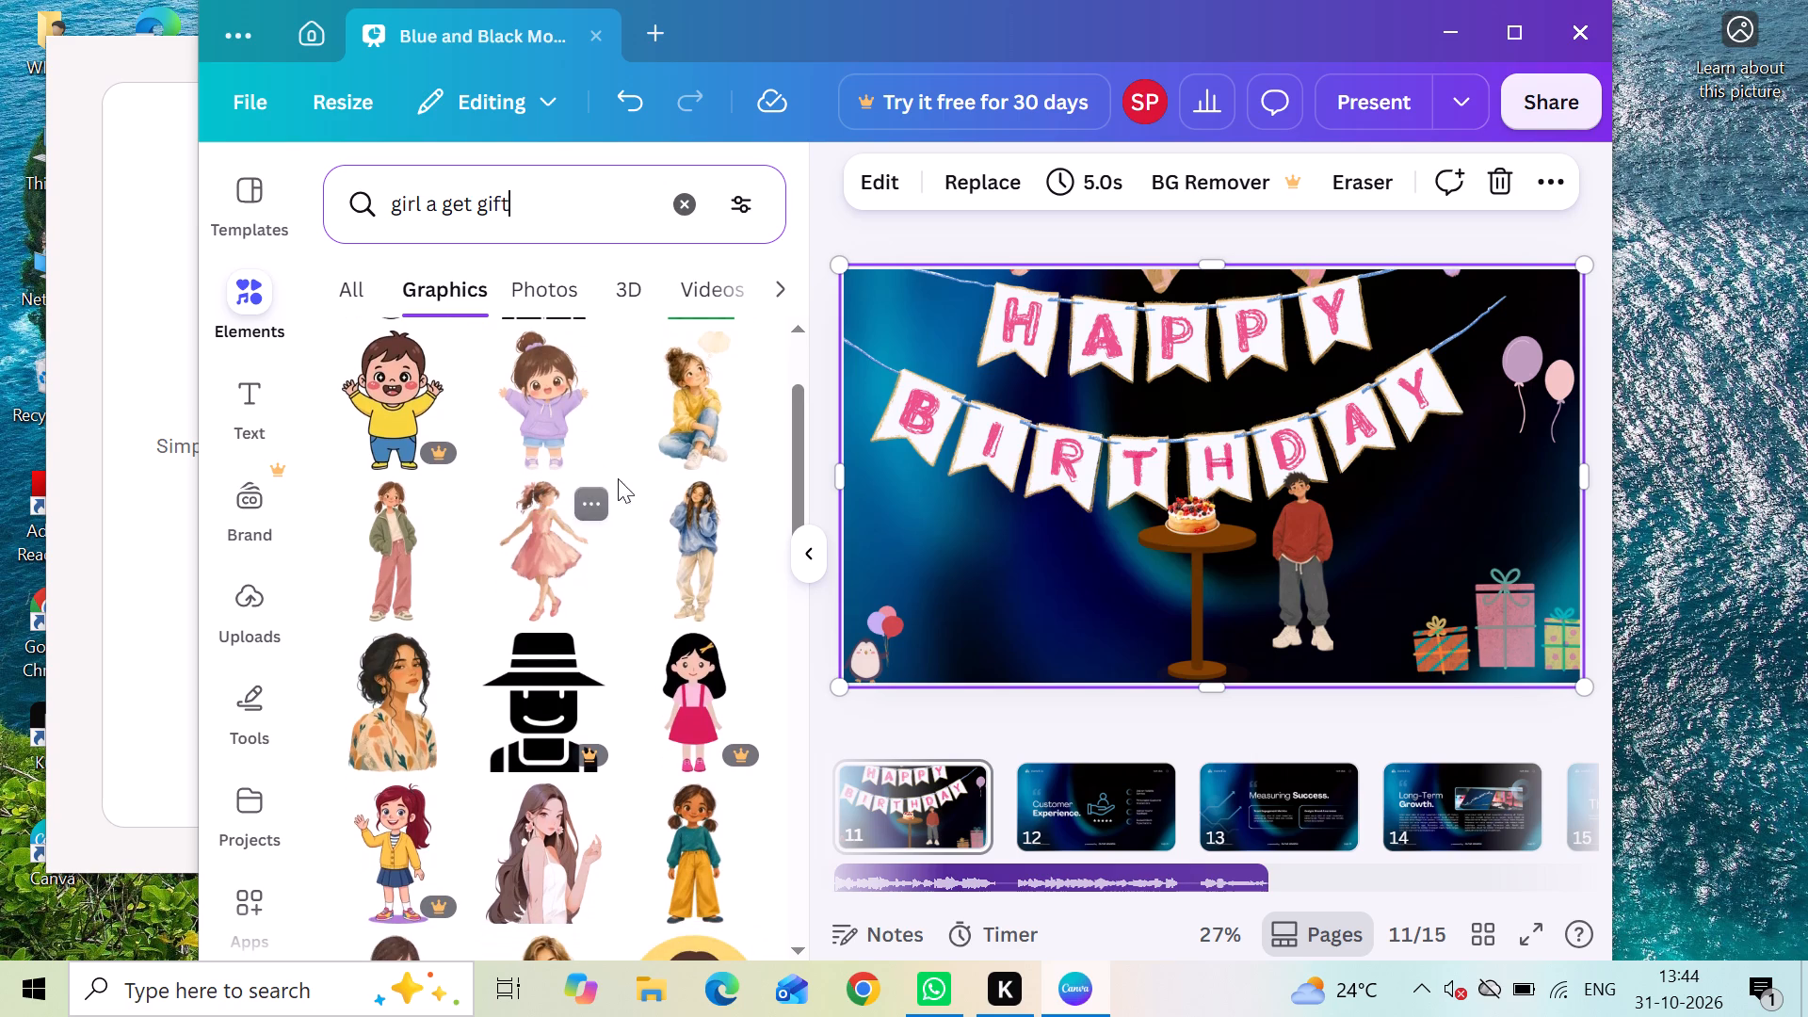
scroll(648, 551, "down", 1)
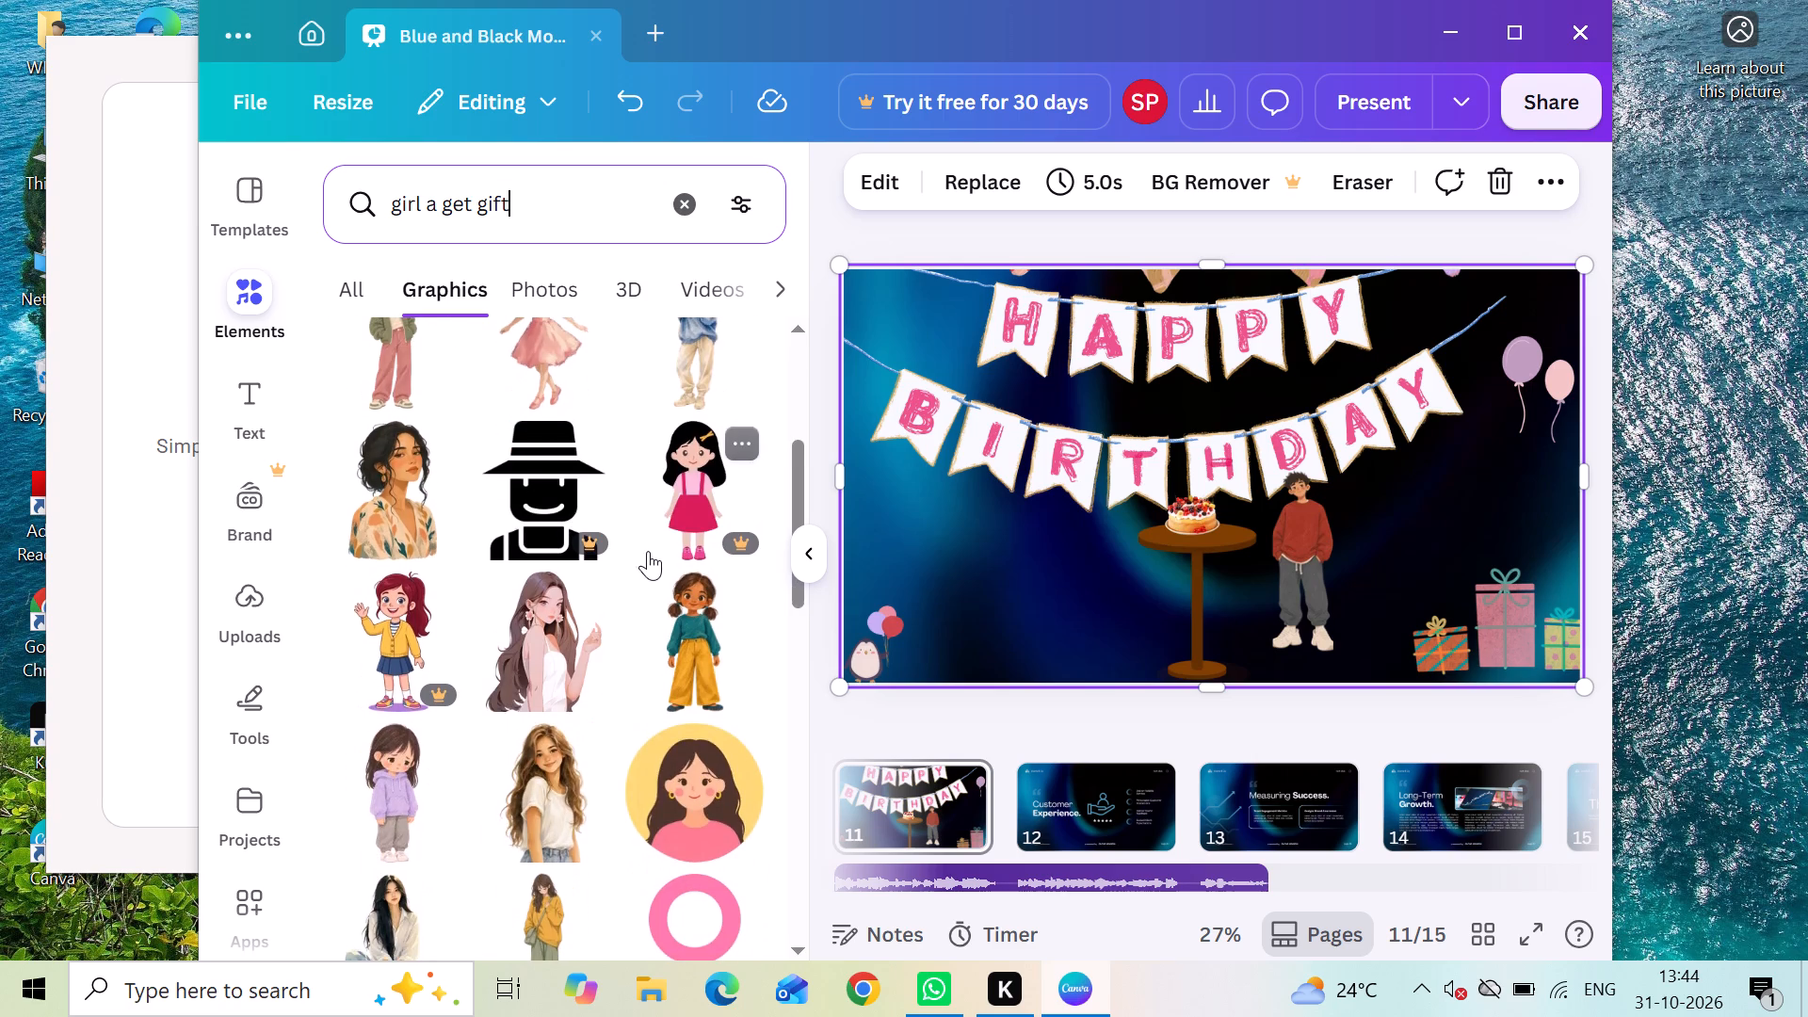
key("Return")
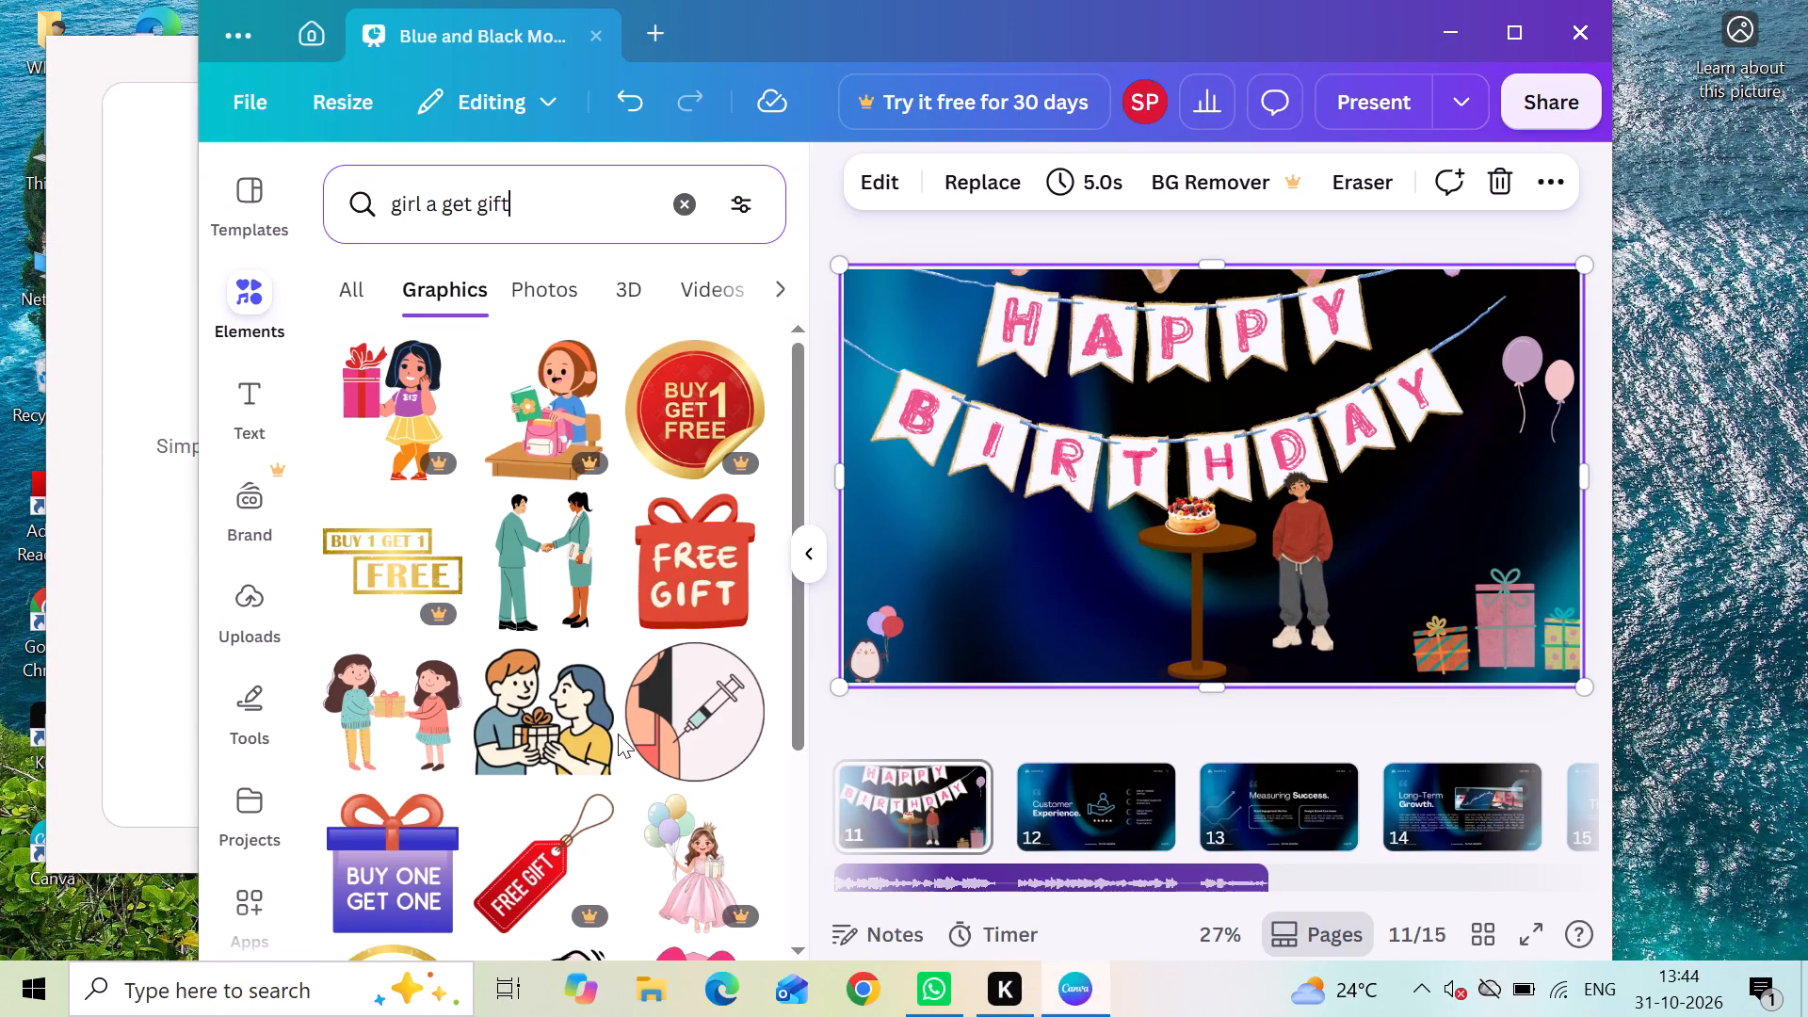
Look through the "girl a get gift" graphics for a gift-giving figure that suits the birthday scene.
scroll(618, 734, "down", 3)
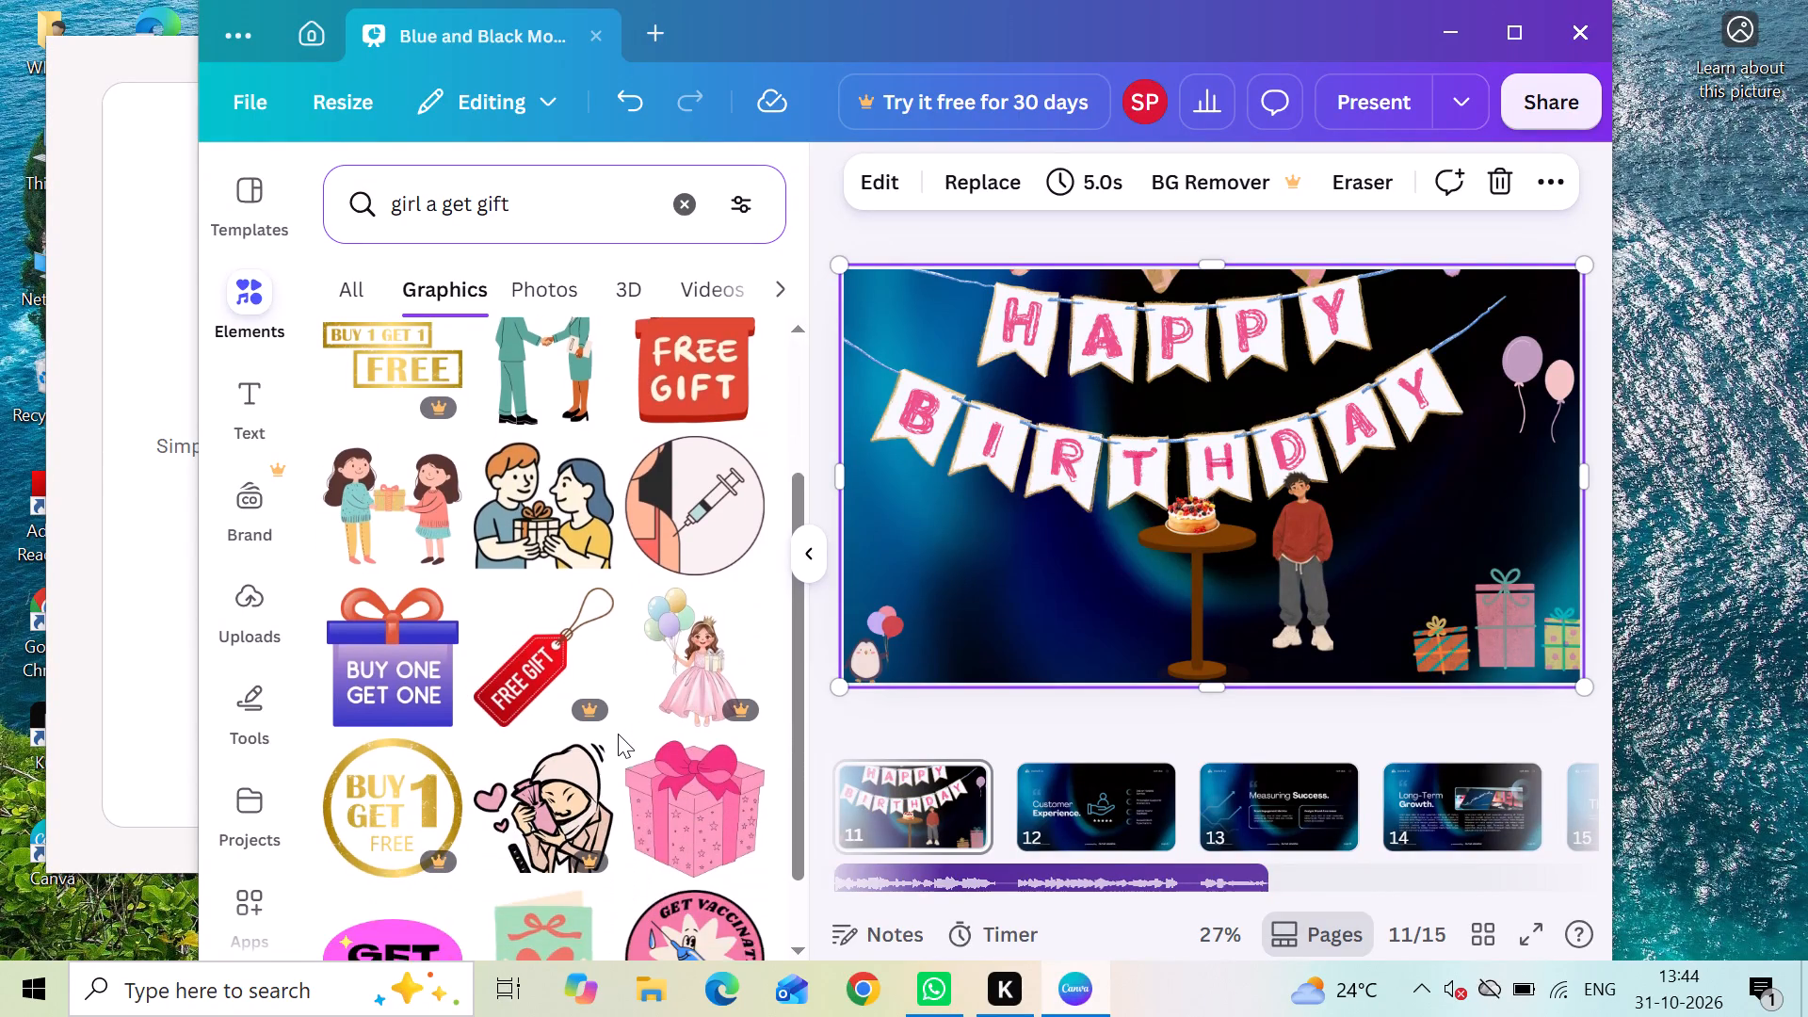
scroll(618, 734, "down", 3)
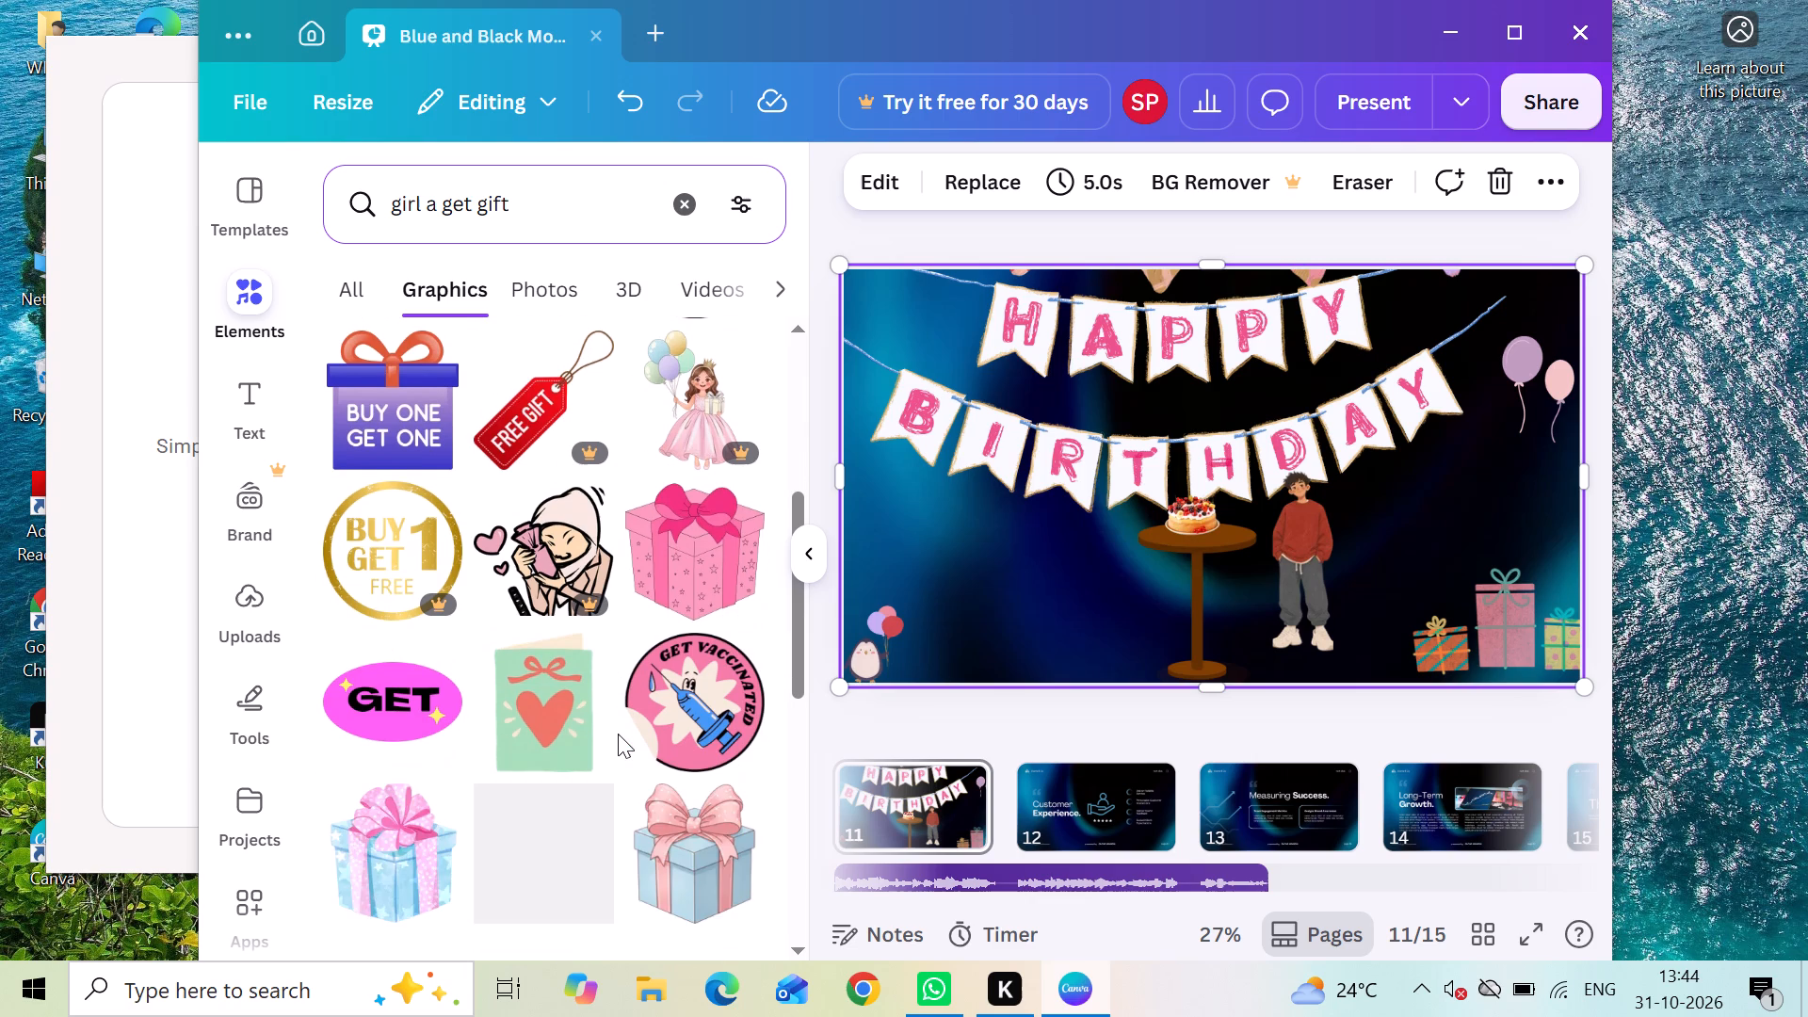
scroll(618, 734, "down", 2)
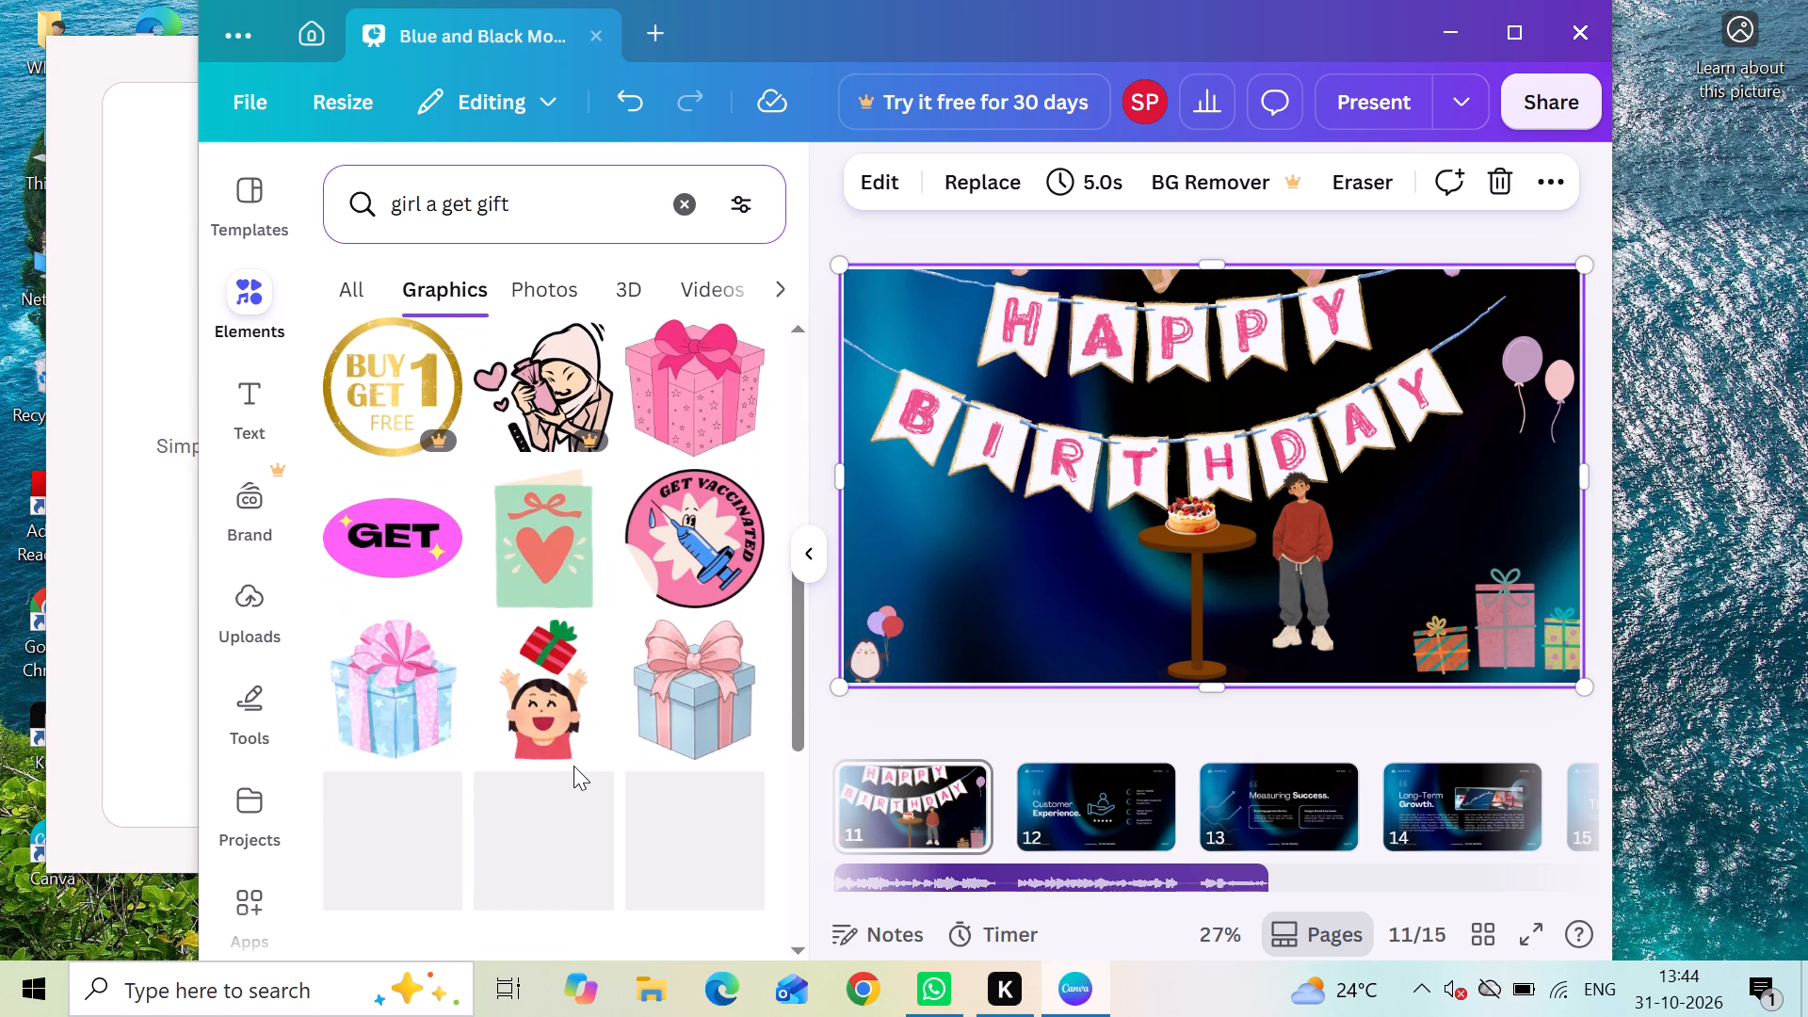
scroll(573, 766, "down", 1)
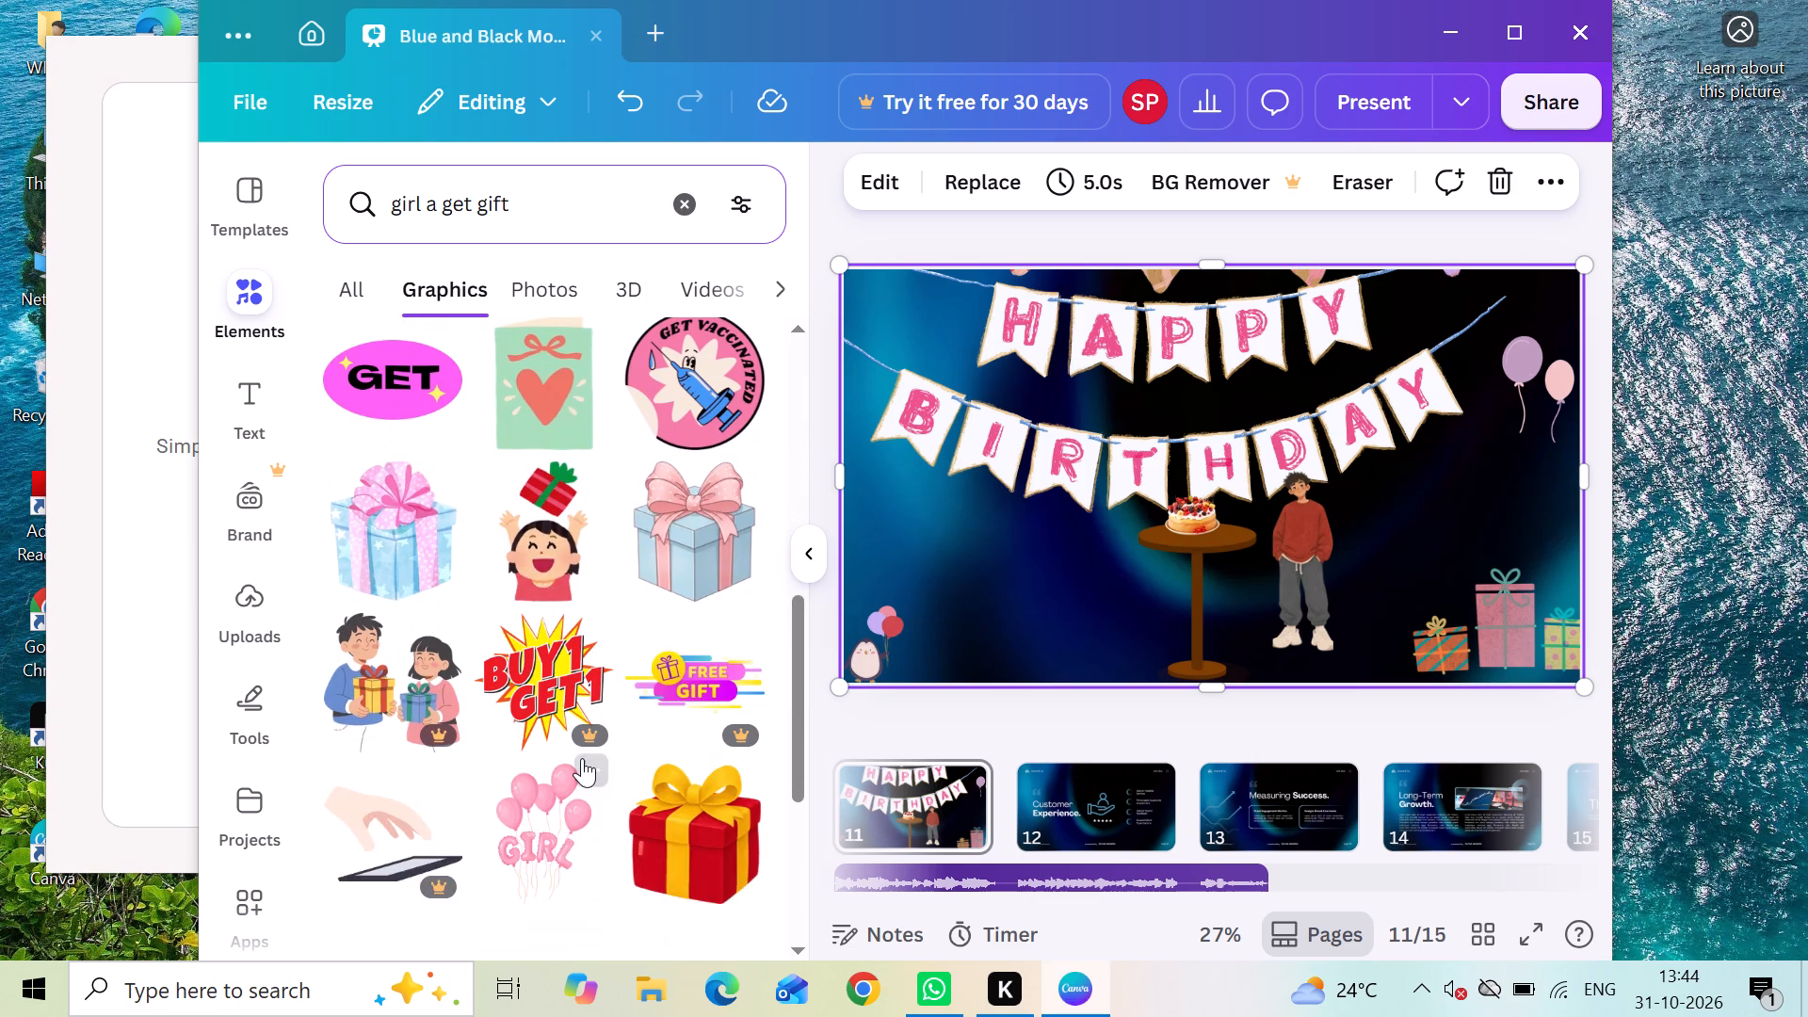
scroll(582, 758, "right", 2)
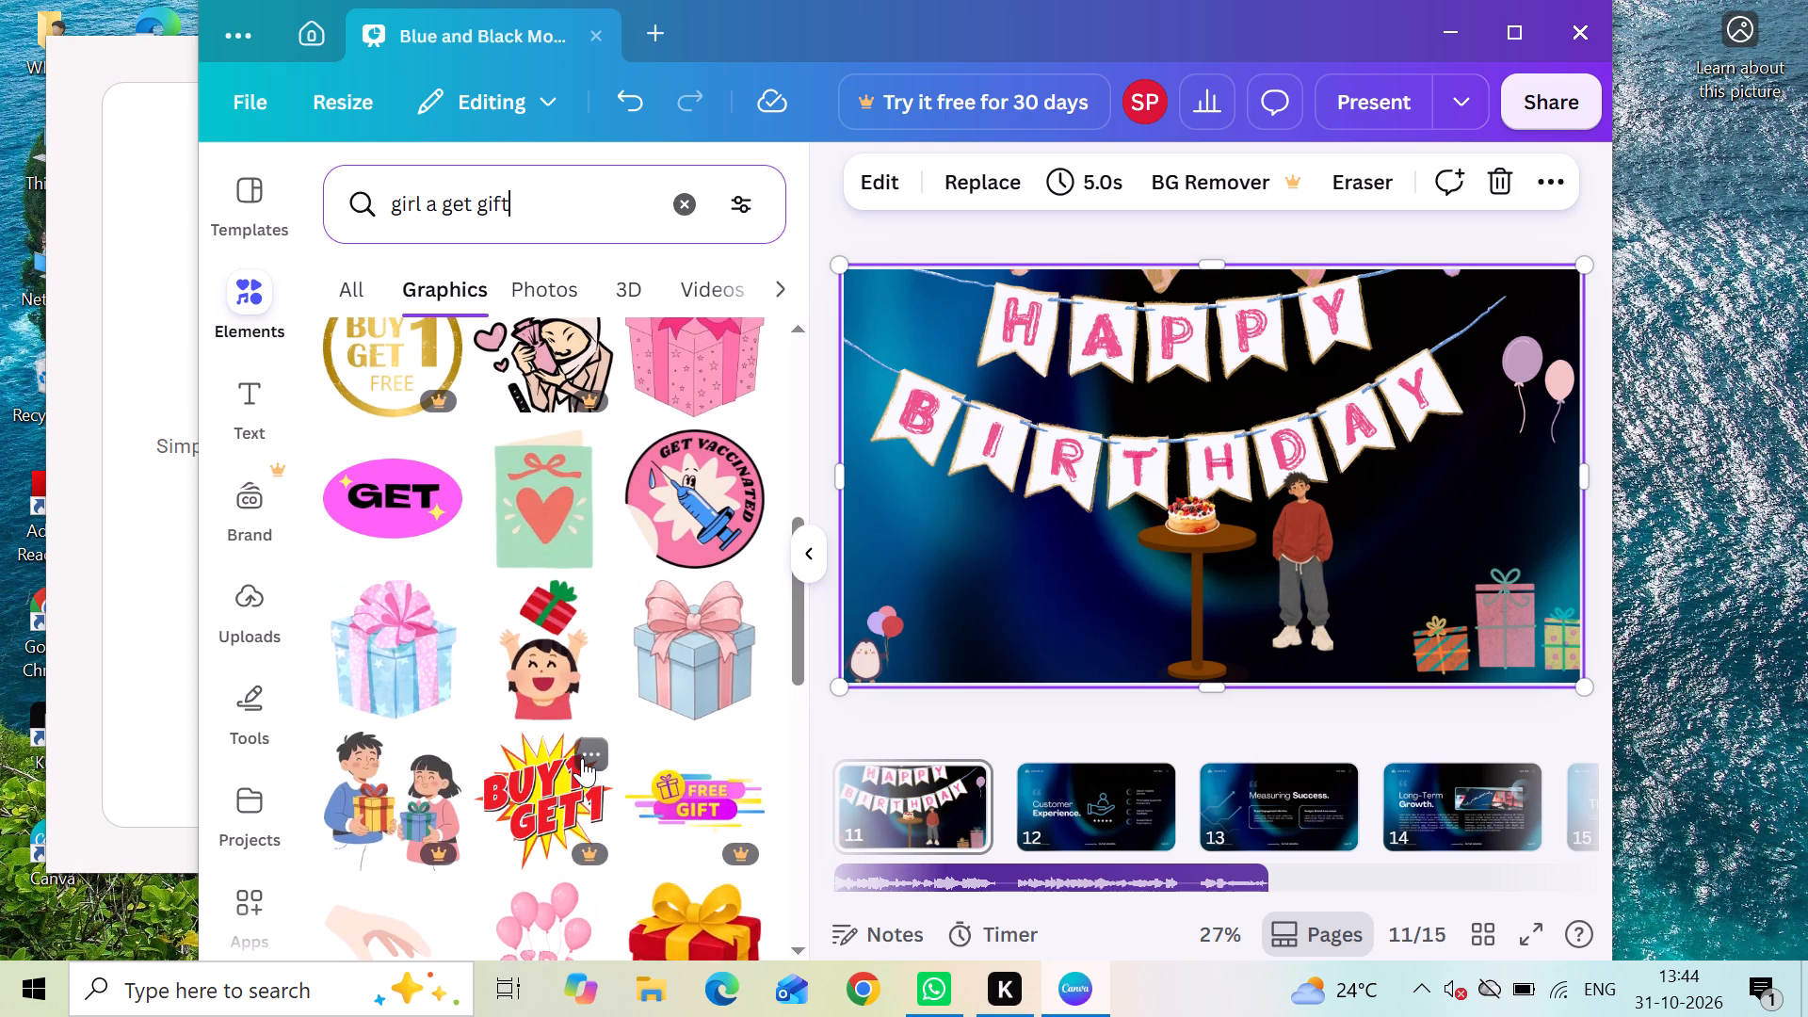
scroll(582, 758, "right", 1)
scroll(582, 758, "up", 4)
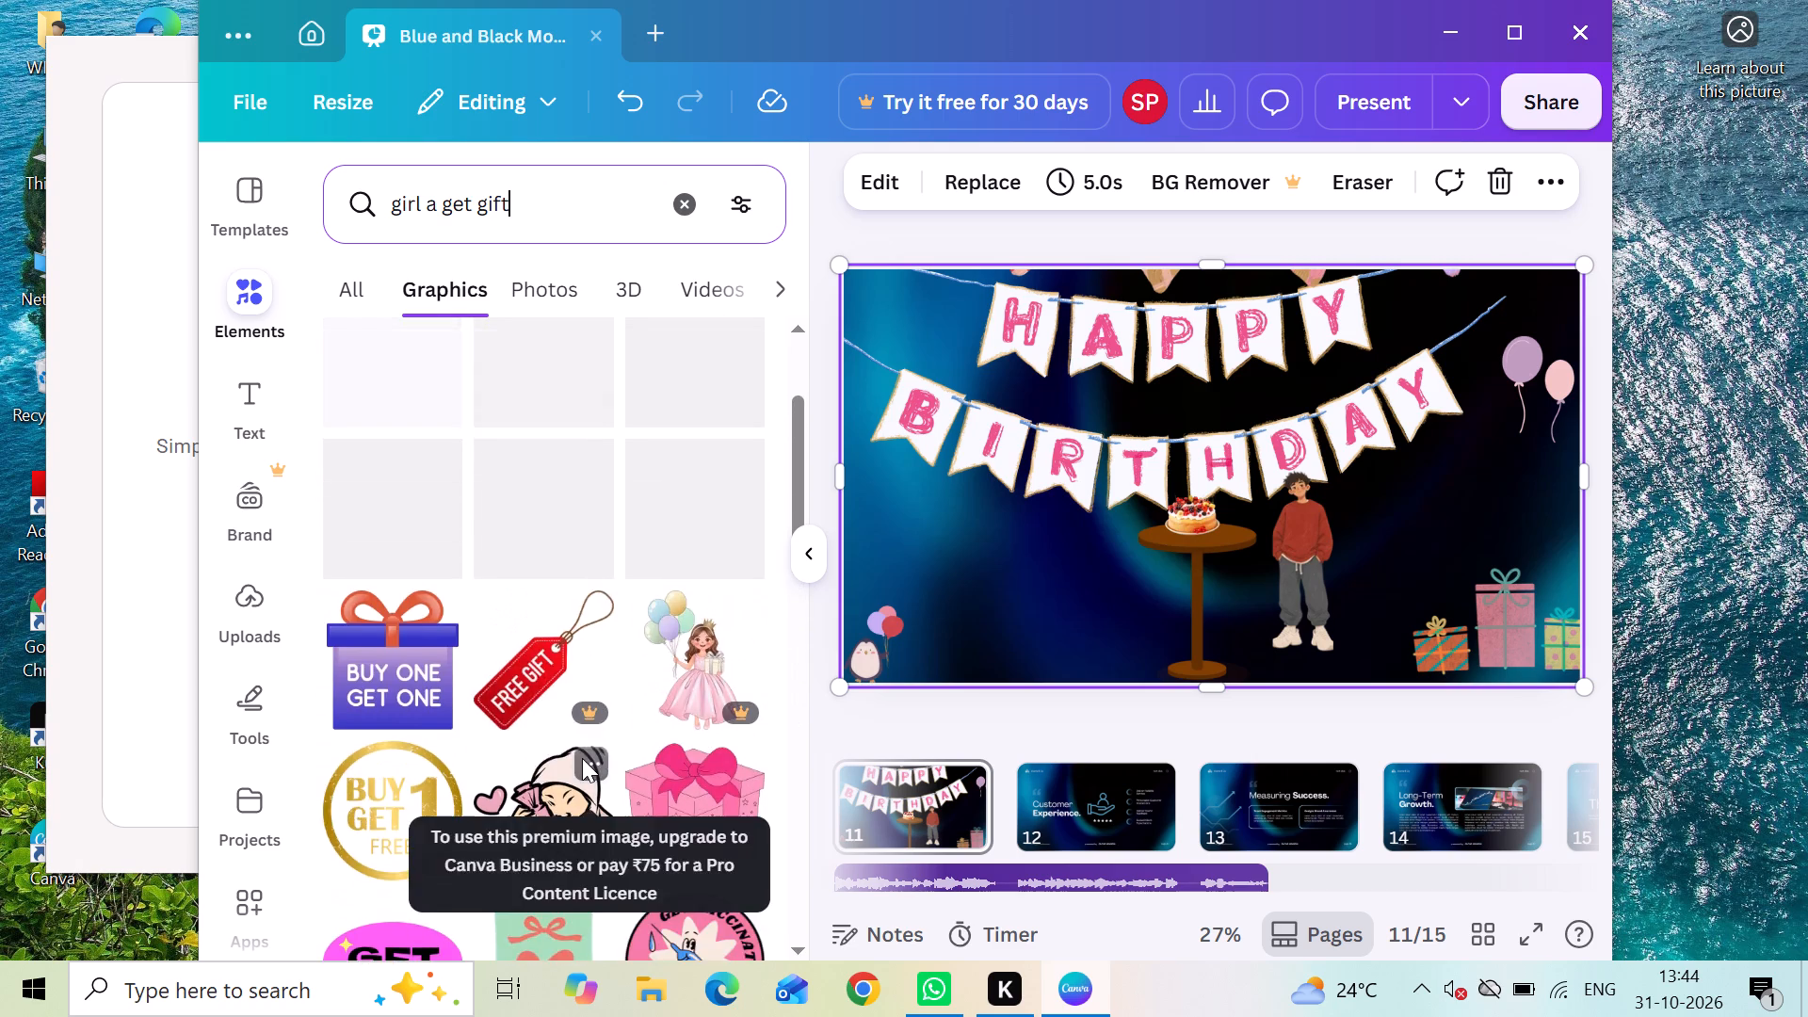
scroll(582, 758, "up", 5)
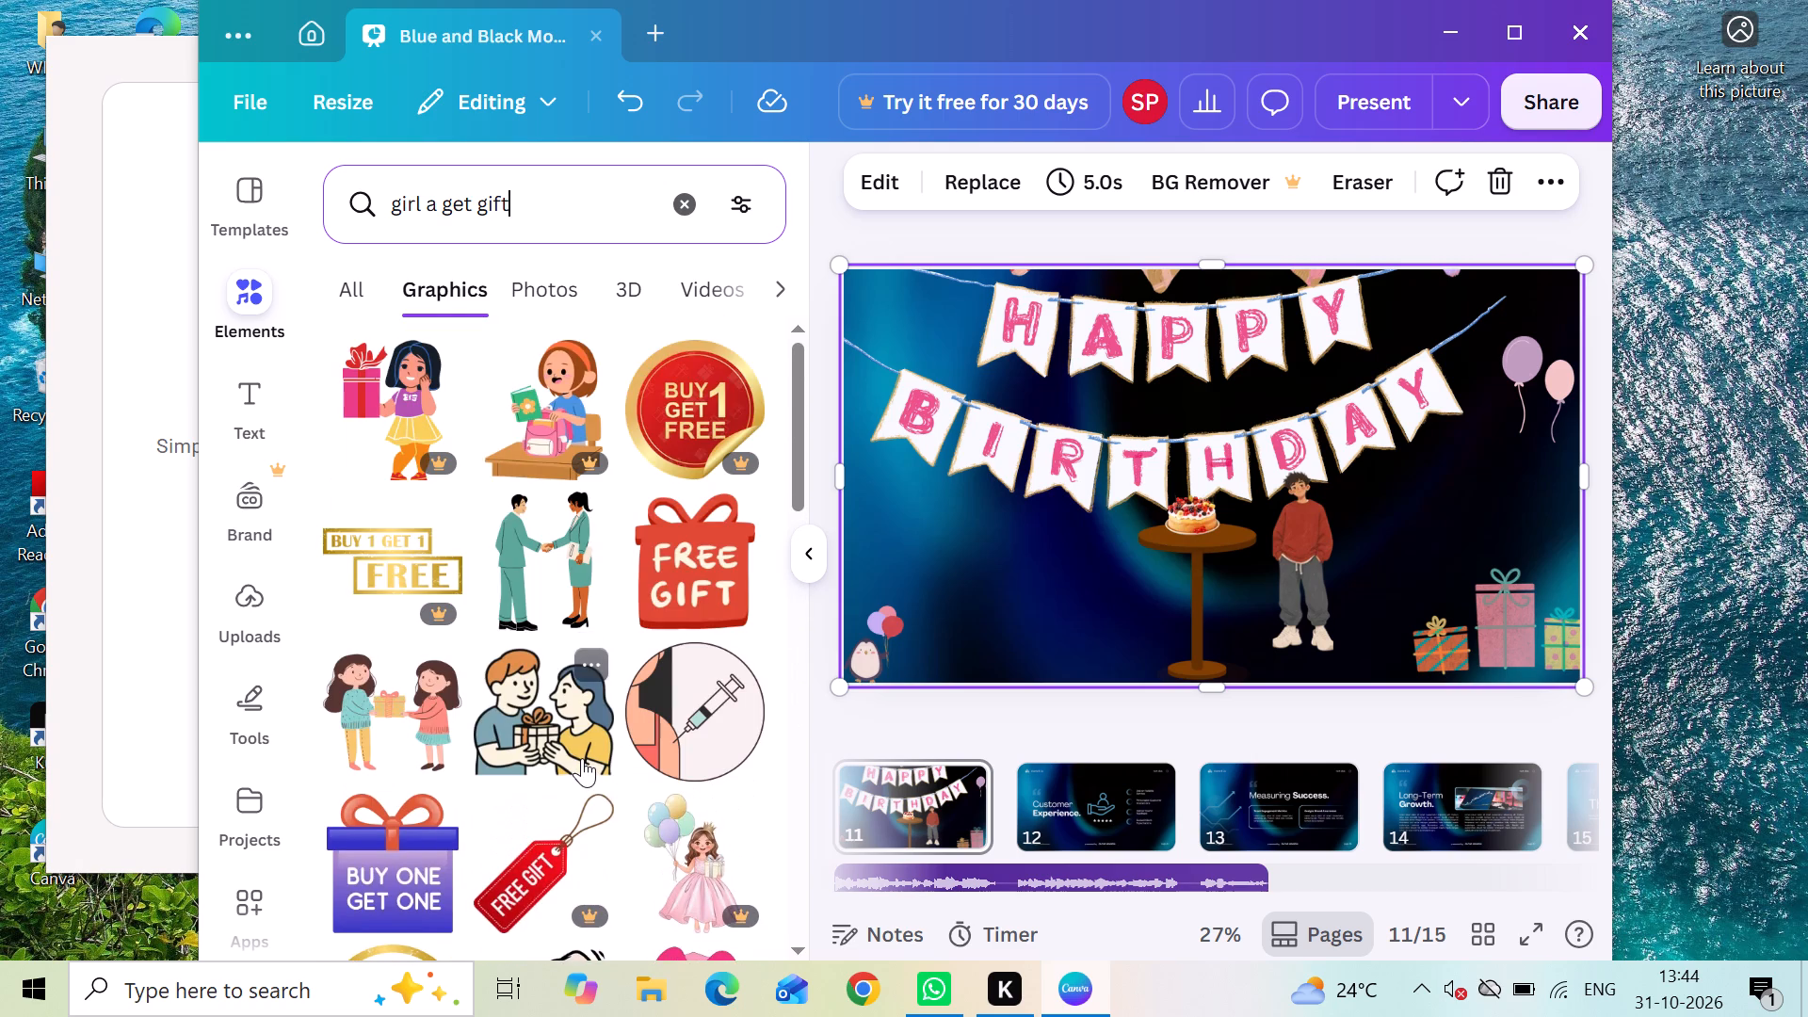
scroll(582, 758, "up", 2)
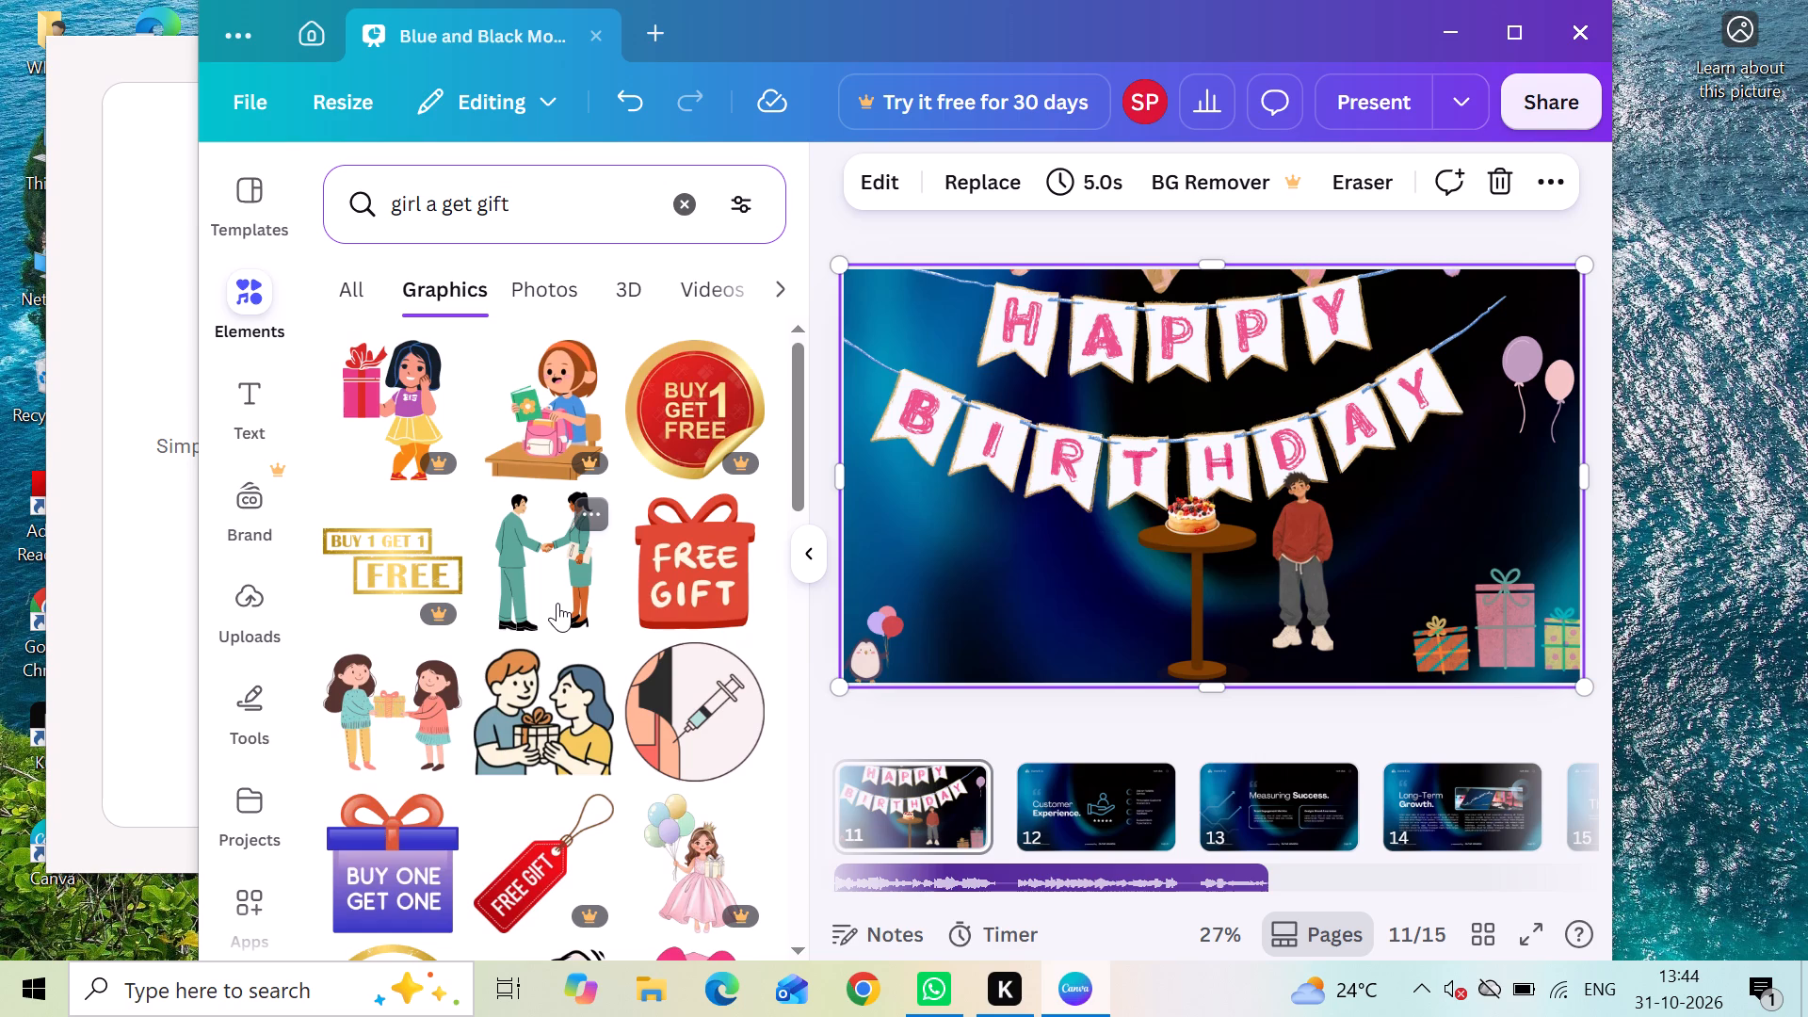
Add the graphic of two girls exchanging a gift to page 11 and place it beside the cake table, near the page's bottom edge.
left_click(387, 751)
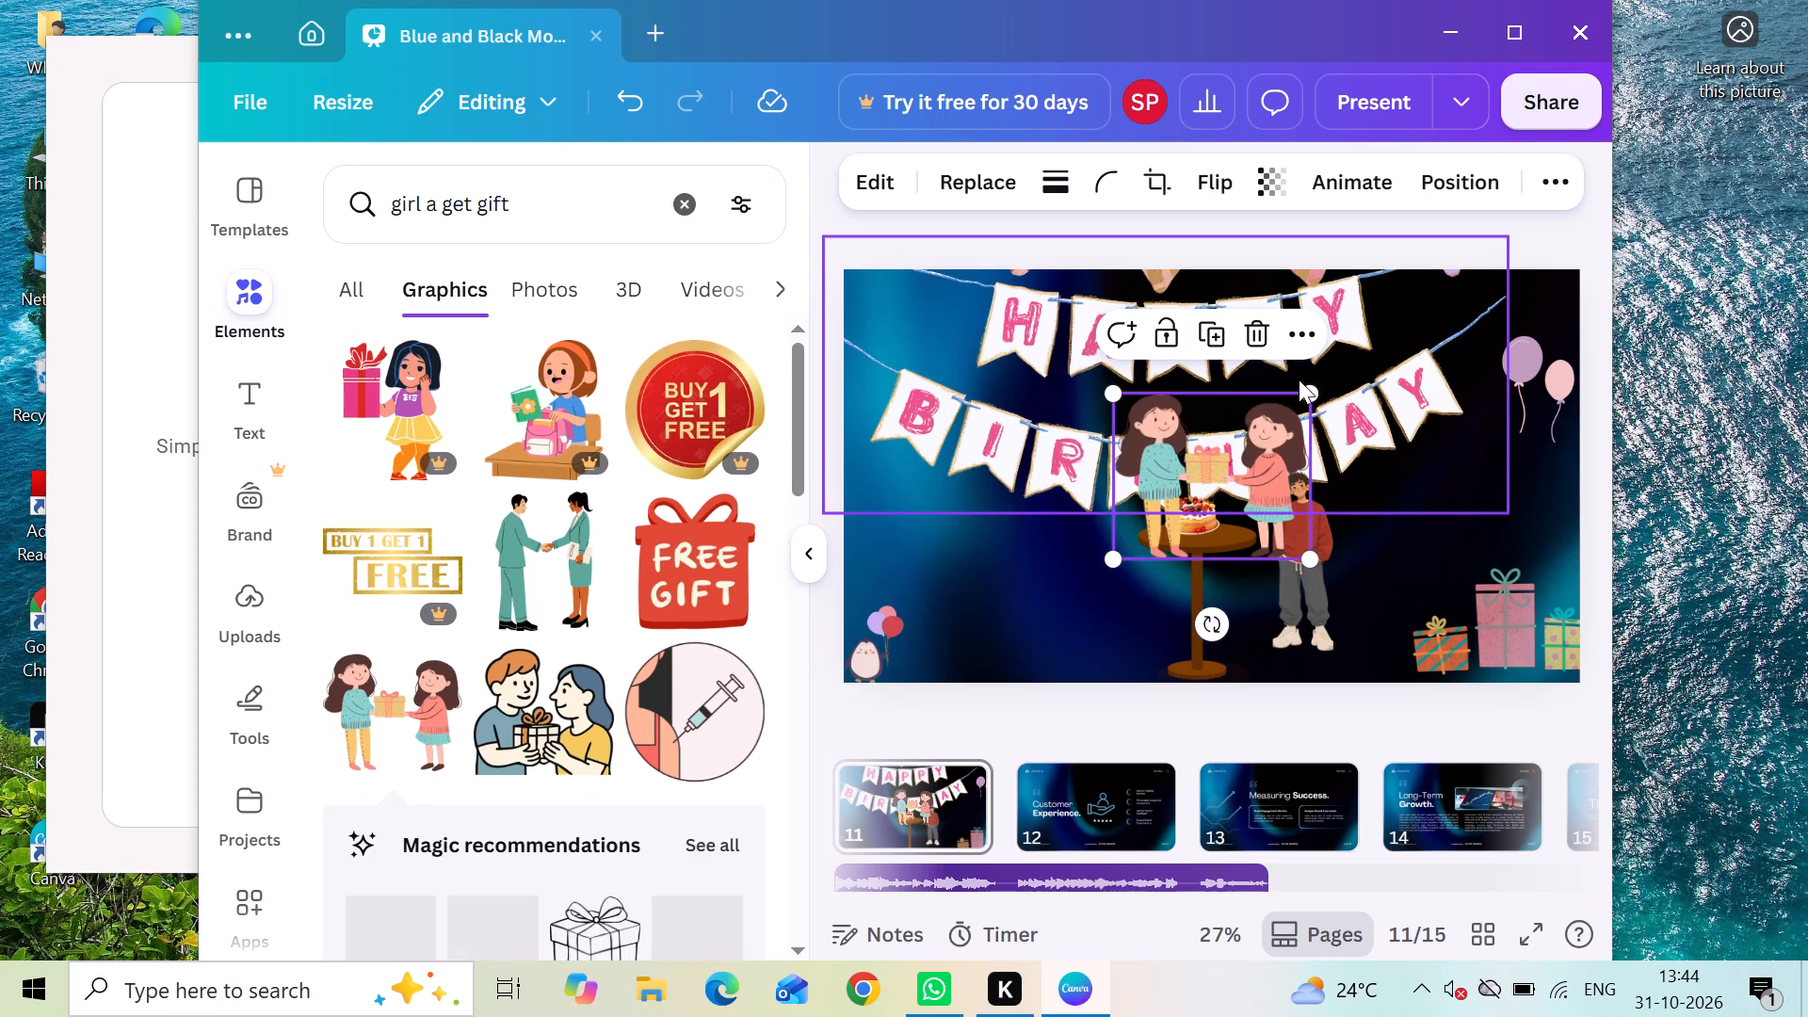
left_click_drag(1245, 444, 1092, 544)
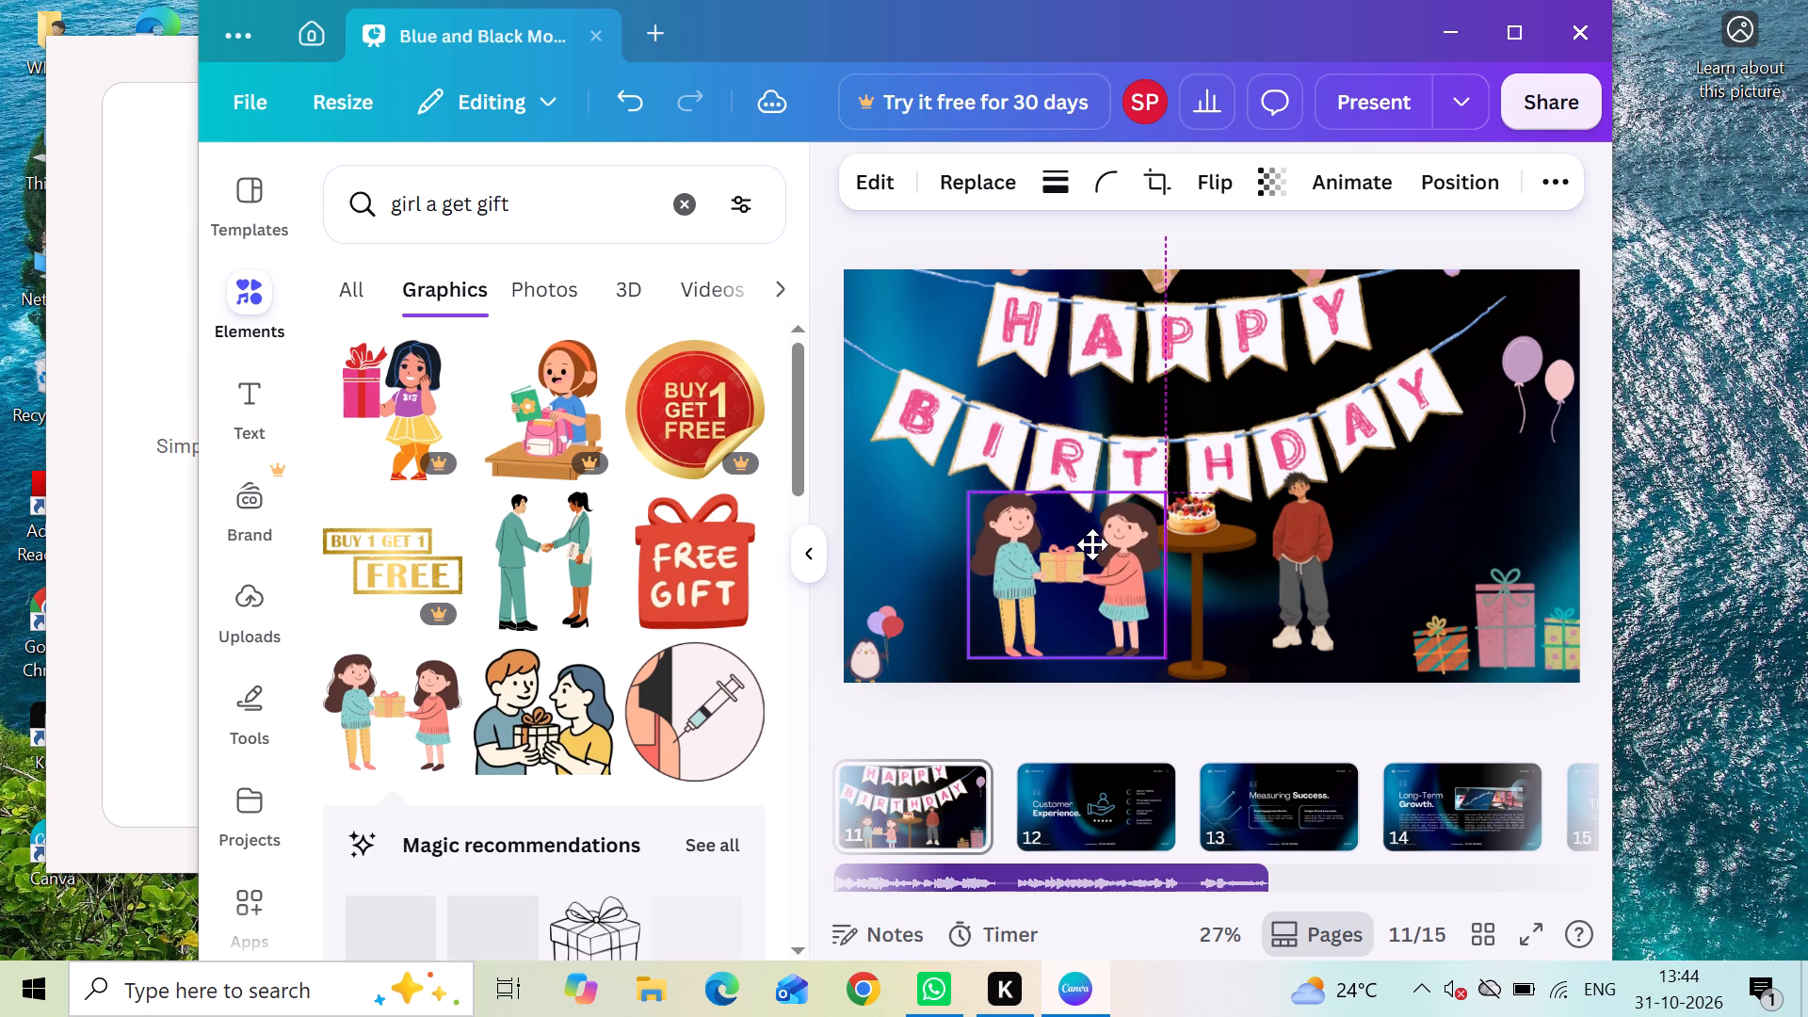
left_click_drag(1092, 544, 1087, 556)
left_click(1087, 556)
left_click(1087, 556)
left_click_drag(1087, 556, 1088, 555)
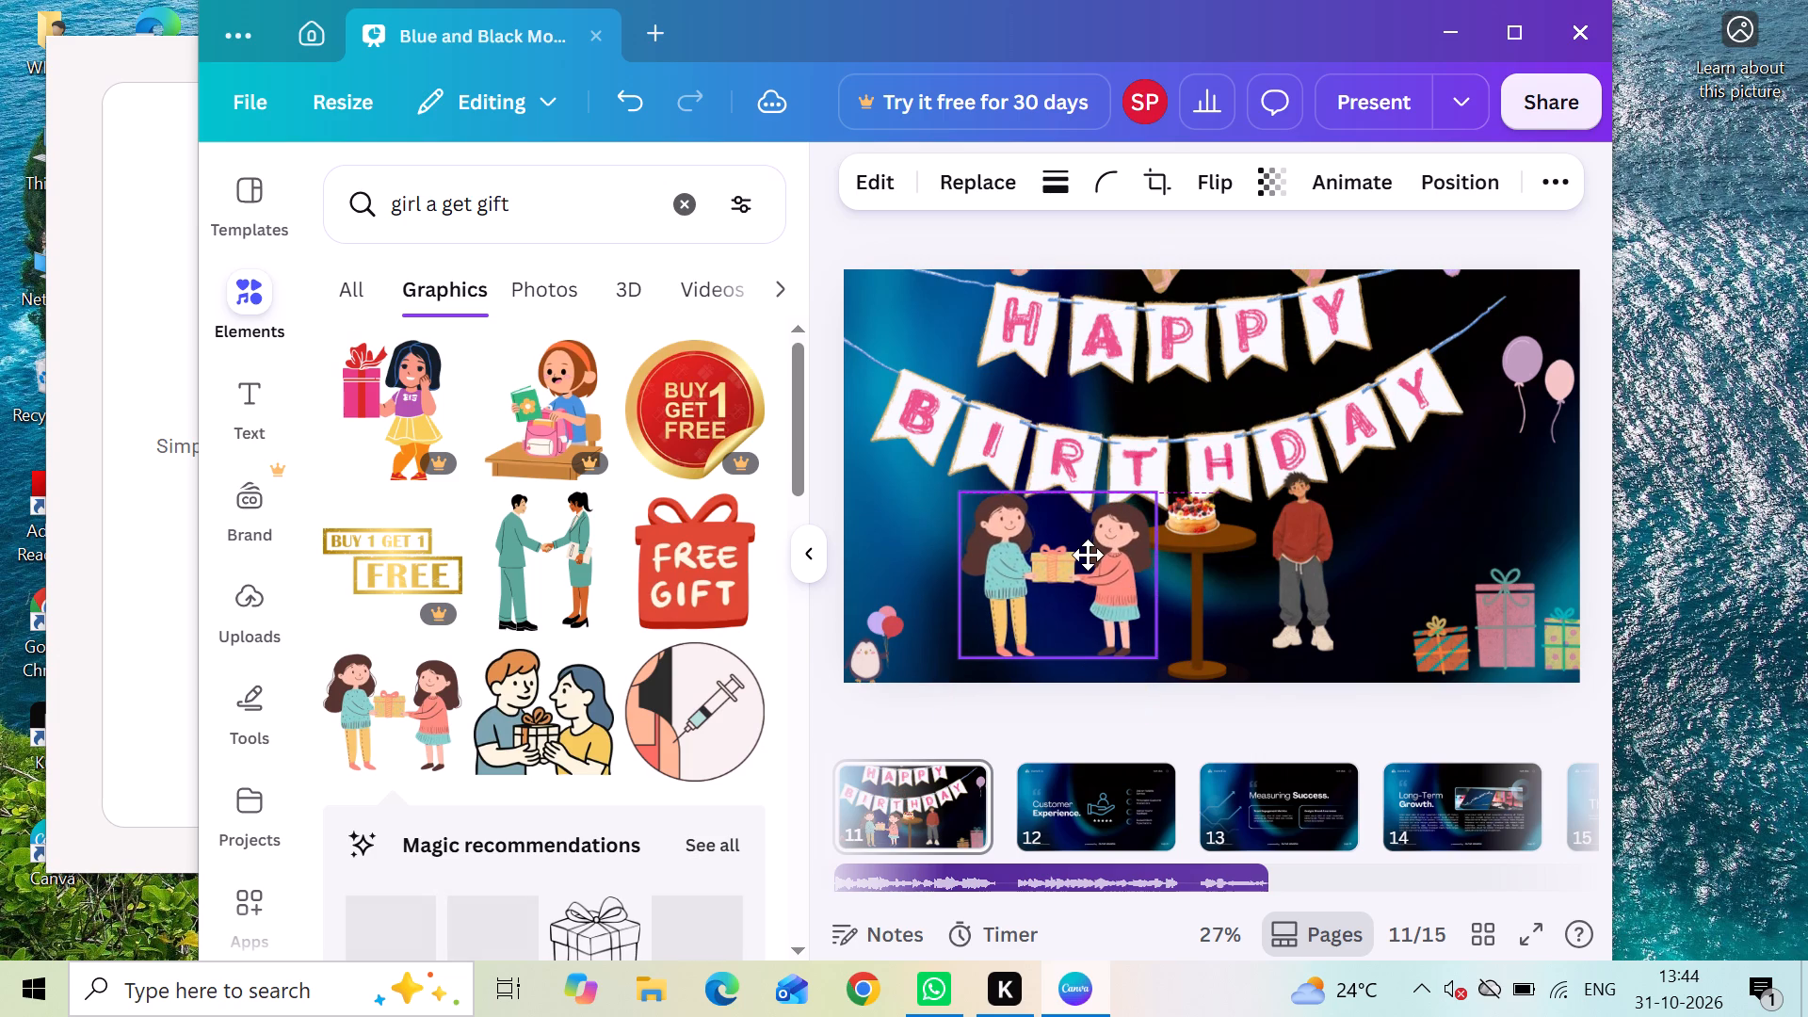
left_click_drag(1088, 555, 1087, 579)
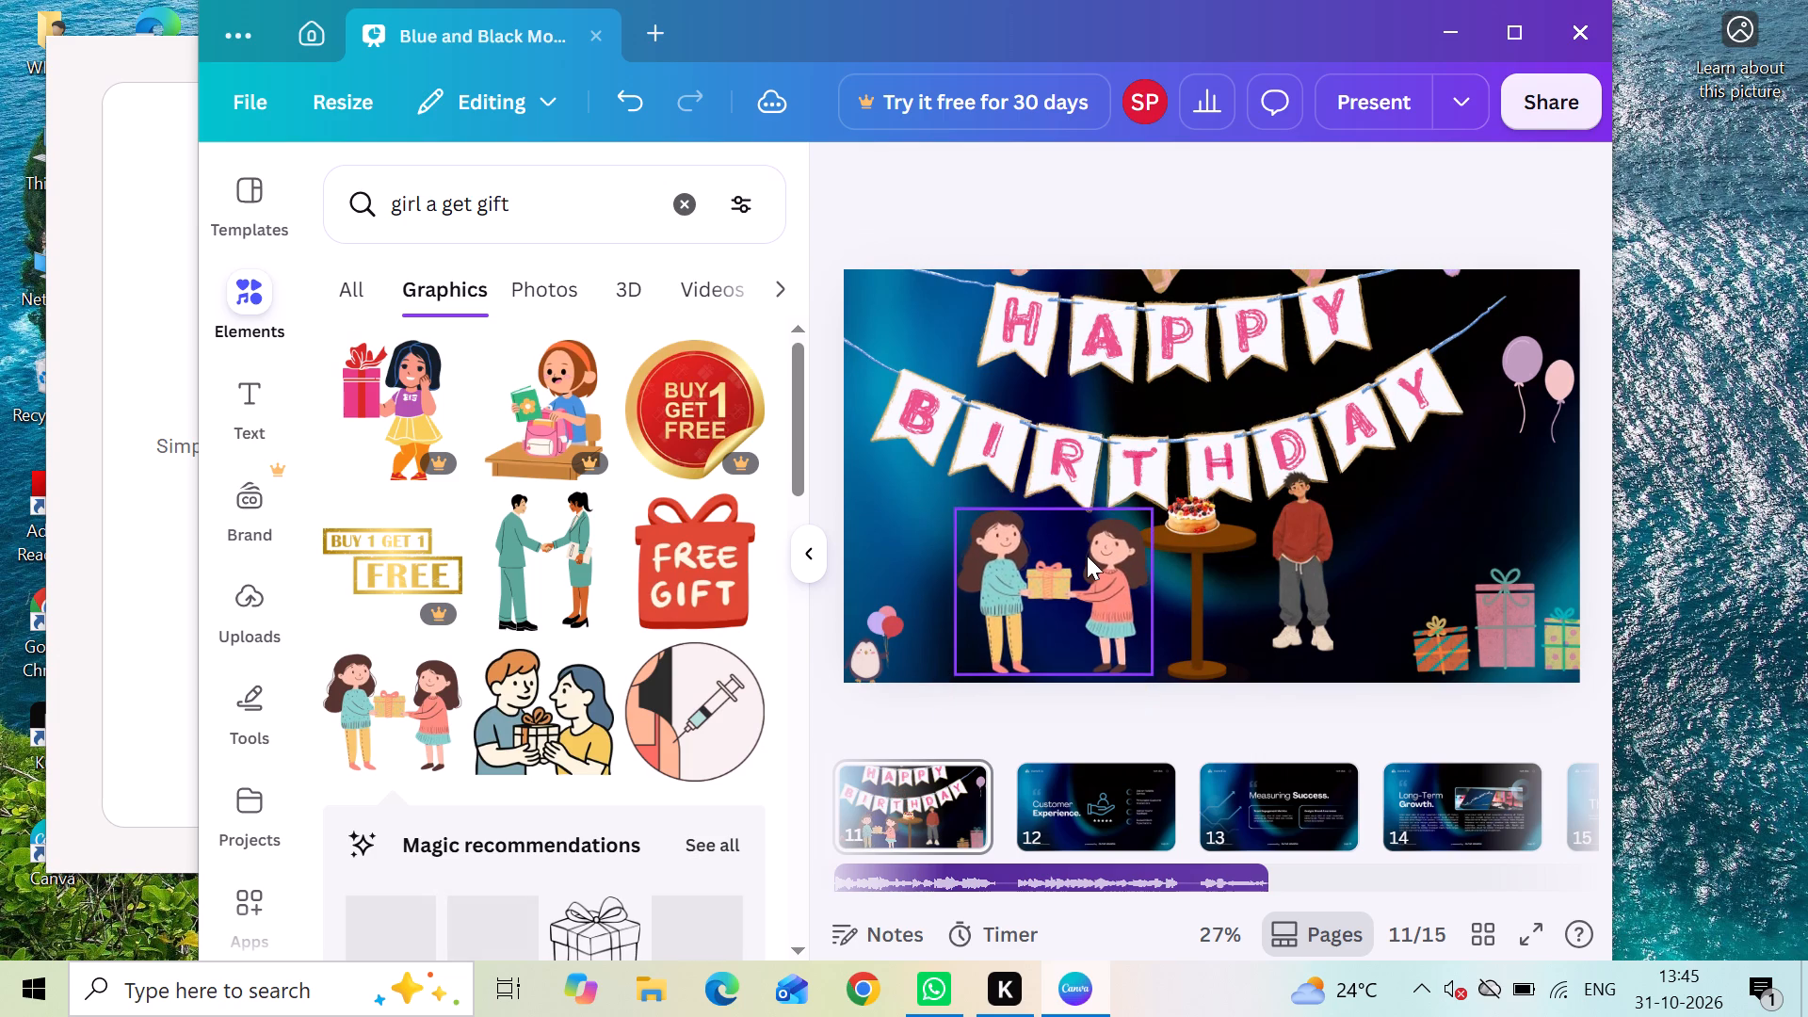
left_click_drag(1087, 579, 1090, 558)
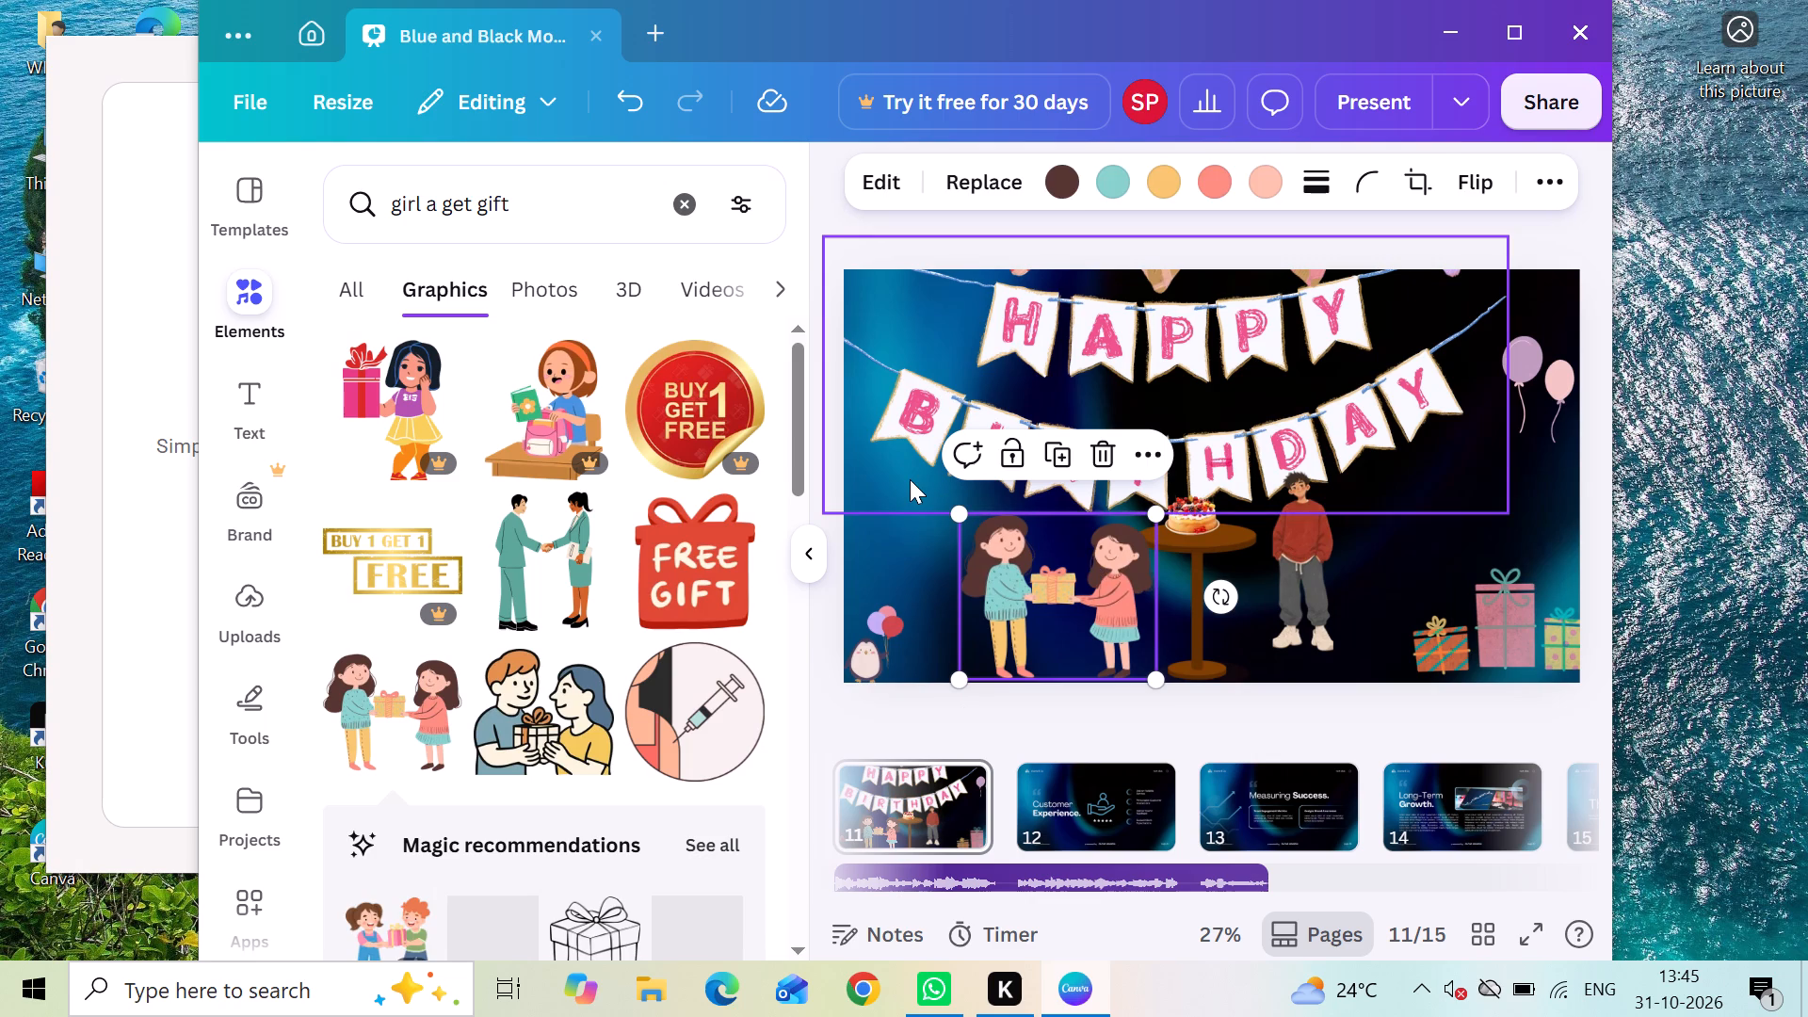
scroll(664, 554, "up", 1)
scroll(664, 554, "right", 1)
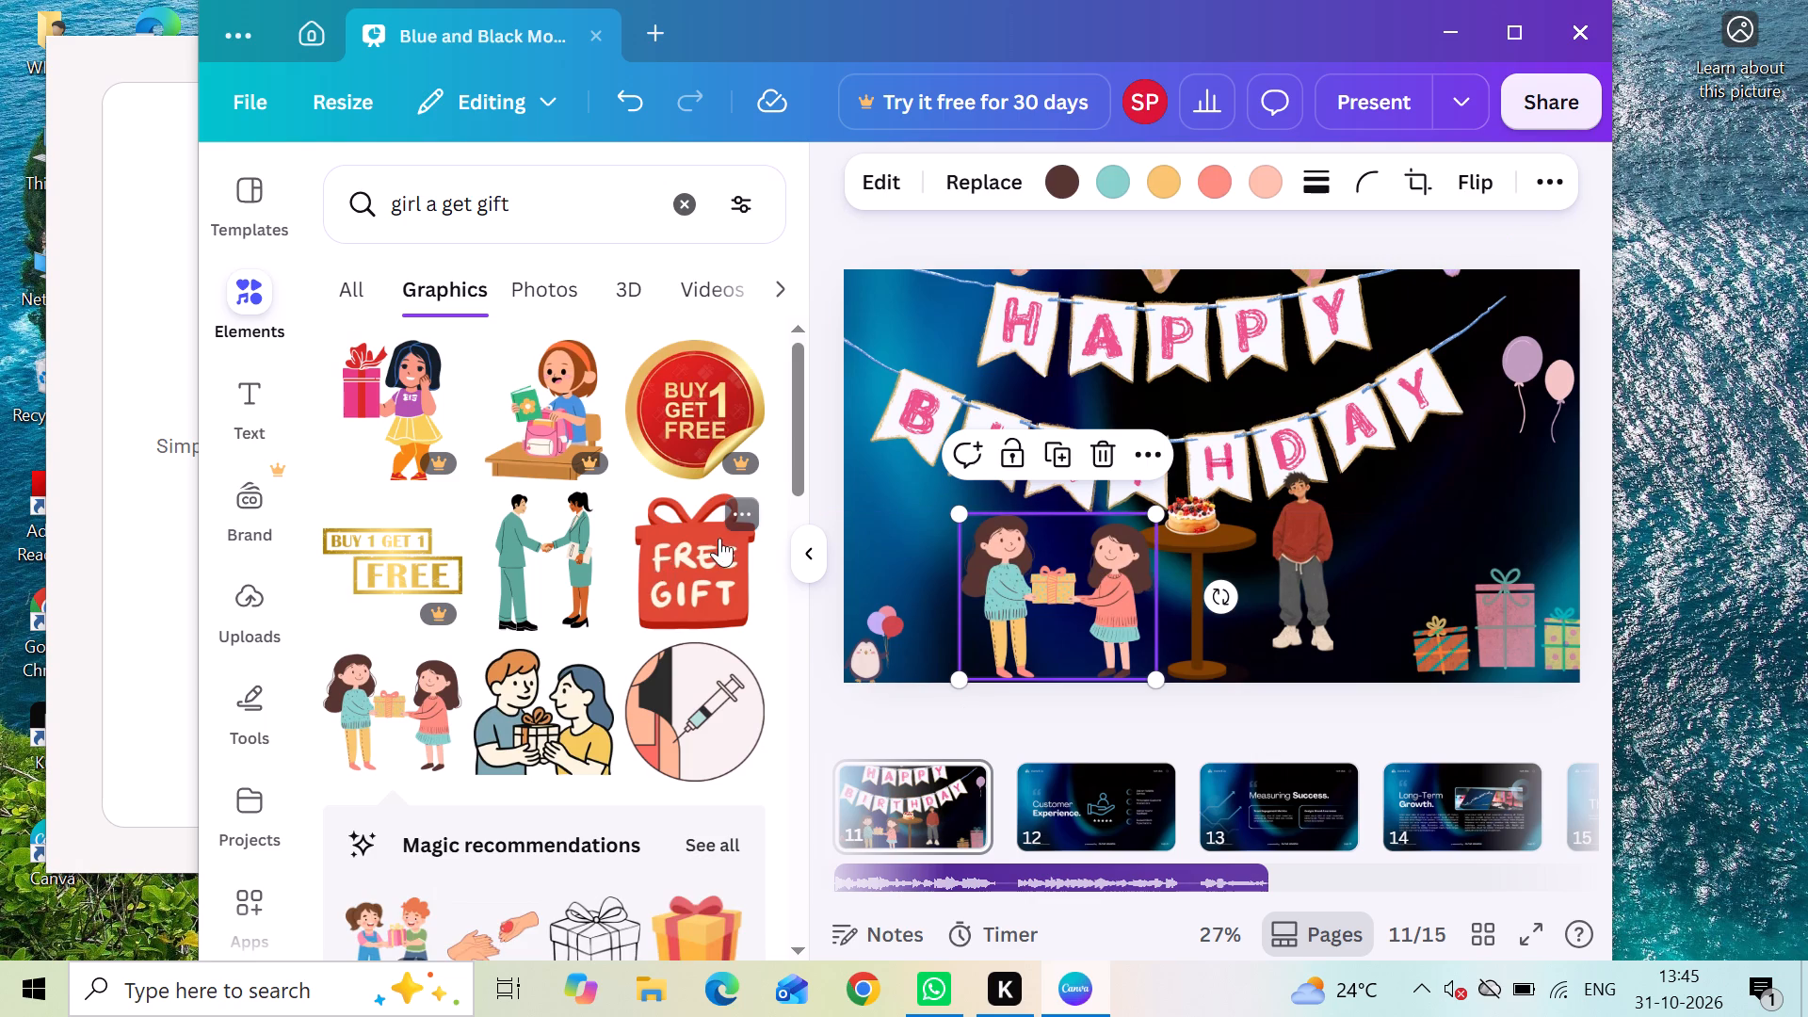
left_click(841, 507)
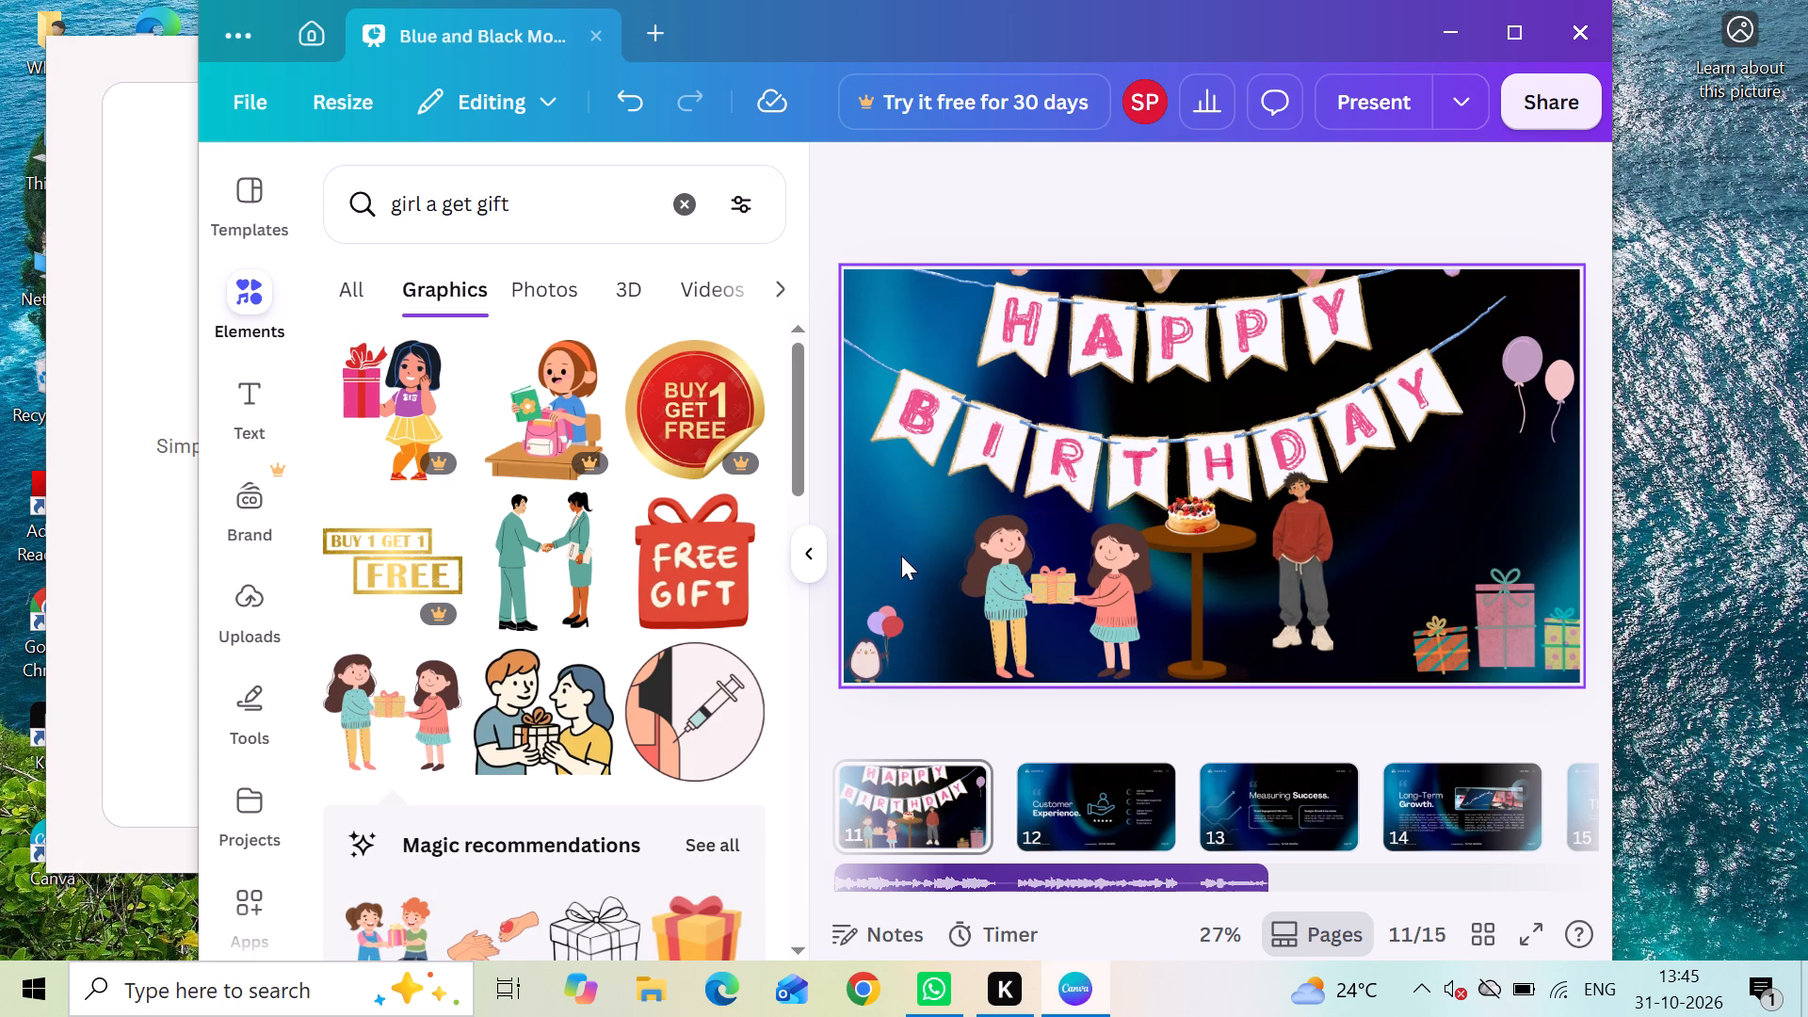
Enlarge the two-girls gift graphic slightly, keeping its feet near the page's bottom edge.
left_click(1026, 599)
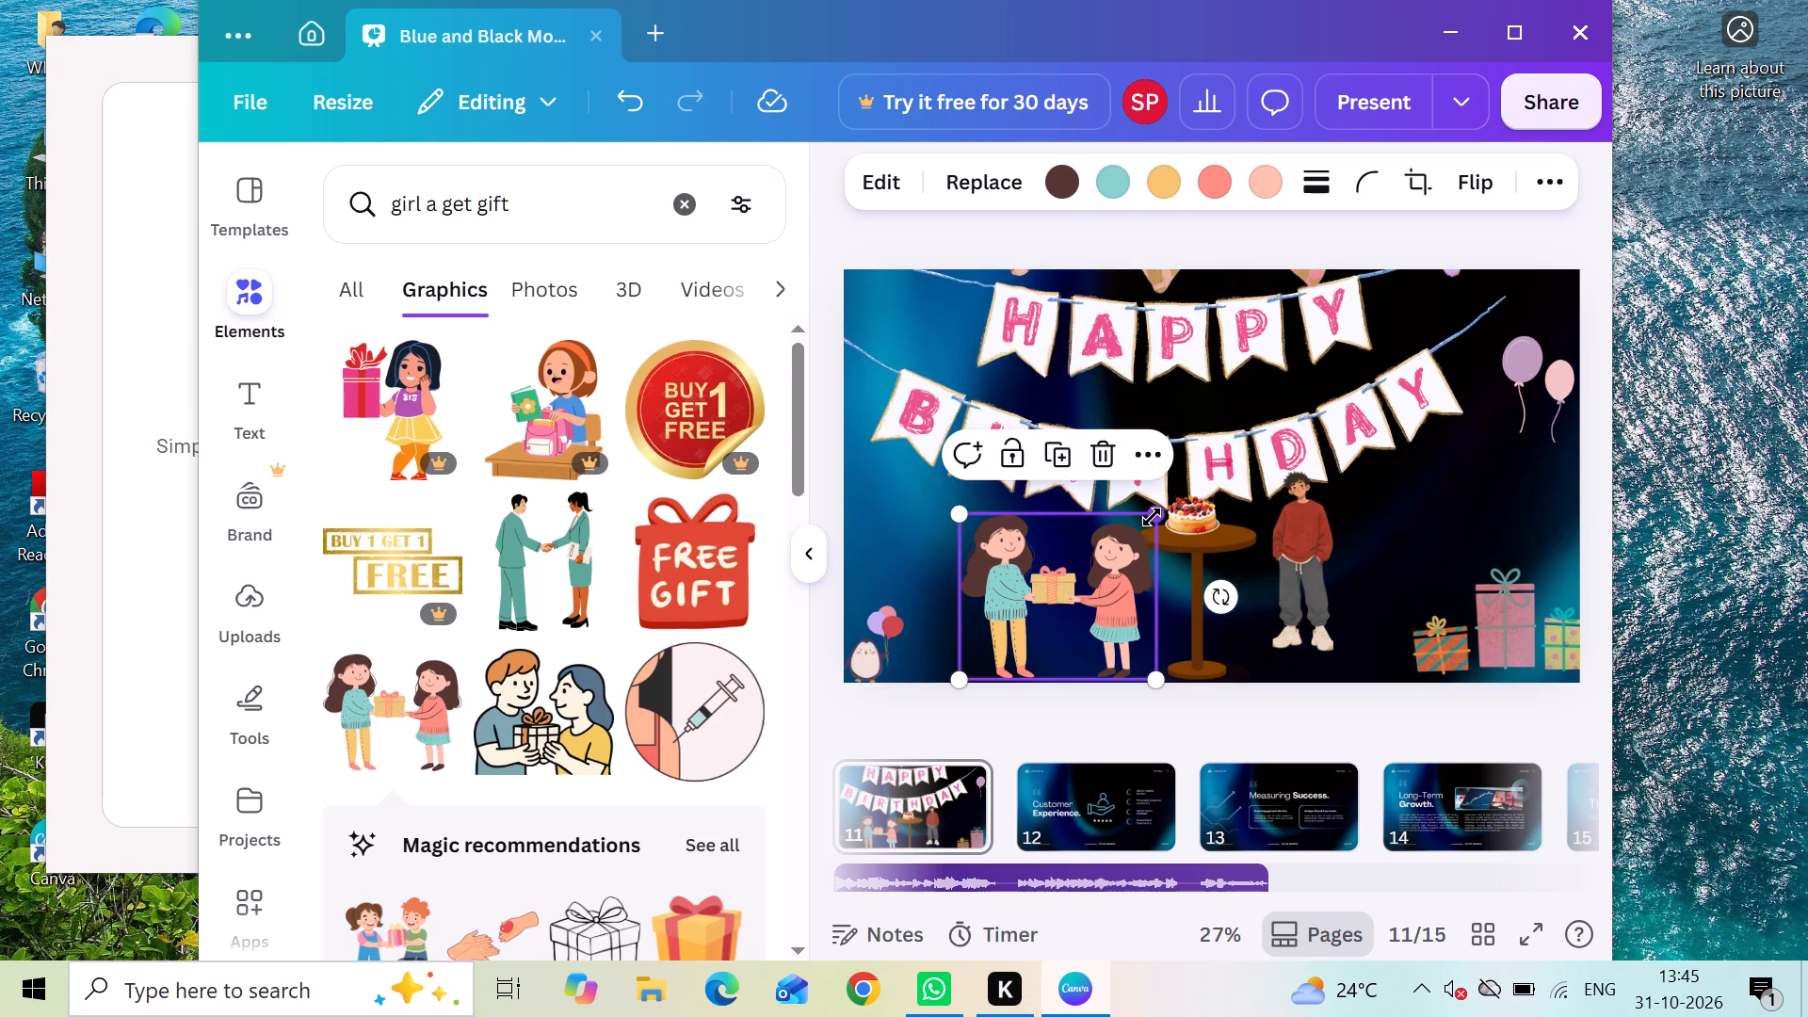
left_click_drag(1152, 517, 1163, 476)
left_click(1391, 499)
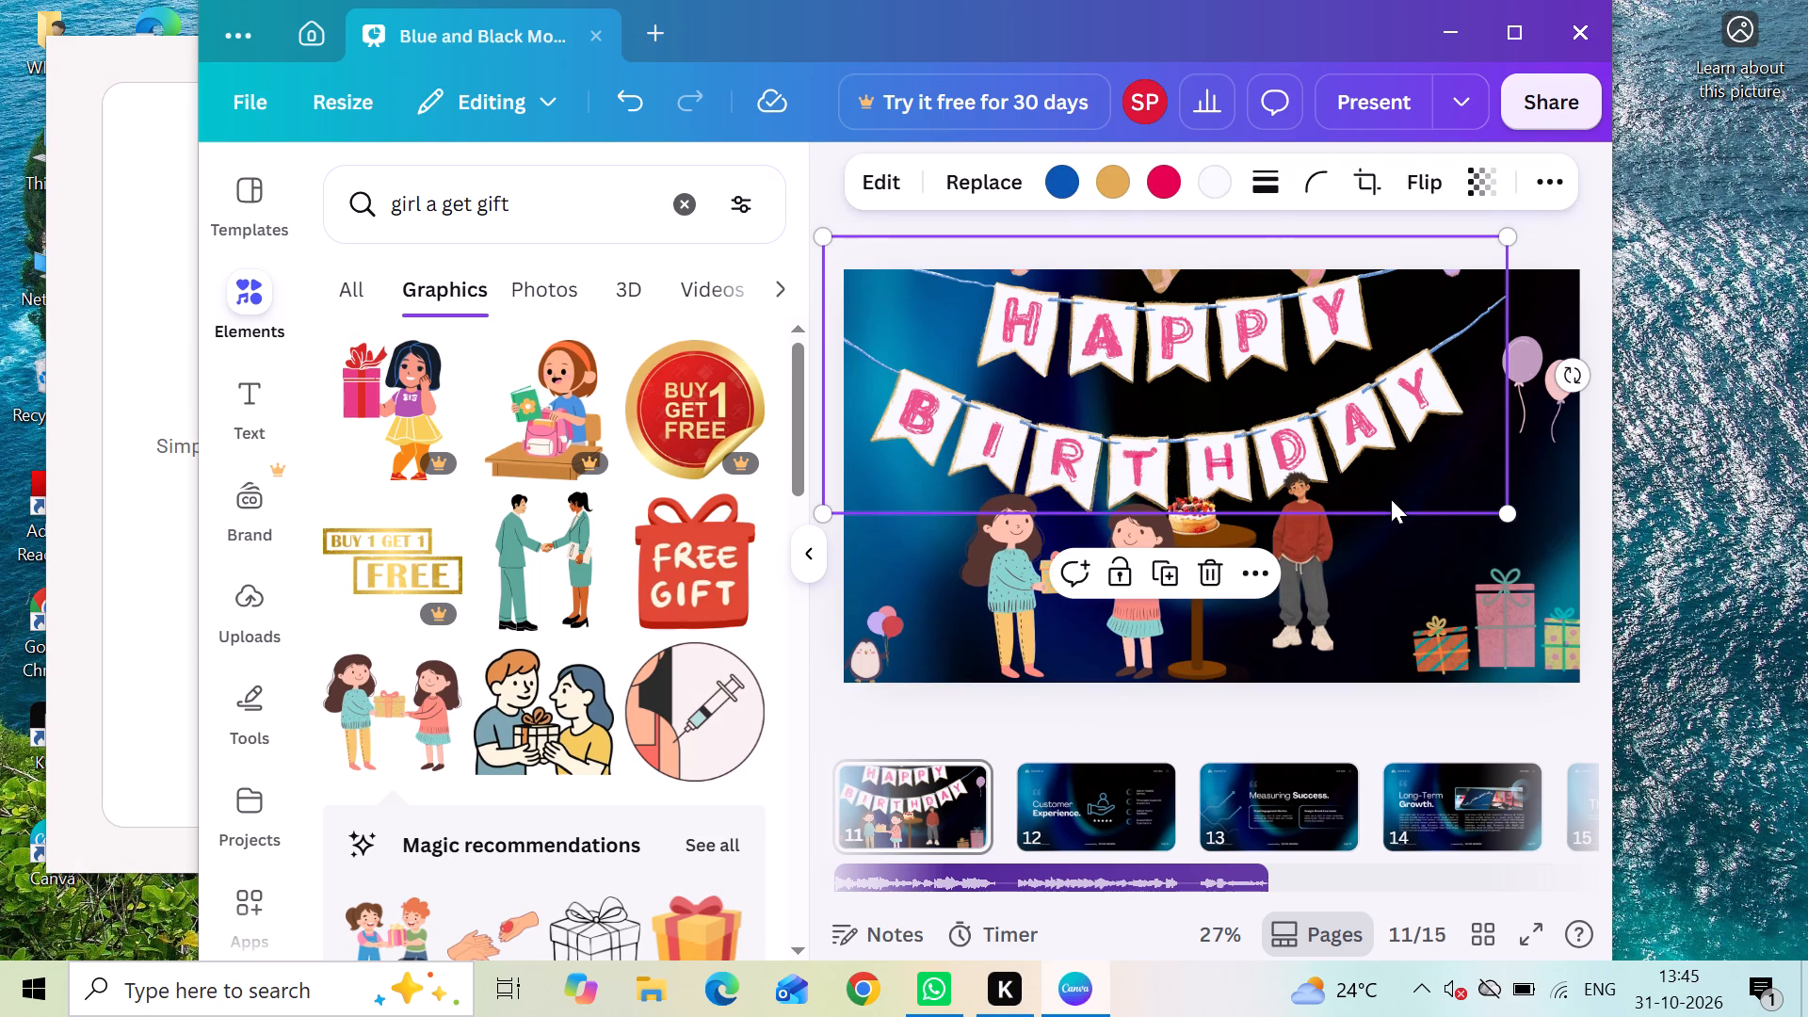
Move the boy in the red sweater down to the page's bottom edge and slightly away from the cake table.
left_click_drag(1301, 540, 1305, 536)
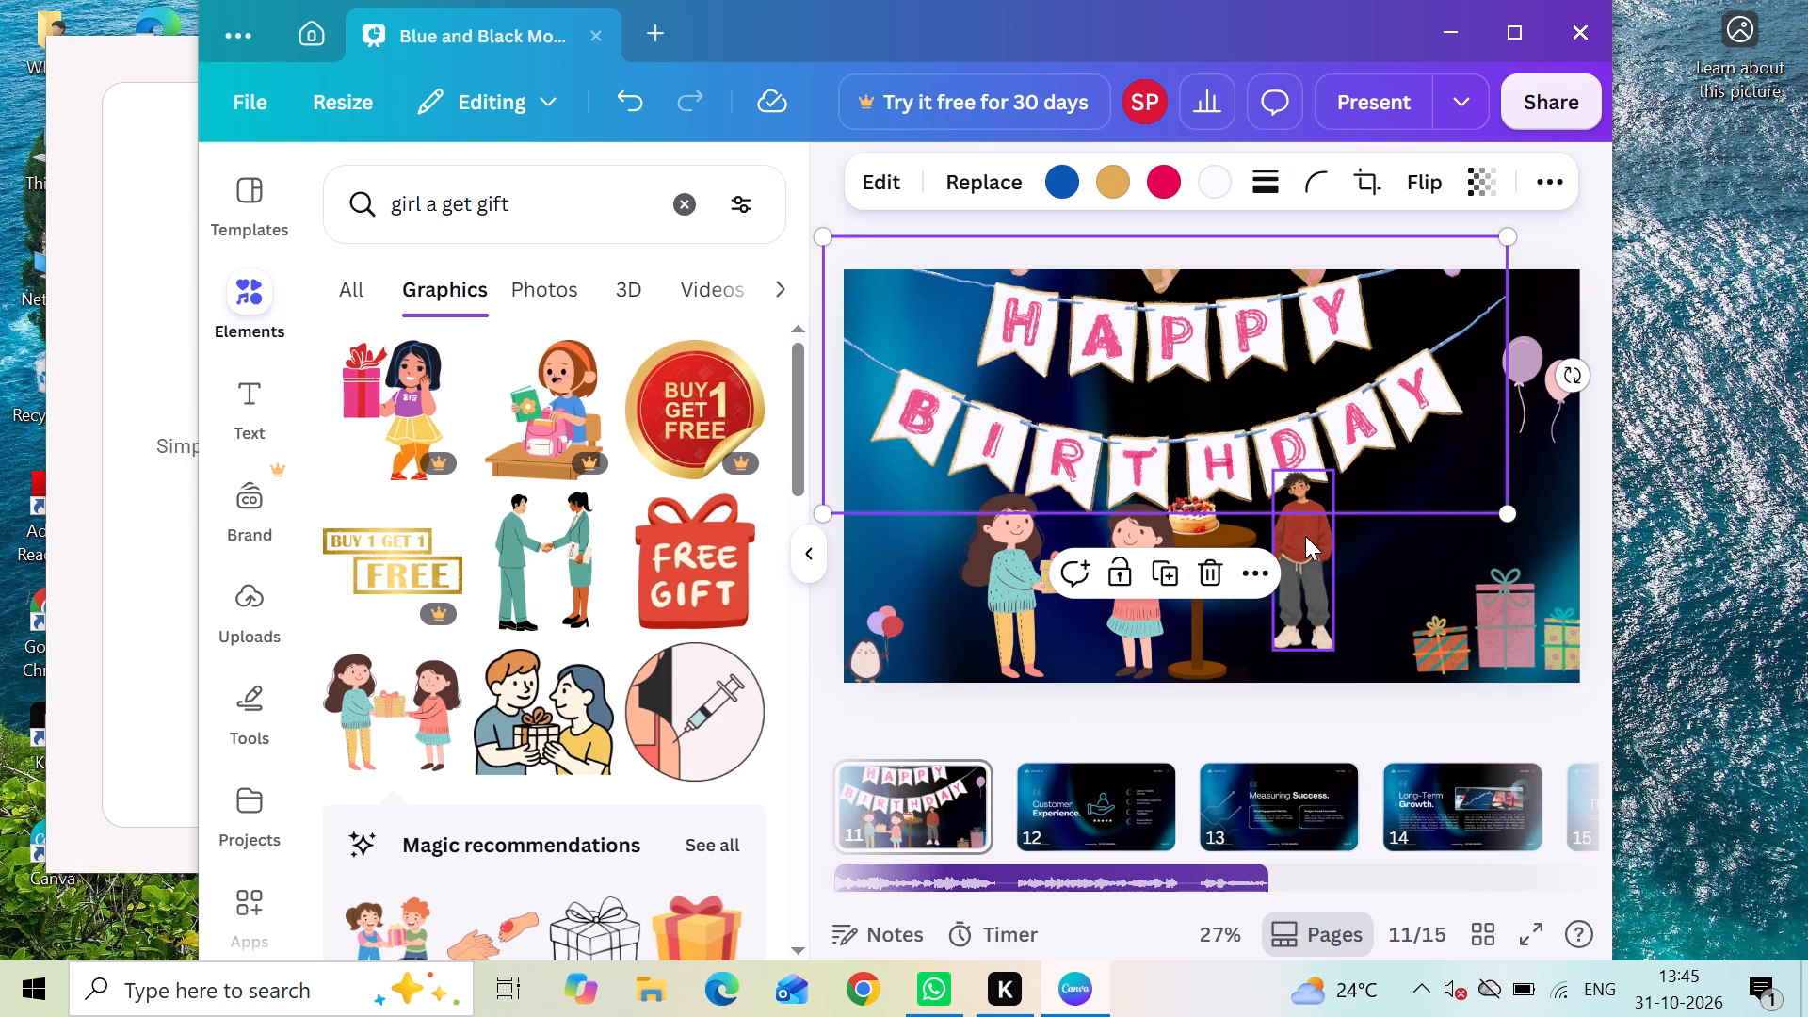
left_click_drag(1305, 536, 1307, 572)
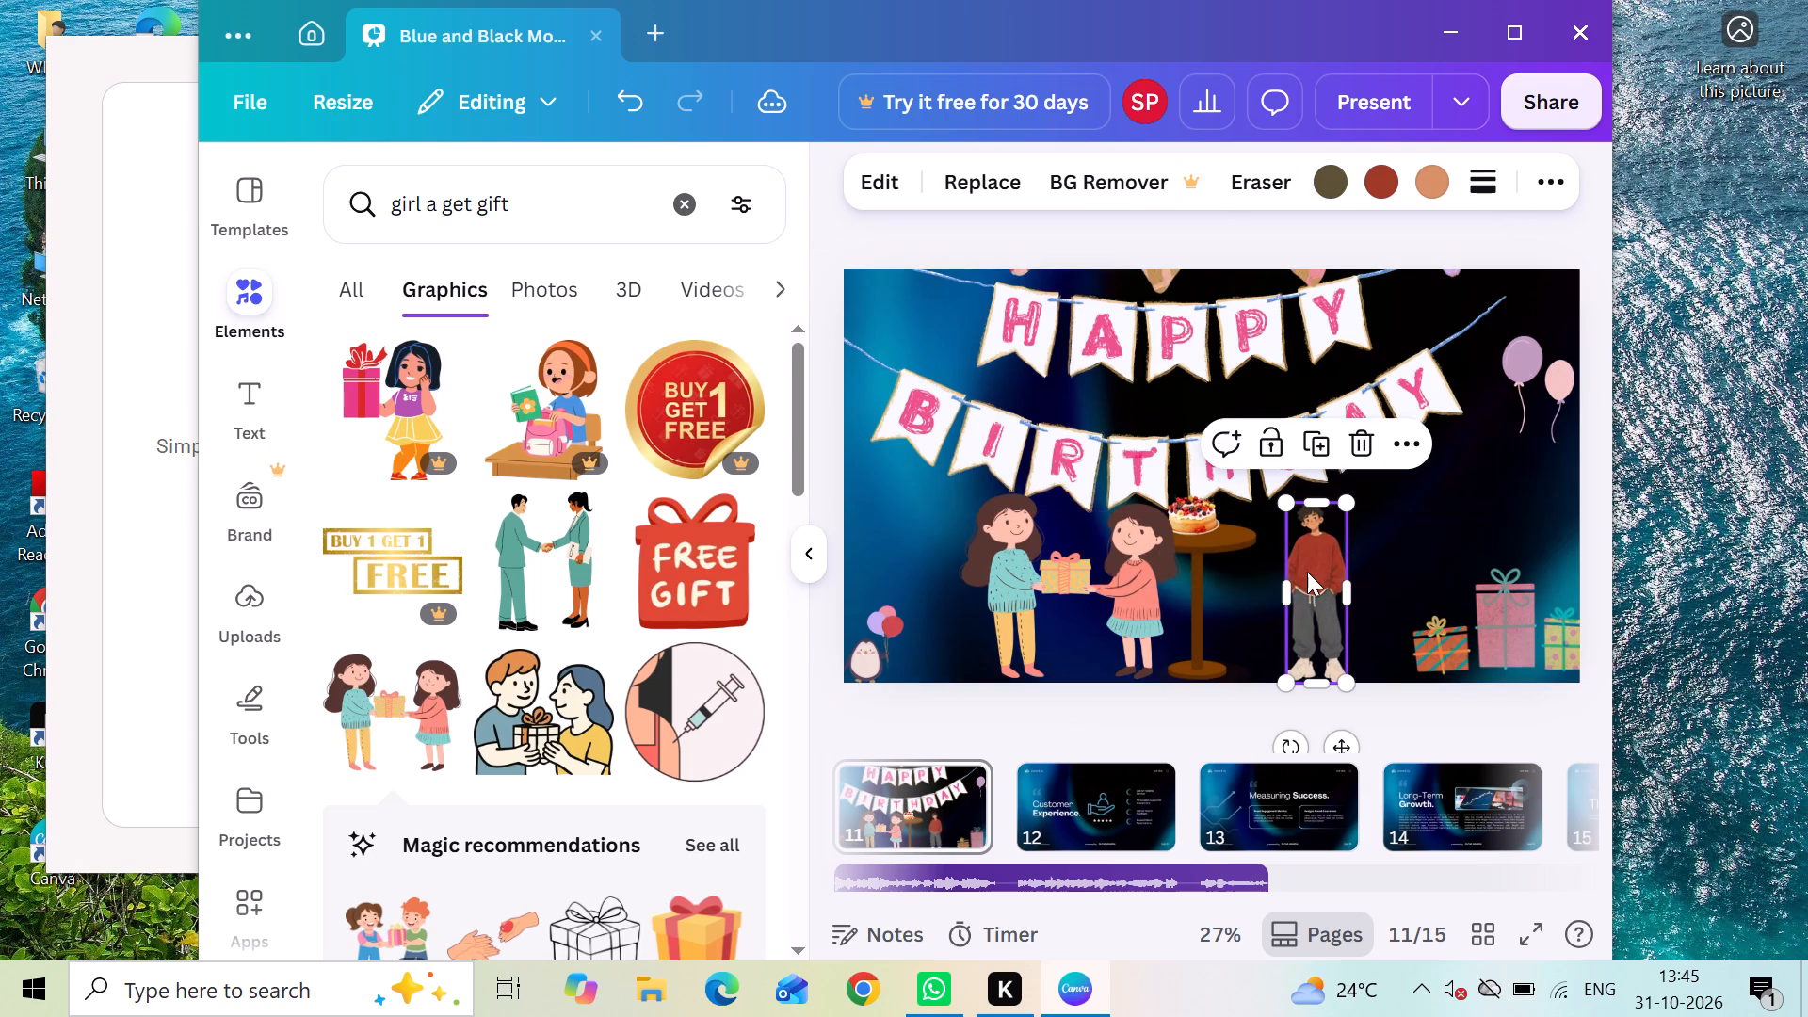
left_click(1377, 541)
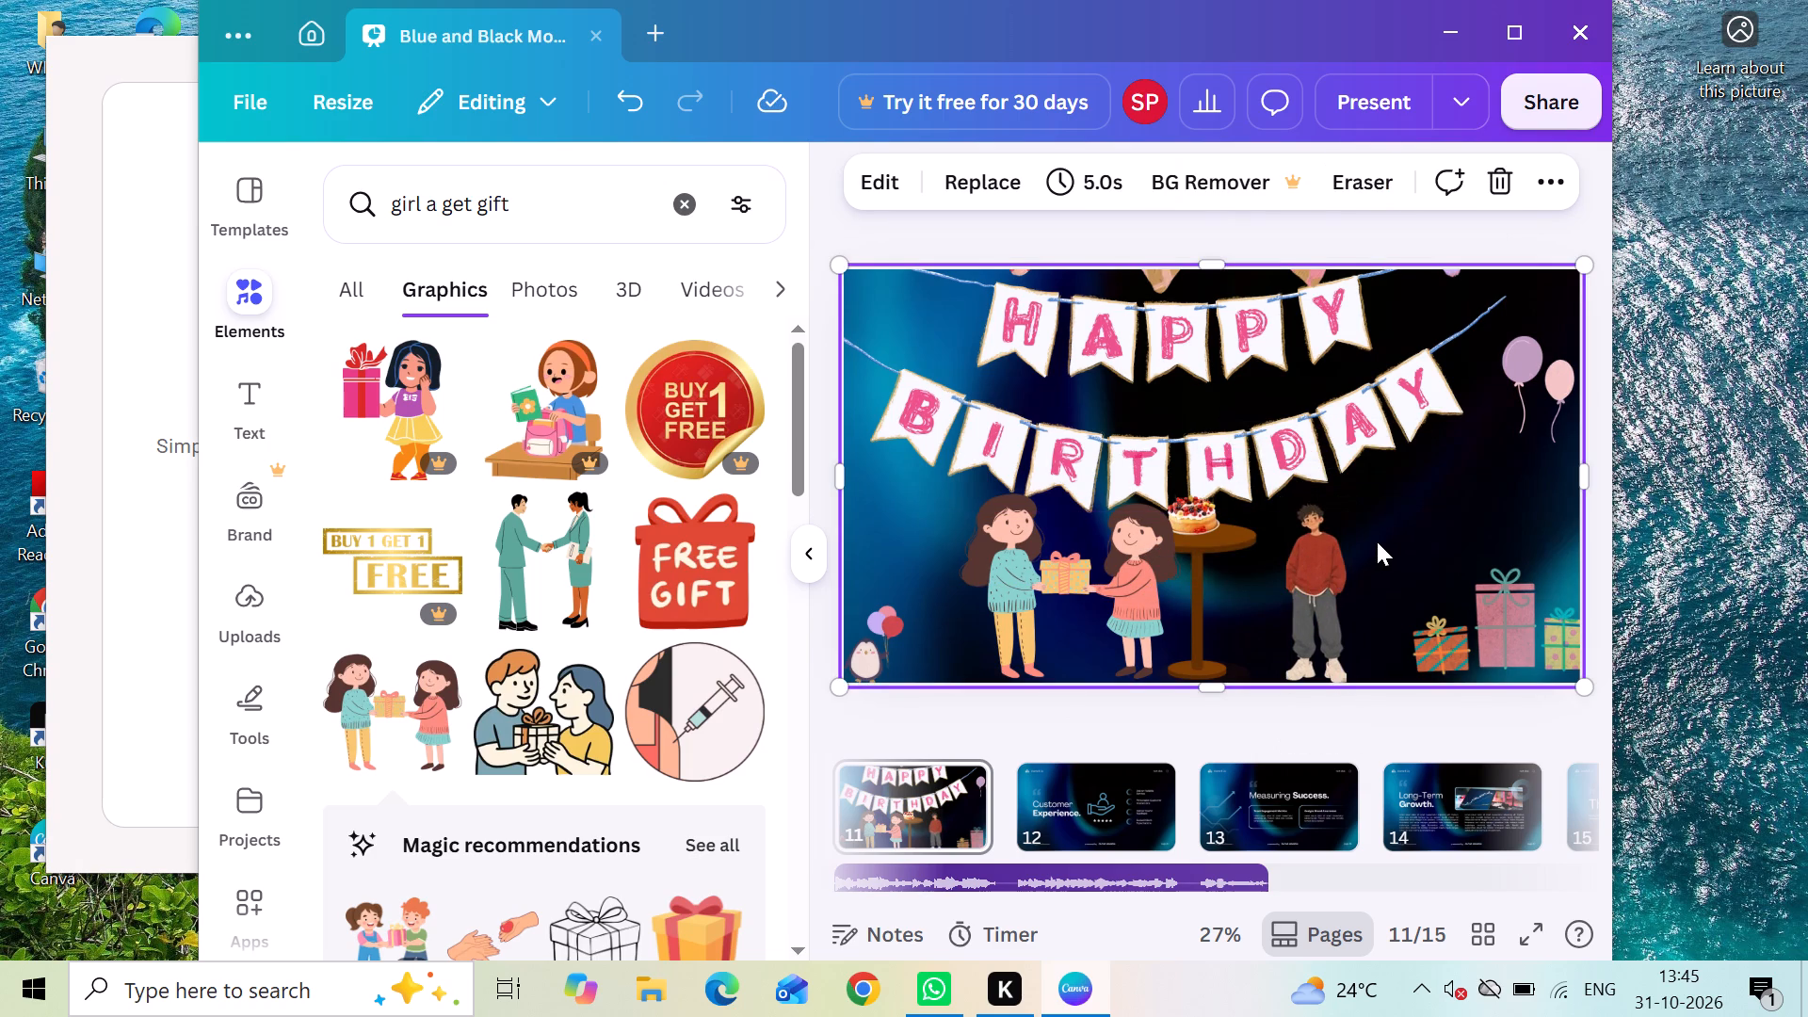
Shift the two-girls gift graphic slightly away from the cake table and down to the page's bottom edge, leaving it uncropped.
left_click_drag(1110, 597, 1092, 602)
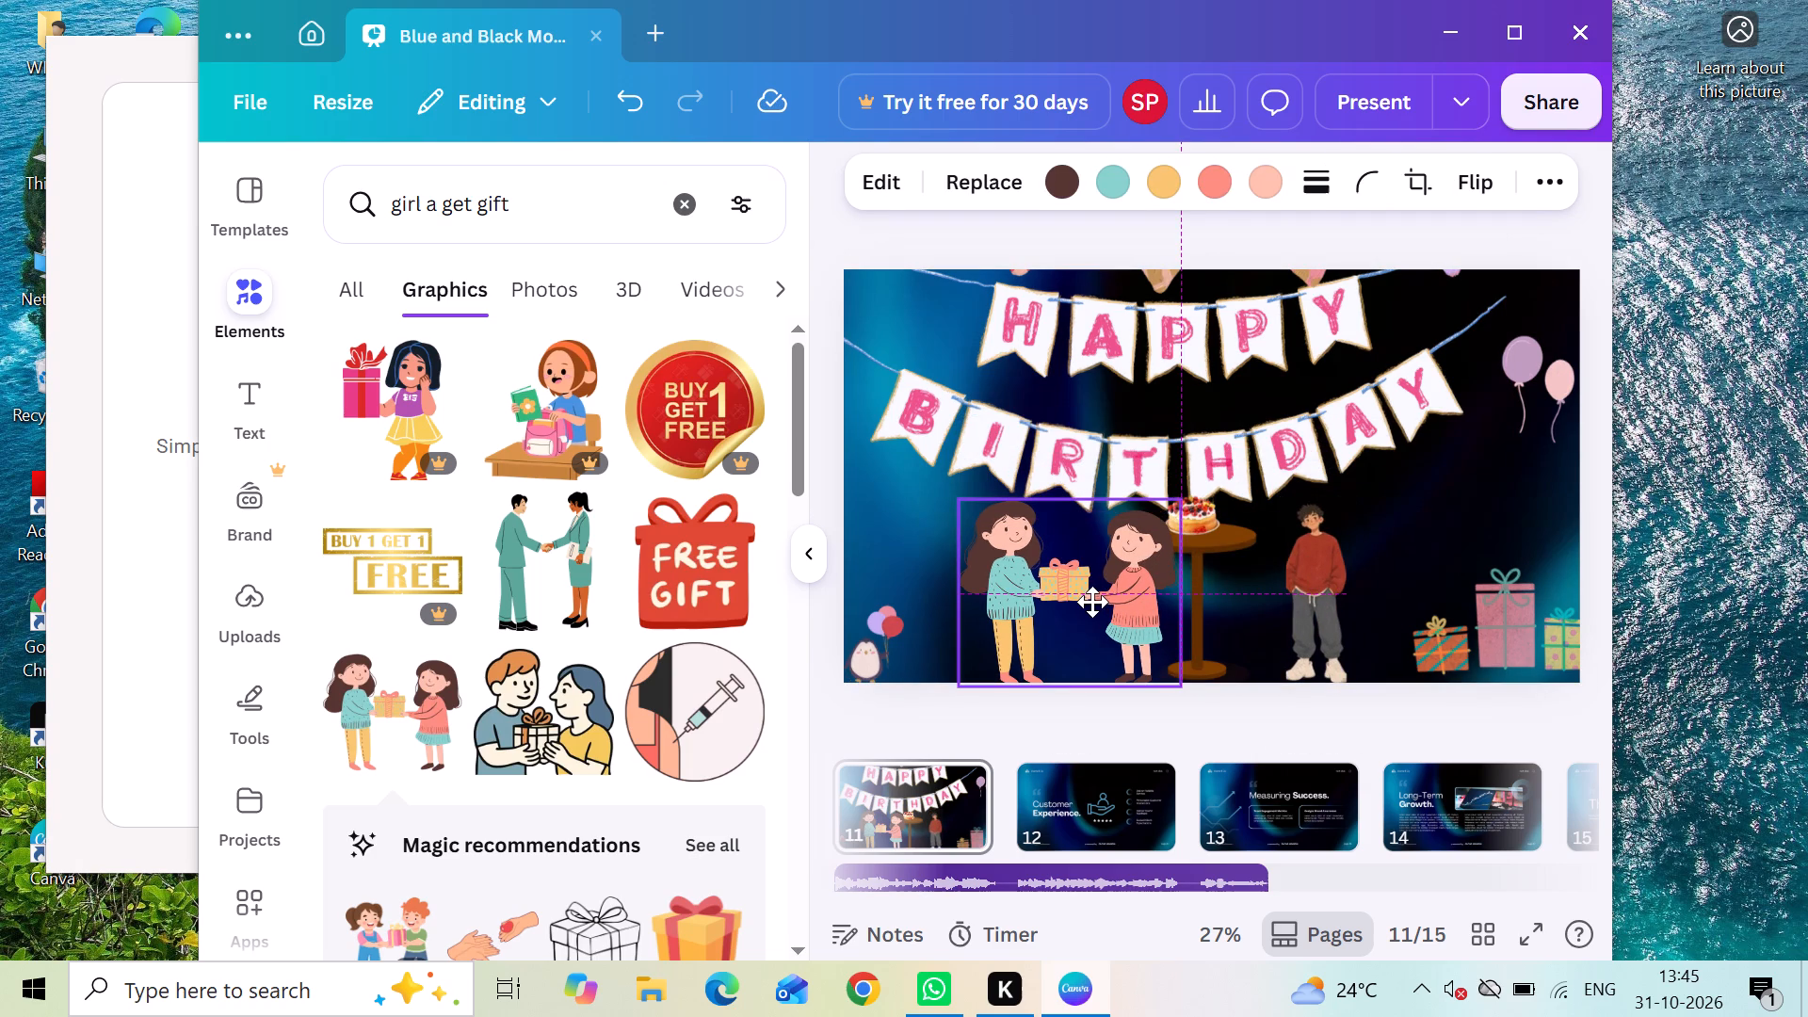
left_click_drag(1092, 602, 1091, 602)
triple_click(1091, 602)
double_click(1091, 602)
left_click_drag(1091, 602, 1079, 596)
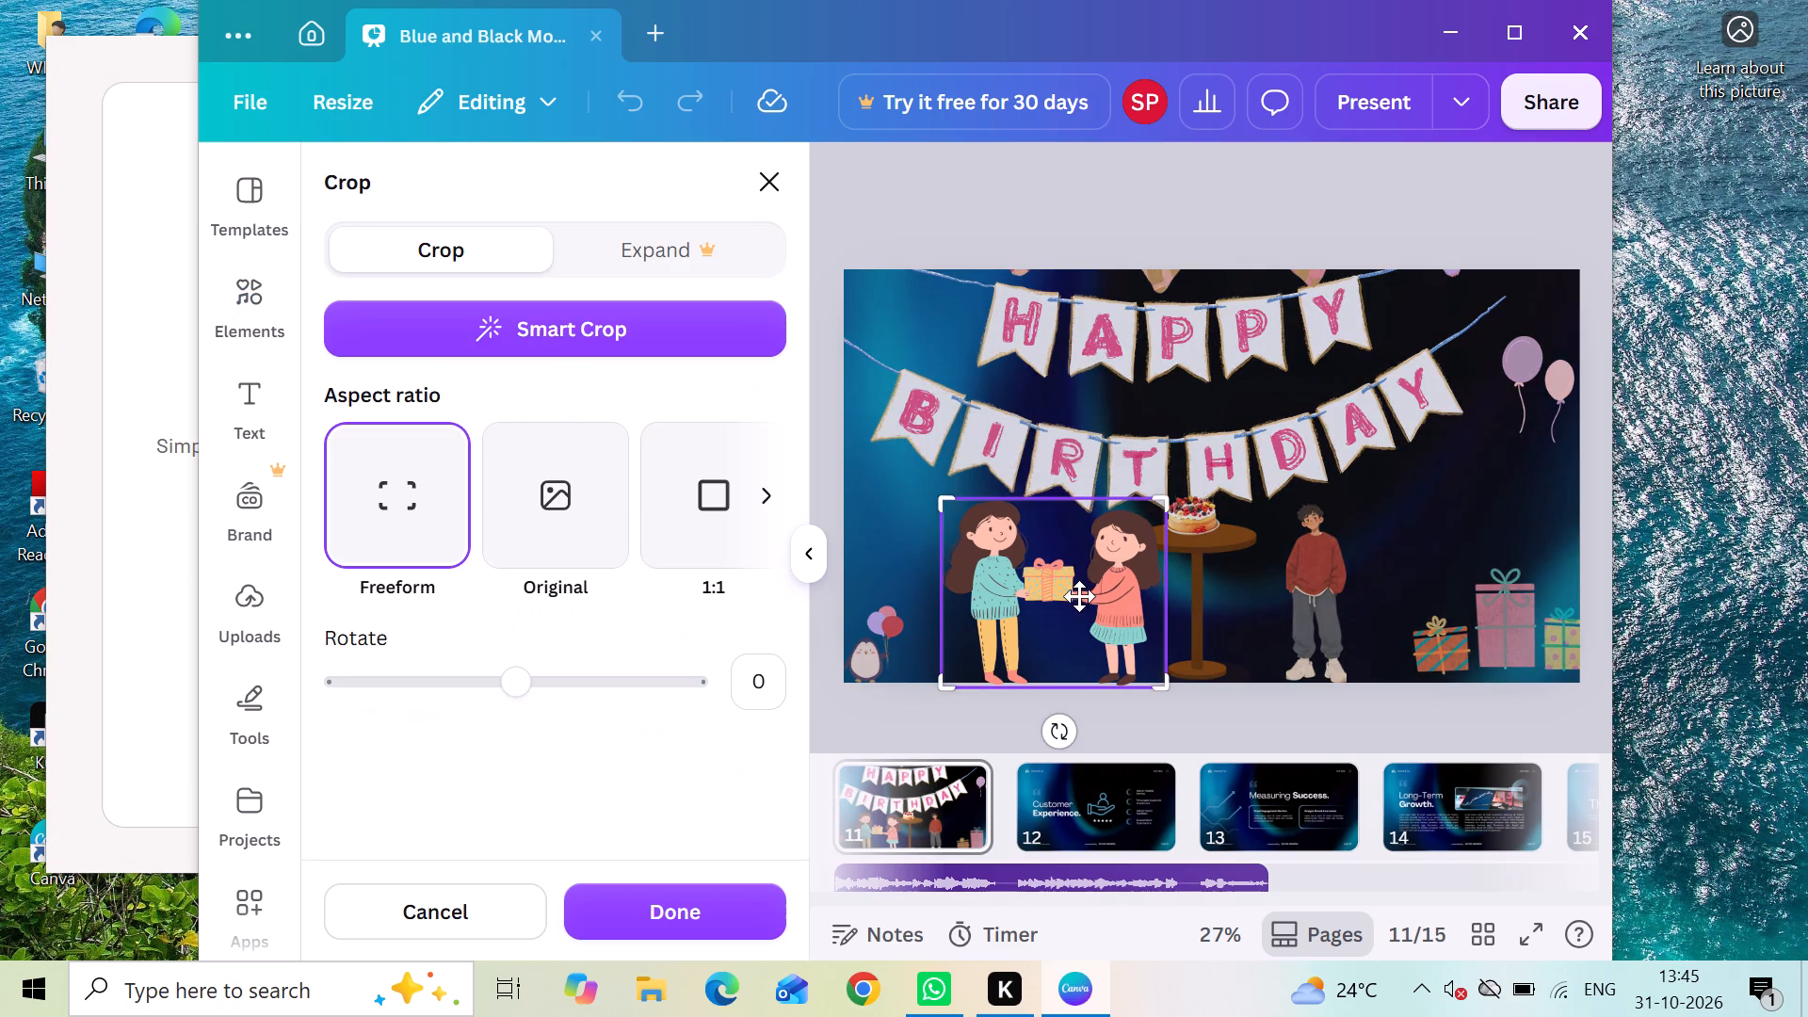
left_click_drag(1079, 596, 1054, 592)
left_click(757, 162)
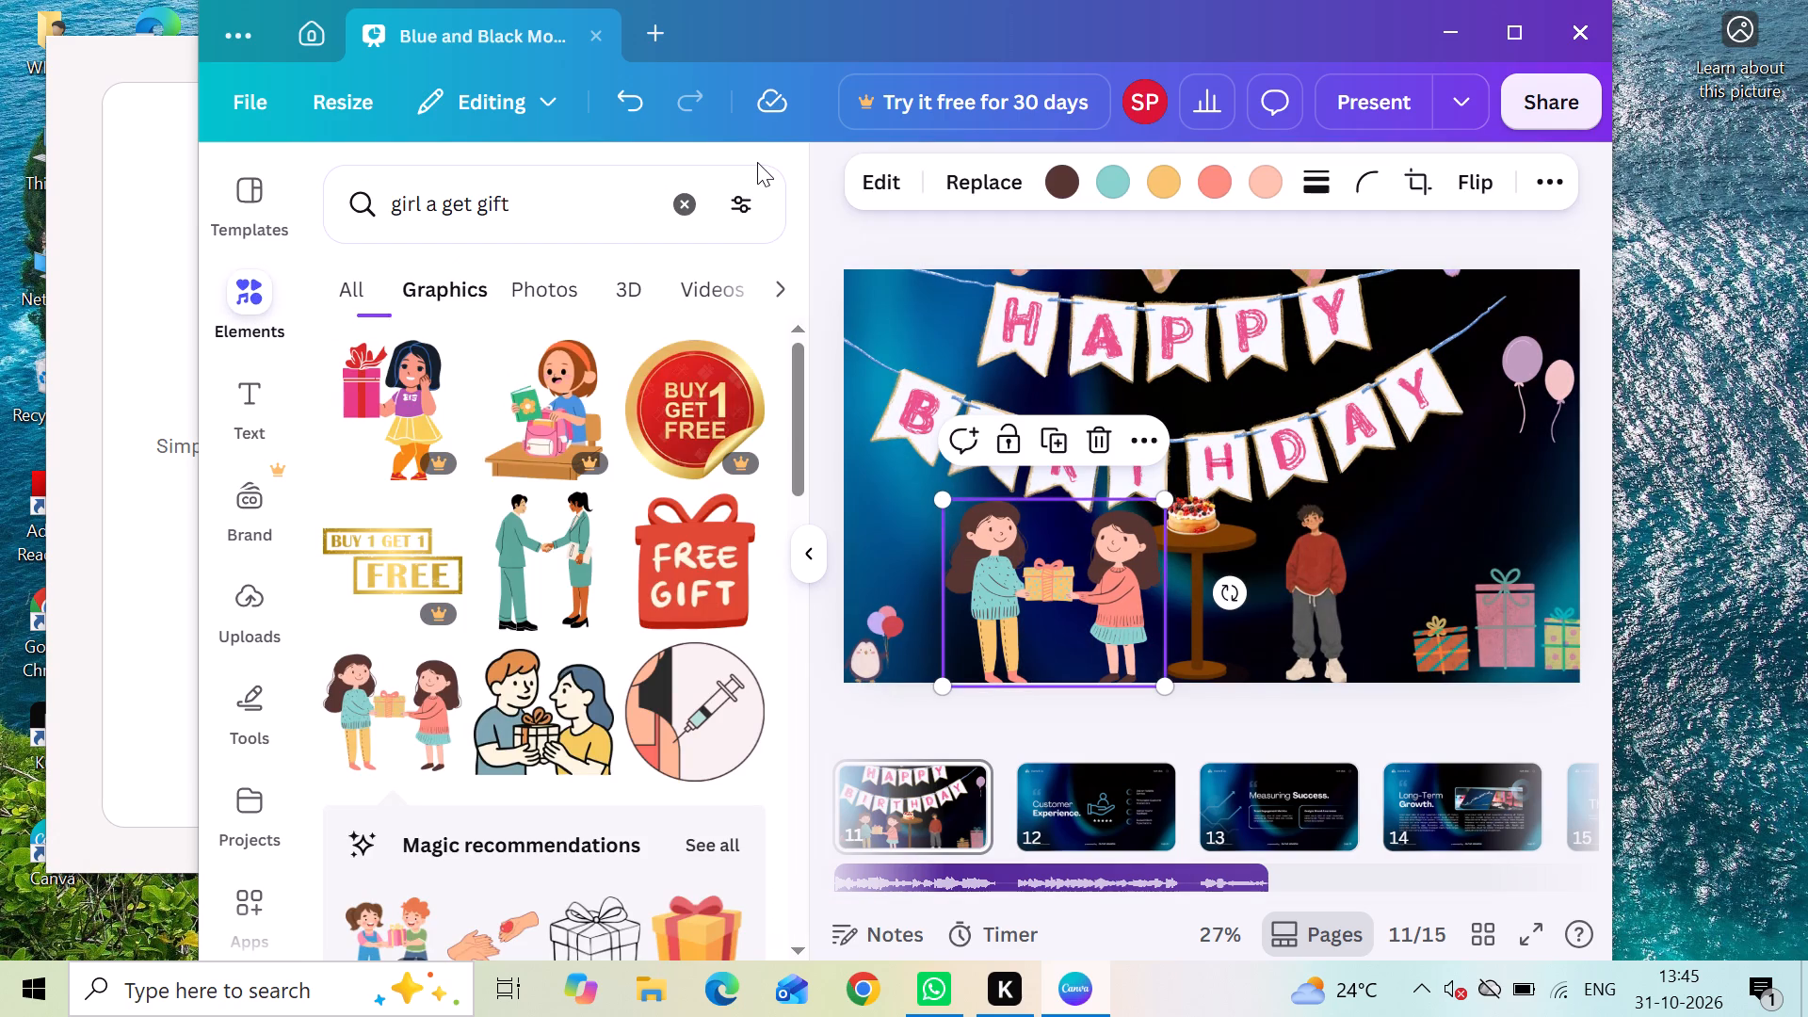
left_click_drag(1031, 551, 1023, 551)
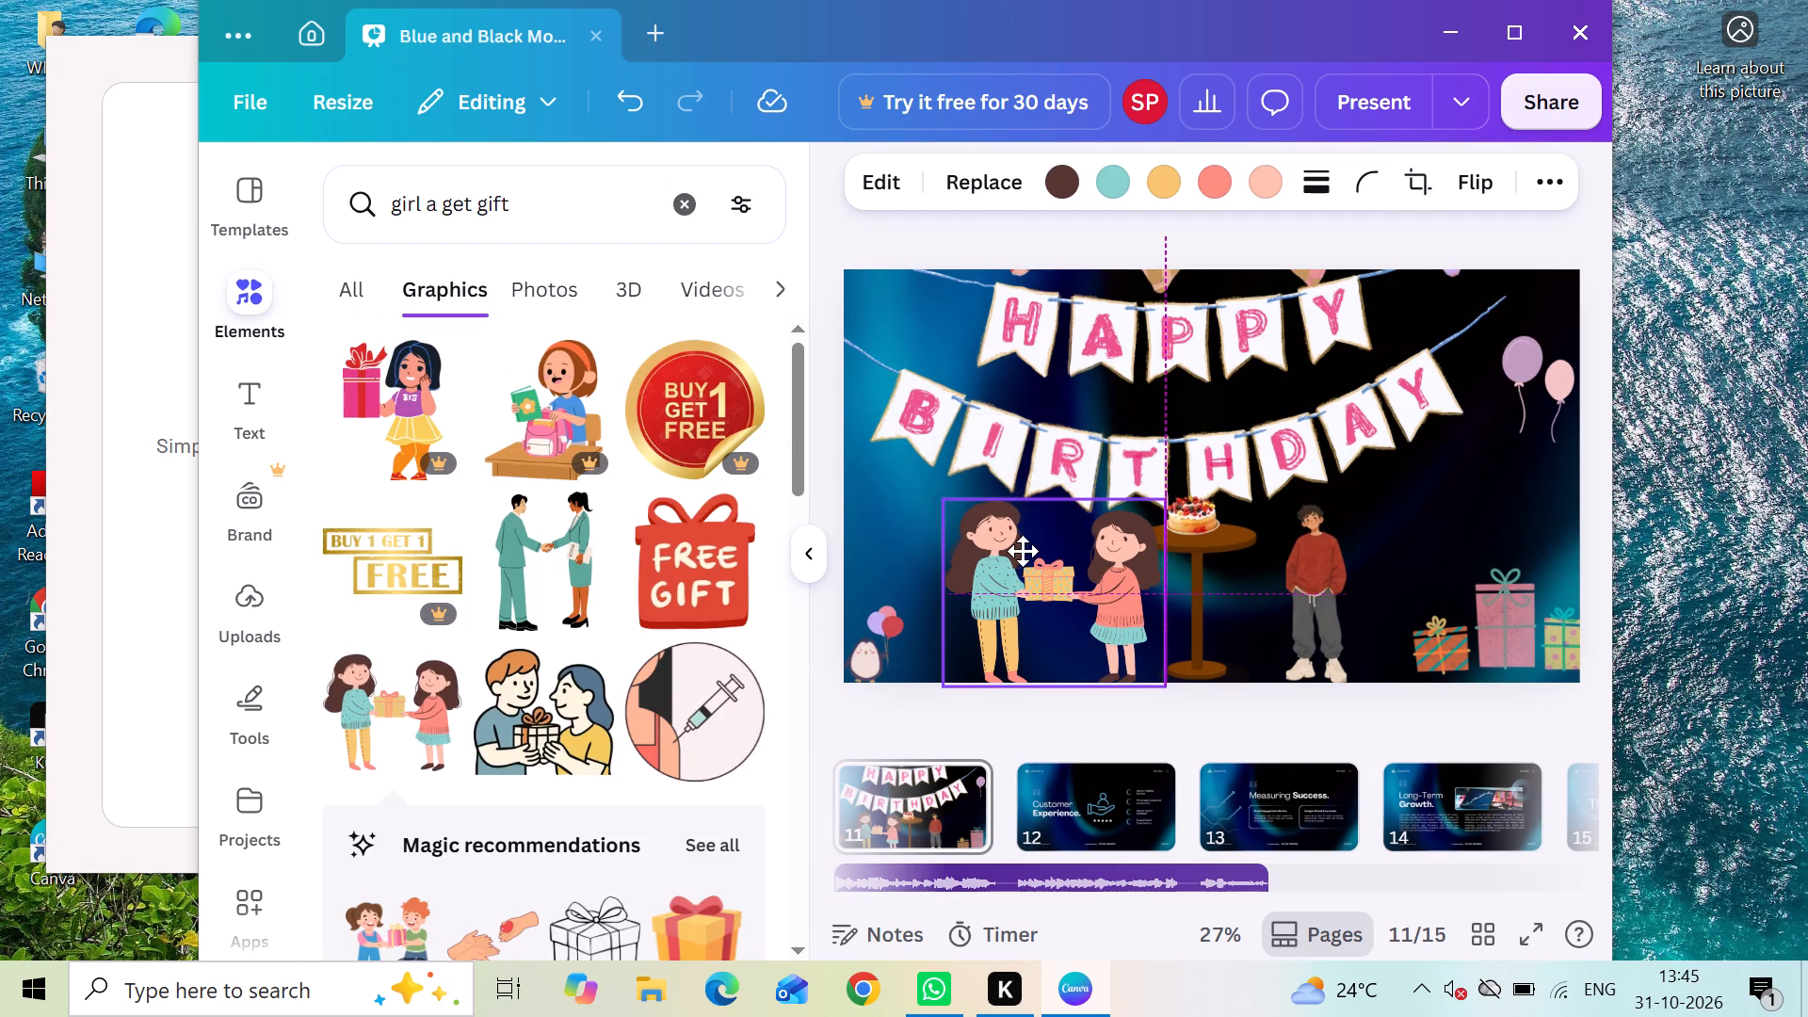
Move the two-girls gift graphic slightly farther from the cake table along the page's bottom edge.
left_click_drag(1023, 551, 1020, 551)
left_click(1390, 493)
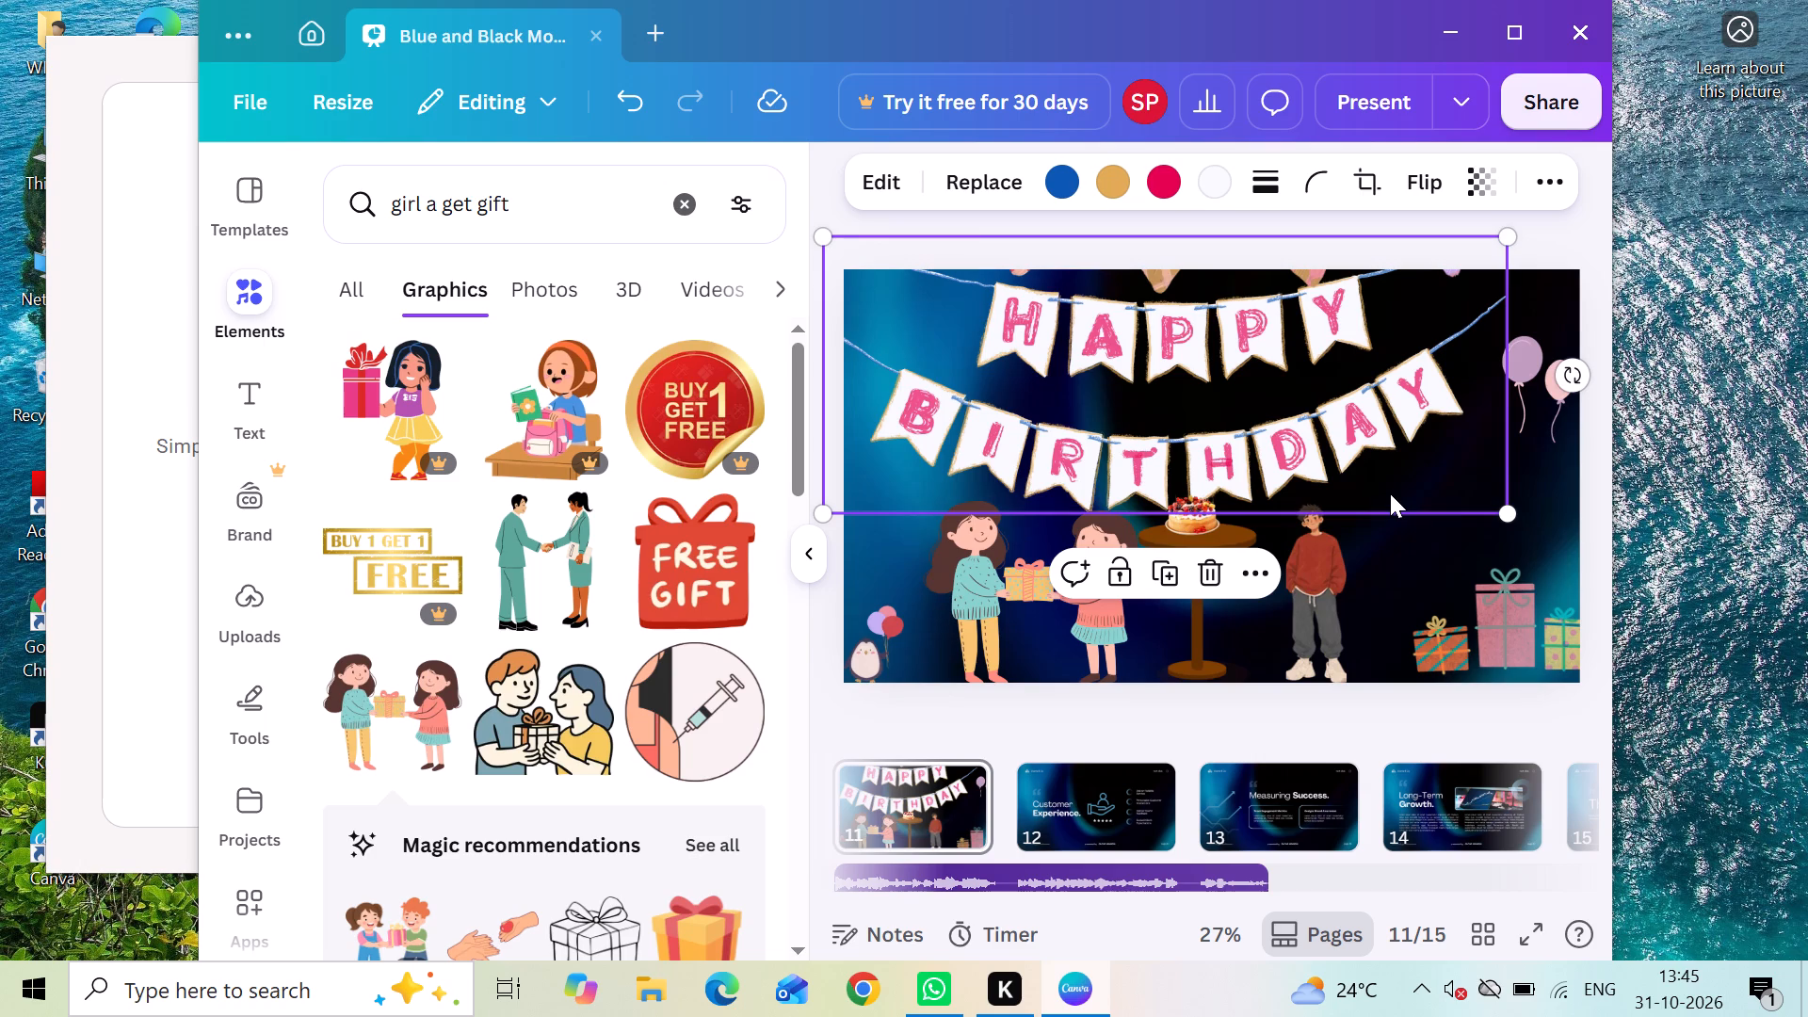
Add body text reading "birthday party" to page 11.
left_click(260, 421)
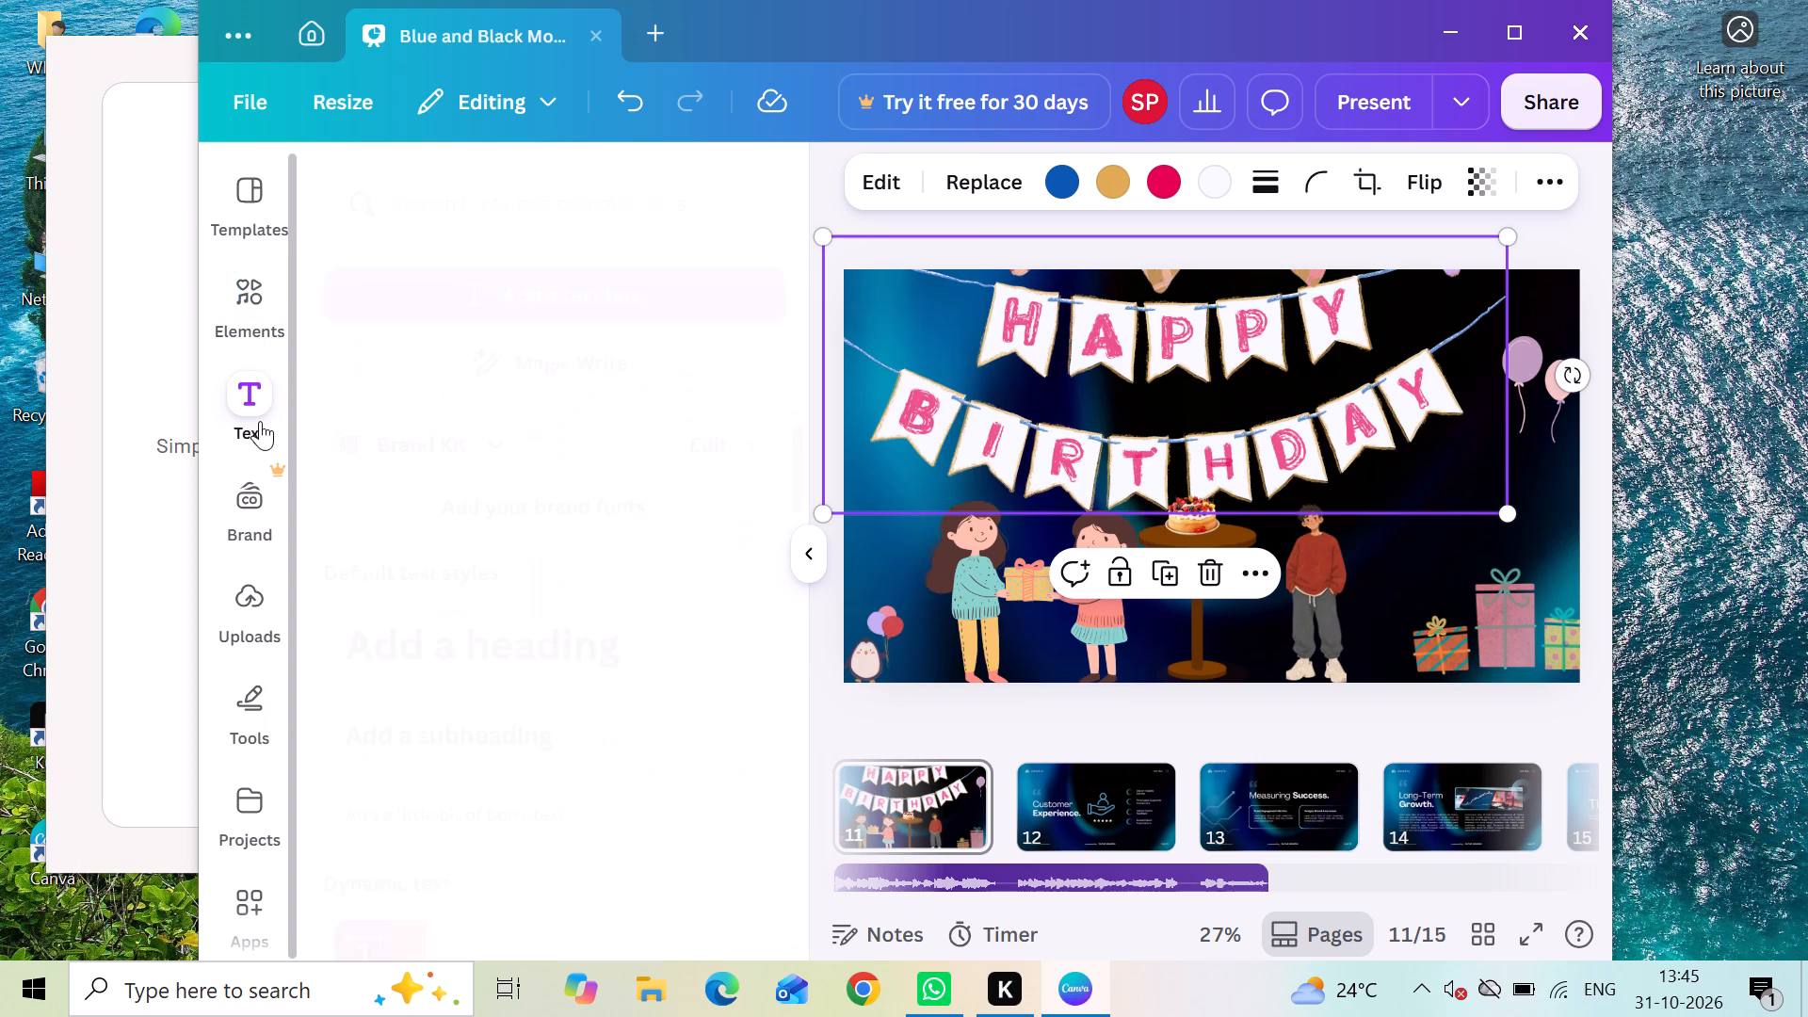
left_click(458, 839)
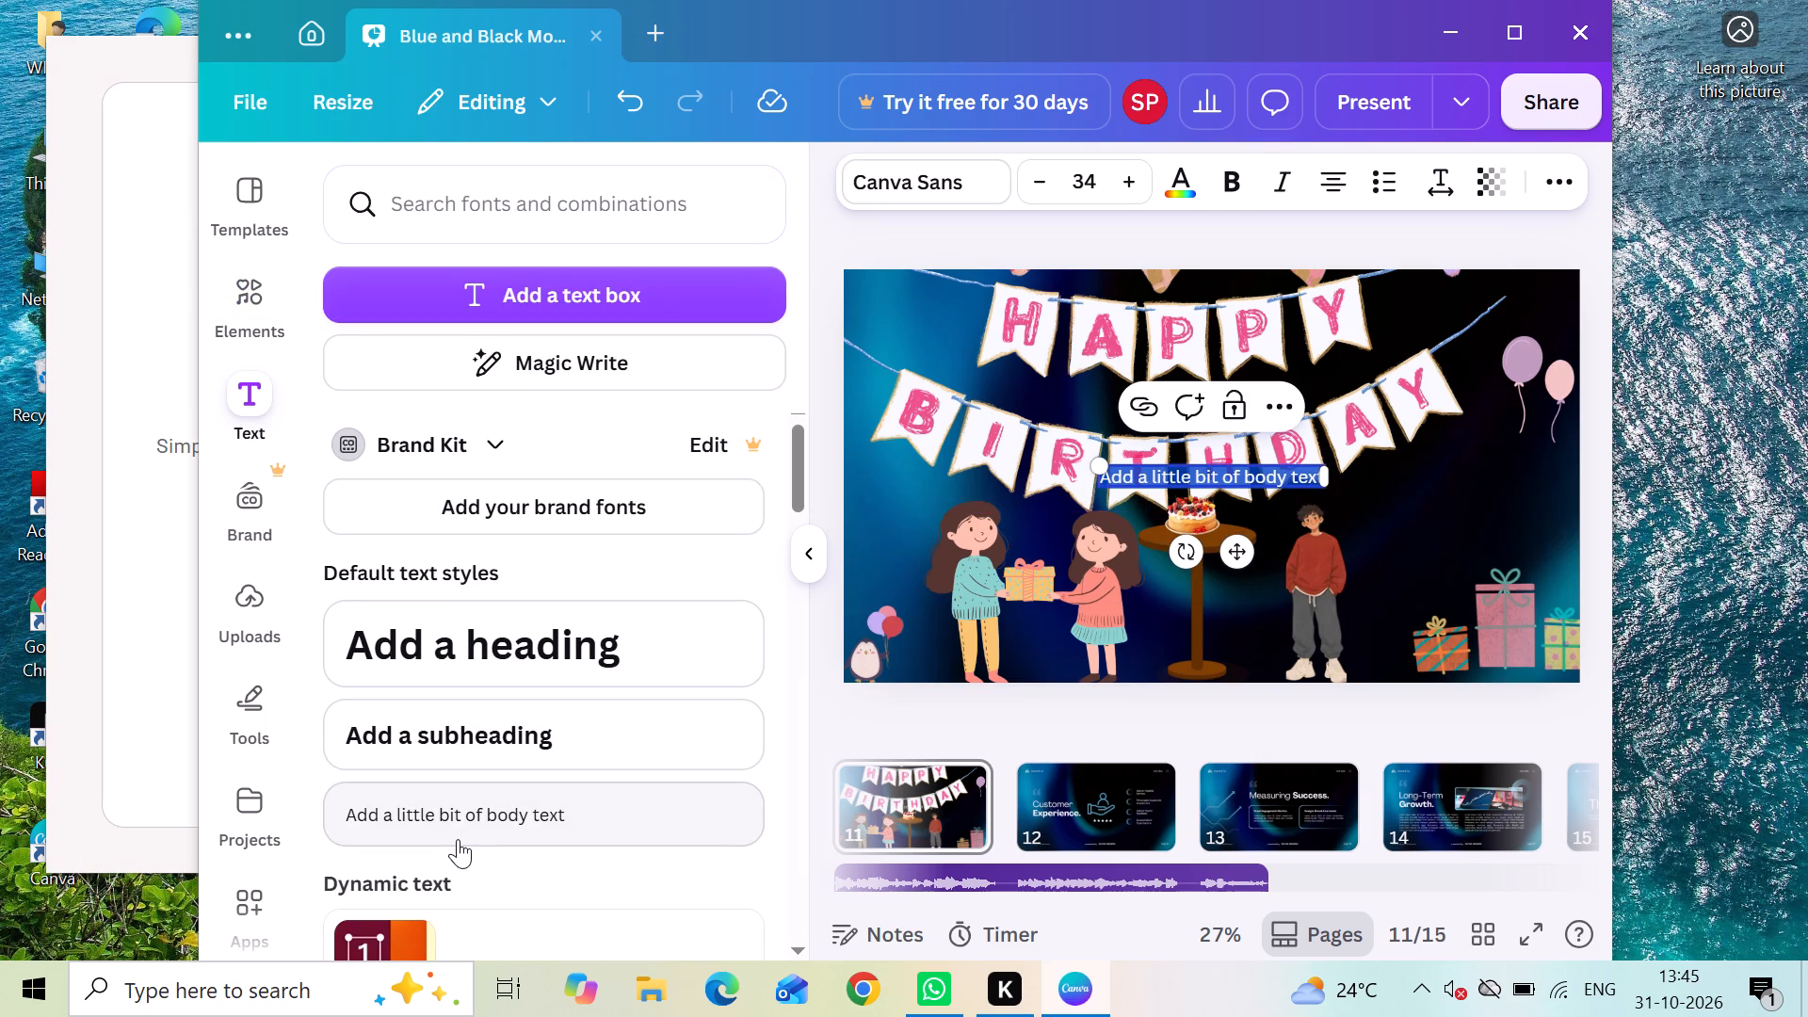
left_click(458, 839)
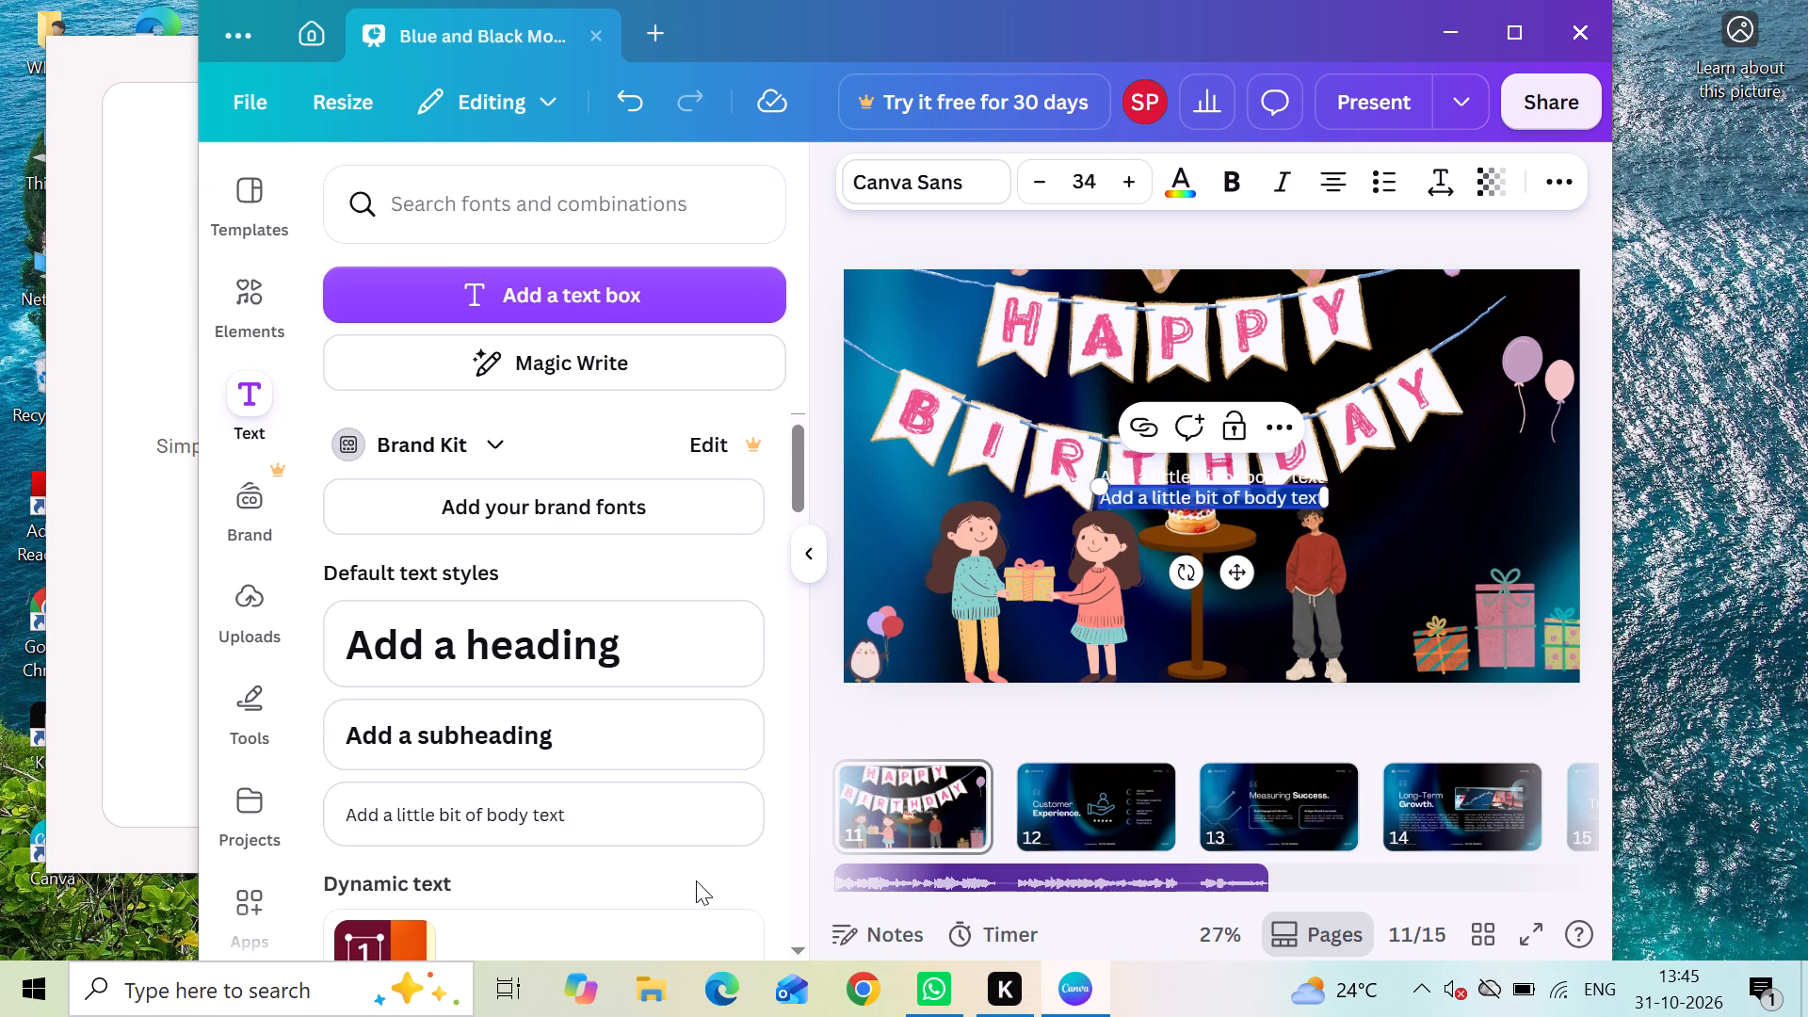
type("birth")
type("day pary")
key("BackSpace")
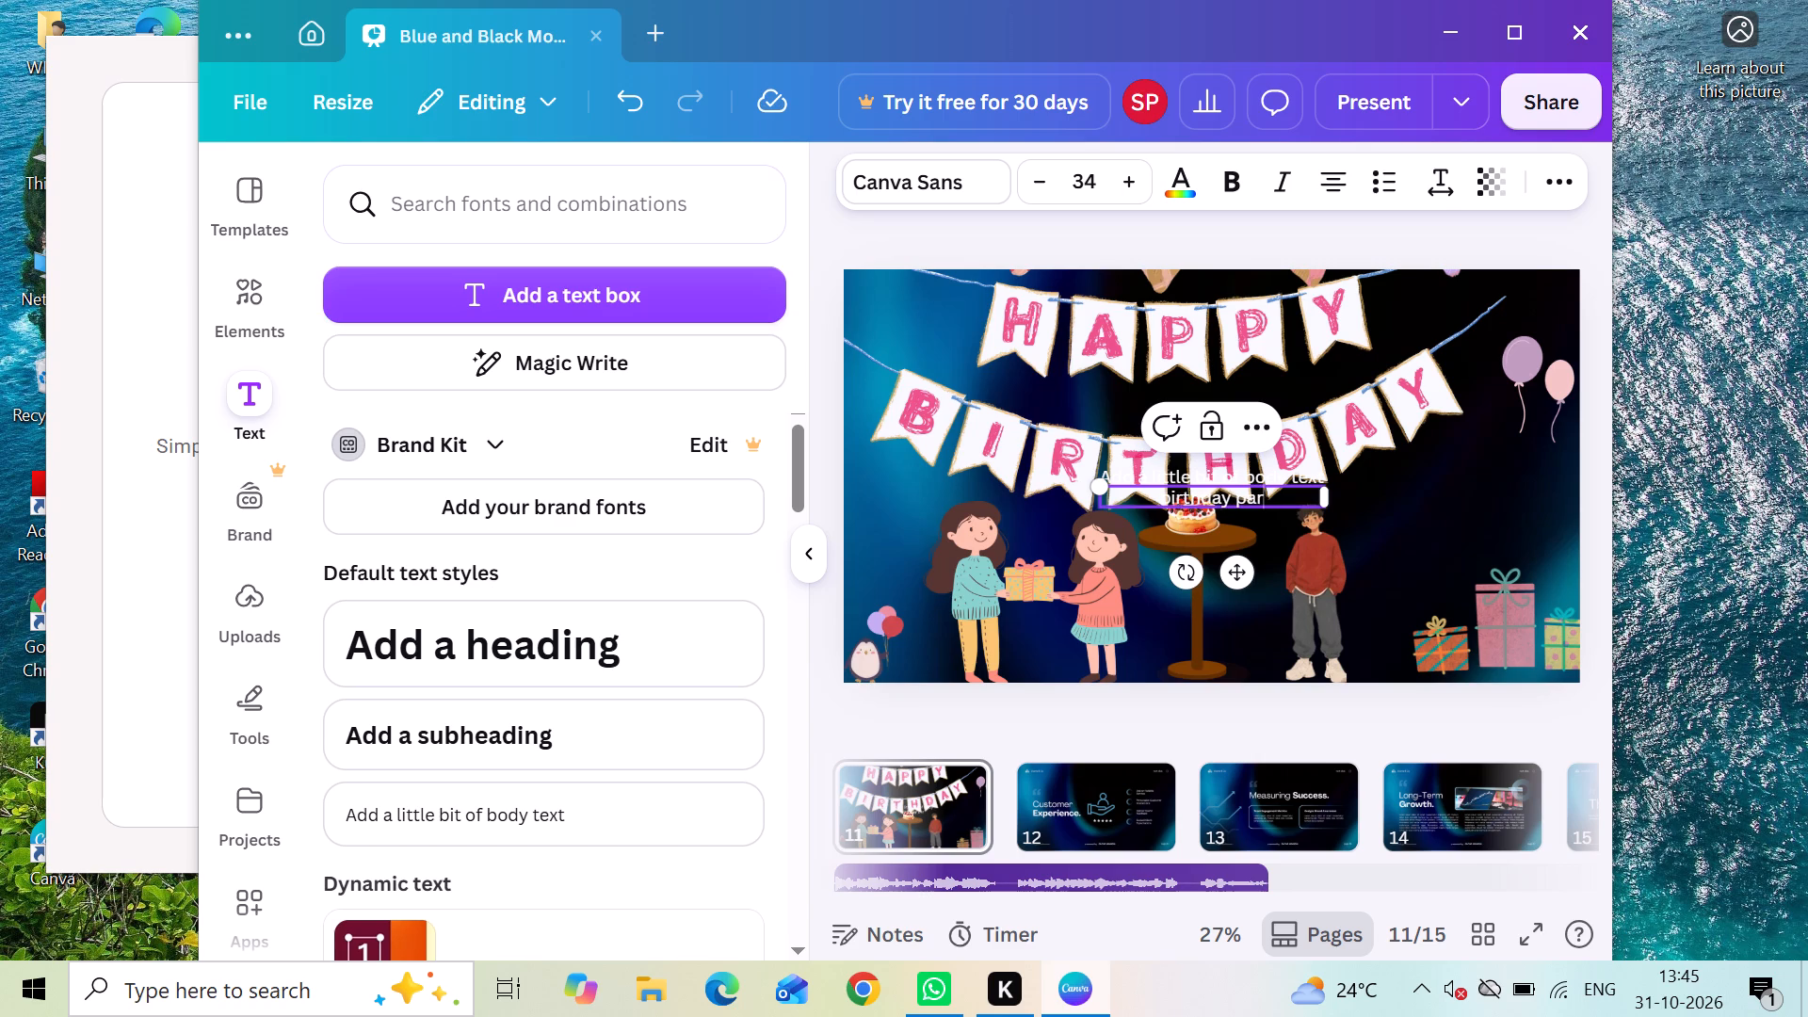
key("t")
key("y")
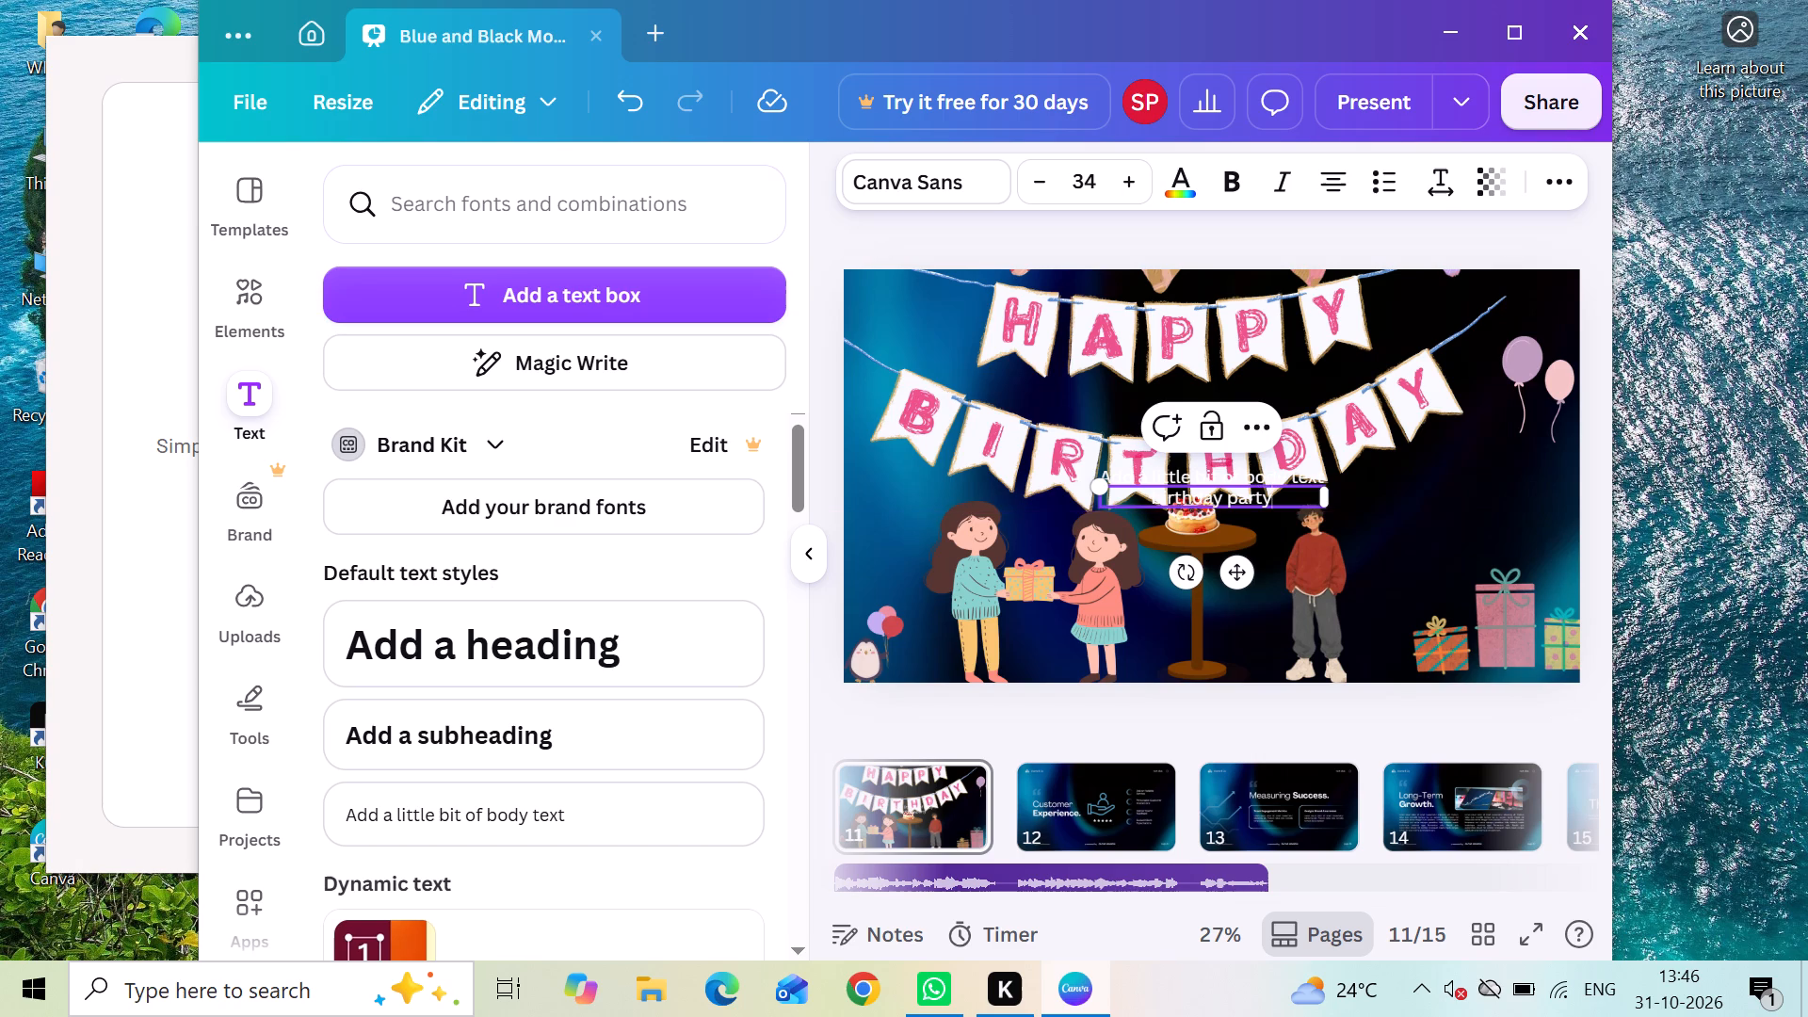
left_click_drag(1249, 505, 1474, 500)
left_click(1474, 500)
left_click(1735, 417)
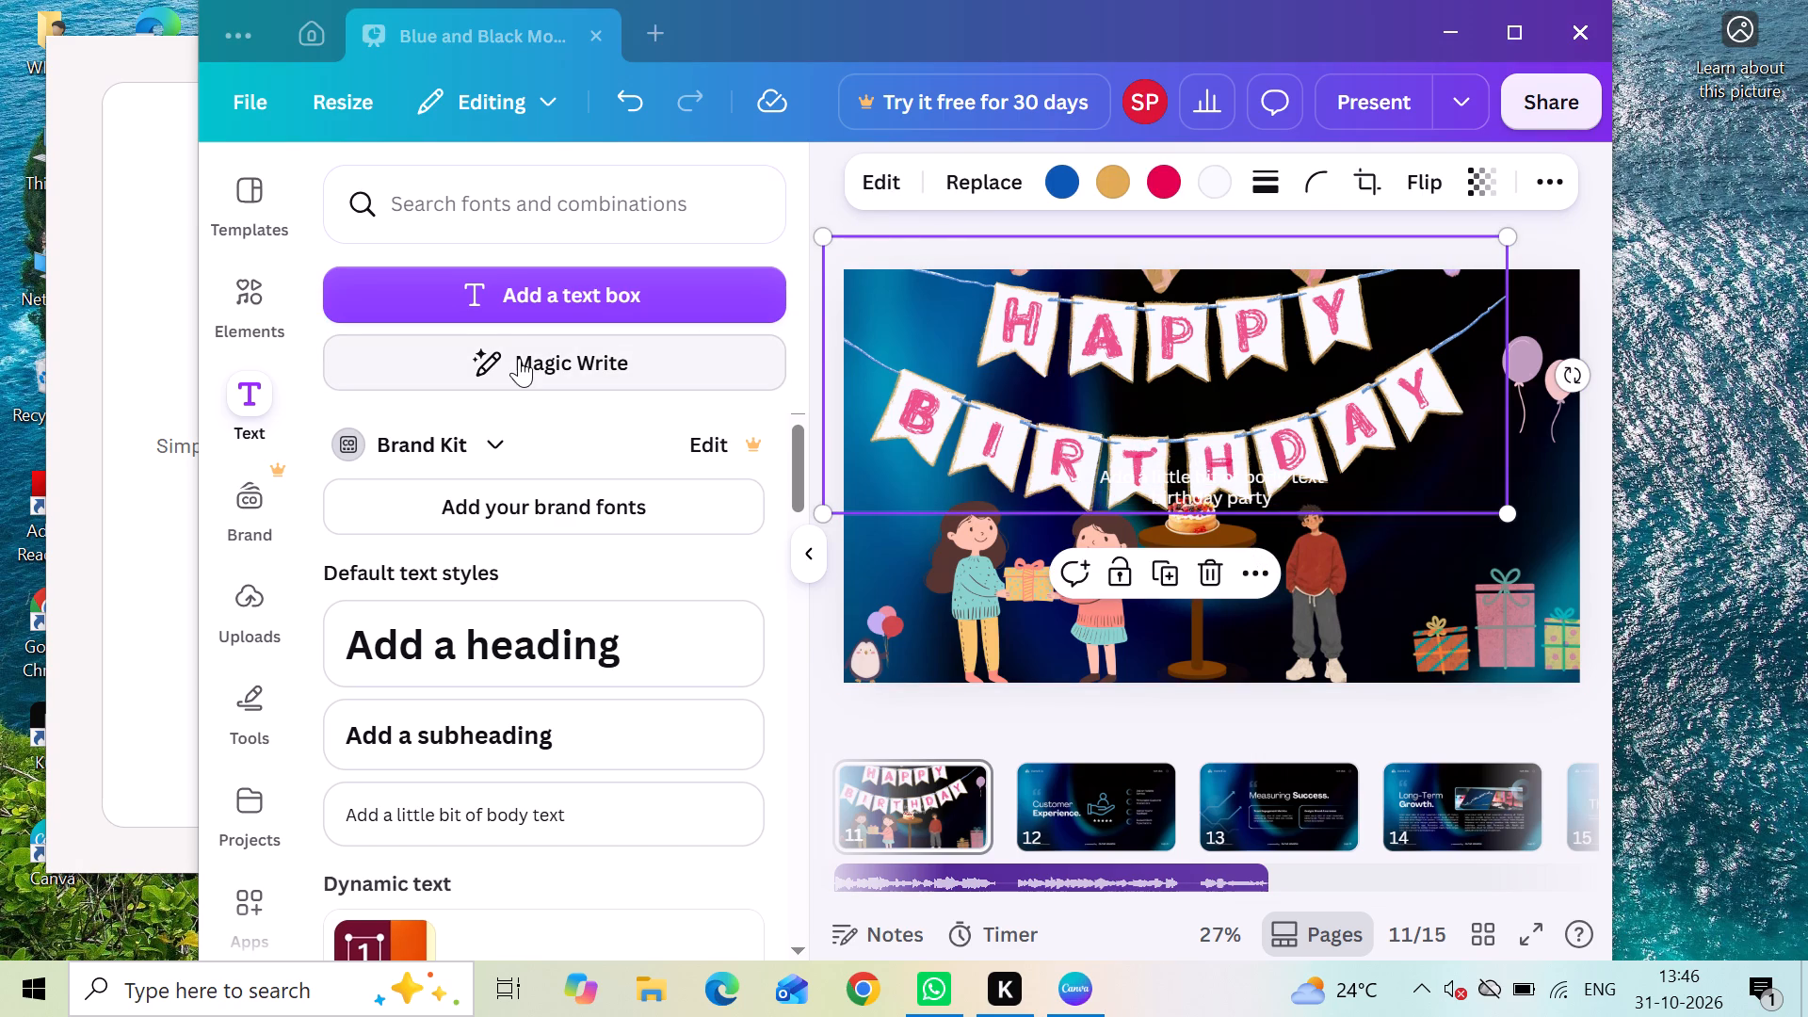
Delete the extra placeholder body text box overlapping the birthday banner.
left_click(633, 446)
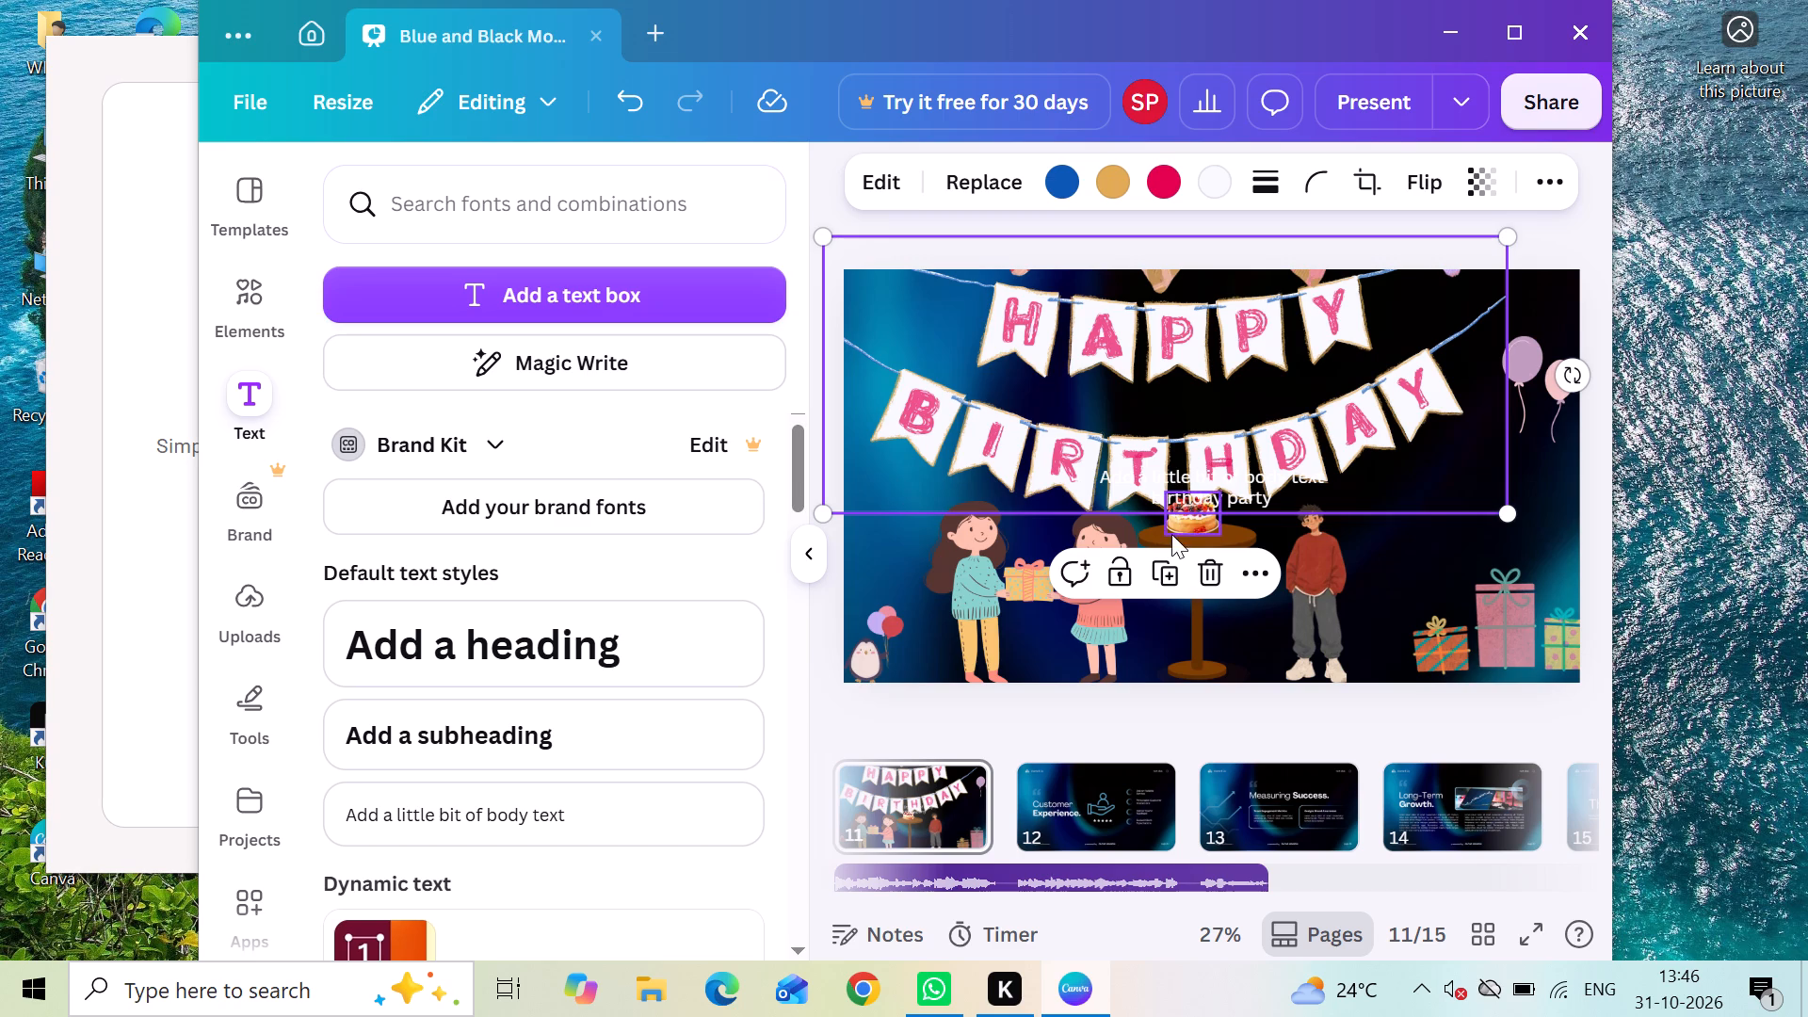
left_click(1193, 480)
left_click(1262, 396)
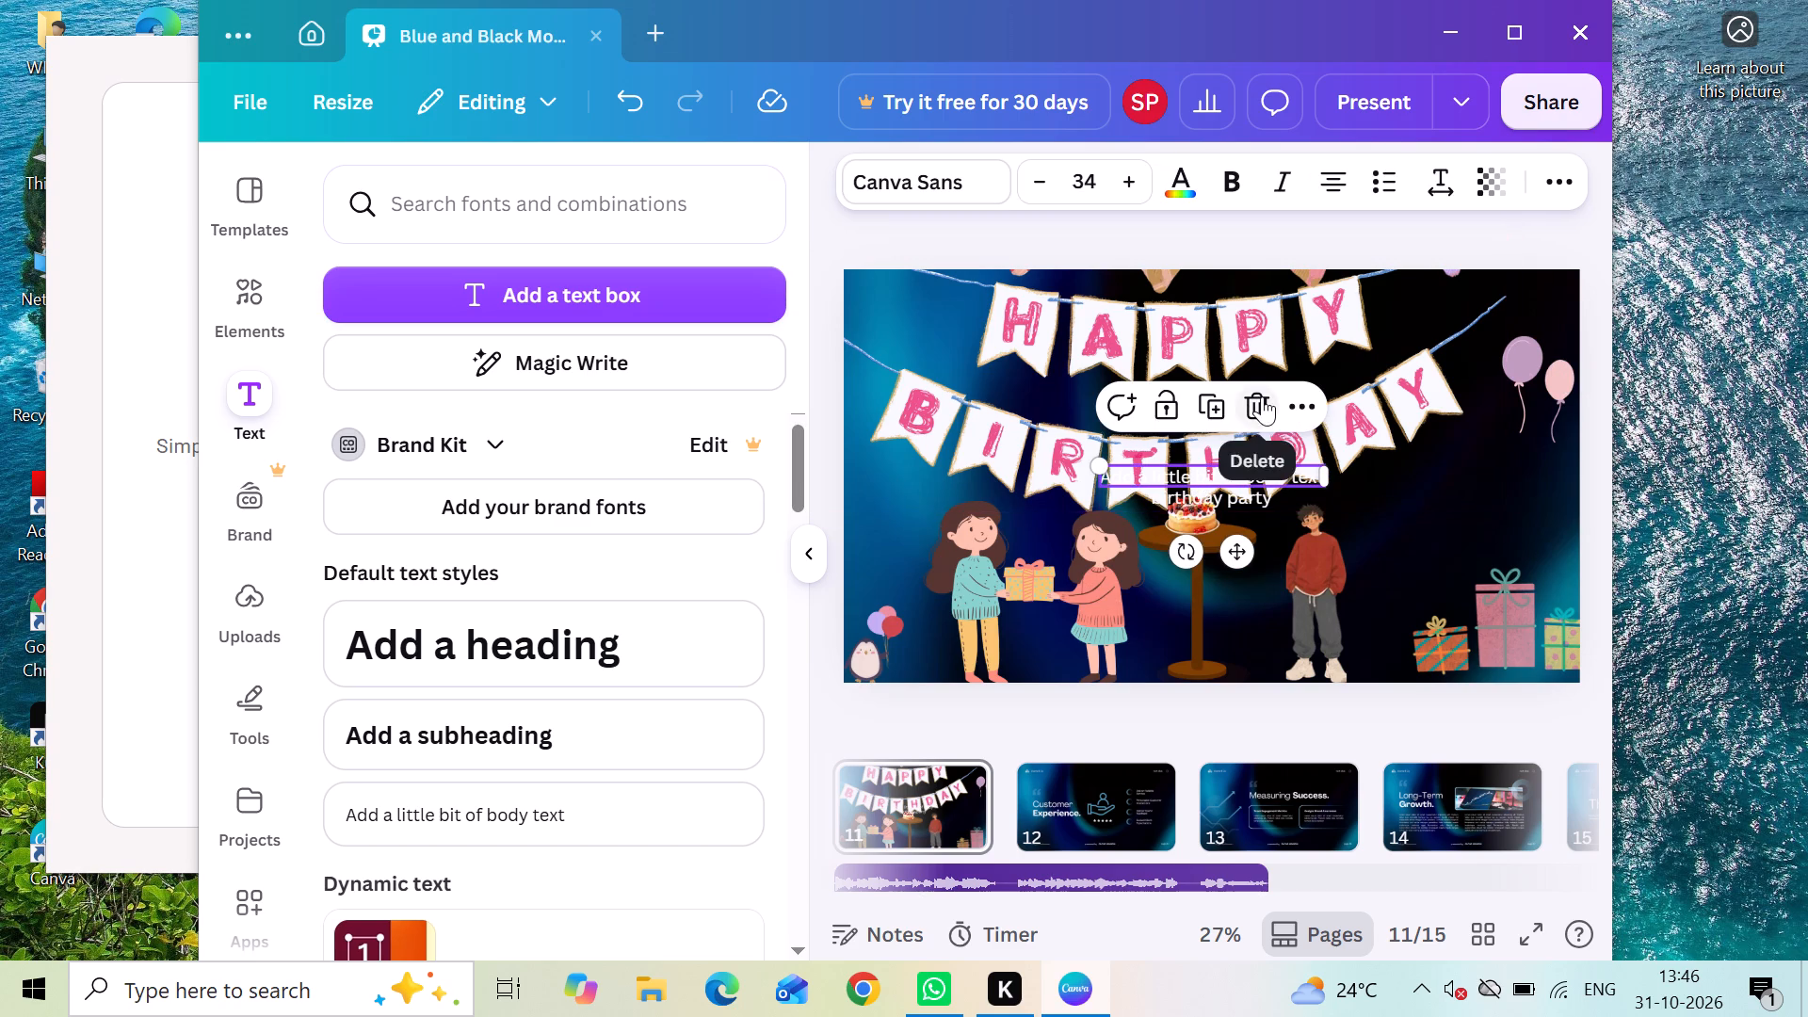
Move the "birthday party" text to the open area beside the banner's last flag, below the pair of balloons.
left_click(1181, 493)
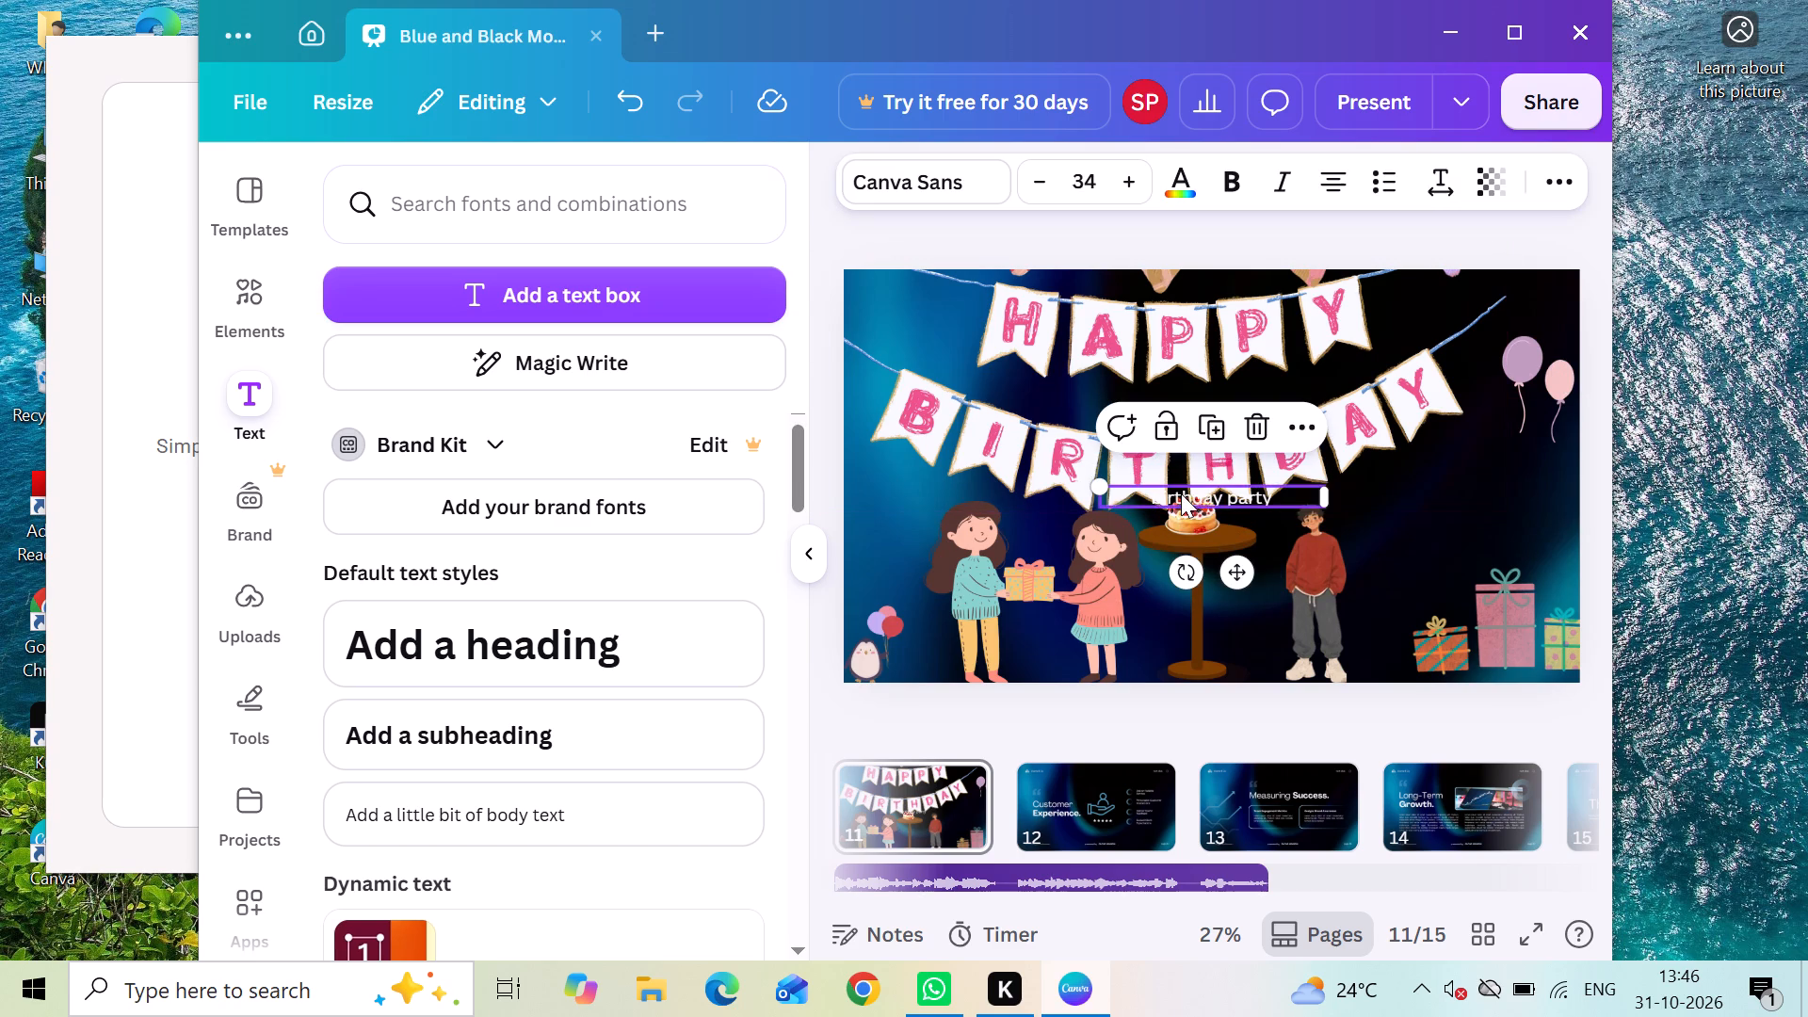
left_click_drag(1181, 493, 1401, 470)
left_click_drag(1401, 470, 1441, 460)
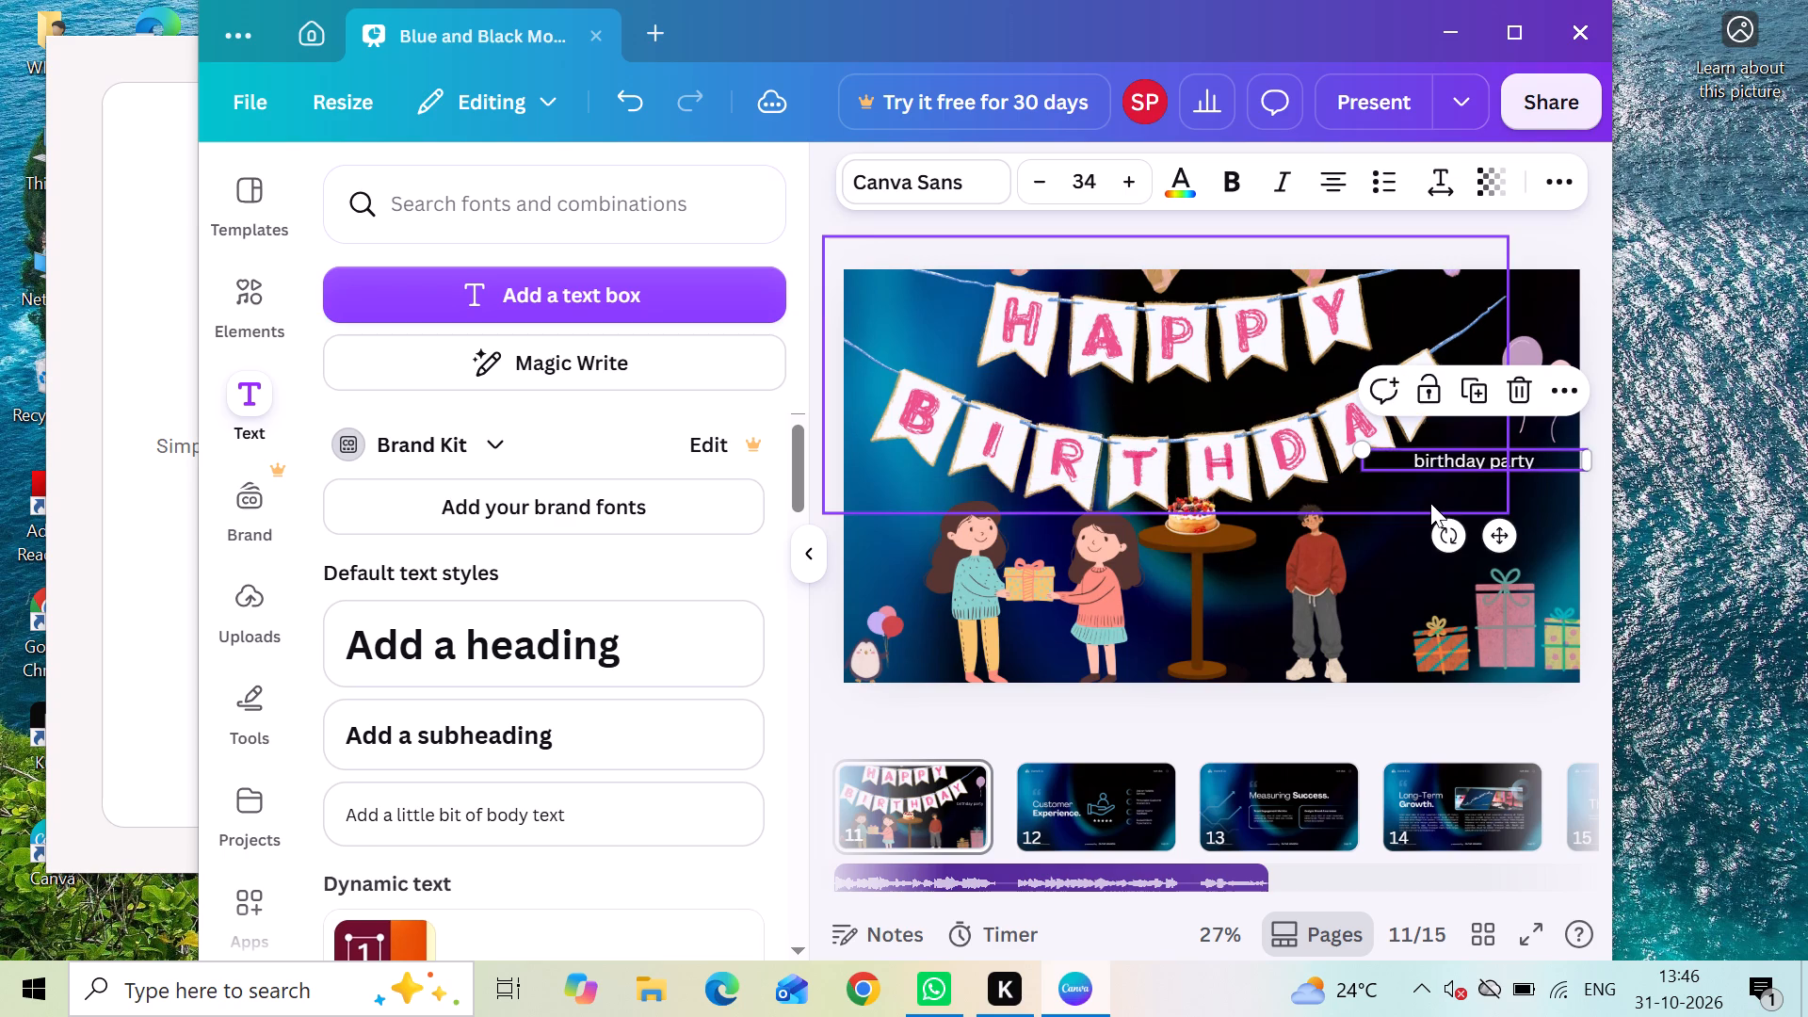
left_click(1412, 499)
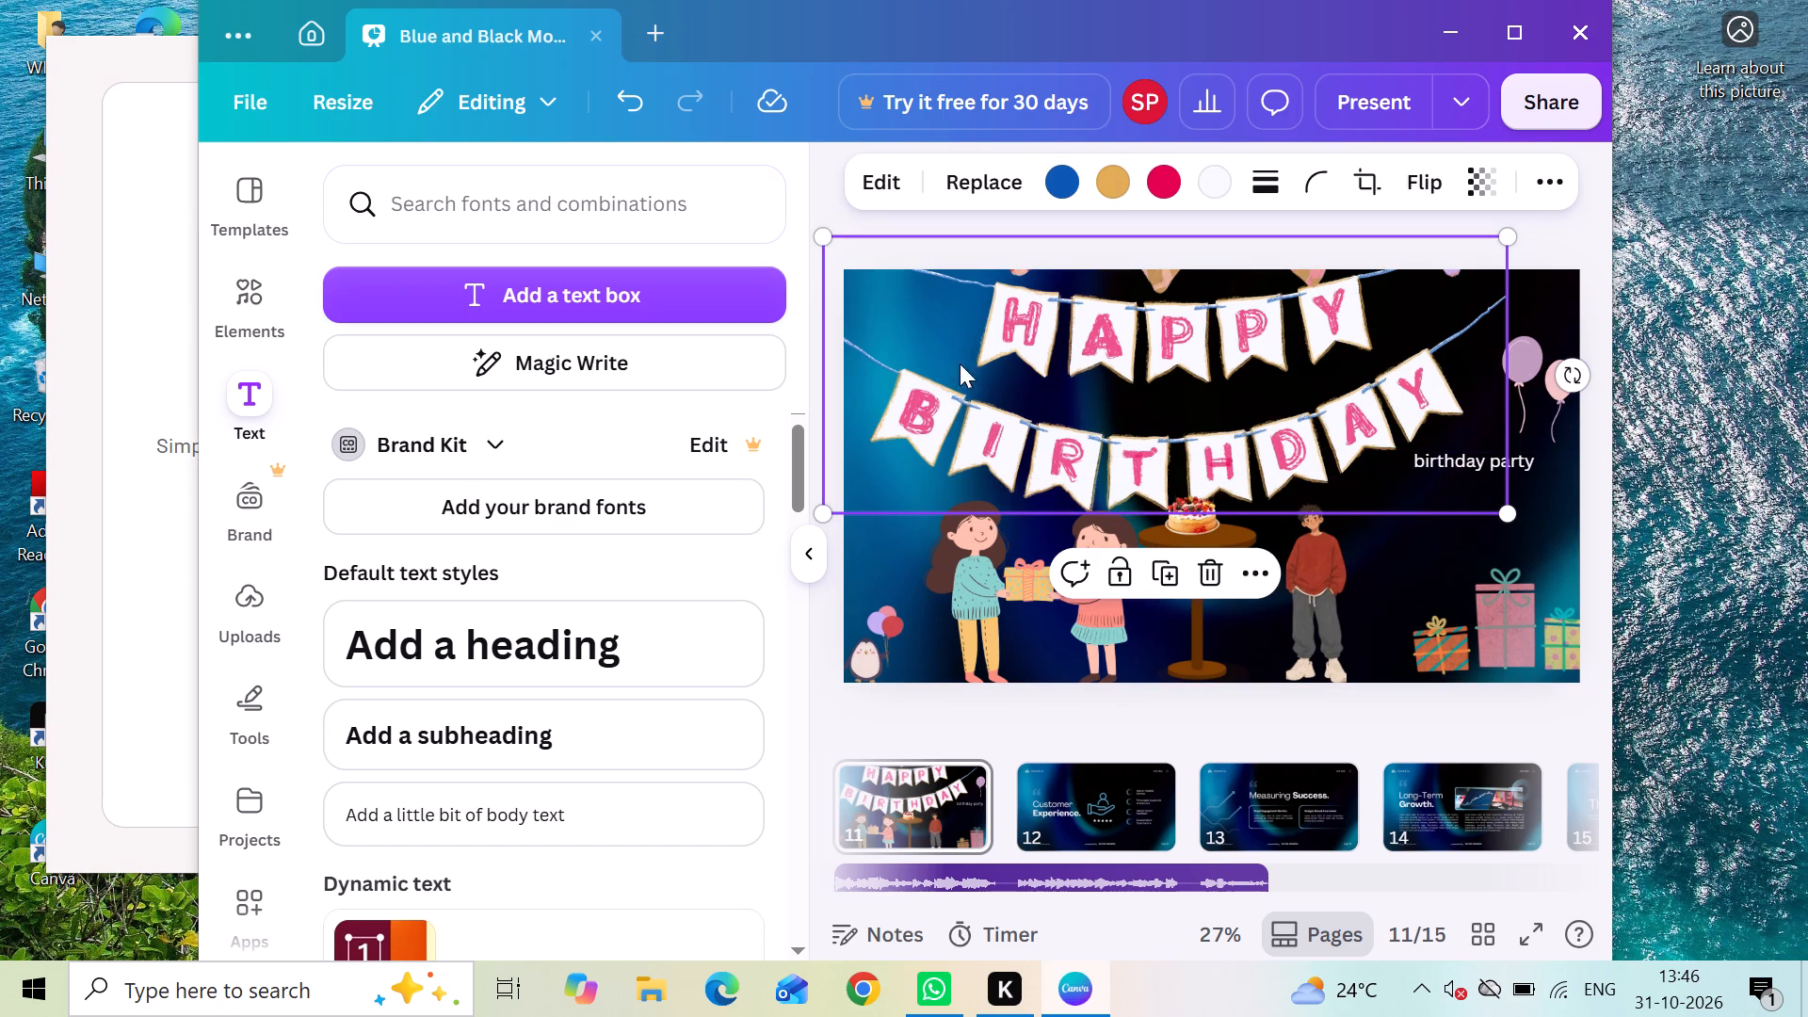
left_click(820, 198)
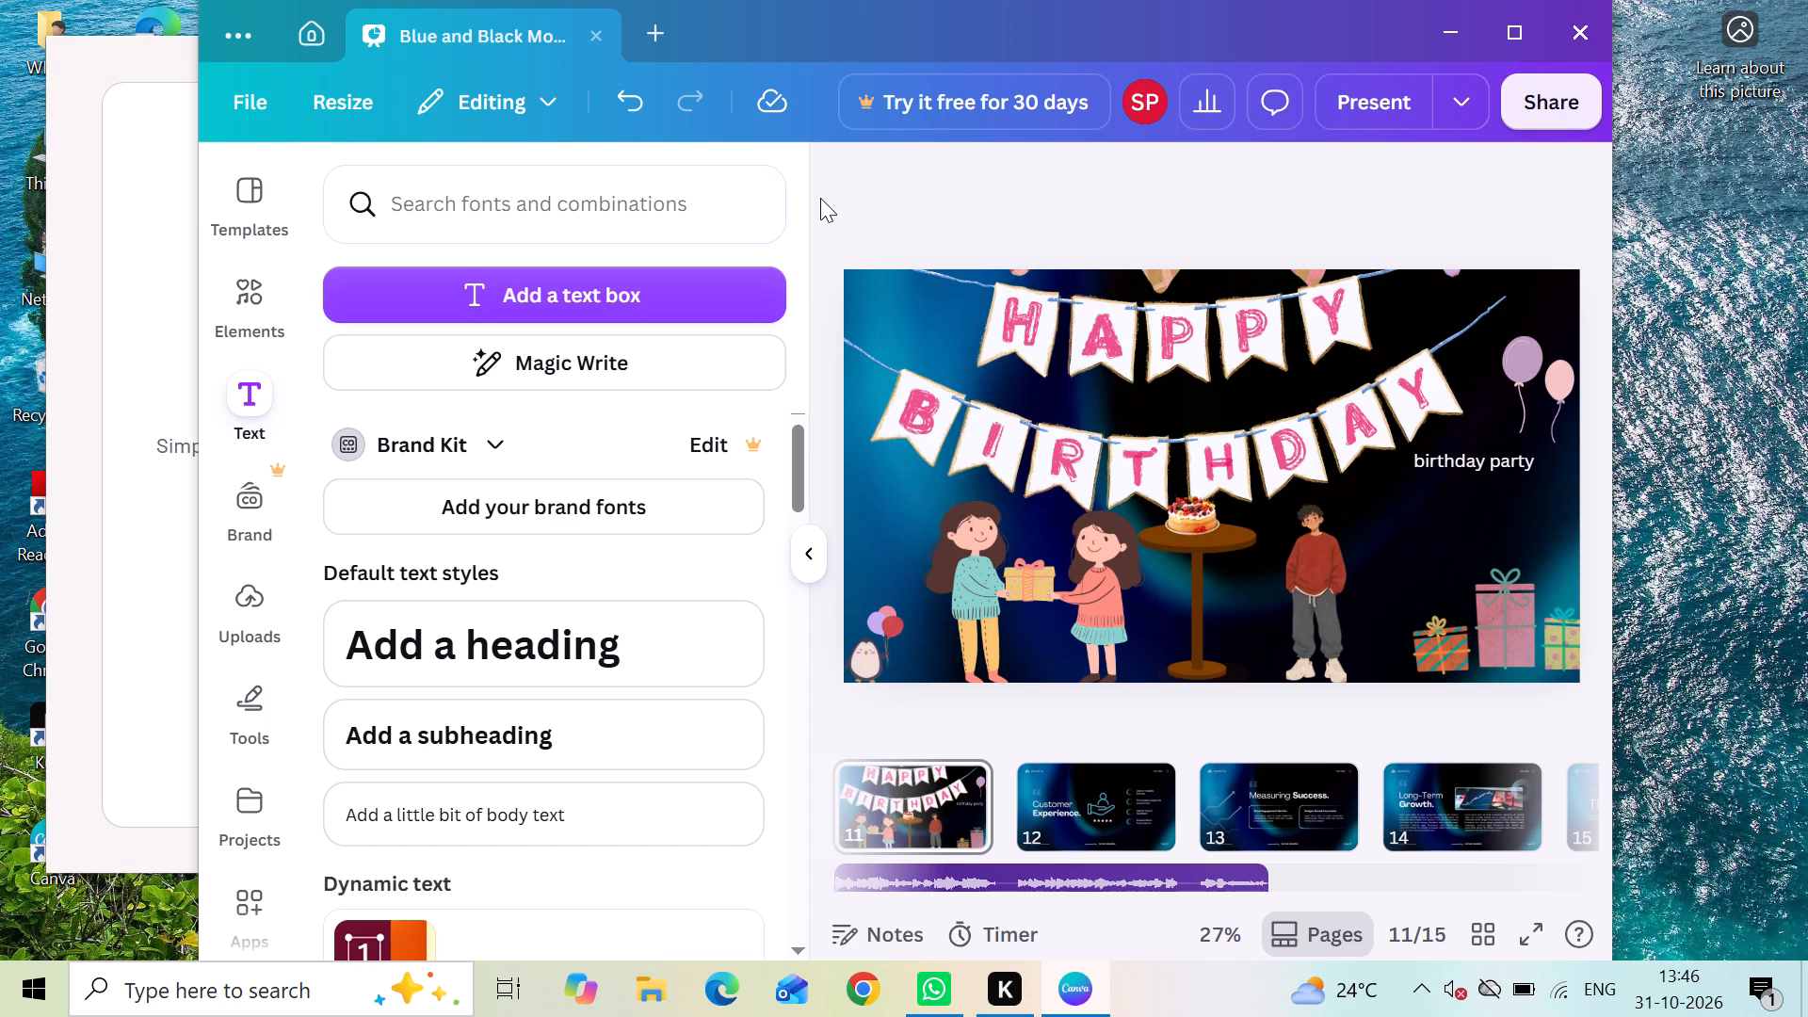
Delete all text and graphics from page 12, the Customer Experience slide, leaving only its background.
scroll(820, 198, "down", 2)
scroll(967, 502, "down", 1)
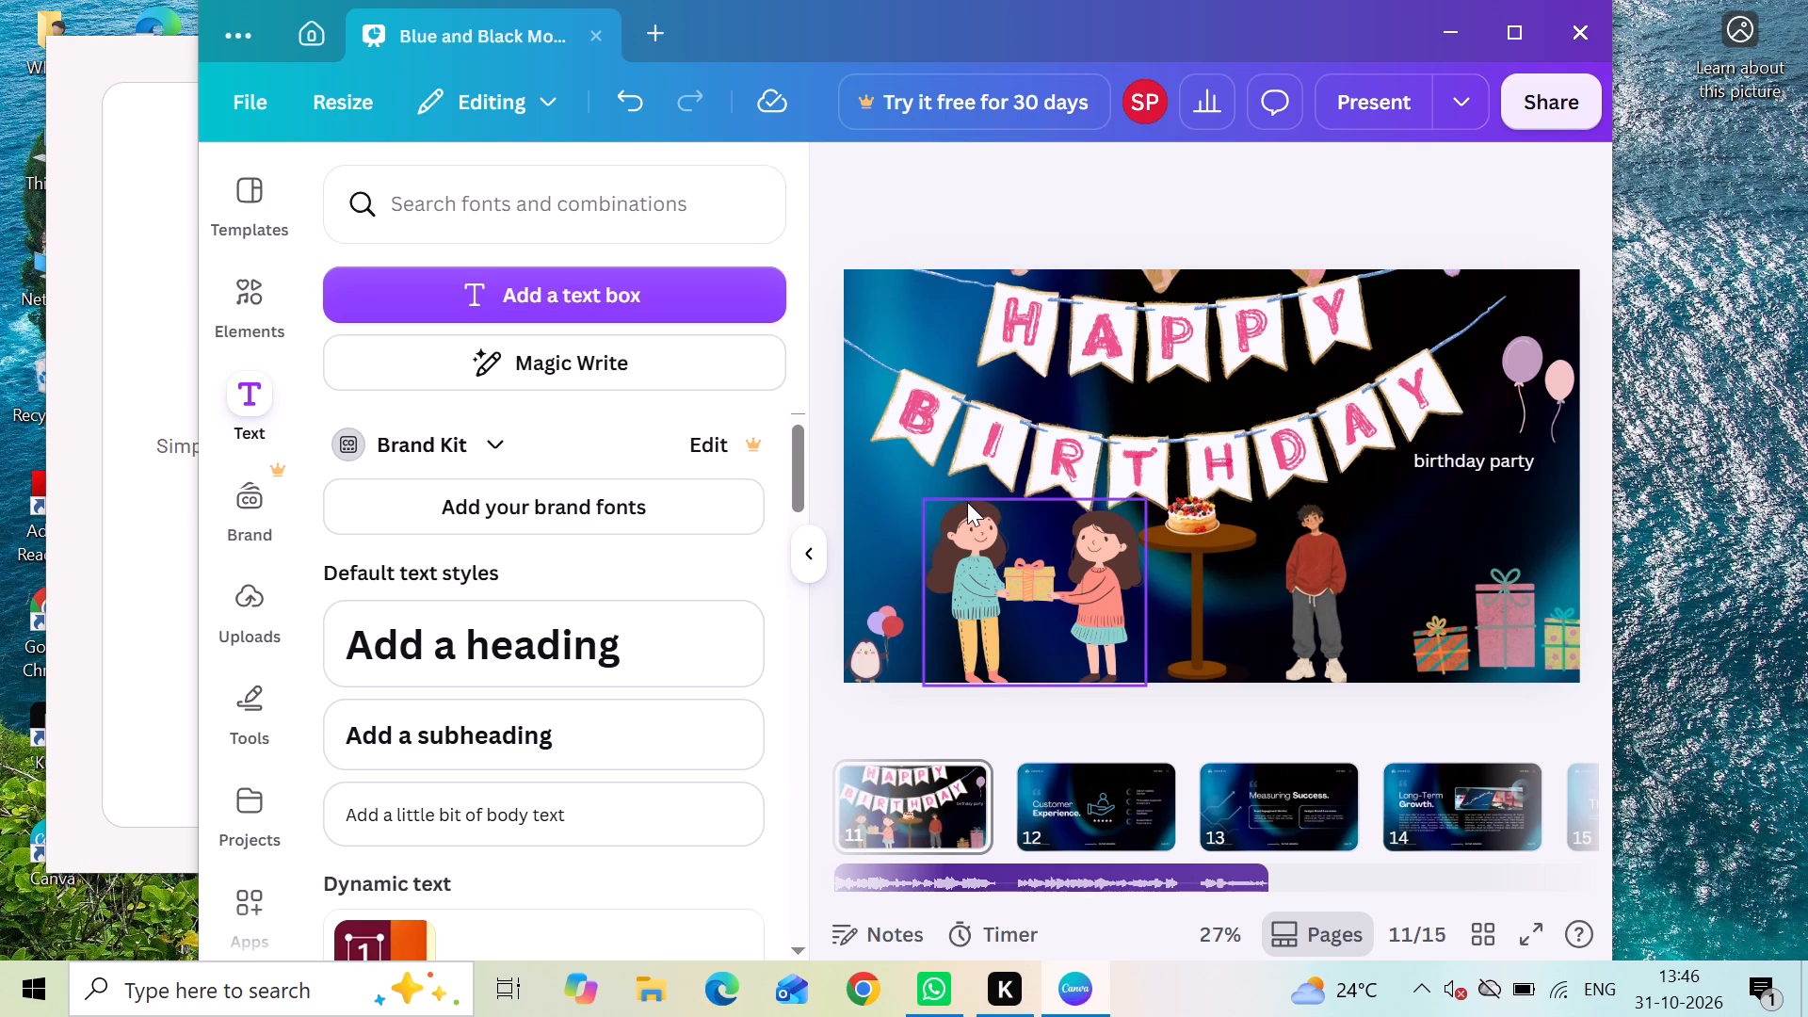
scroll(967, 502, "down", 1)
scroll(1258, 472, "down", 1)
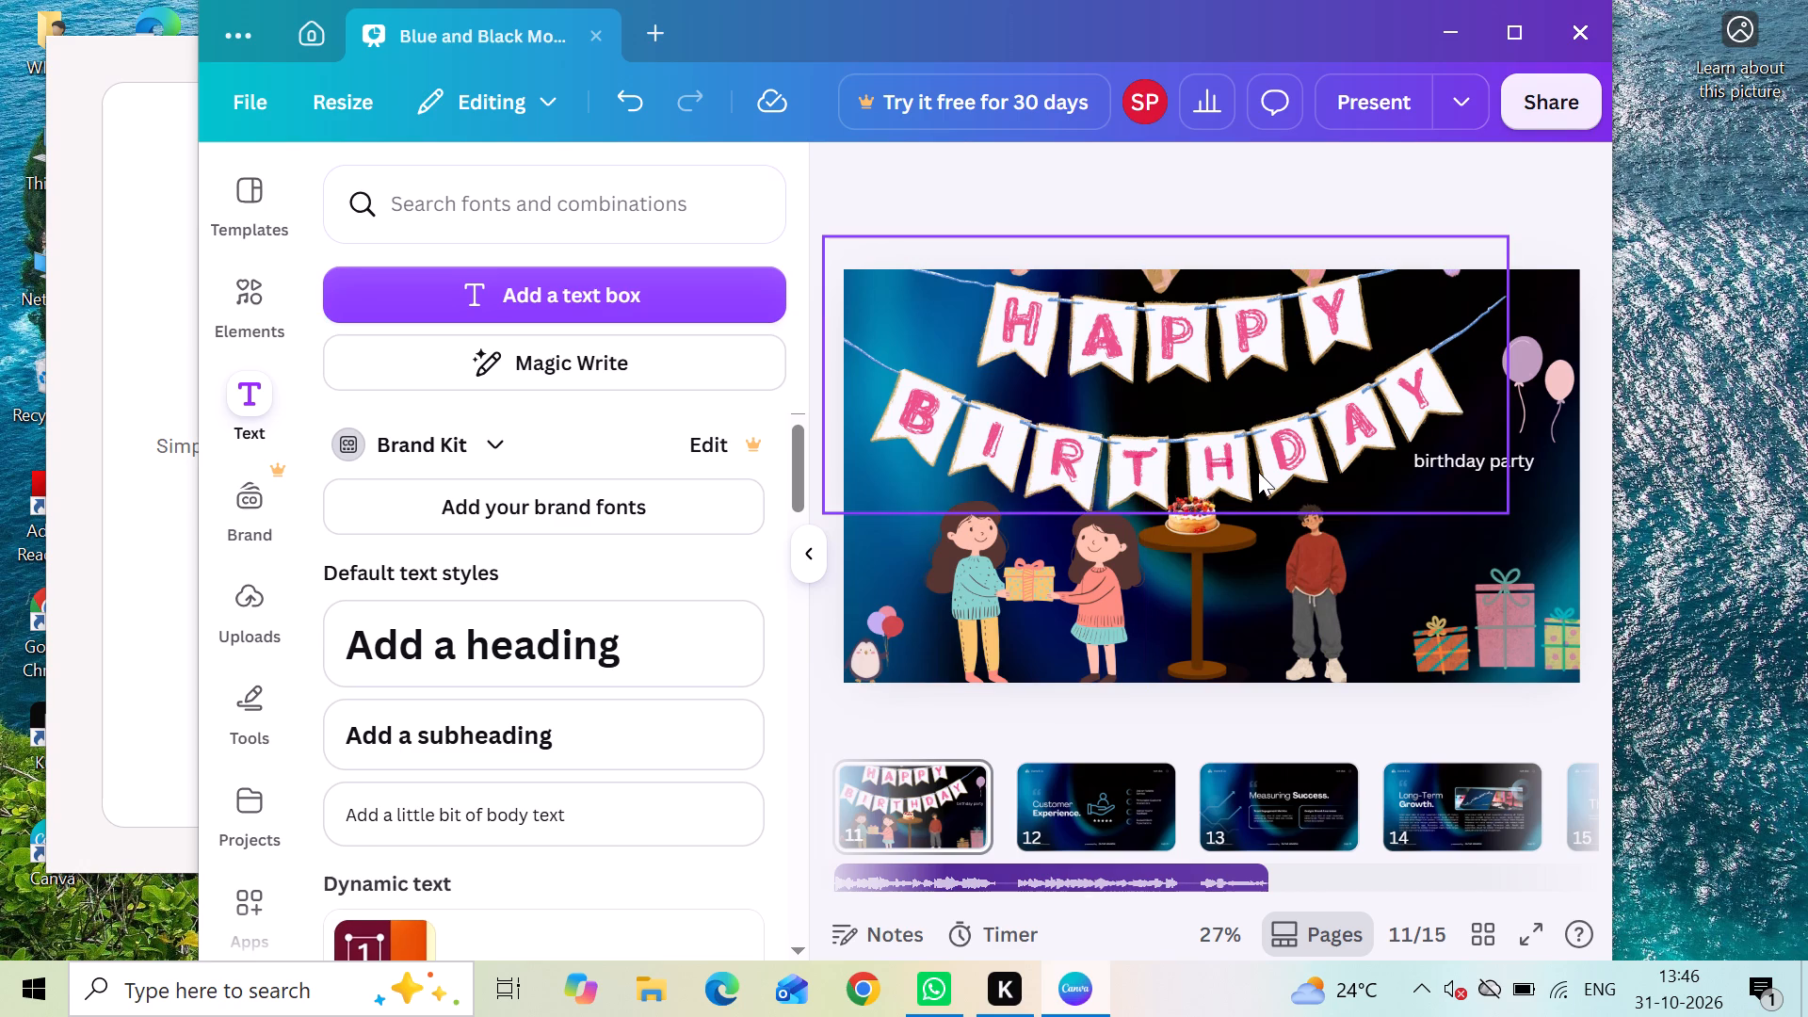
scroll(1258, 472, "down", 2)
scroll(1318, 580, "down", 1)
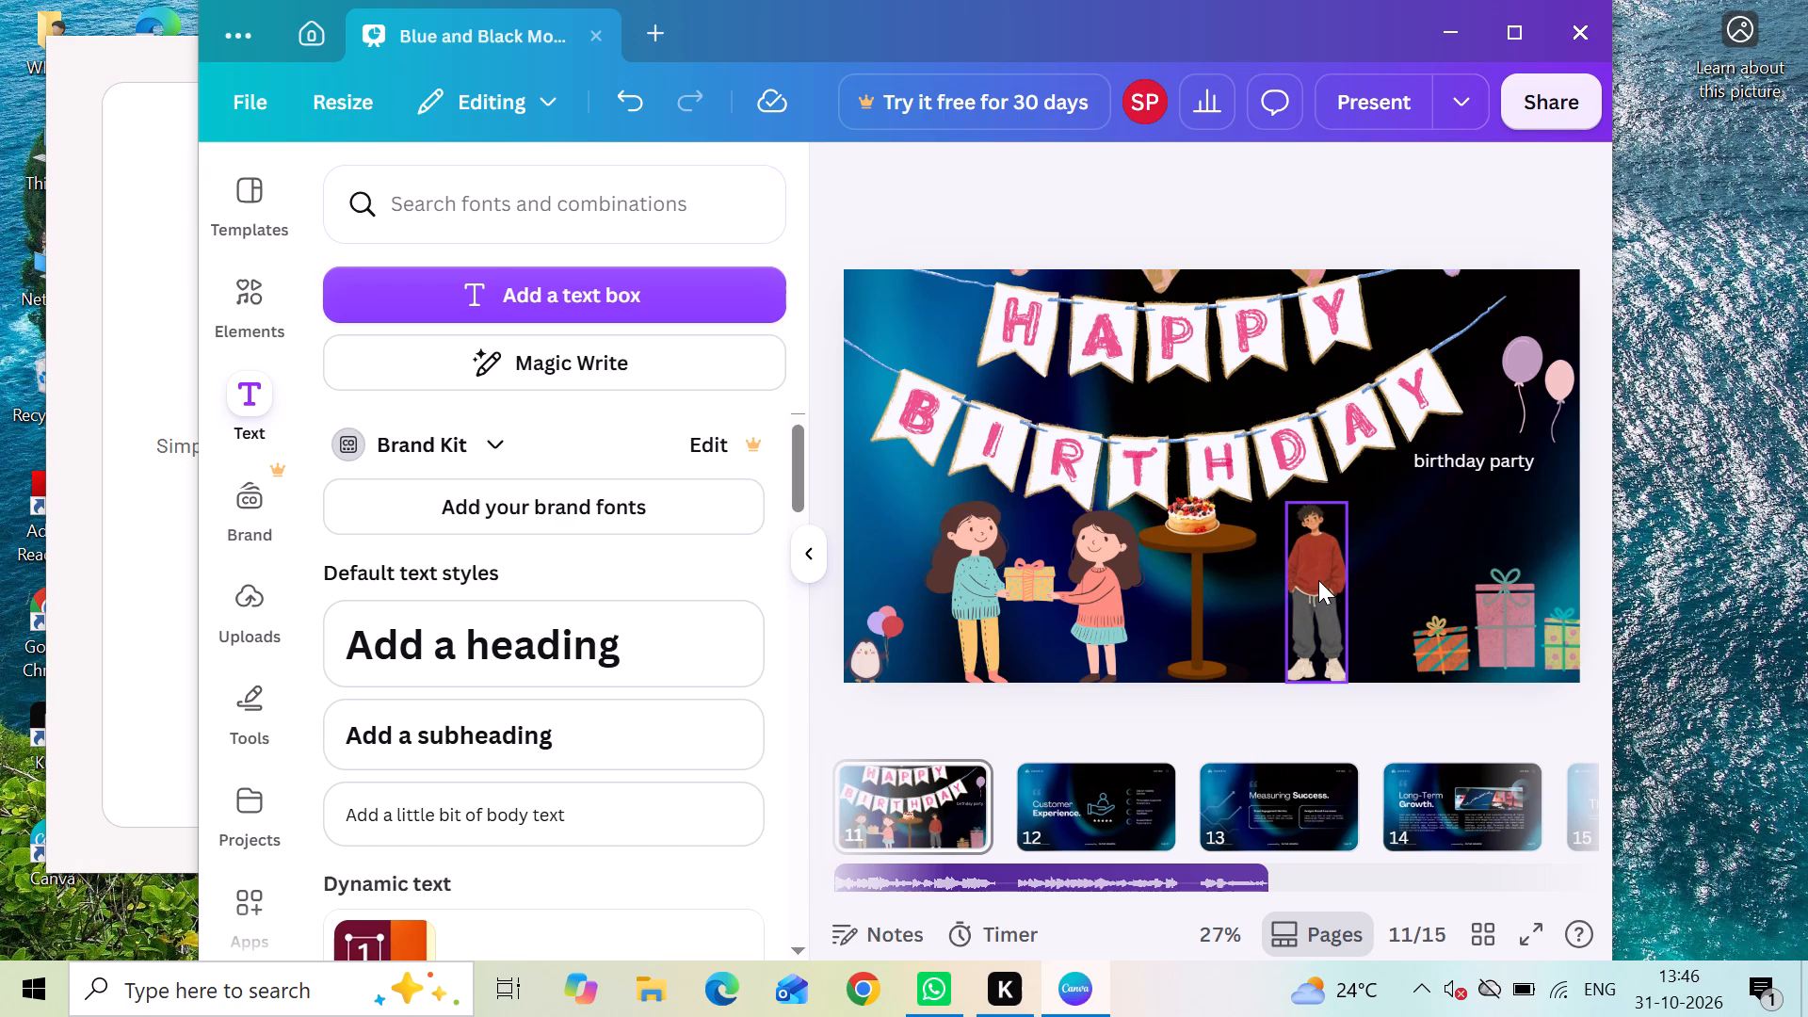
scroll(1318, 580, "down", 1)
scroll(1216, 799, "right", 1)
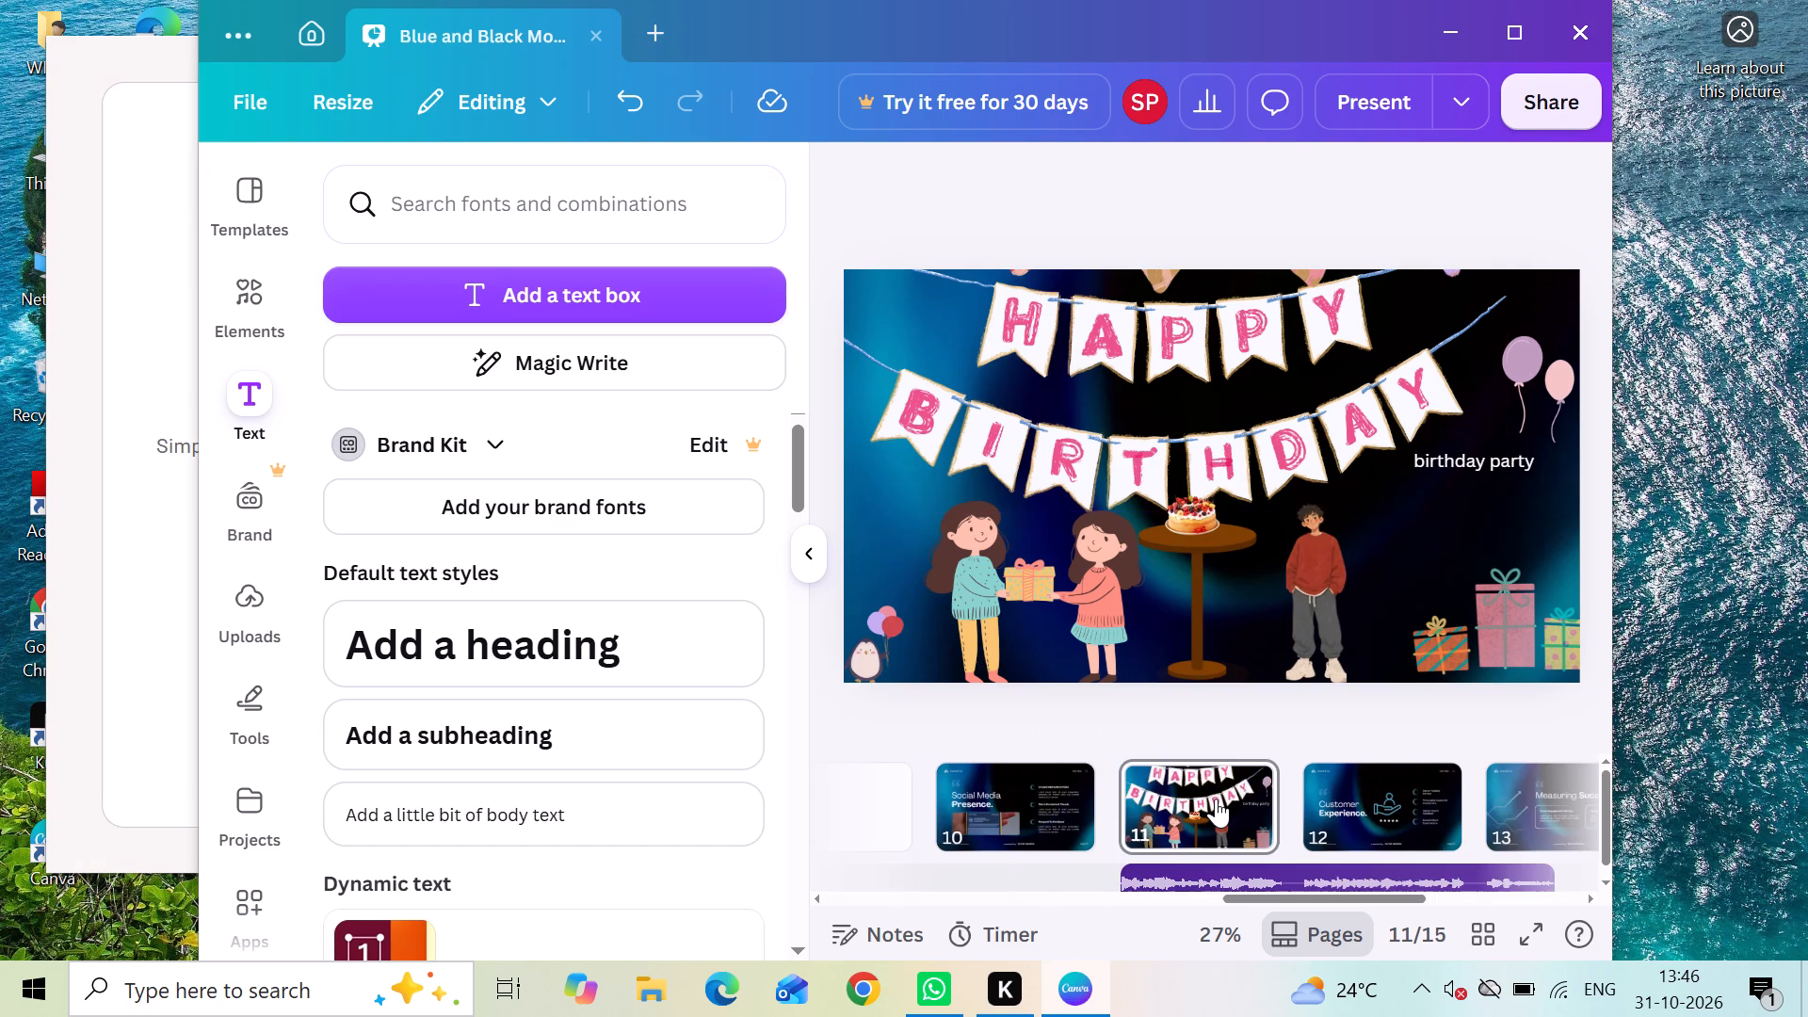
scroll(1352, 799, "left", 1)
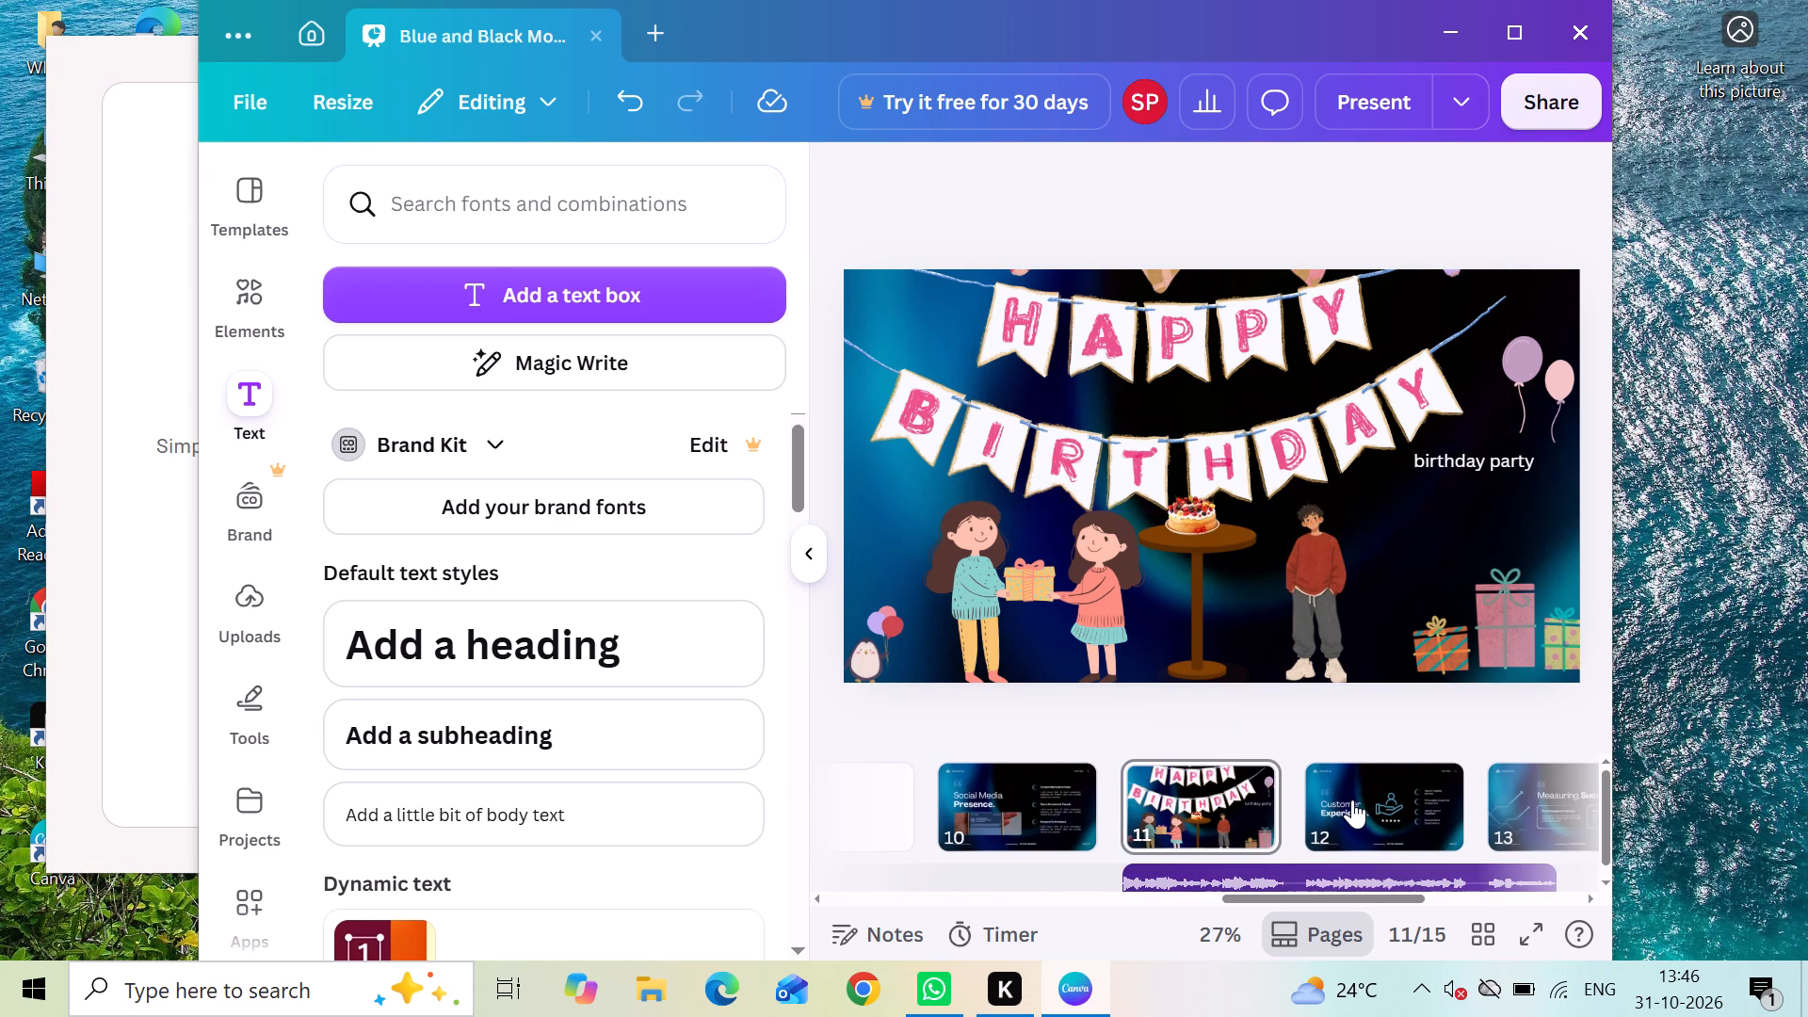
scroll(1352, 799, "left", 1)
left_click(1286, 809)
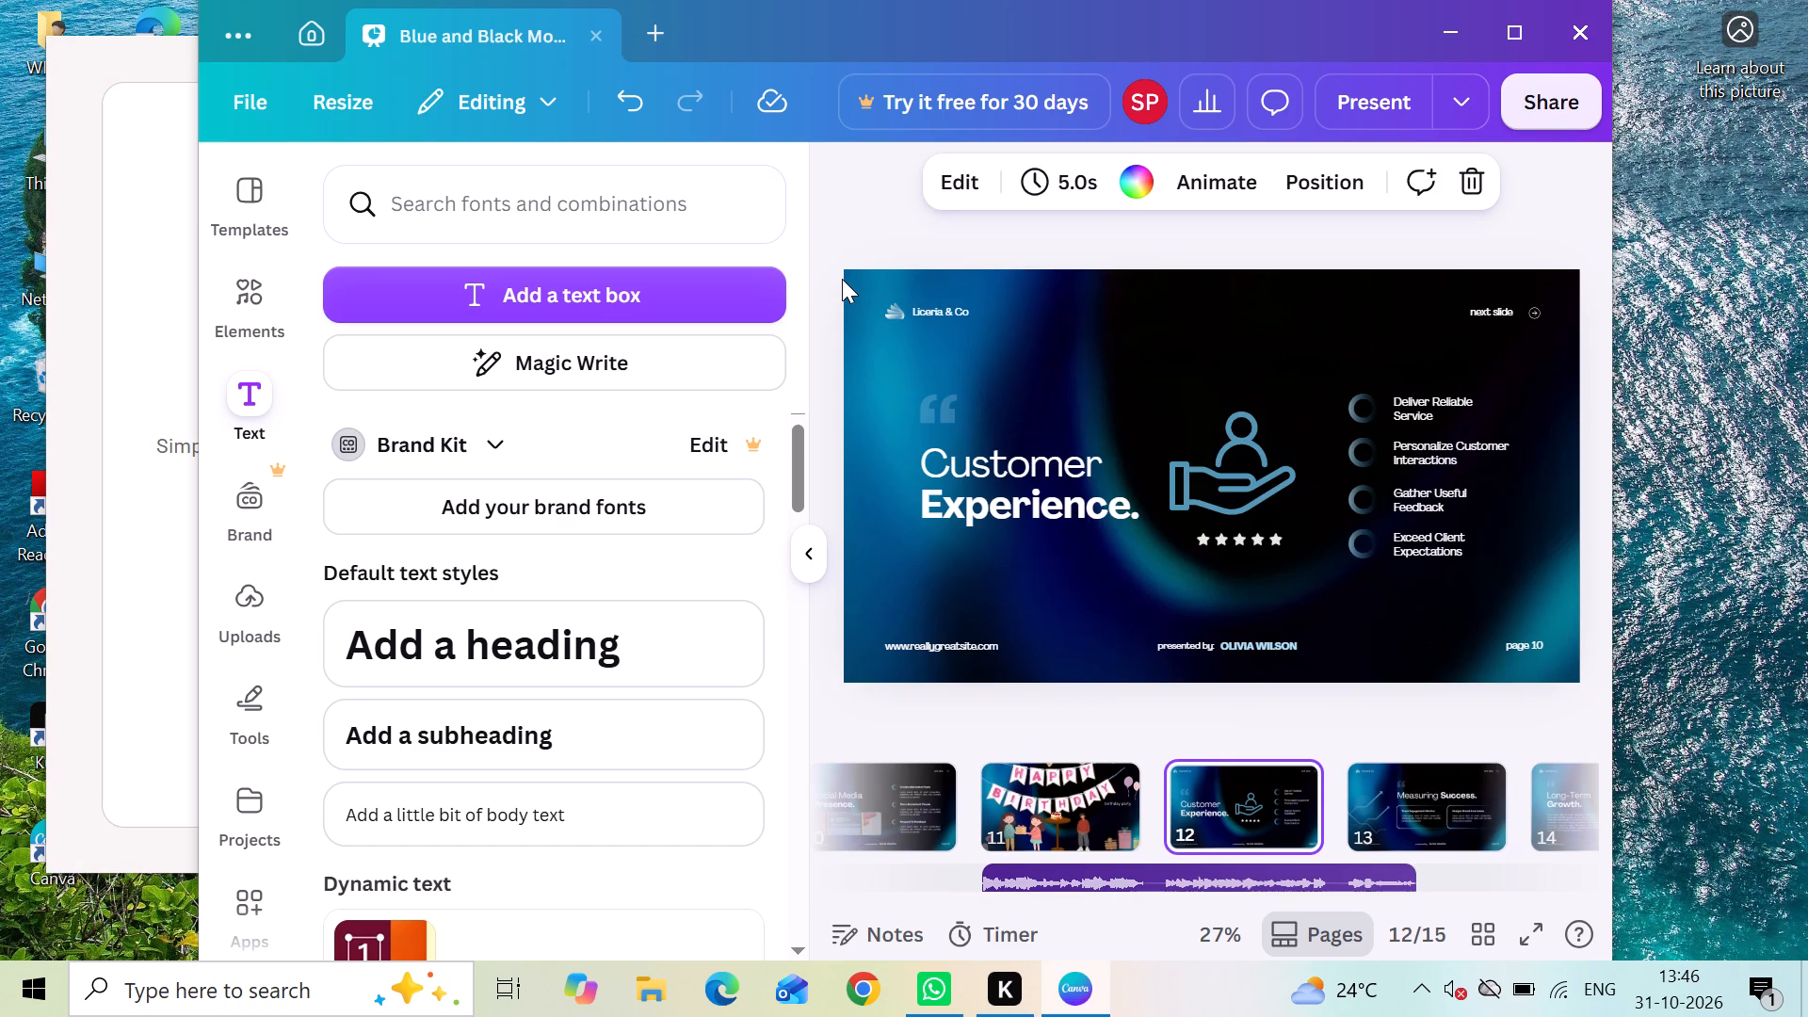
left_click_drag(832, 253, 1224, 580)
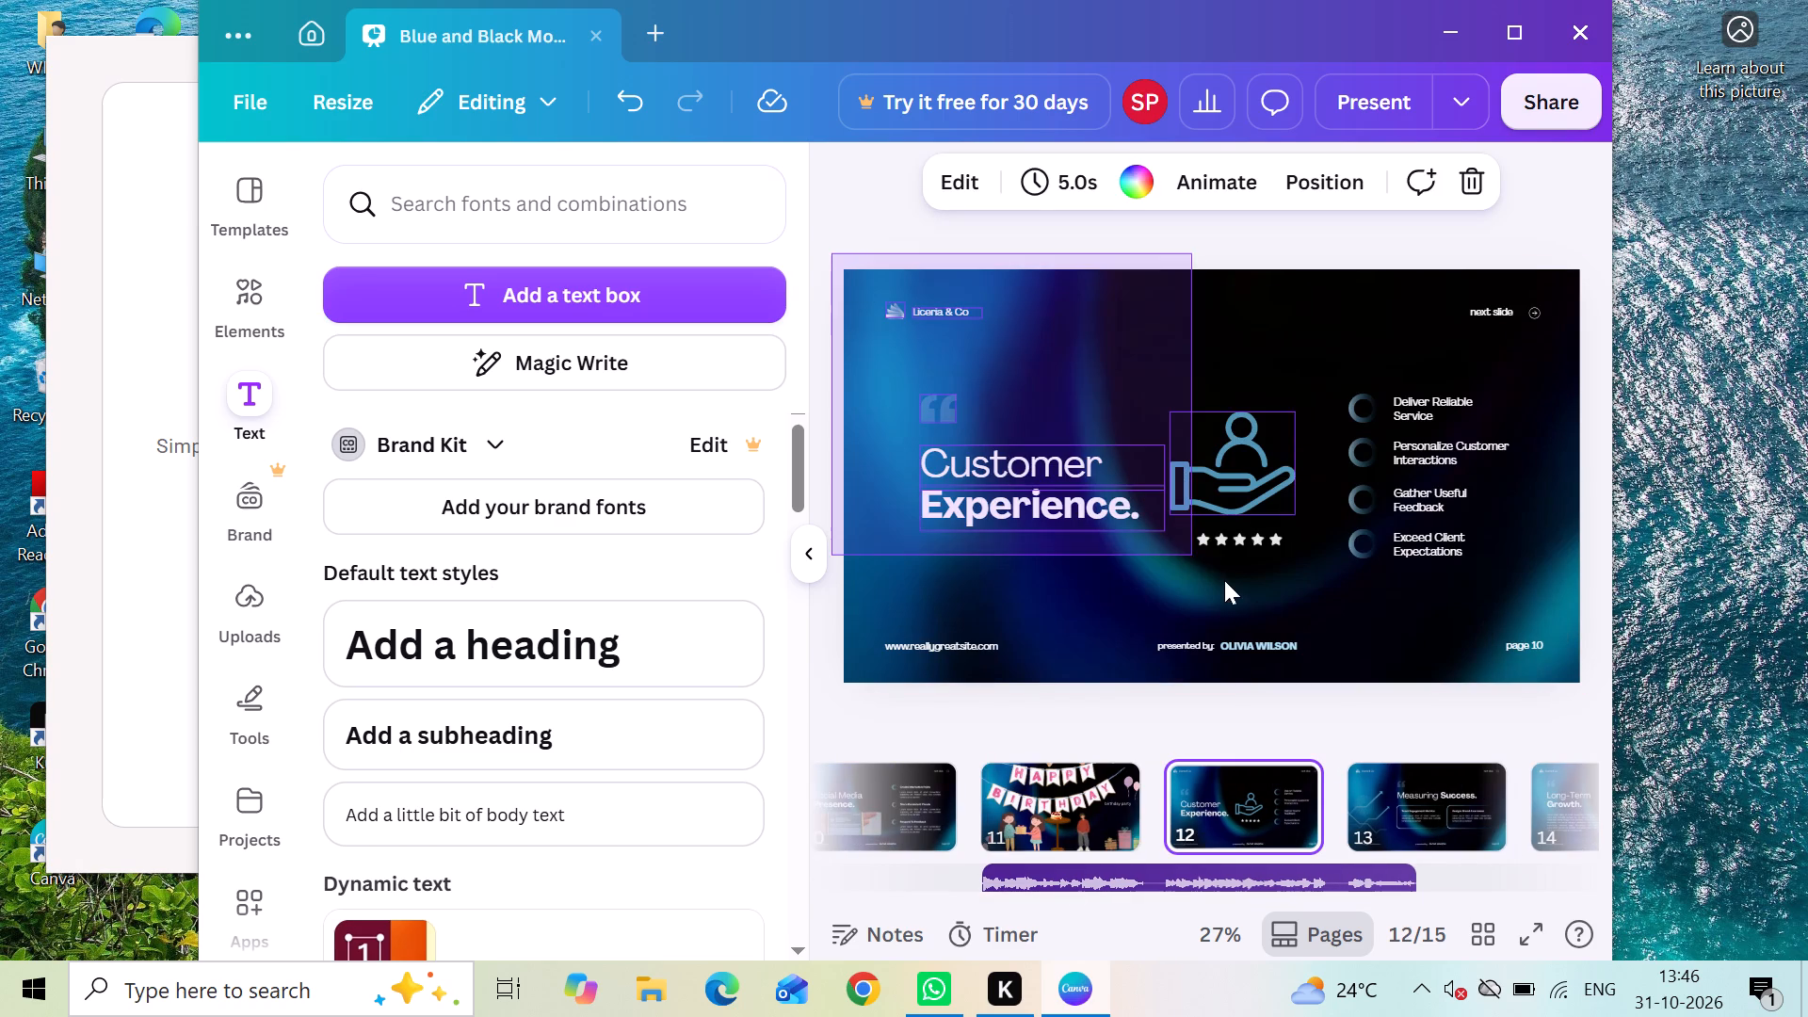
left_click_drag(1224, 580, 1542, 686)
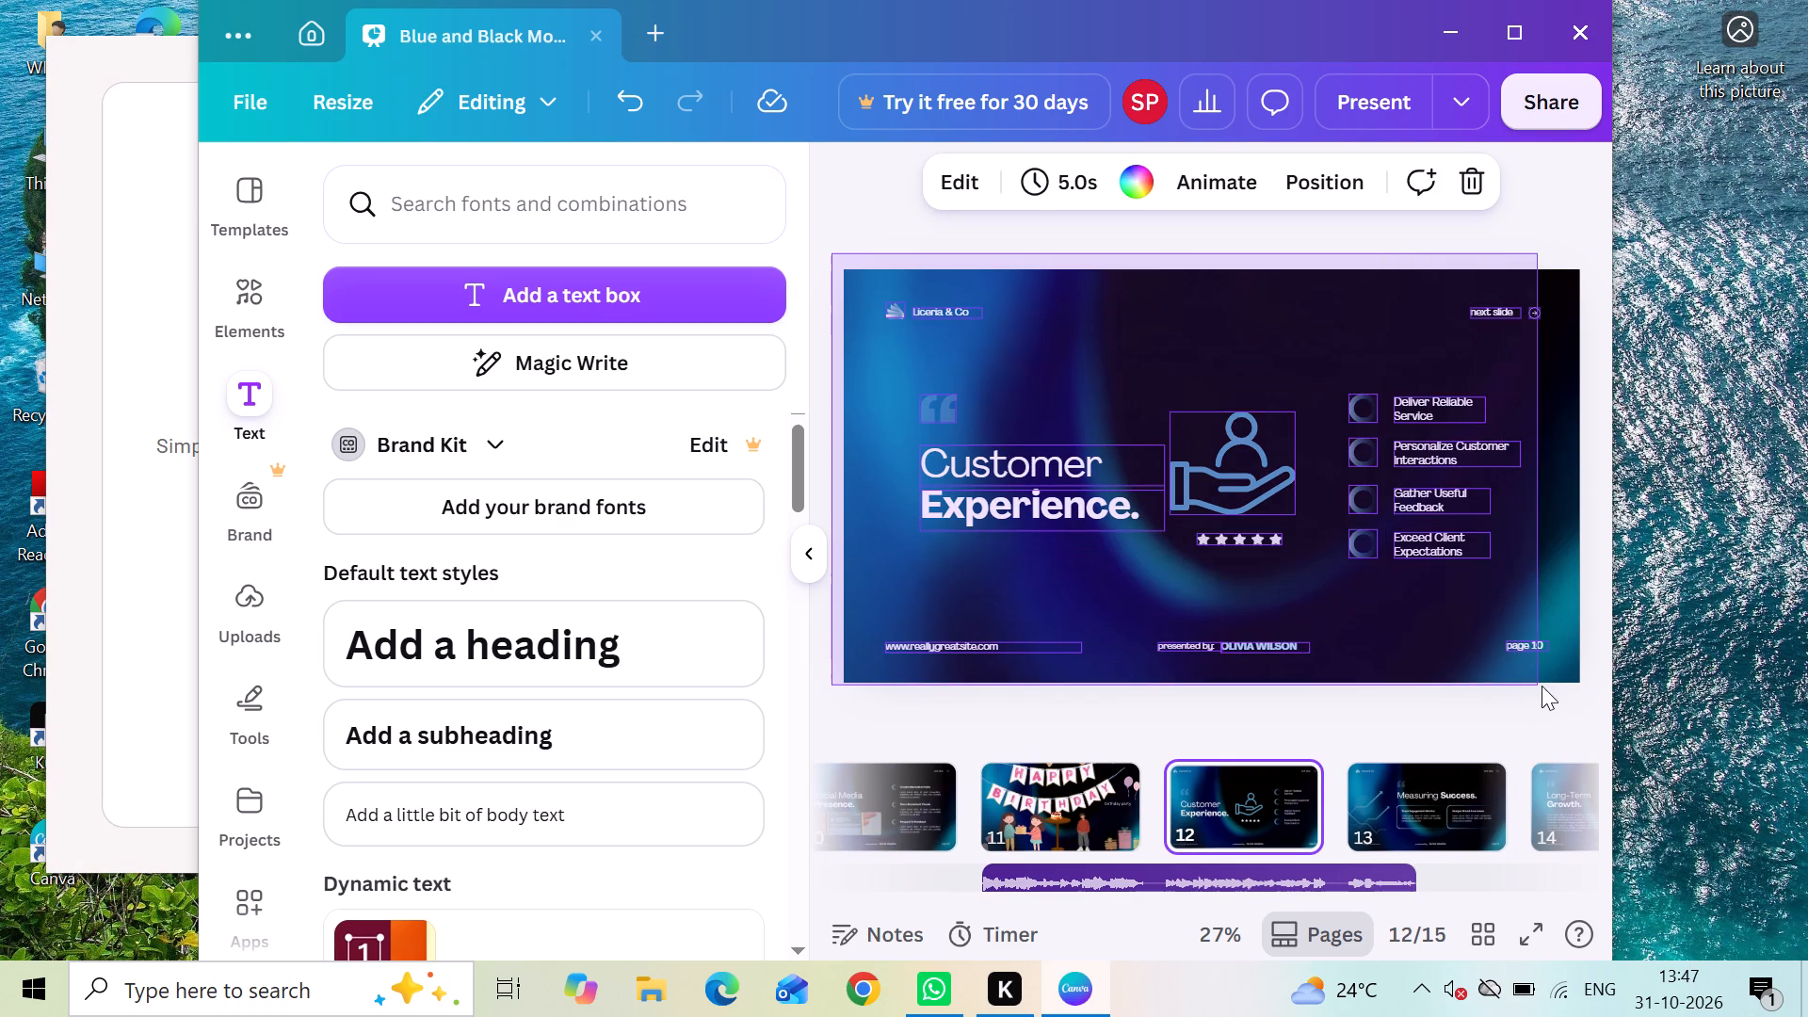
left_click_drag(1542, 686, 1666, 686)
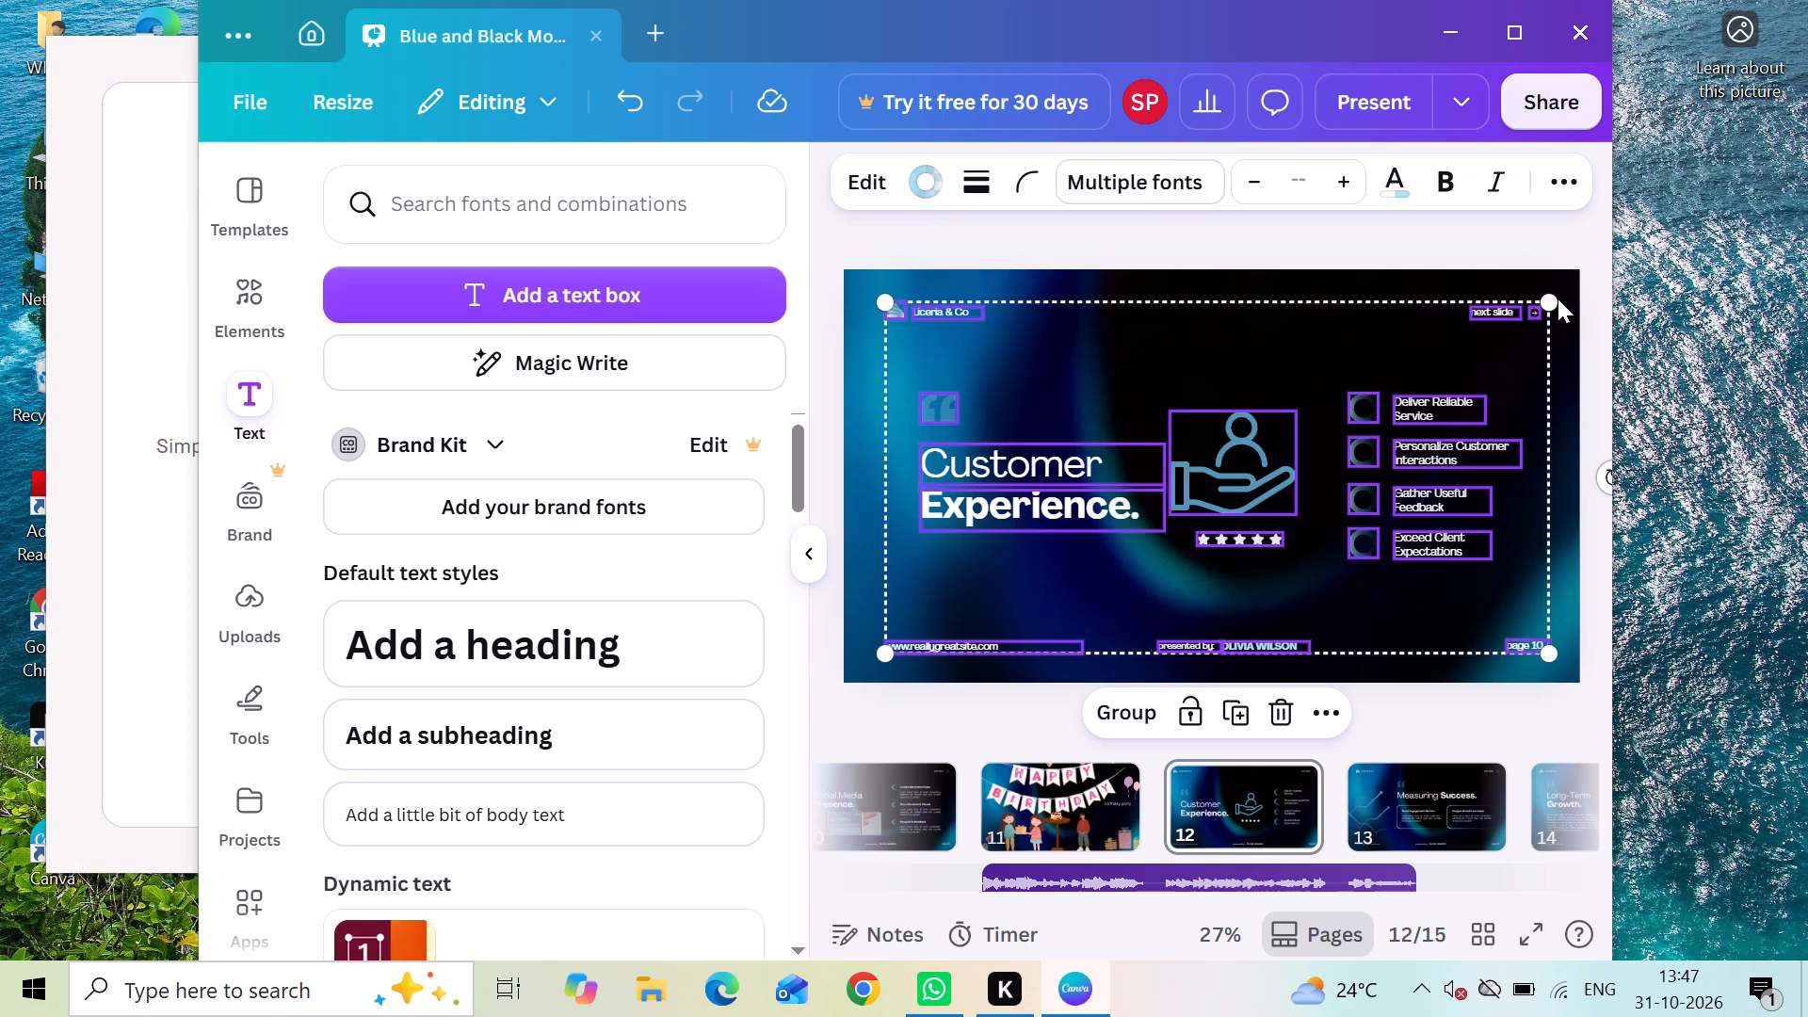
left_click(1282, 726)
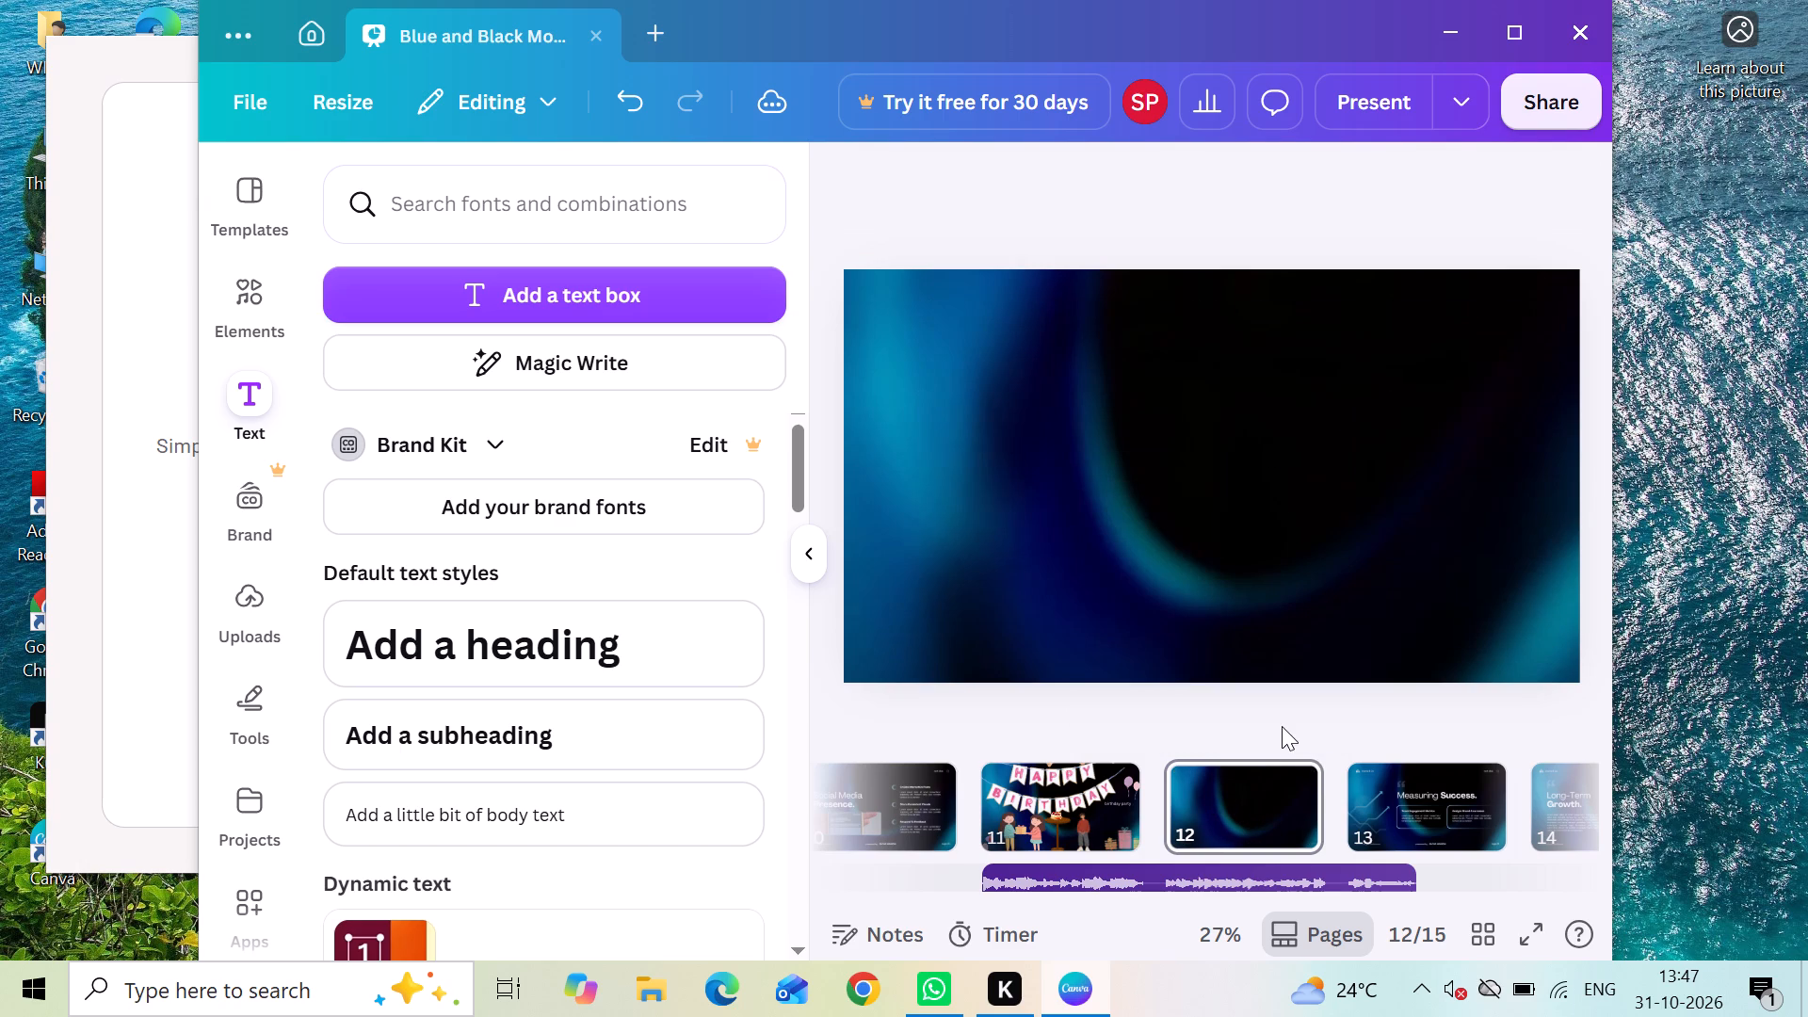
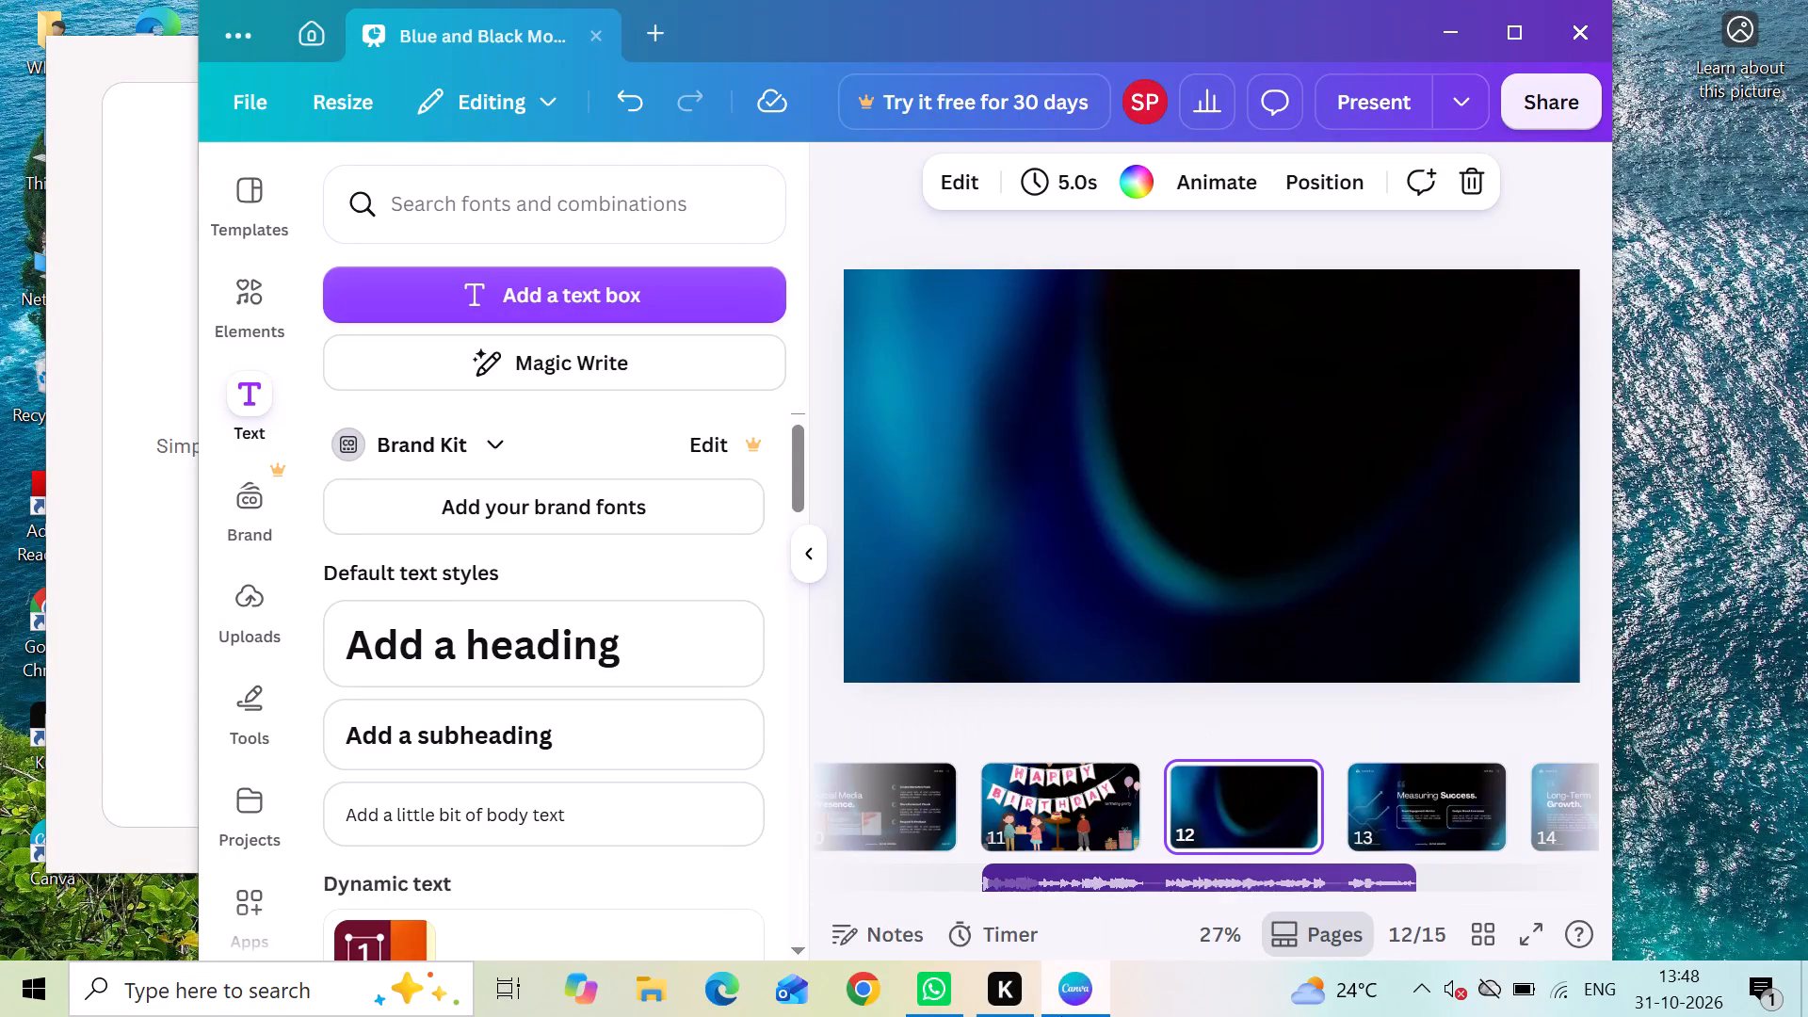
Narrow page 12's blue background image from its right side to less than half the page width, keeping its full height.
left_click(1197, 829)
left_click(1265, 327)
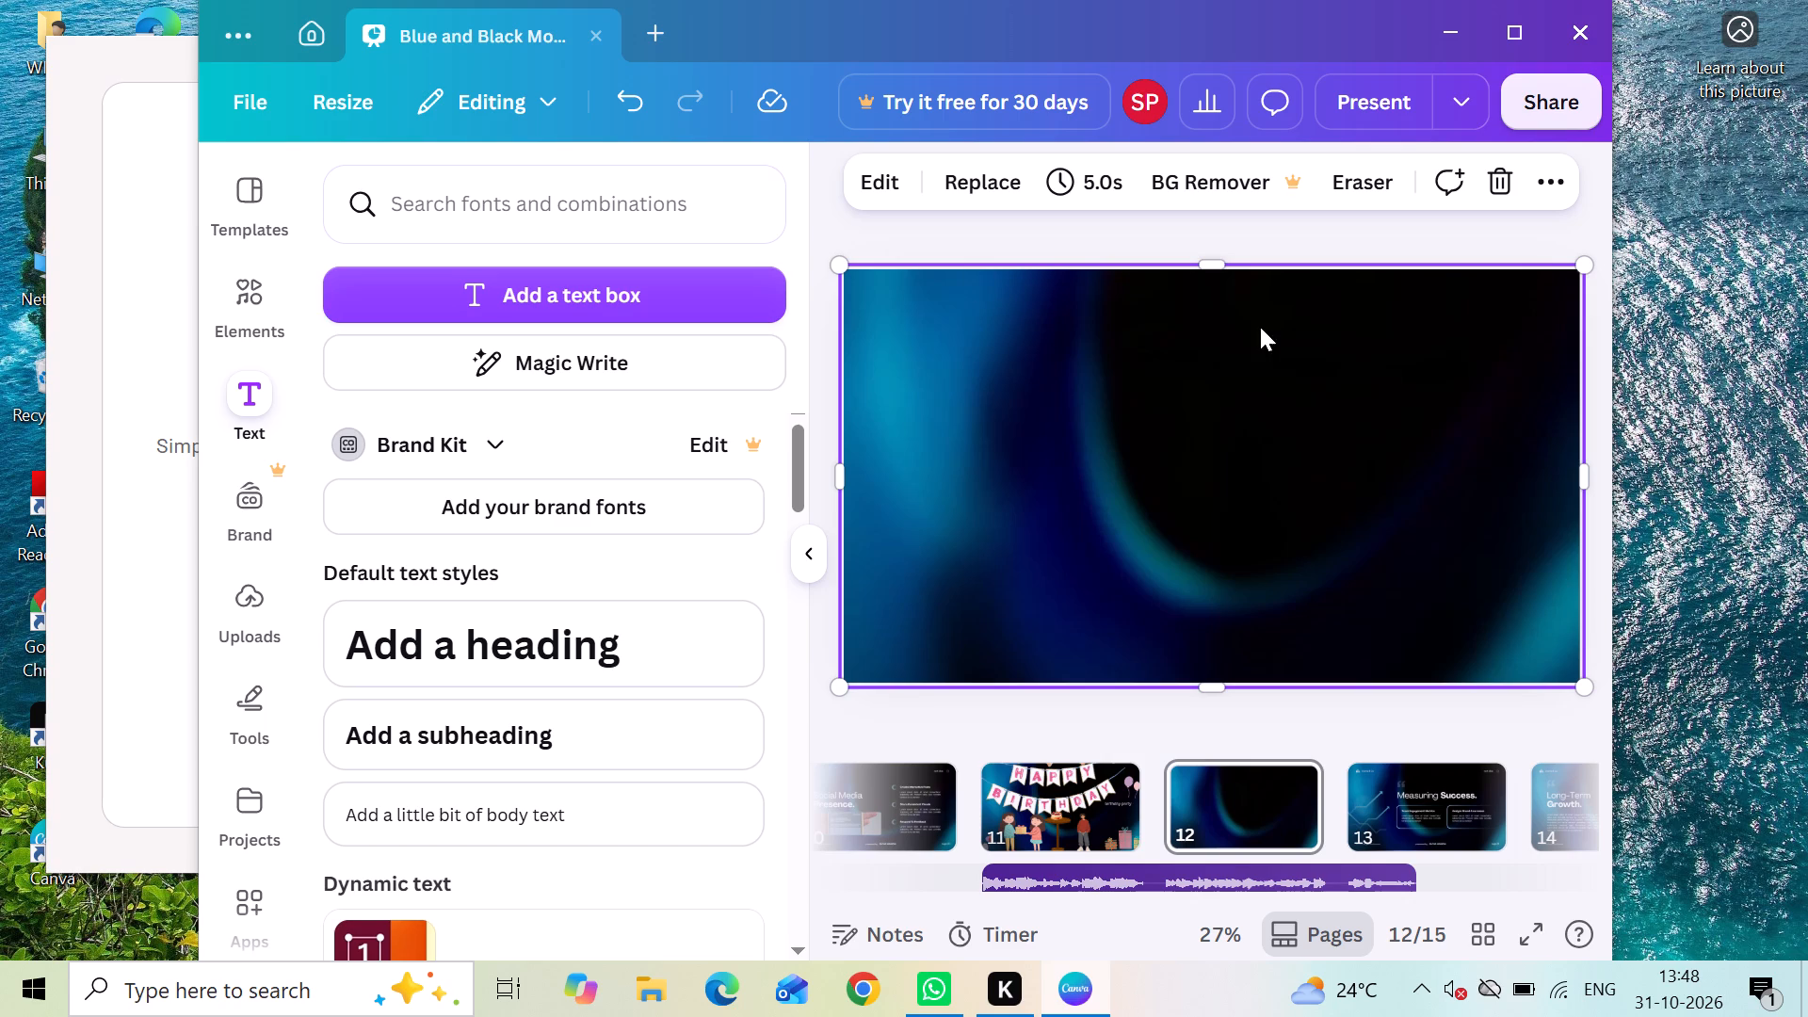
left_click(642, 169)
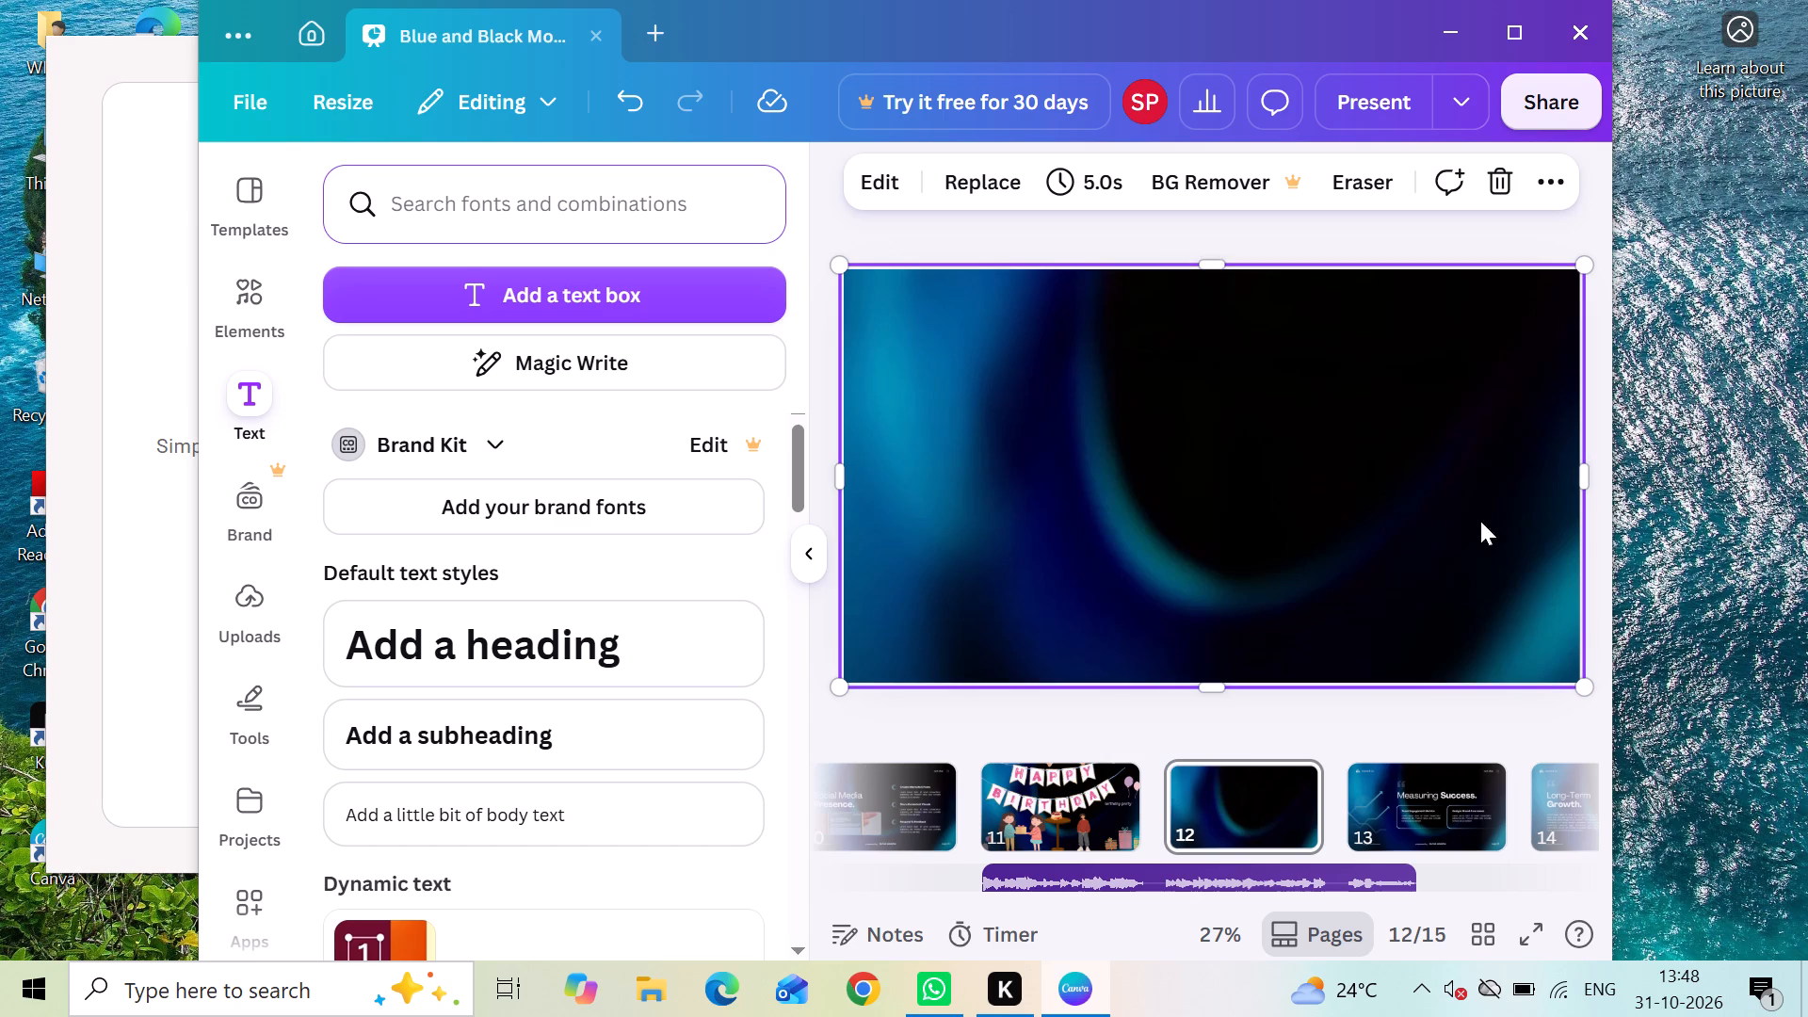
left_click_drag(1589, 492, 1534, 485)
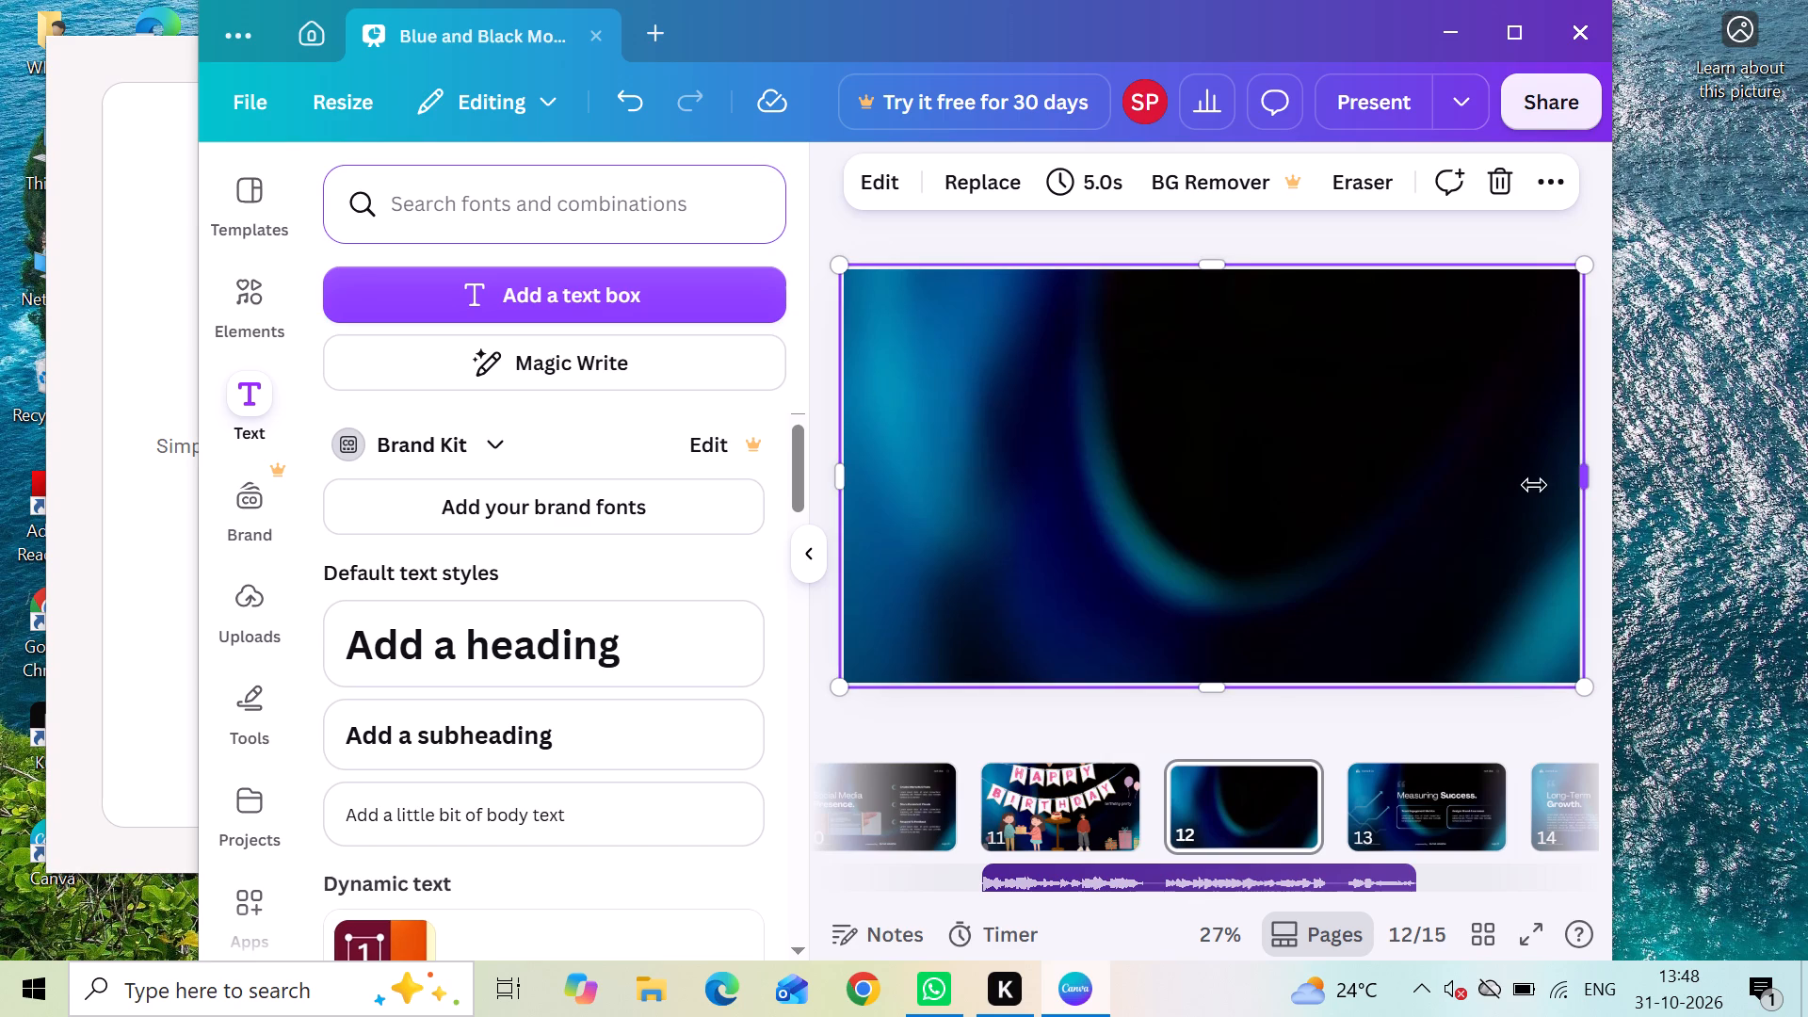
left_click_drag(1534, 485, 1226, 485)
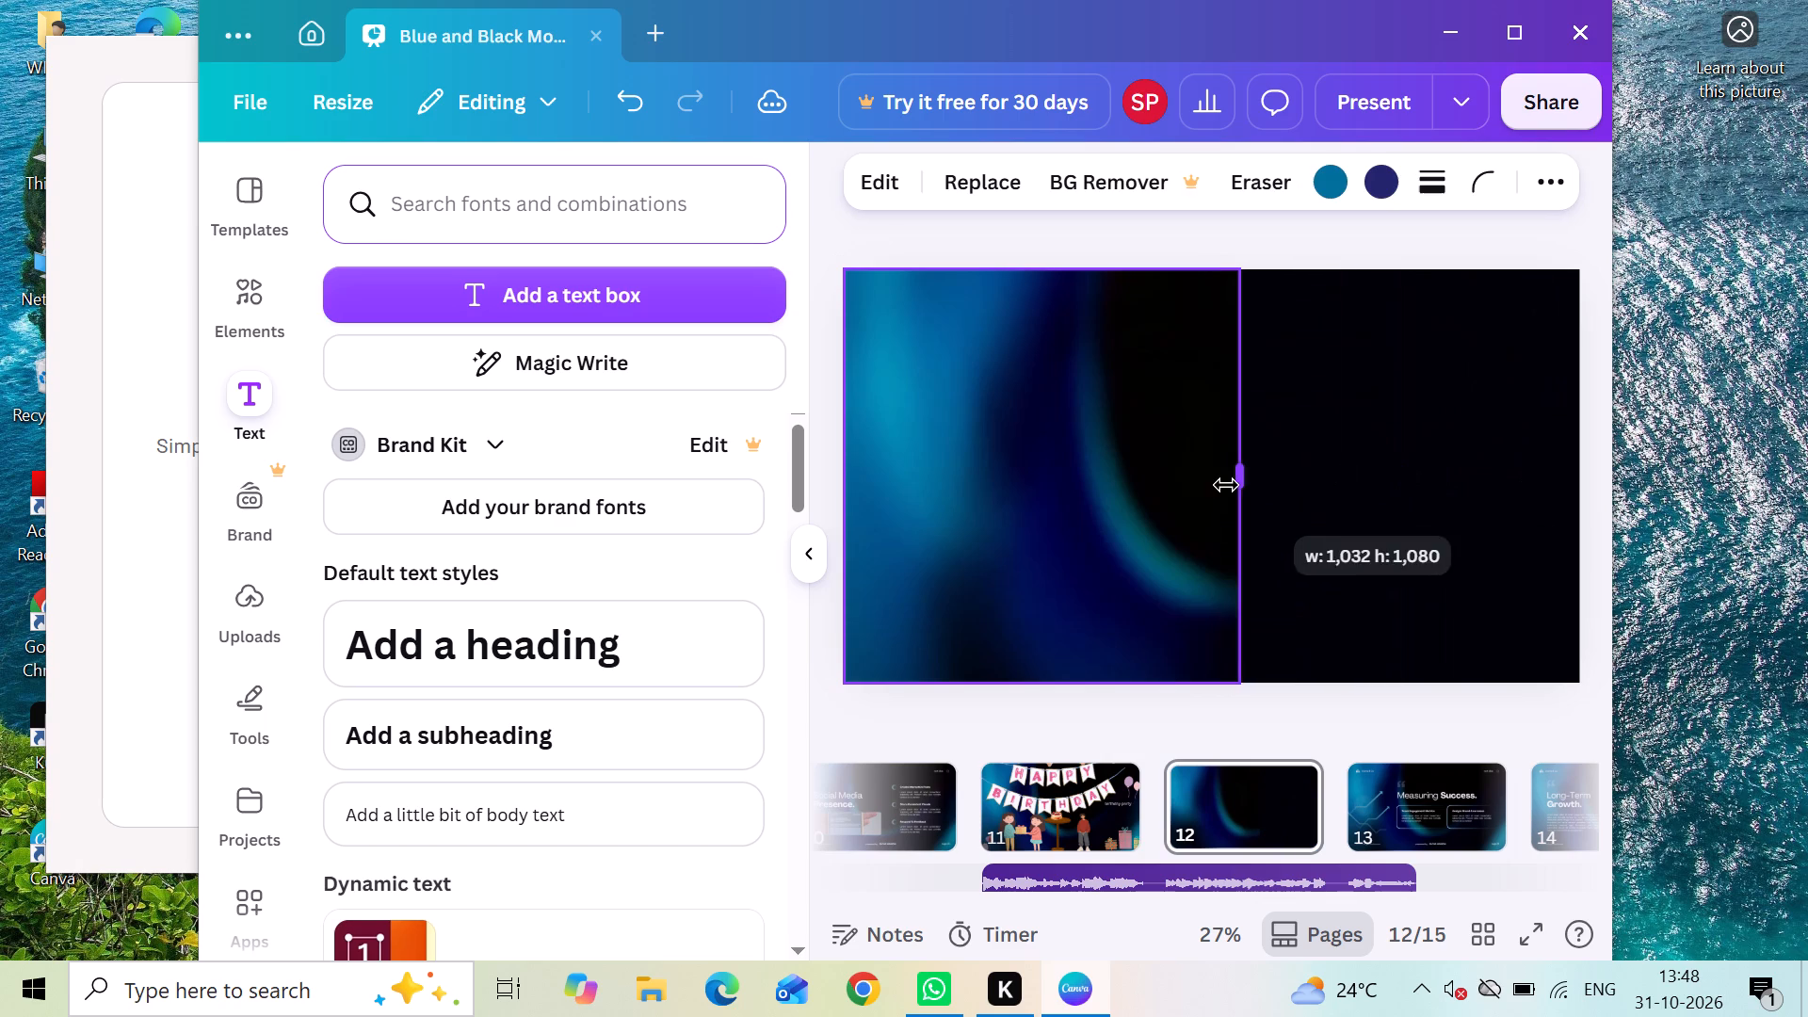
left_click_drag(1226, 485, 1151, 482)
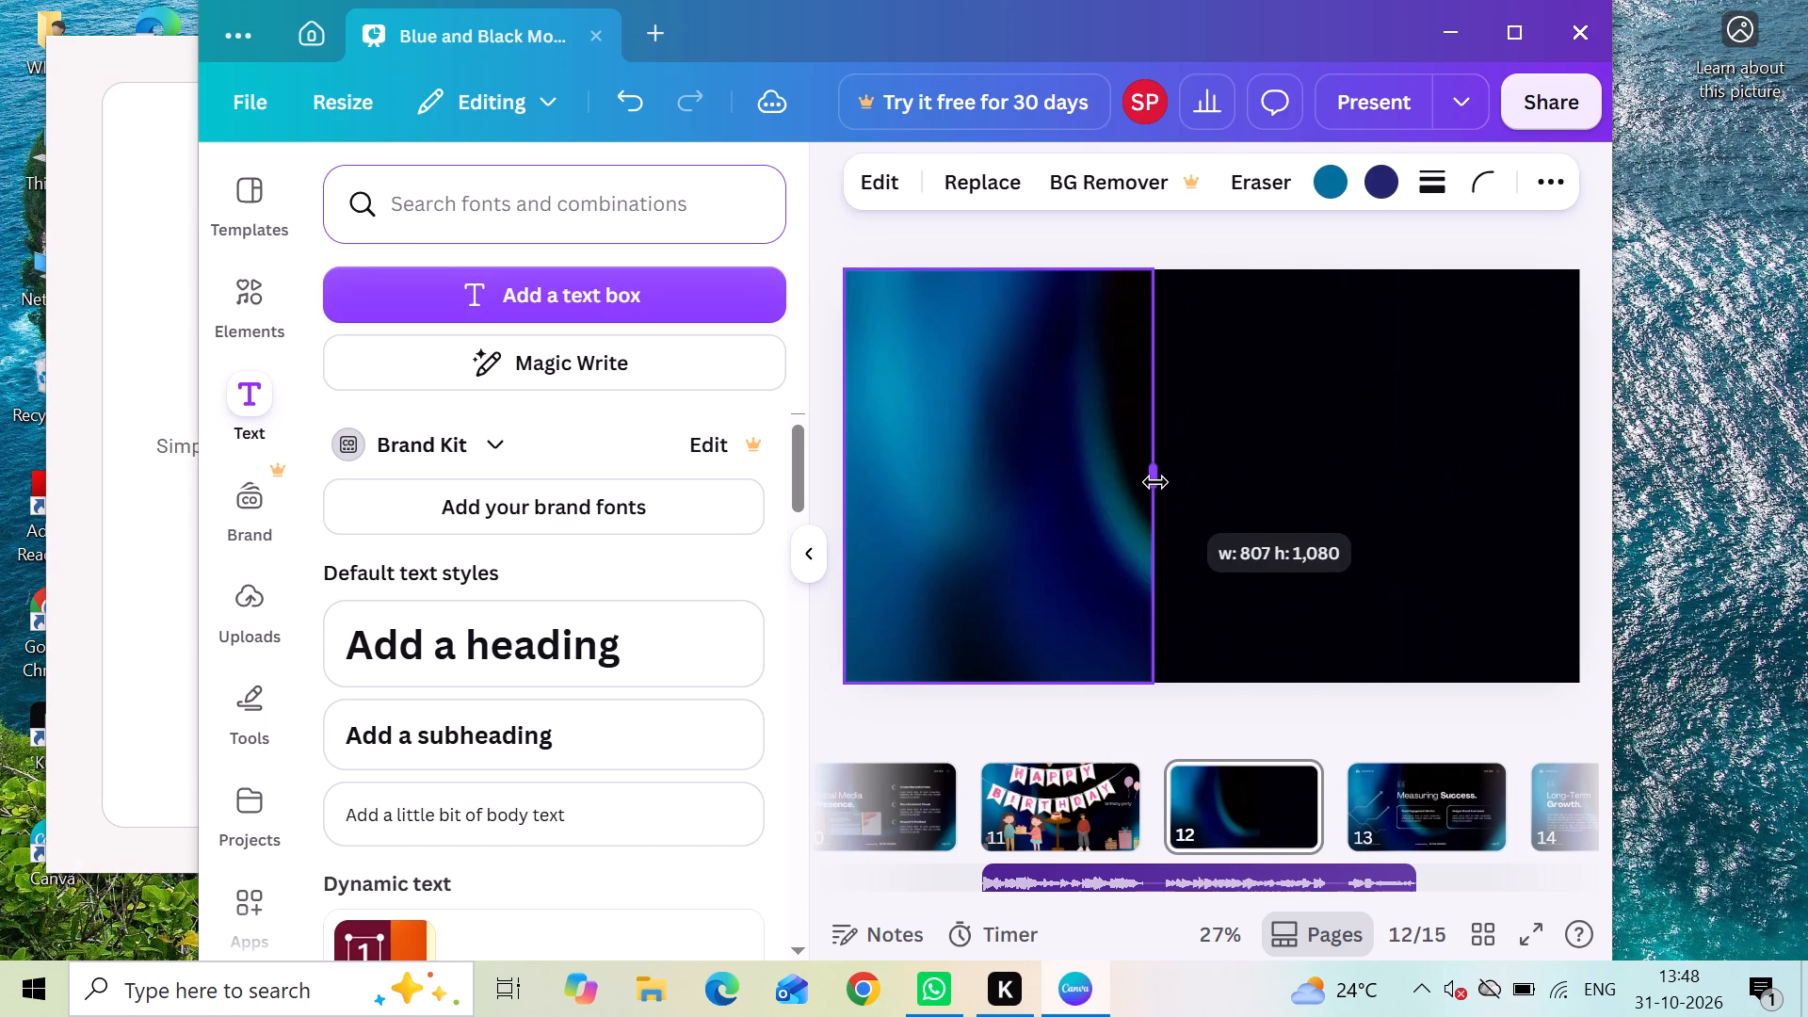
left_click(1298, 433)
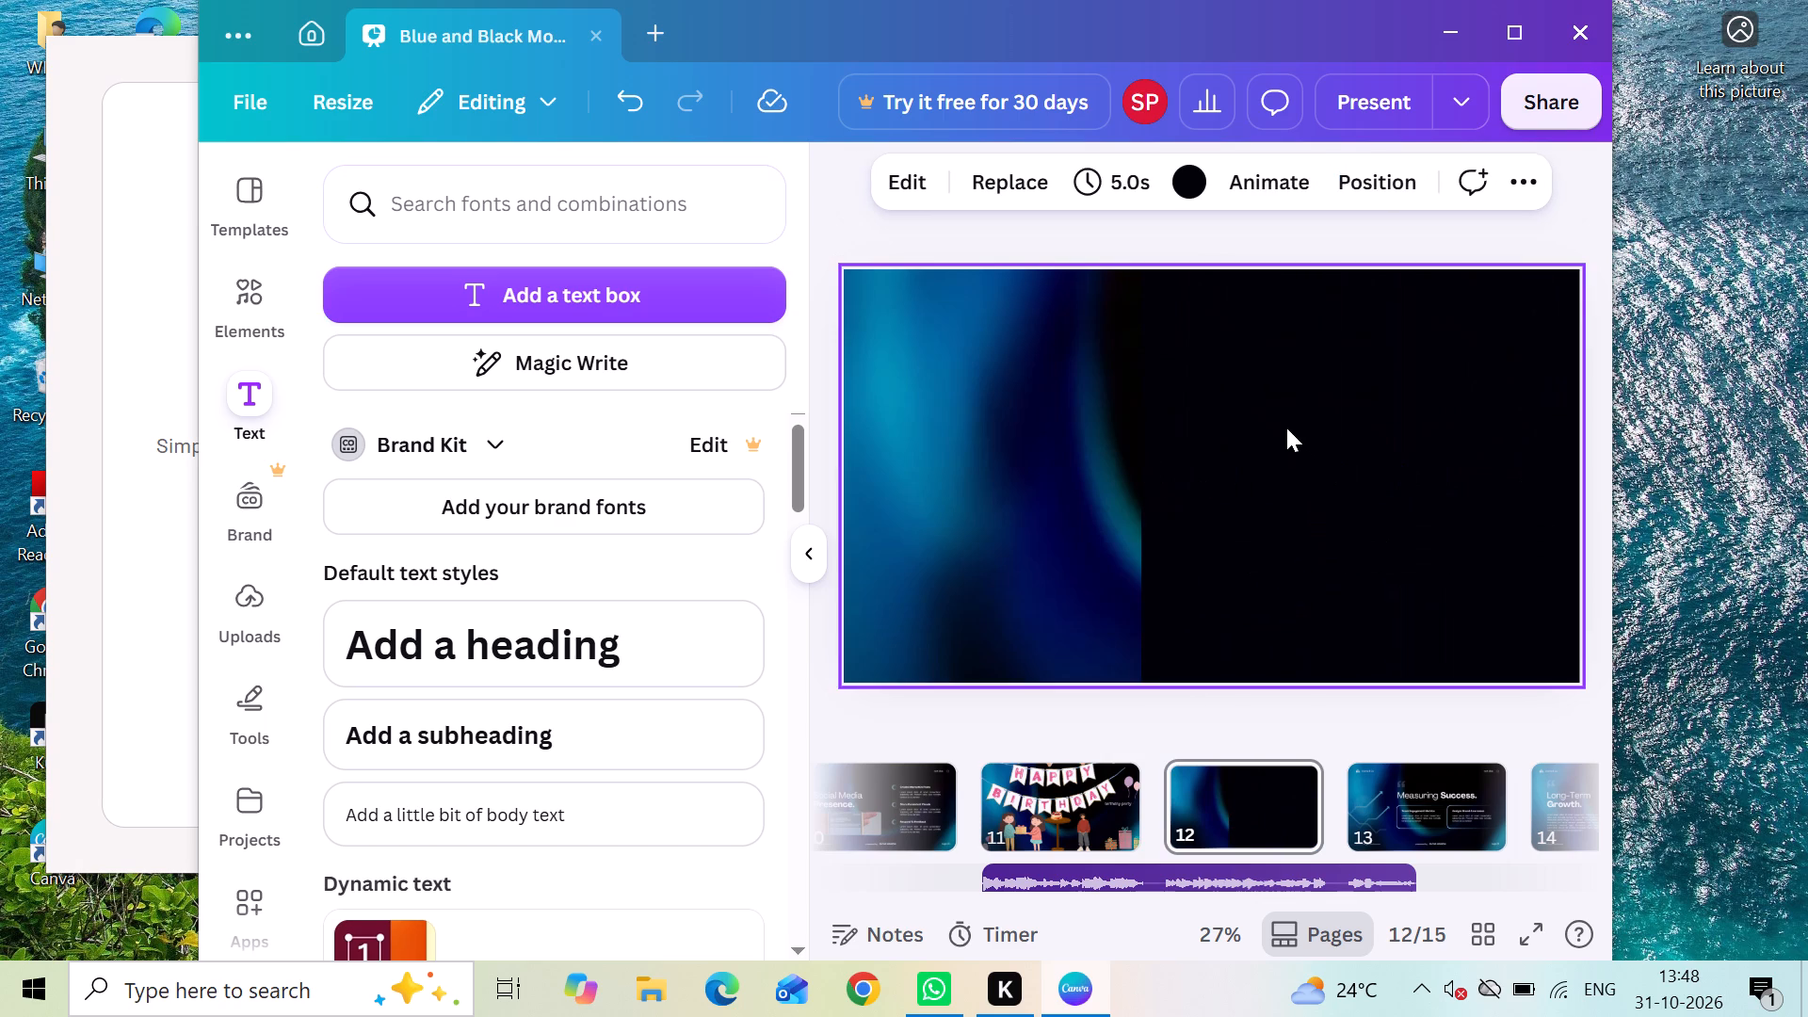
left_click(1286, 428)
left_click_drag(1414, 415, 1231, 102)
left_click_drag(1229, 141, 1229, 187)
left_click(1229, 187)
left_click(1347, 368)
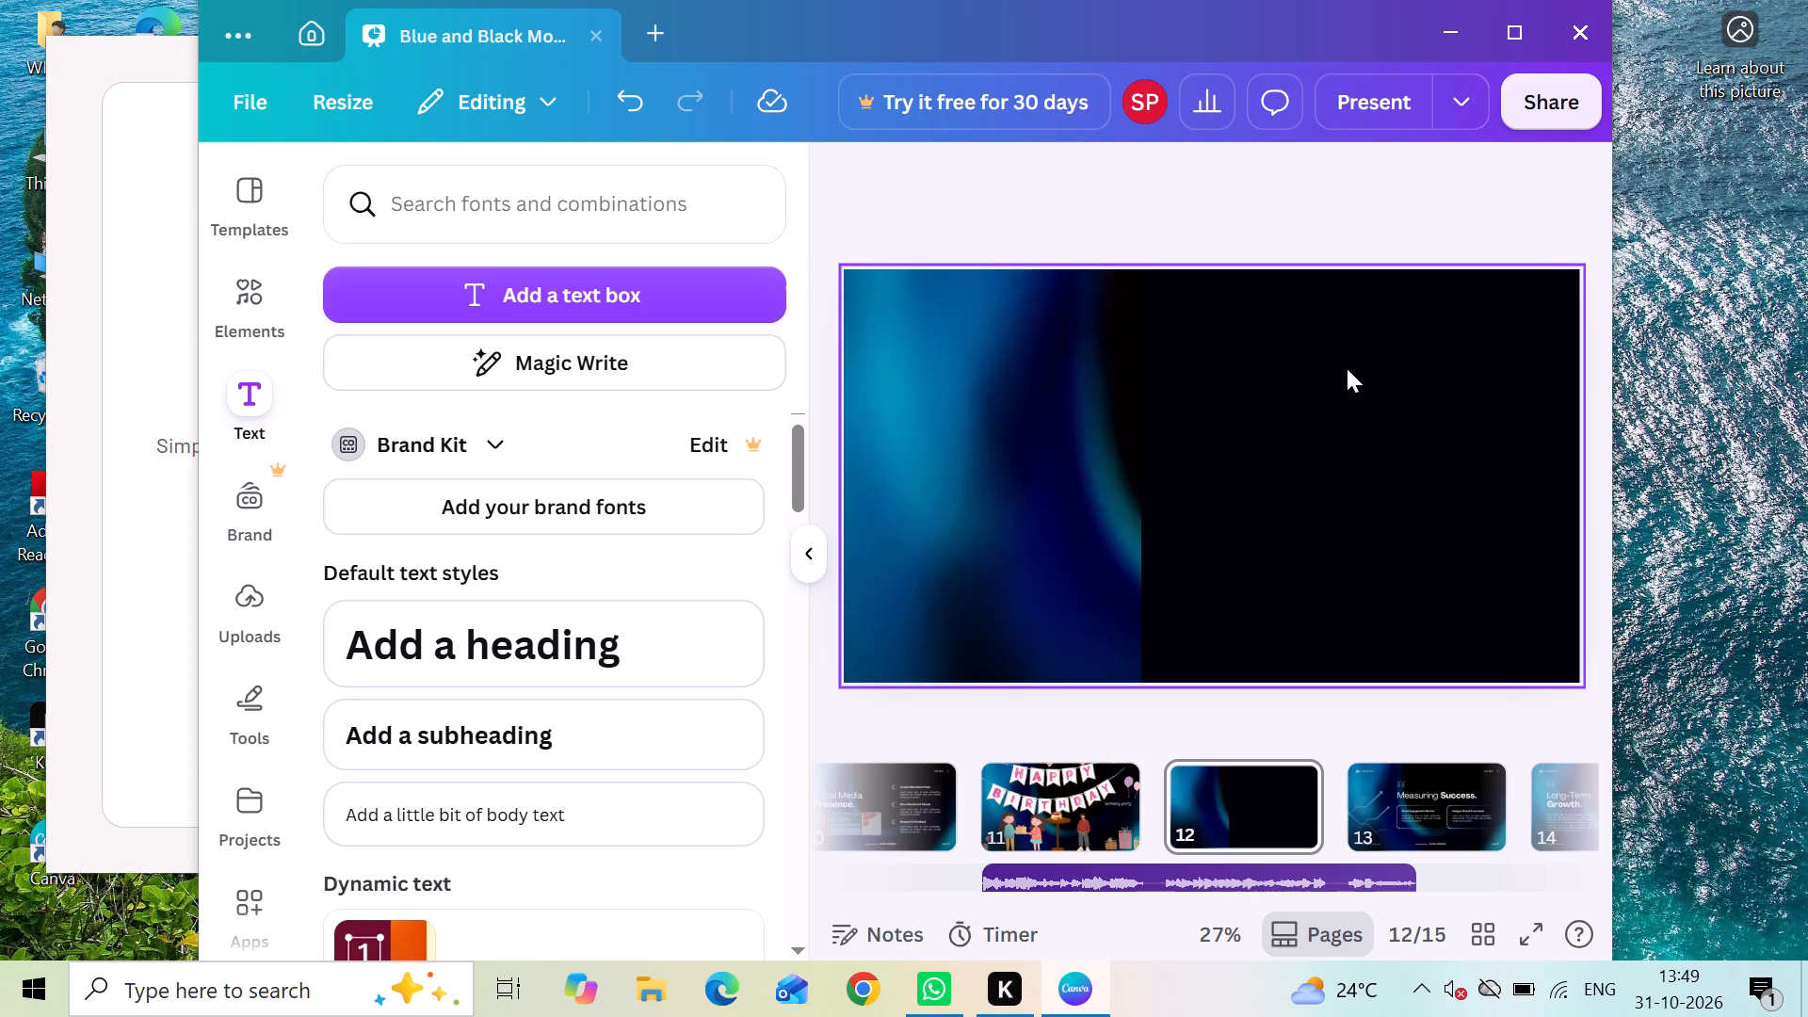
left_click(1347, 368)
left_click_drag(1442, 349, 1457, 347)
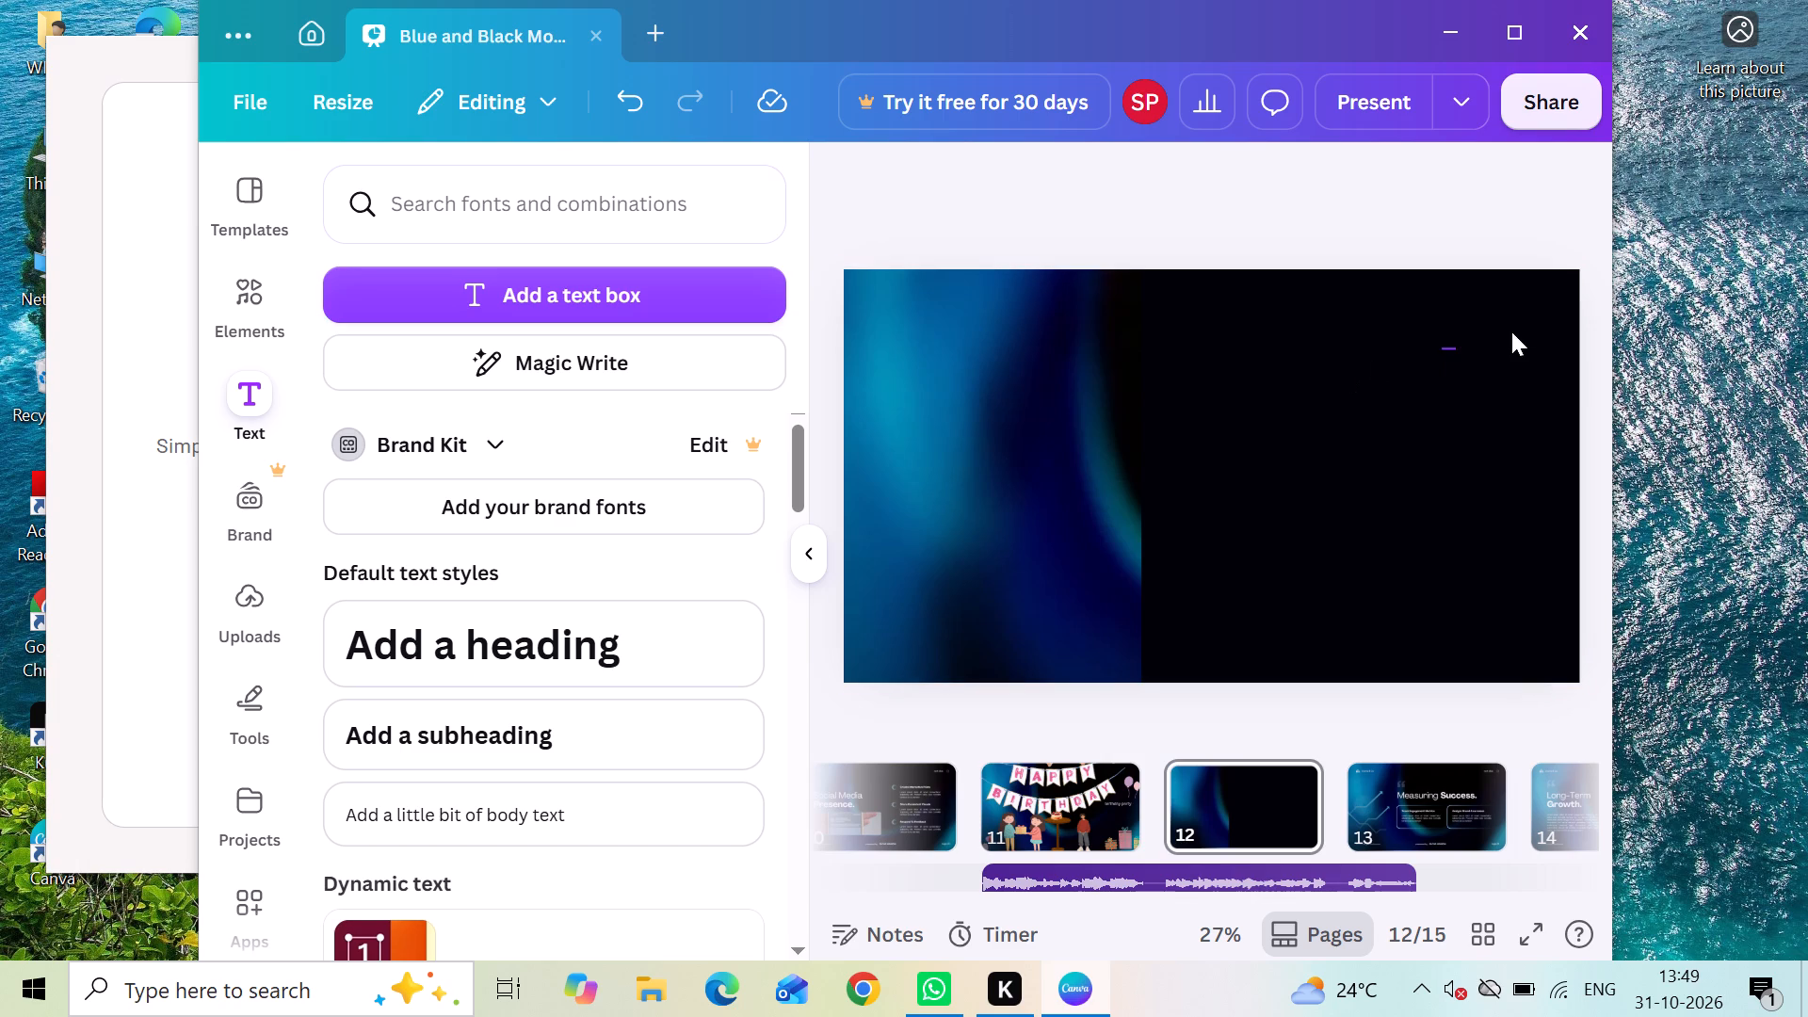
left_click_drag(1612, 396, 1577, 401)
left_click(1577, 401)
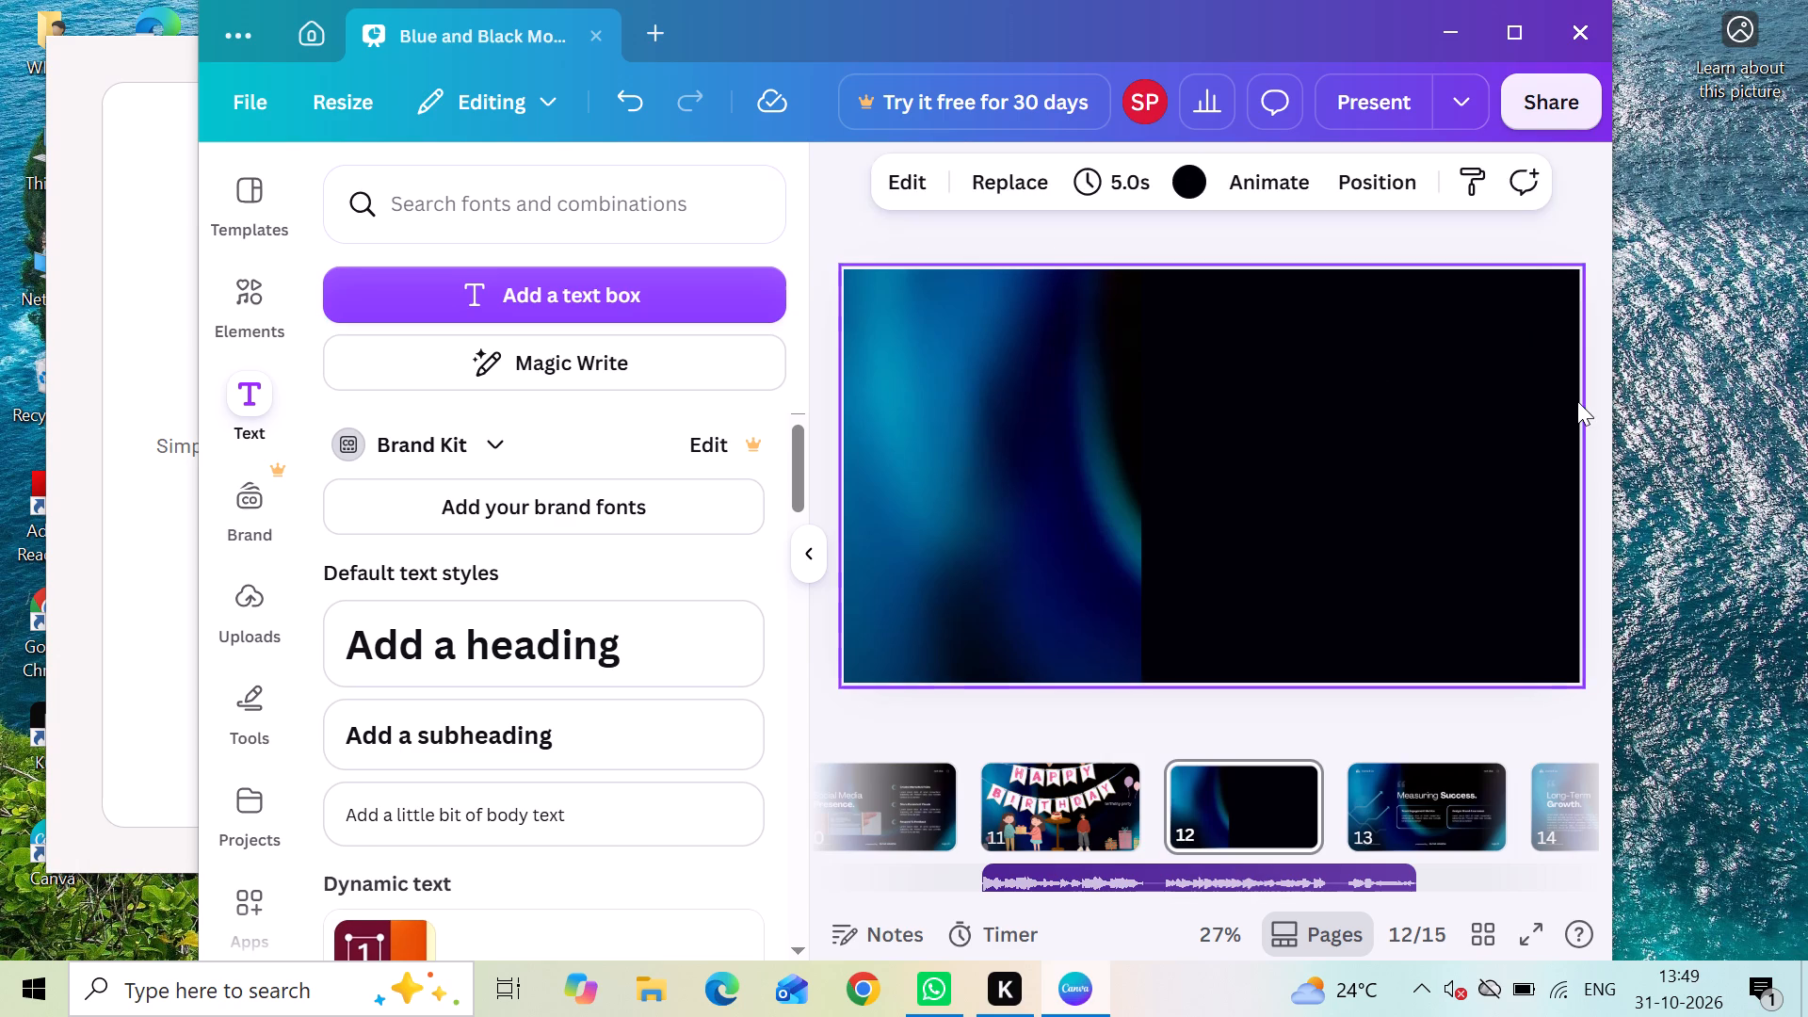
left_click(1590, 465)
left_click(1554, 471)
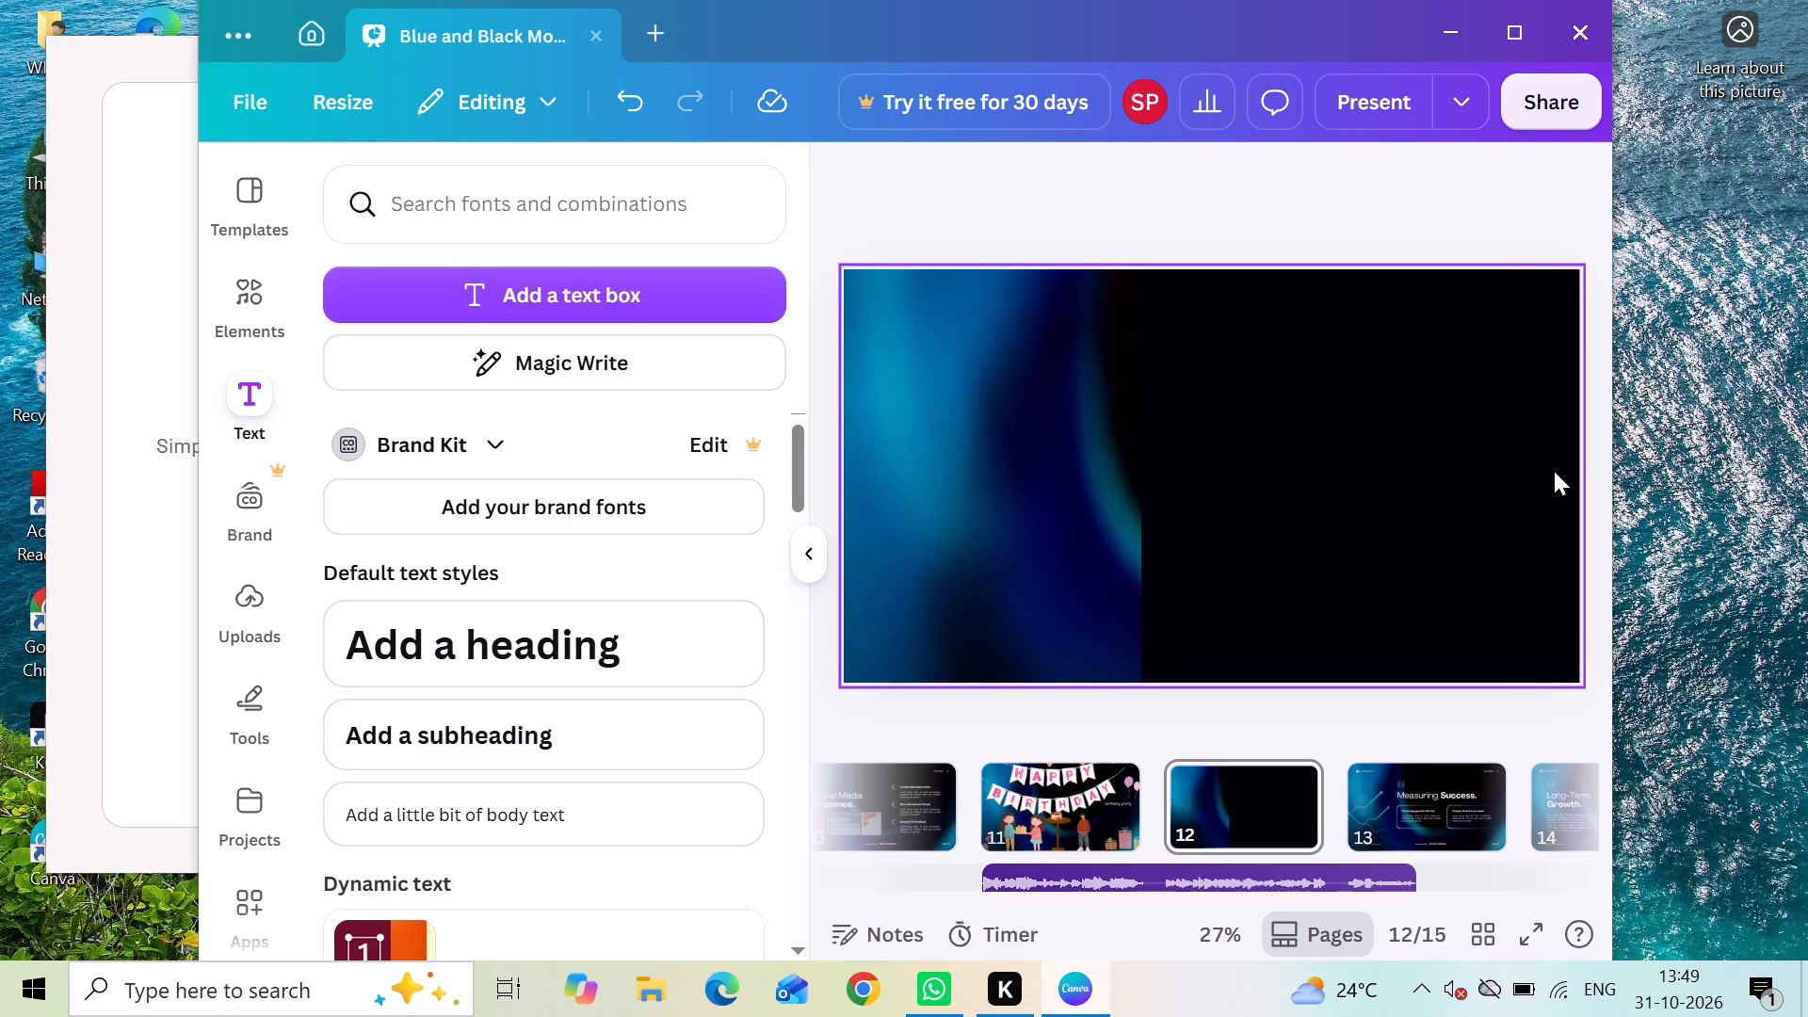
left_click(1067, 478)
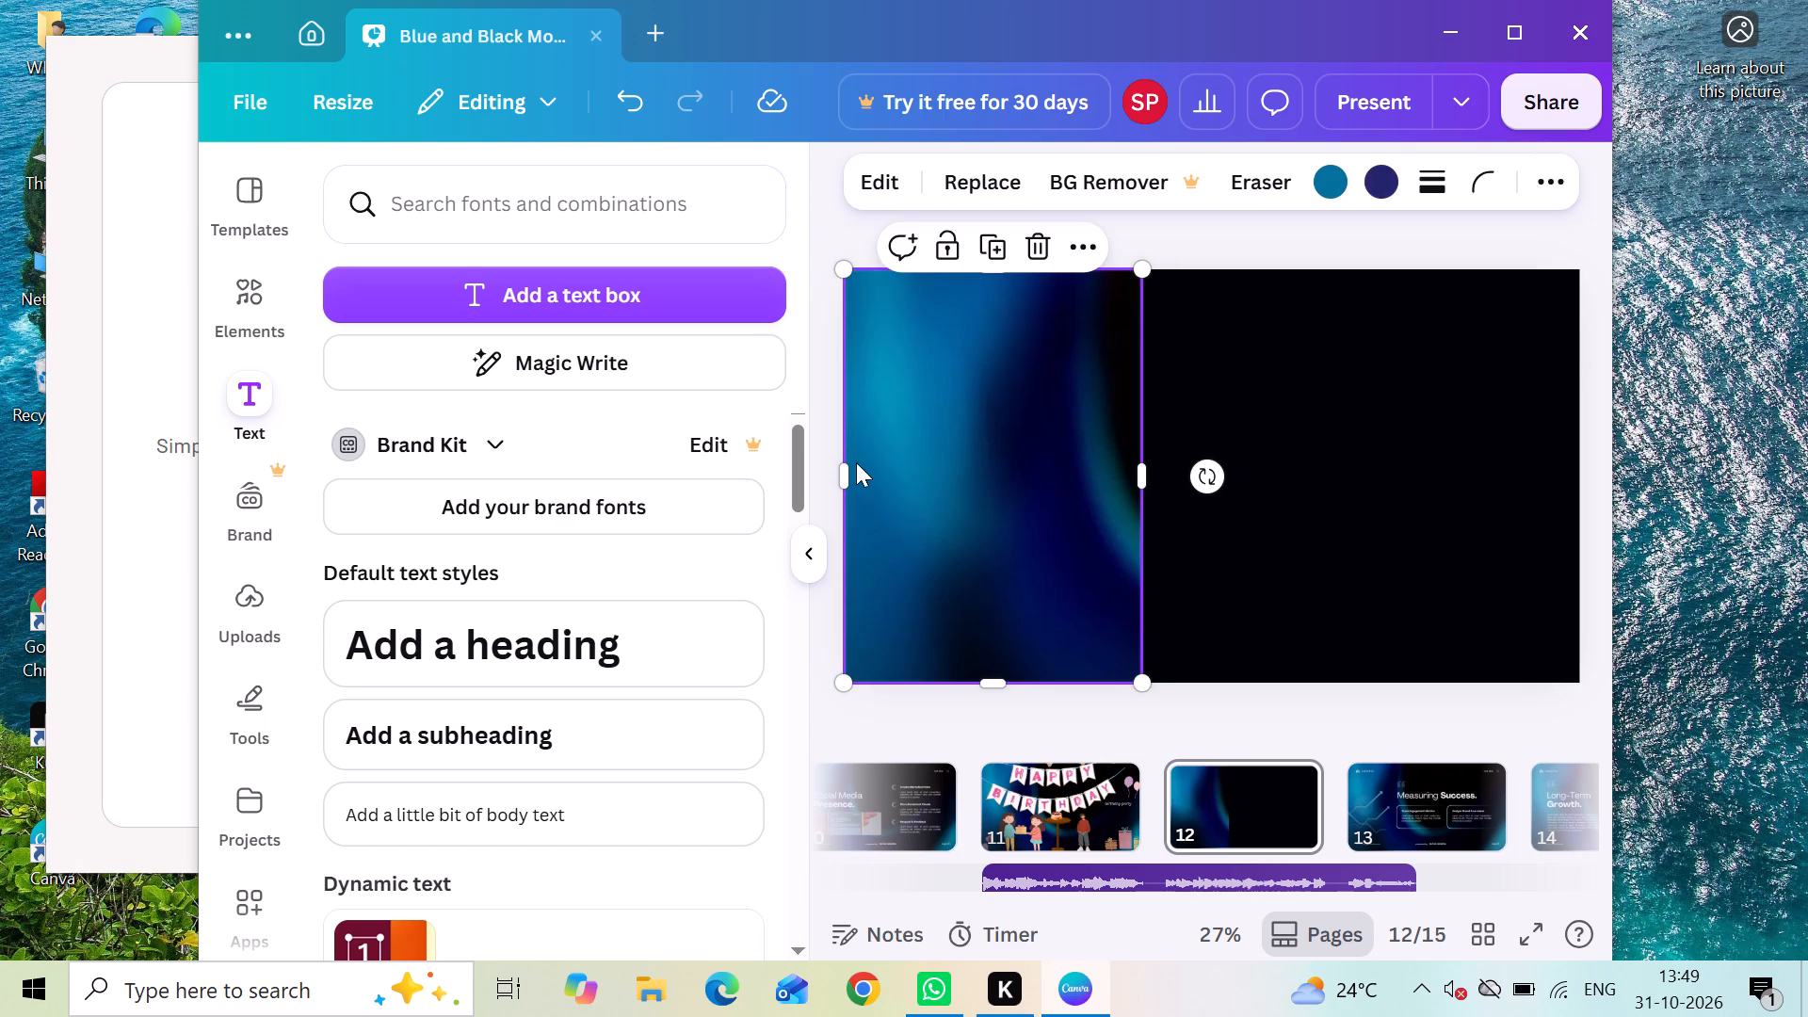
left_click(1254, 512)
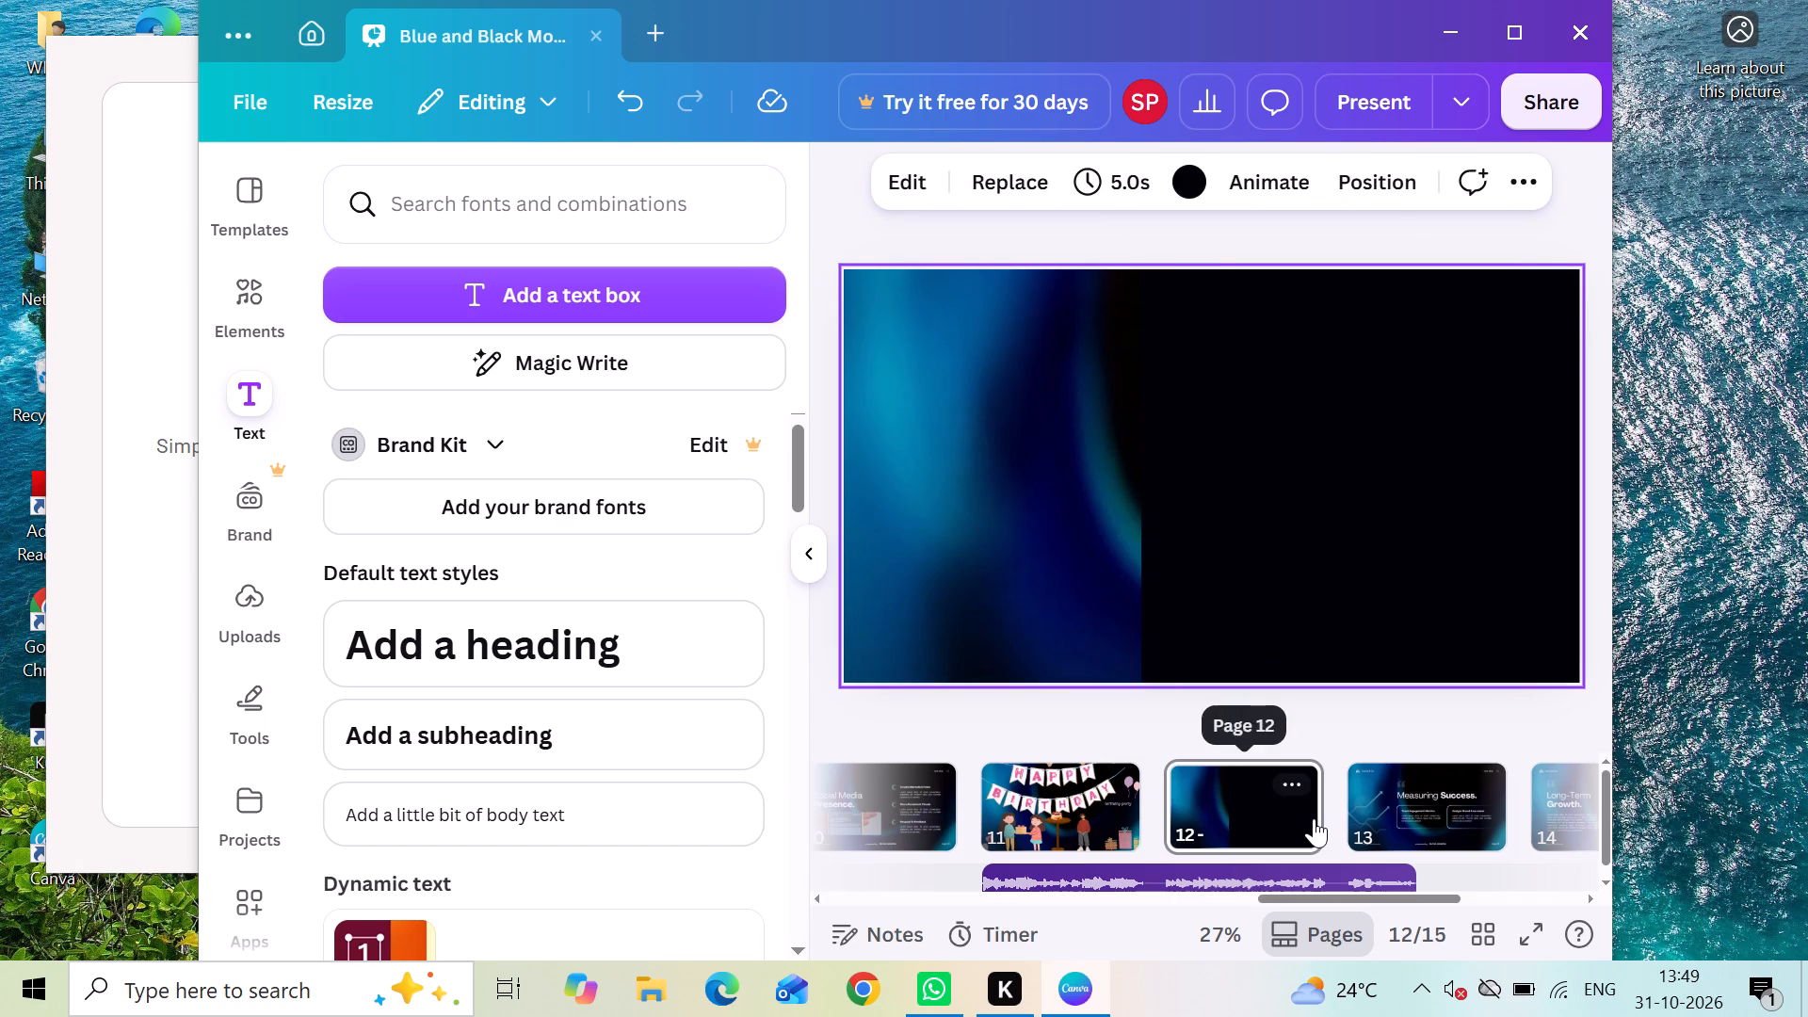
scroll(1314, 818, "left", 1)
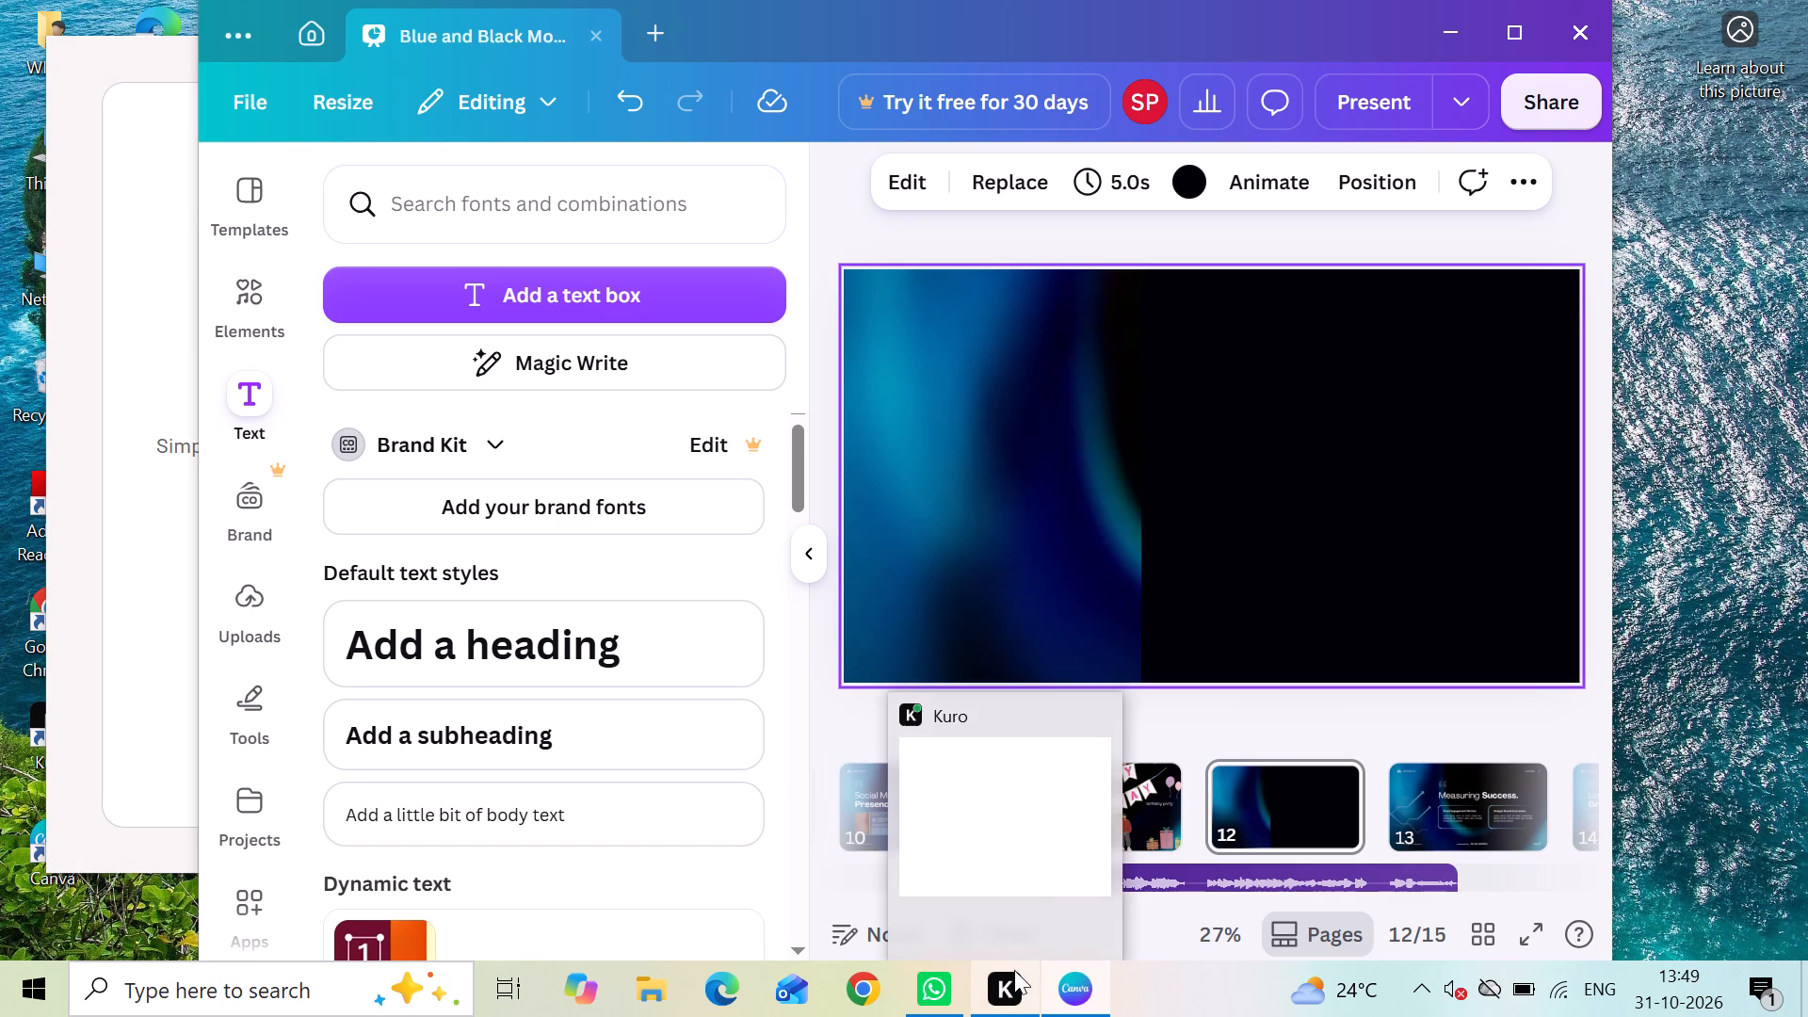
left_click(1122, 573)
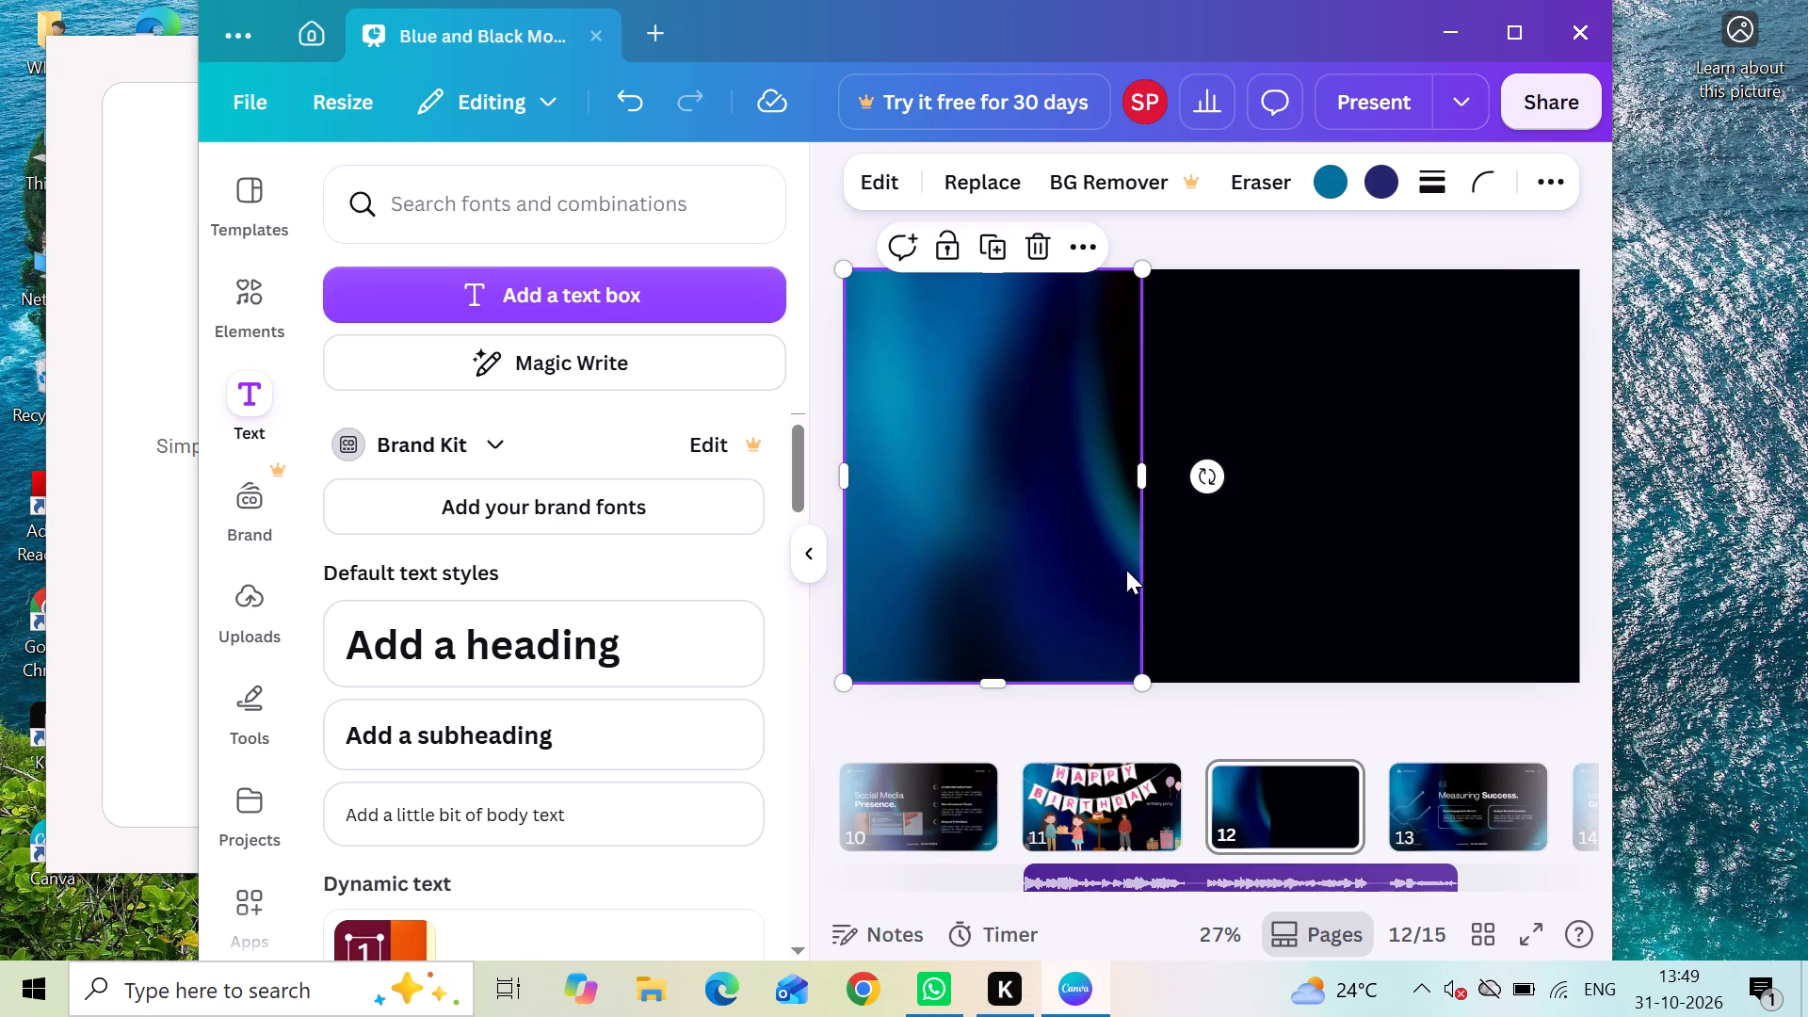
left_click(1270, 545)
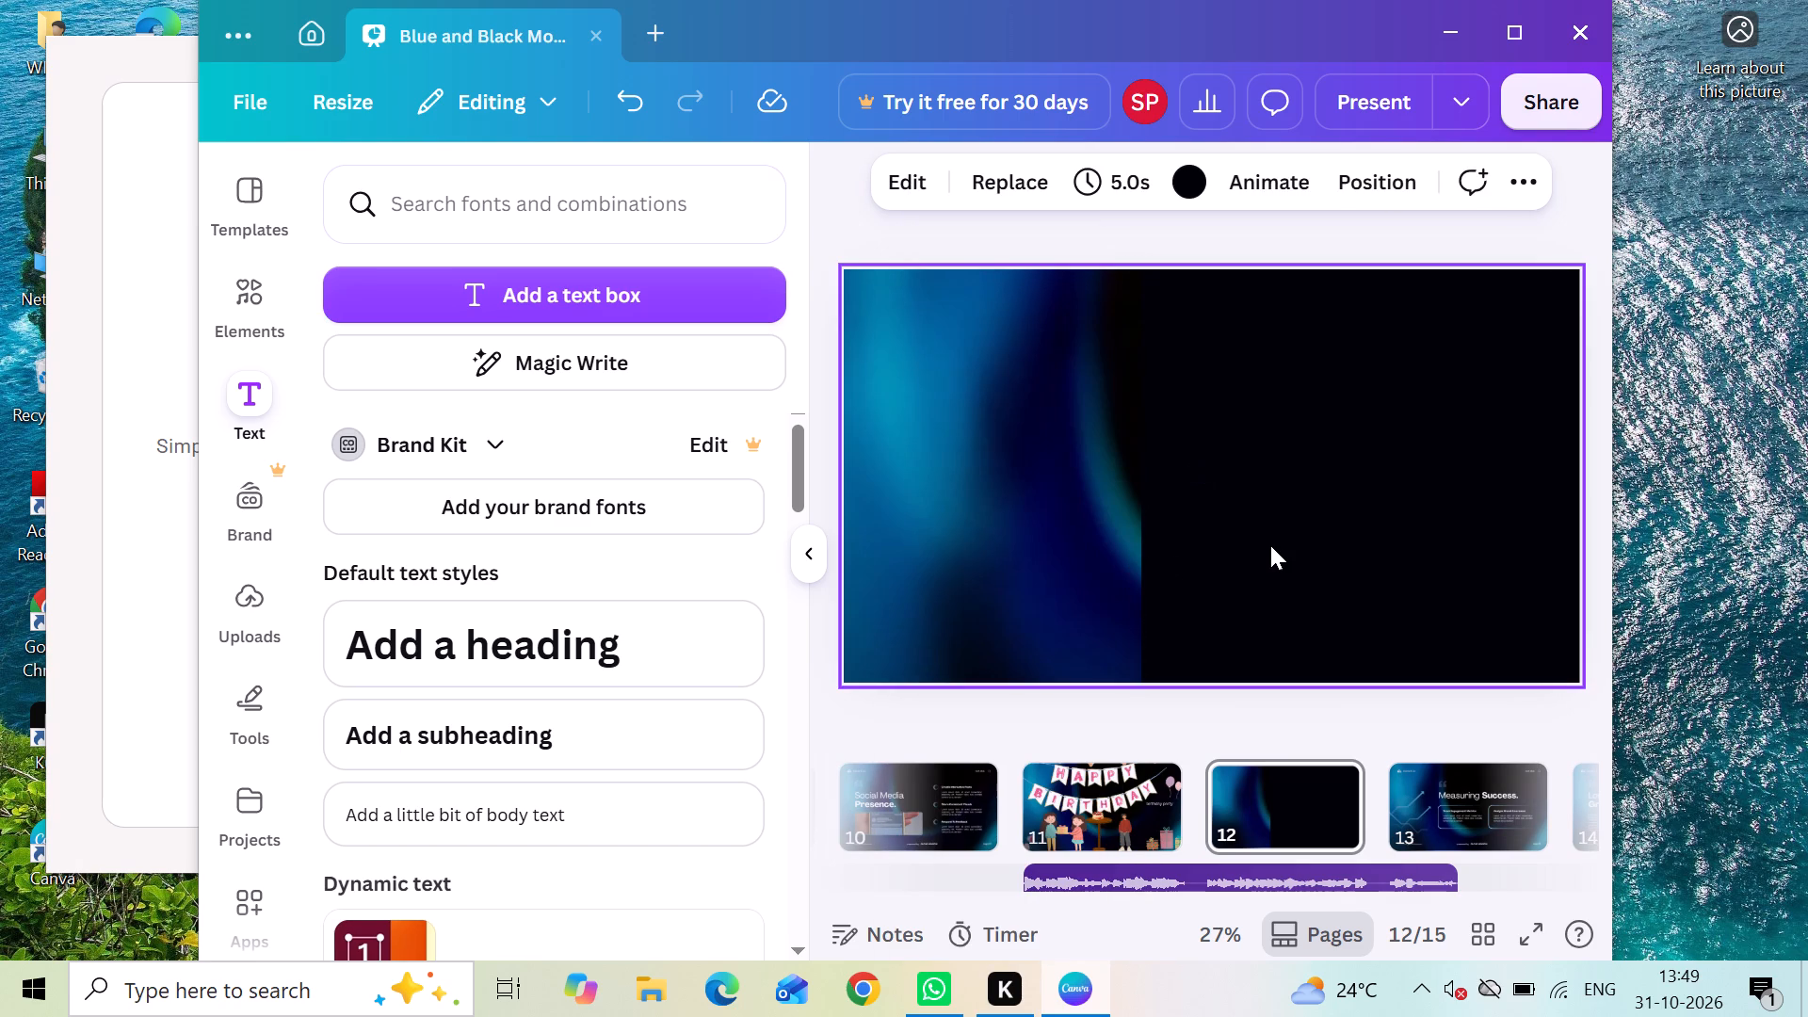
Move the narrowed blue image toward the middle of page 12, flush with the page's top and bottom edges.
left_click_drag(1008, 493, 1190, 518)
left_click_drag(1180, 466, 1174, 431)
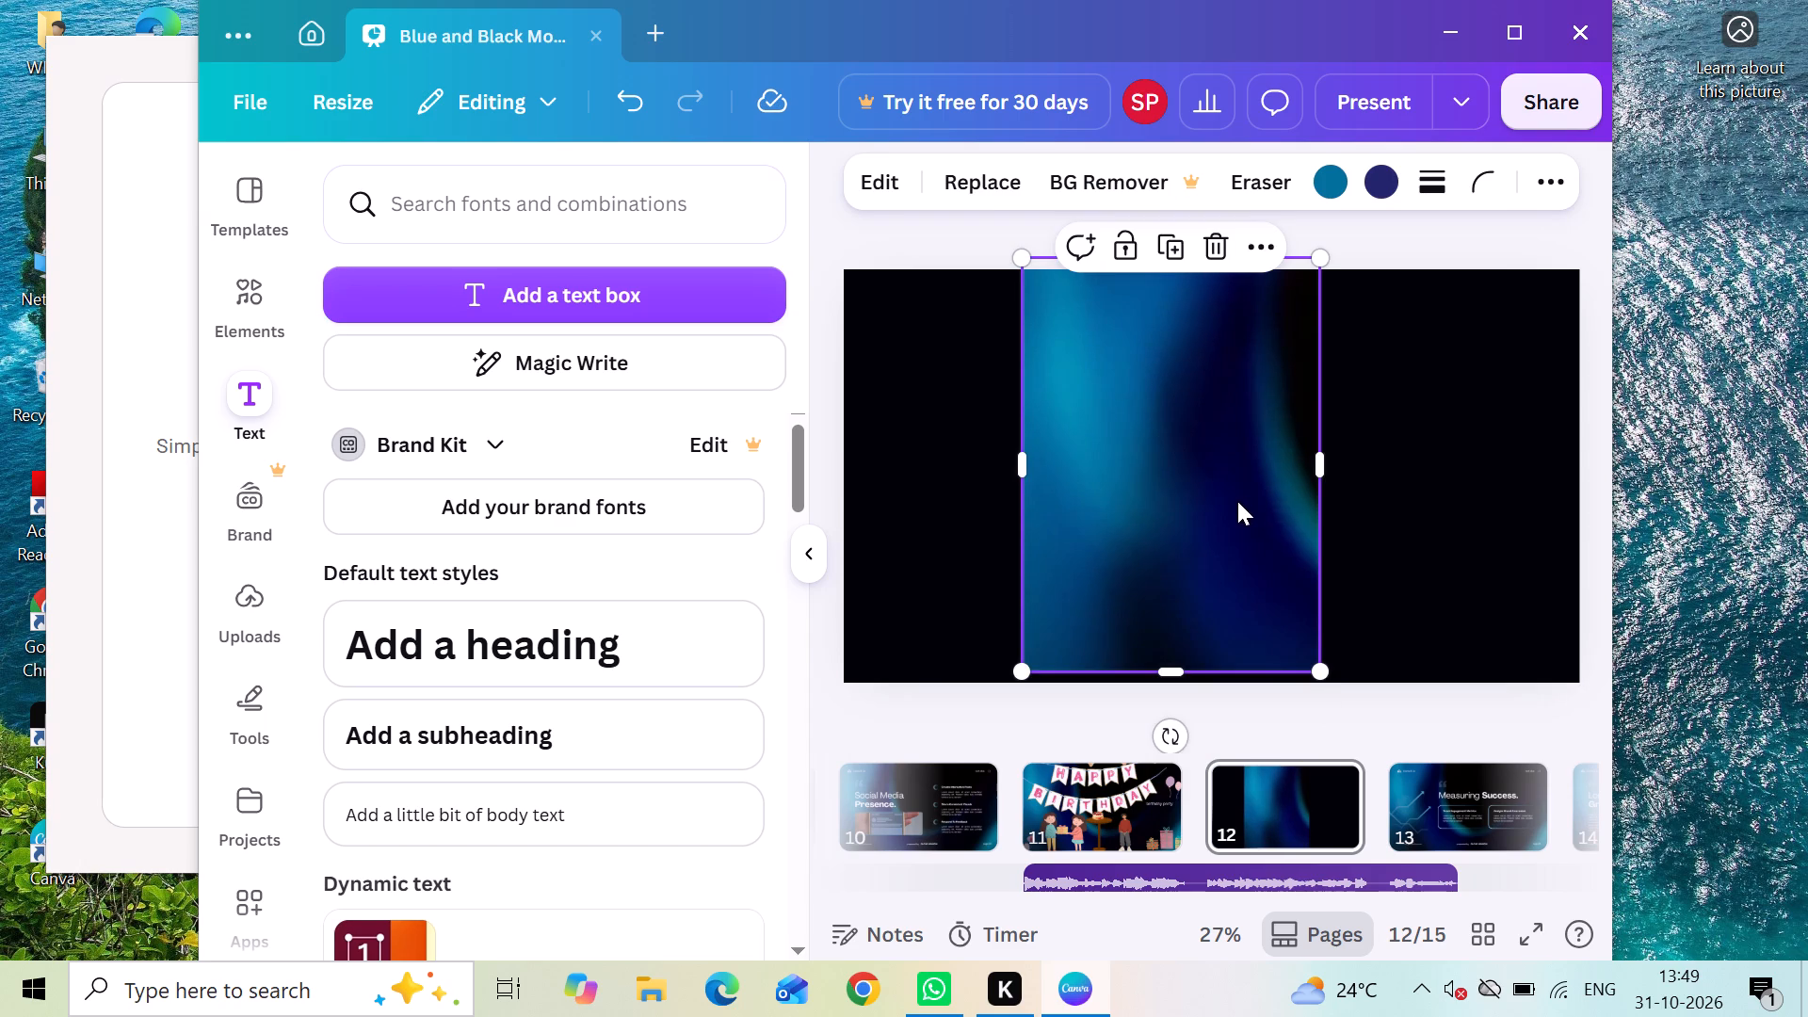
left_click_drag(1240, 505, 1226, 535)
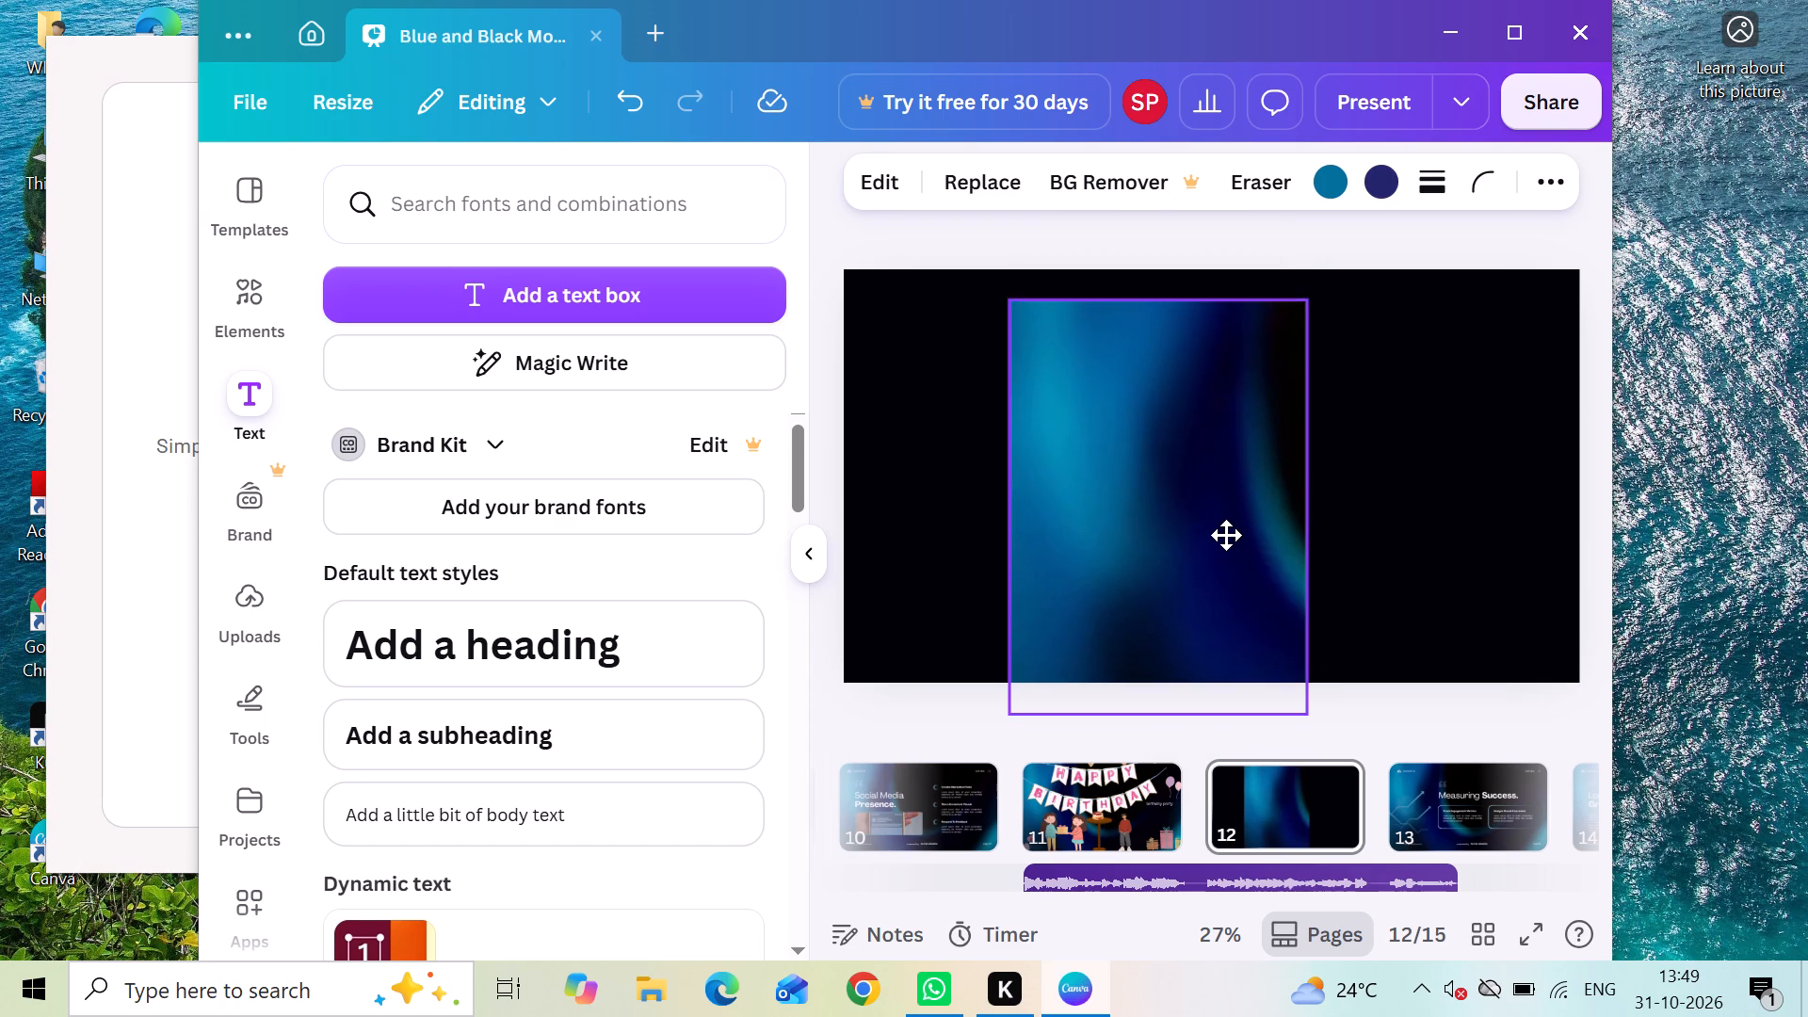
left_click_drag(1226, 535, 1217, 482)
left_click_drag(1217, 482, 1226, 509)
left_click(1243, 516)
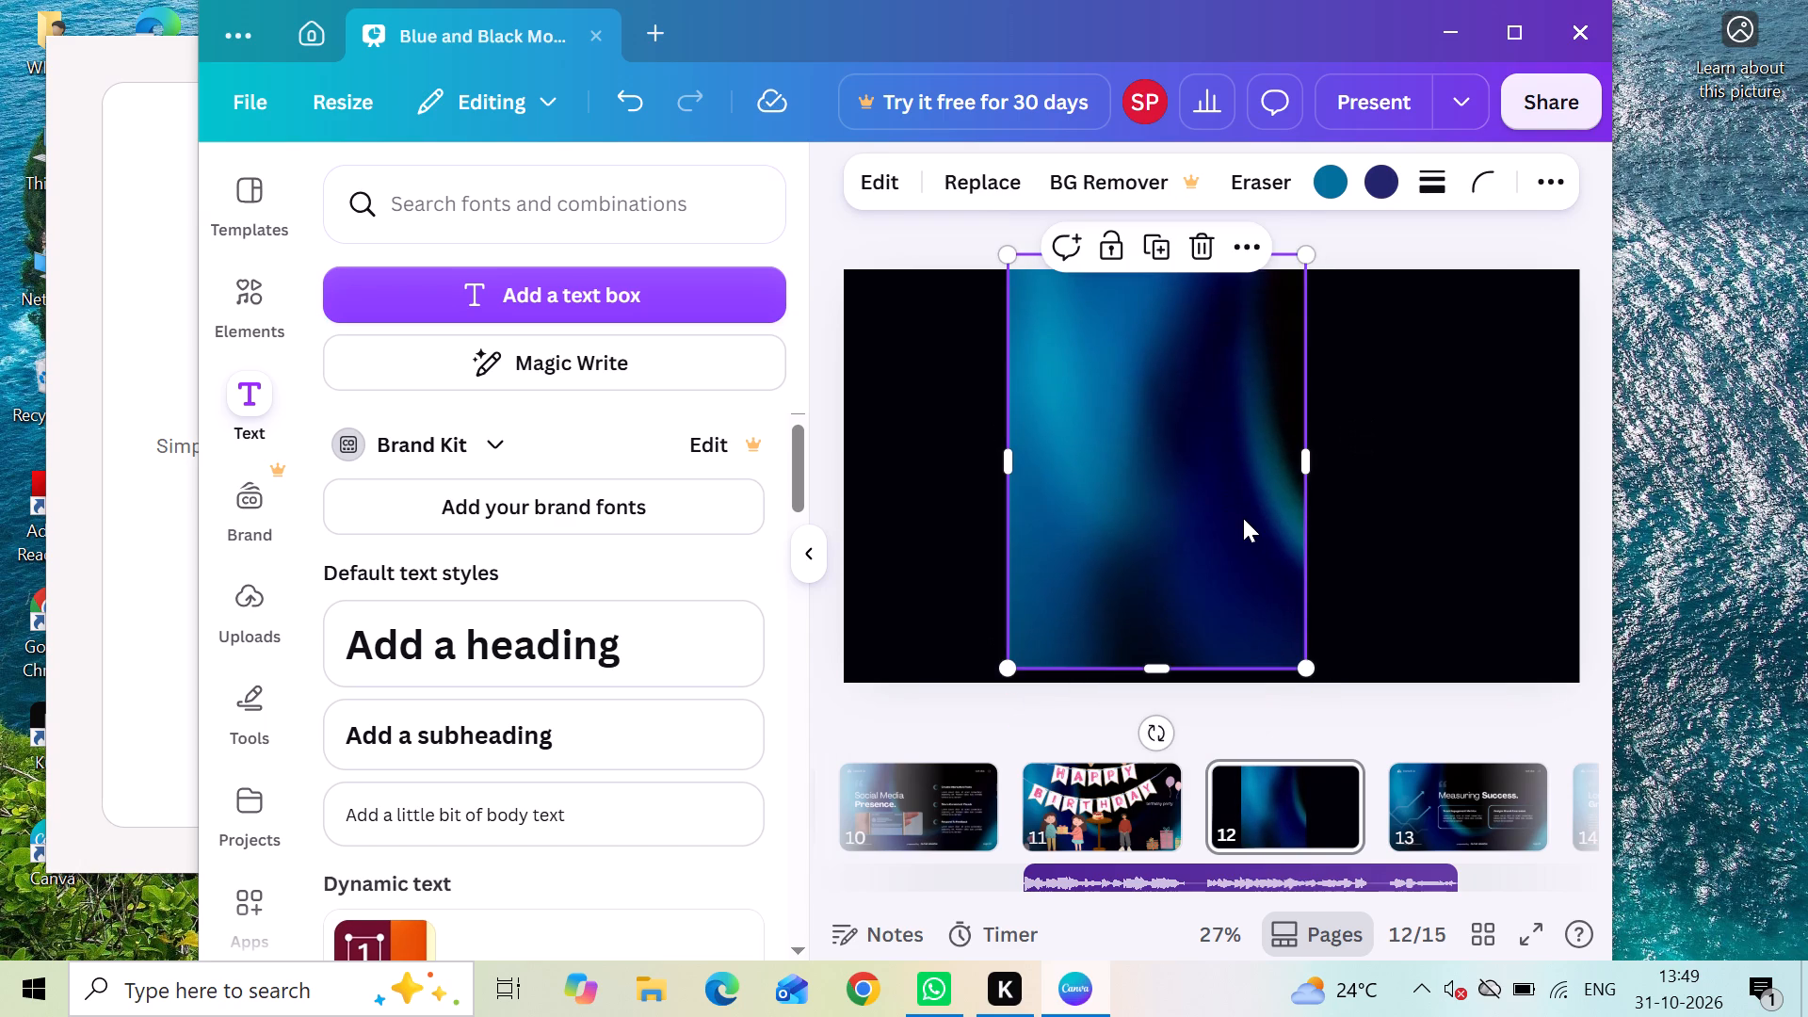
left_click(1243, 523)
left_click(1243, 531)
left_click_drag(1243, 551, 1243, 601)
left_click_drag(1243, 601, 1243, 564)
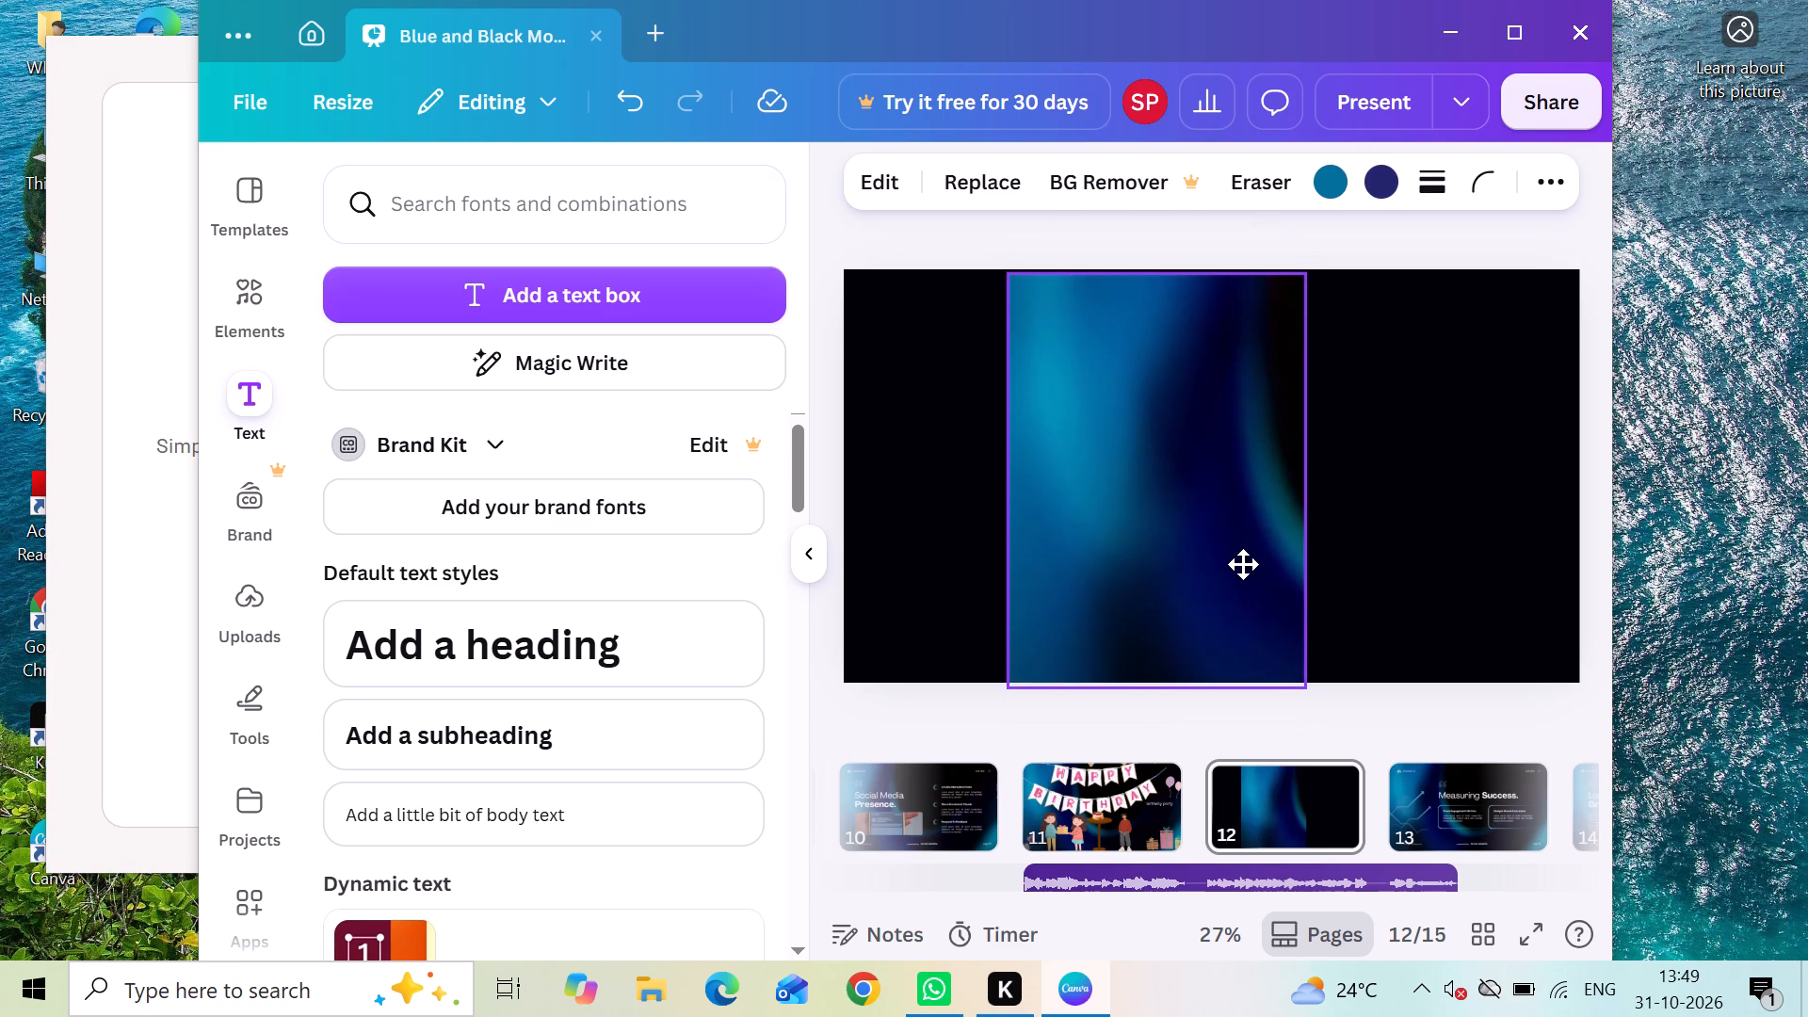
left_click_drag(1243, 564, 1243, 554)
left_click(1394, 542)
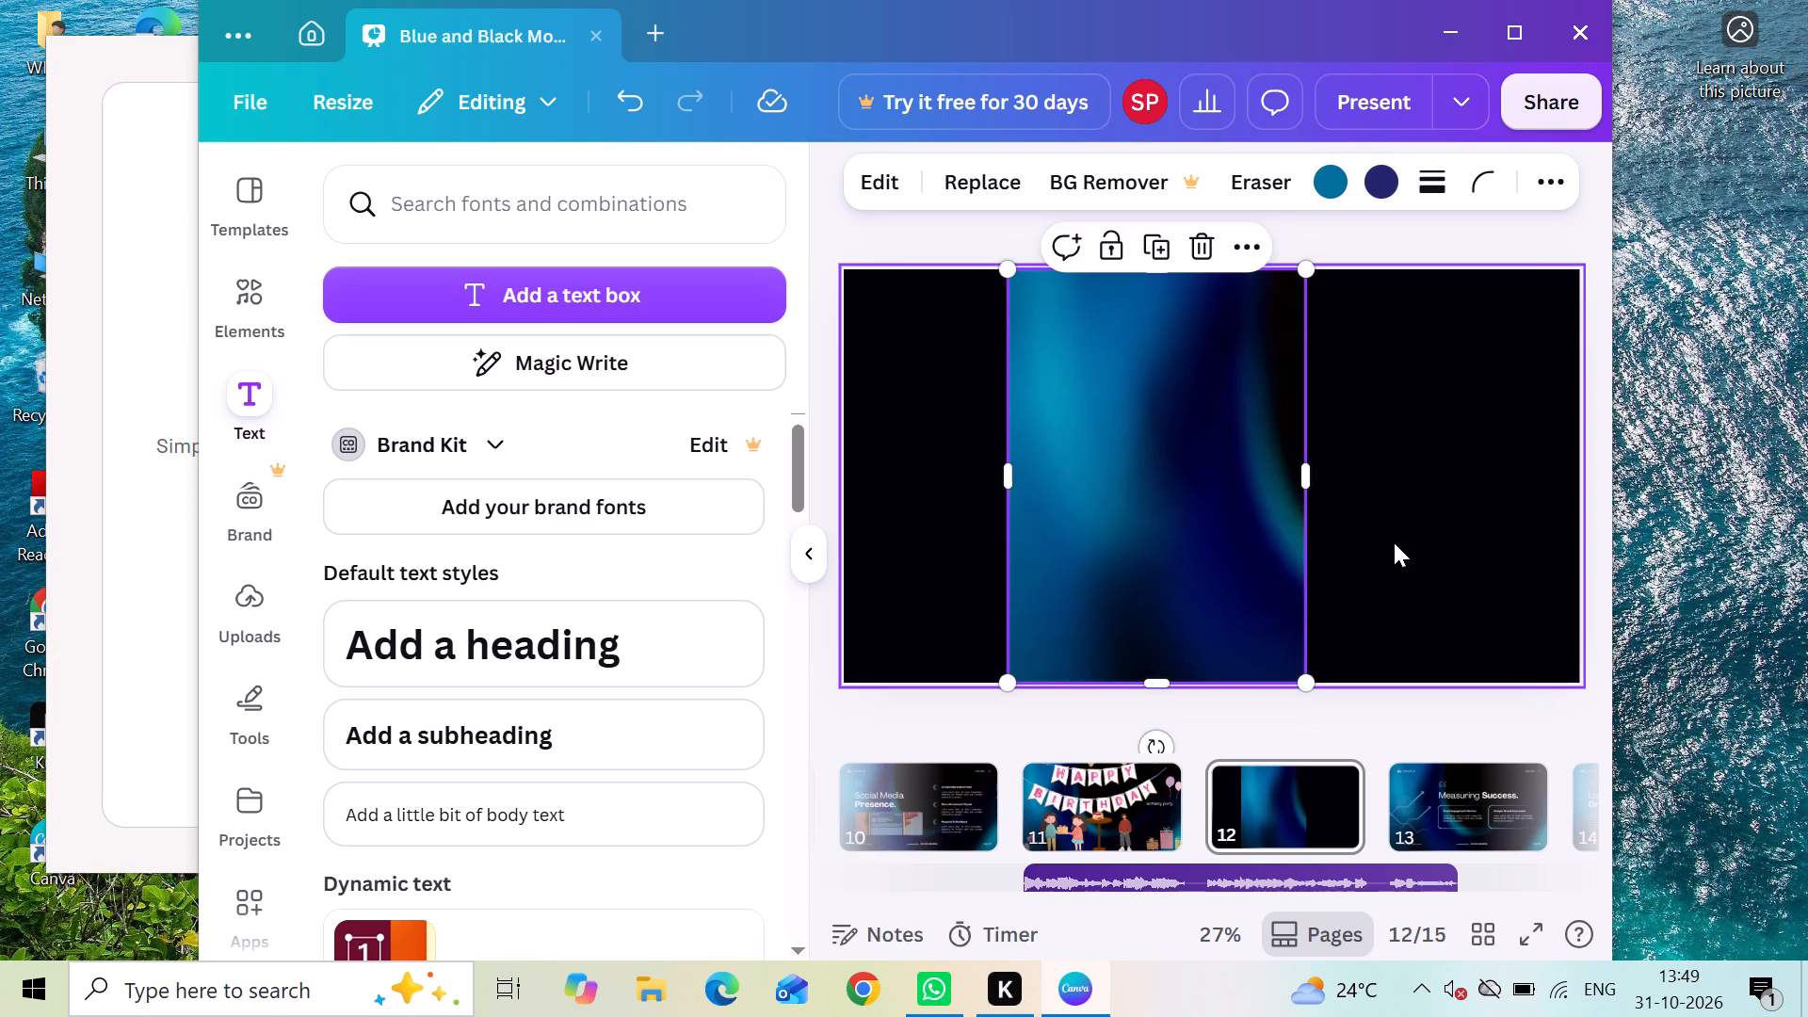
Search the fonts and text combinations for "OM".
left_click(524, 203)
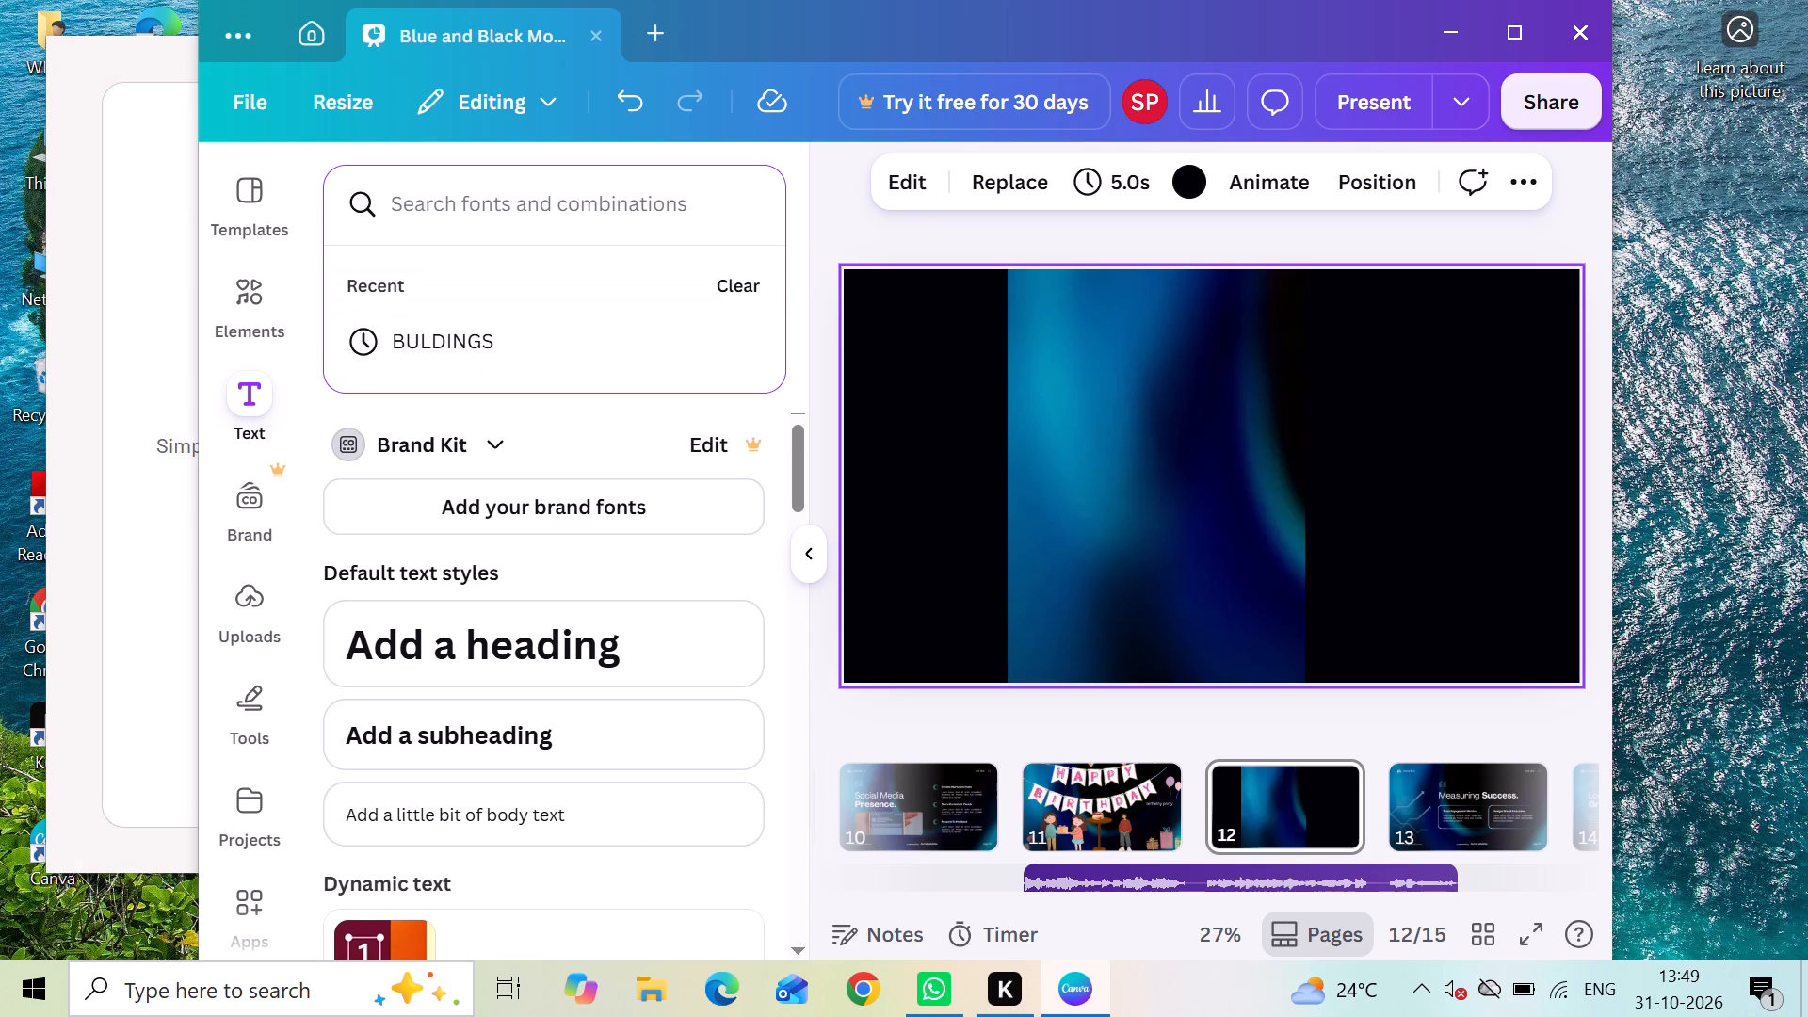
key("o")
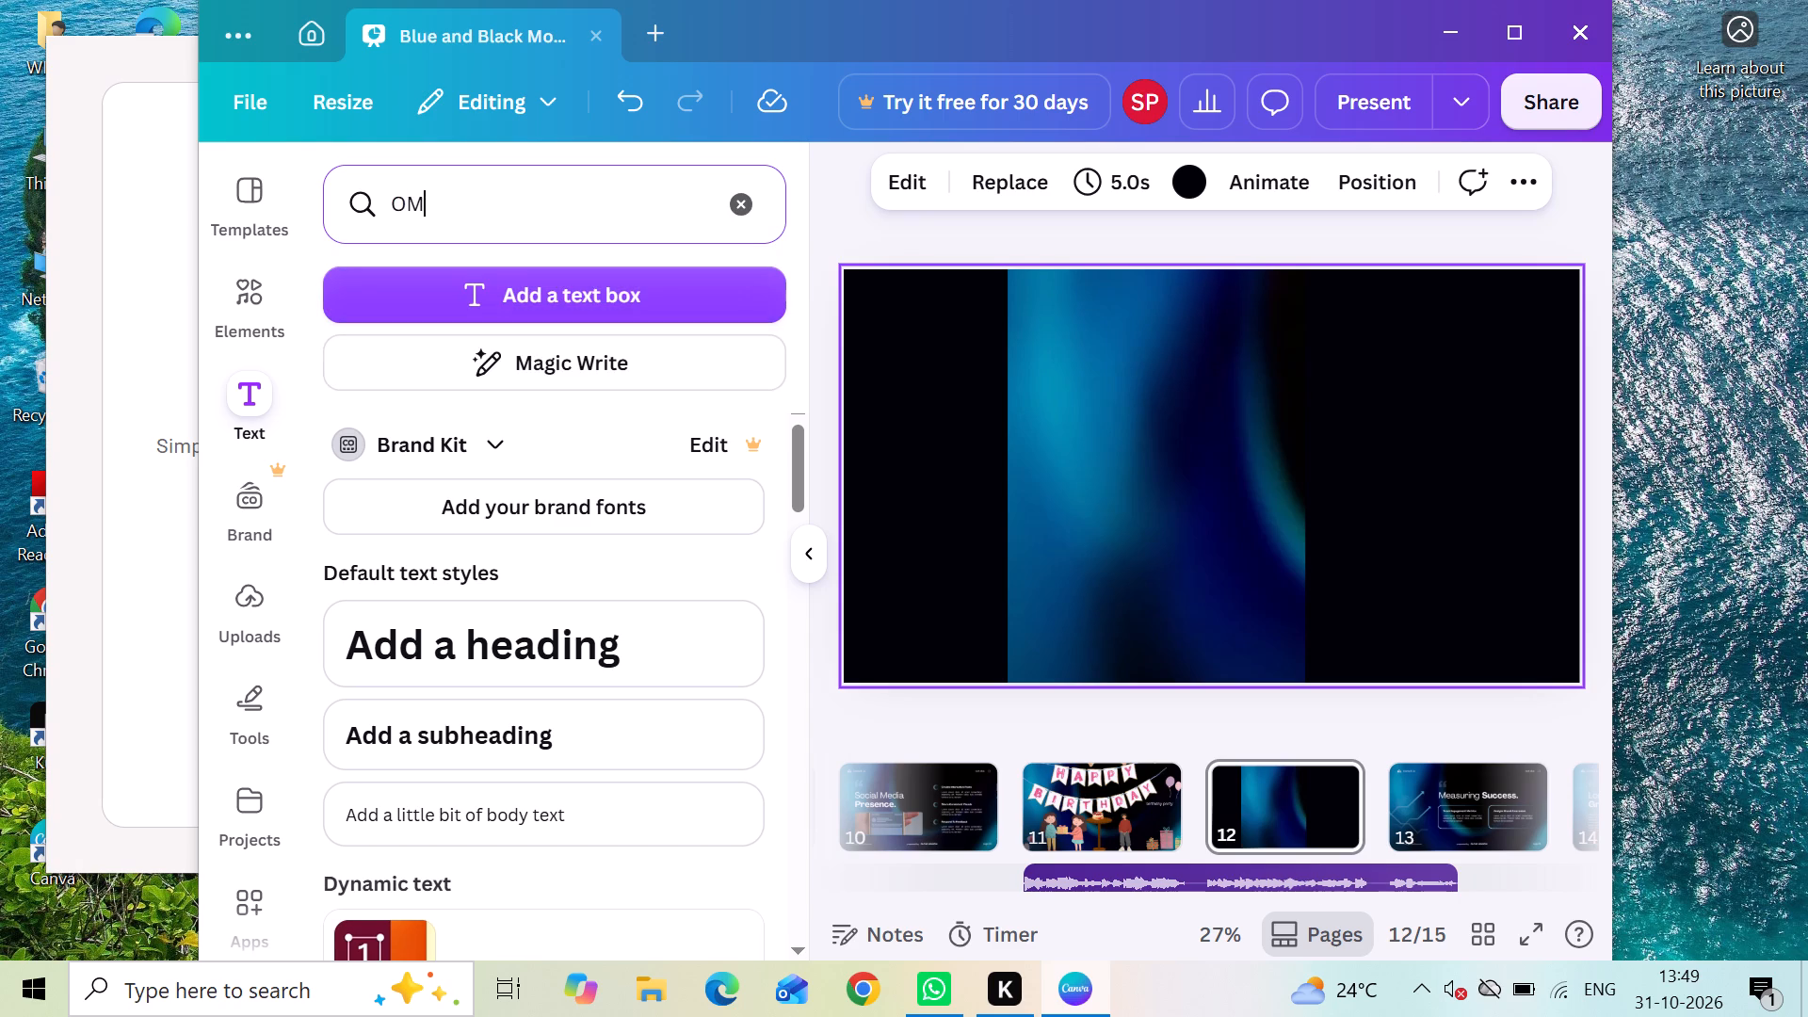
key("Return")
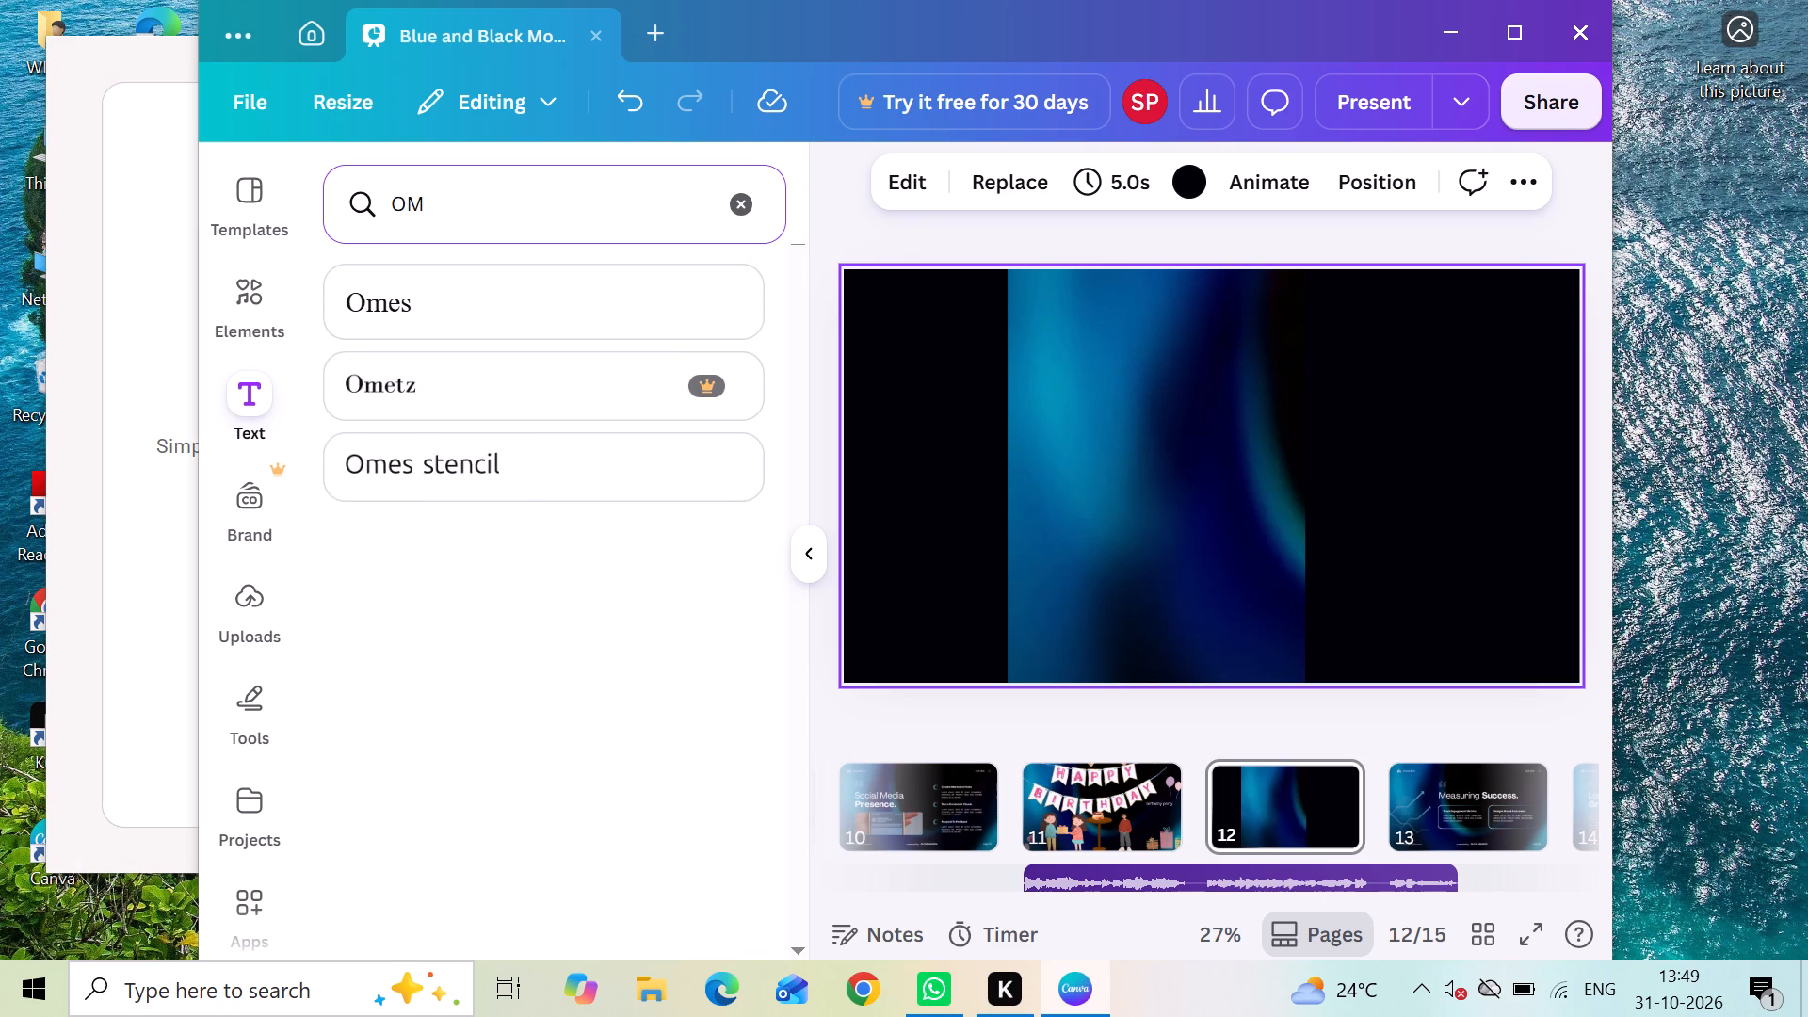
Search the elements for "om symbol" and add the plain gold Om graphic without sun rays to page 12.
left_click(270, 309)
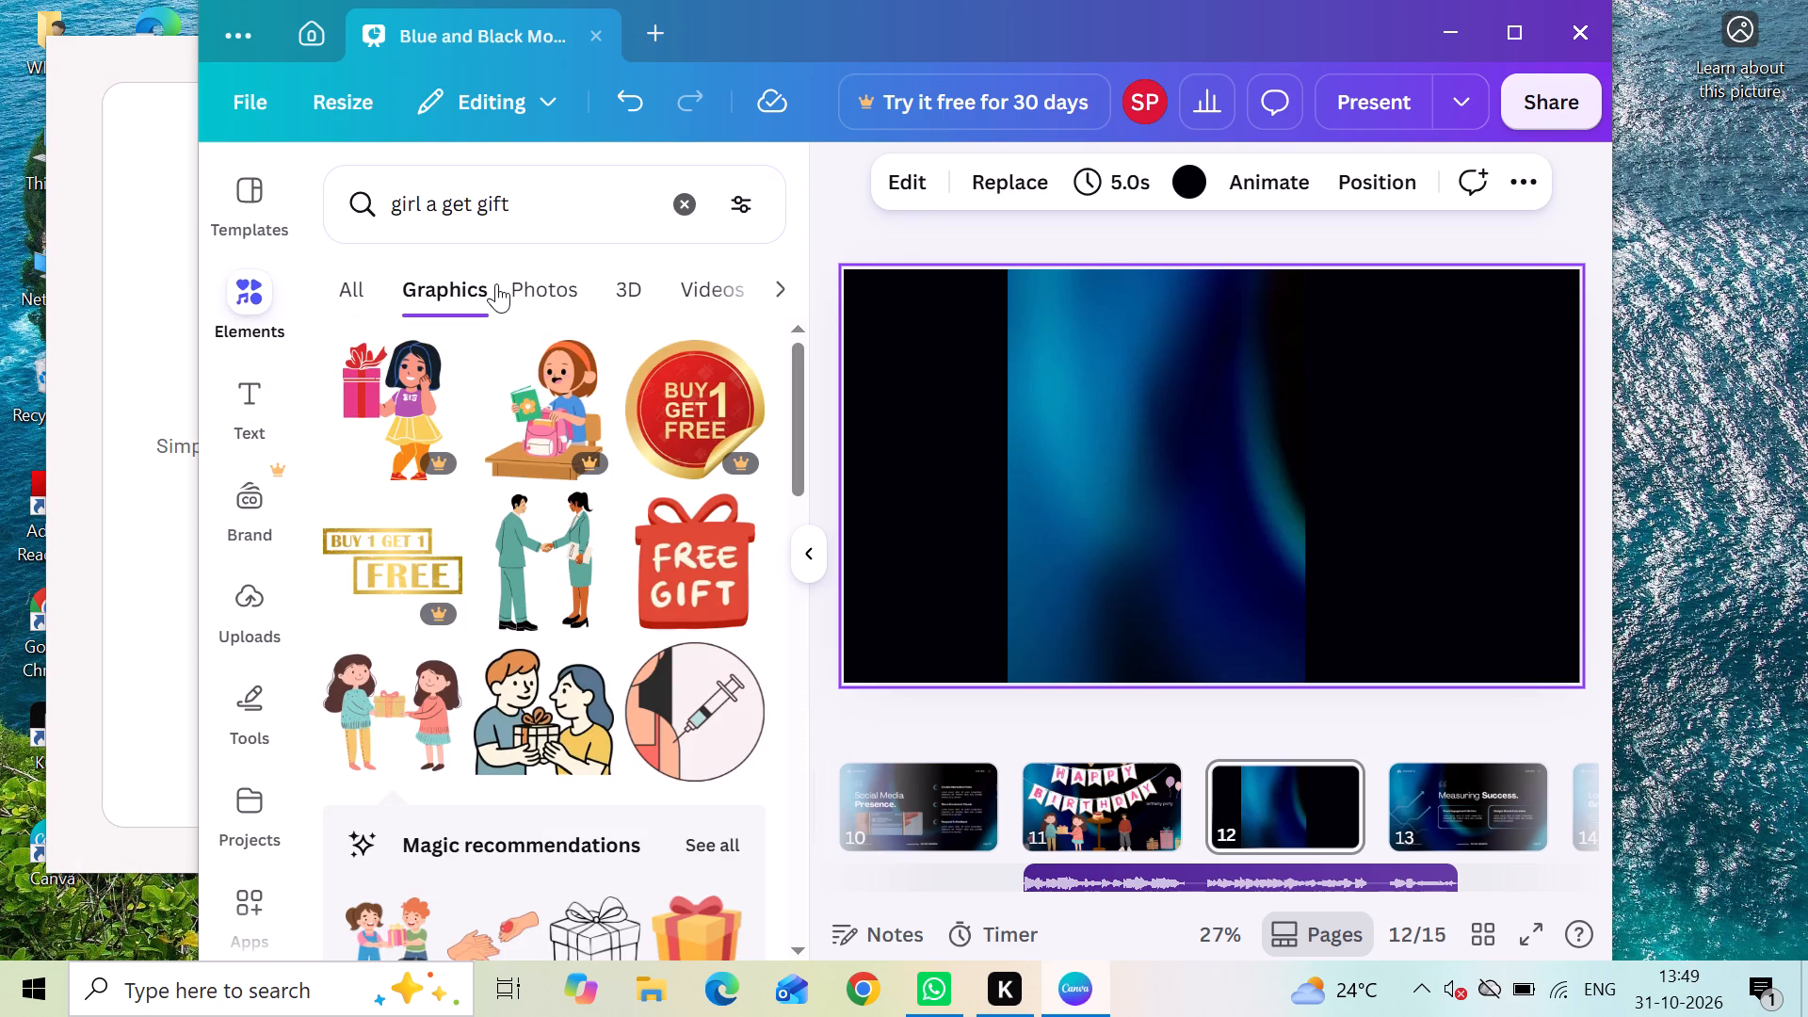
scroll(496, 283, "up", 1)
left_click(681, 221)
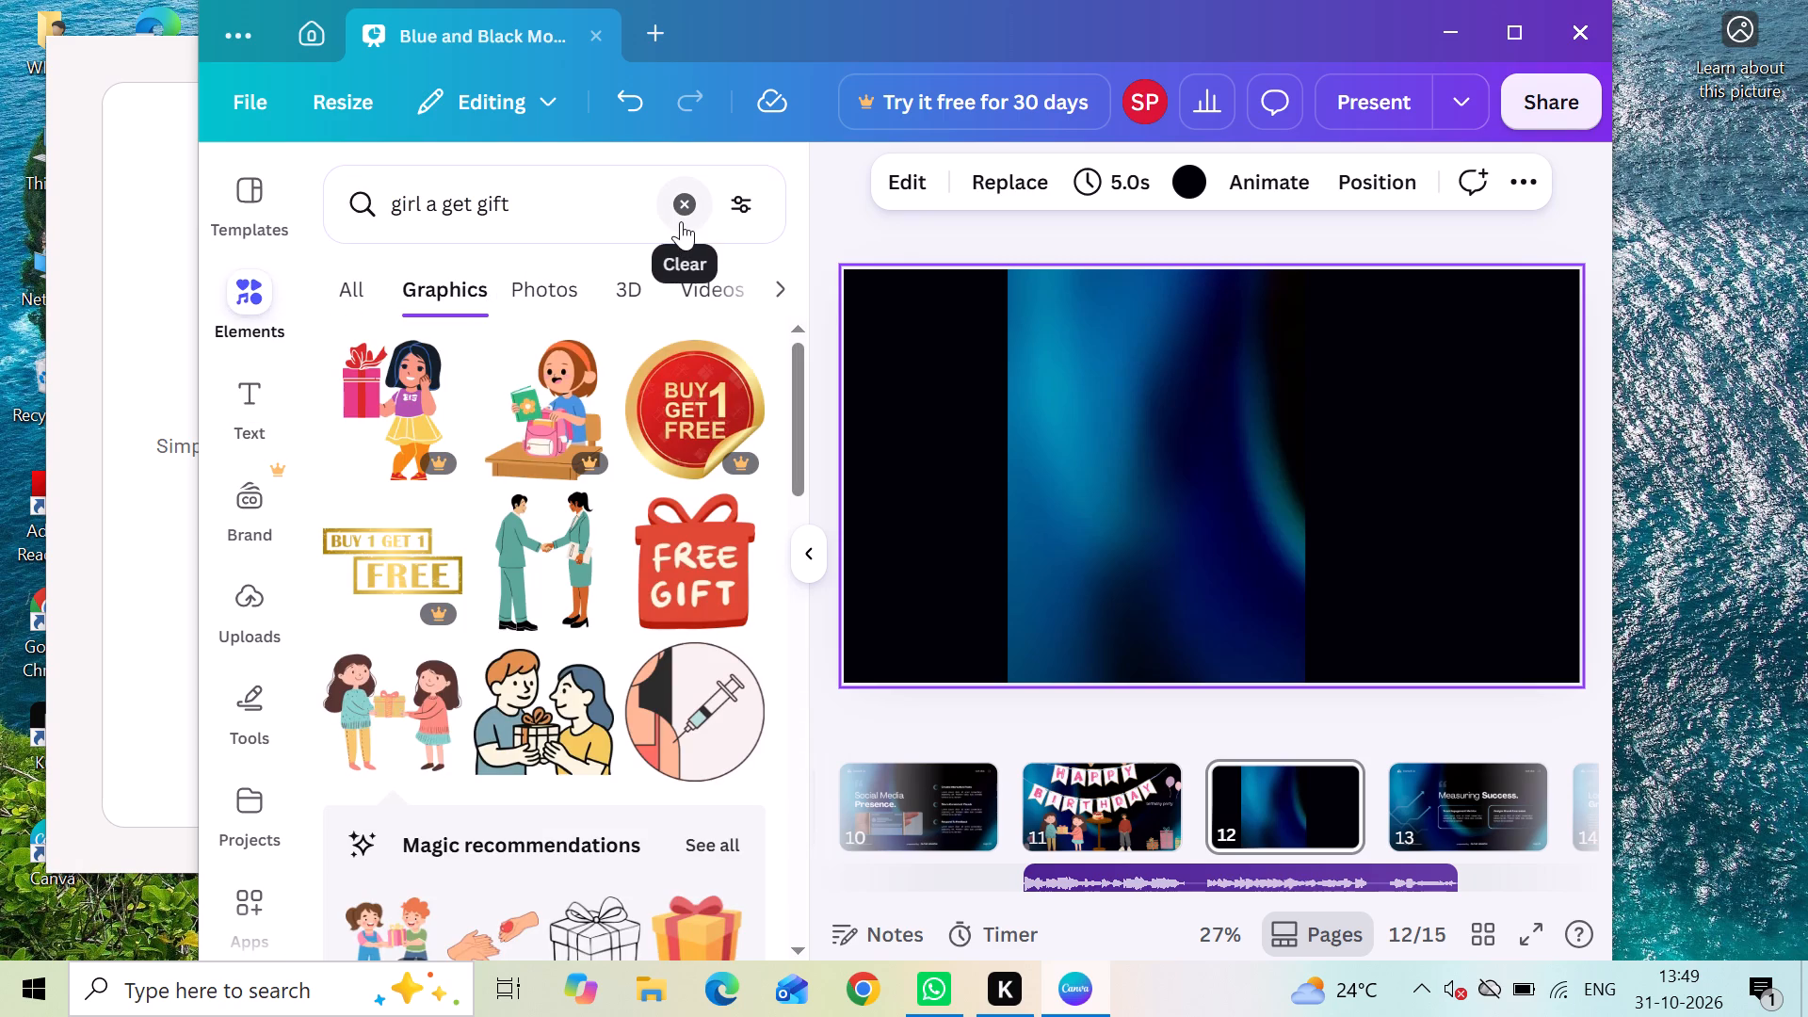
type("om")
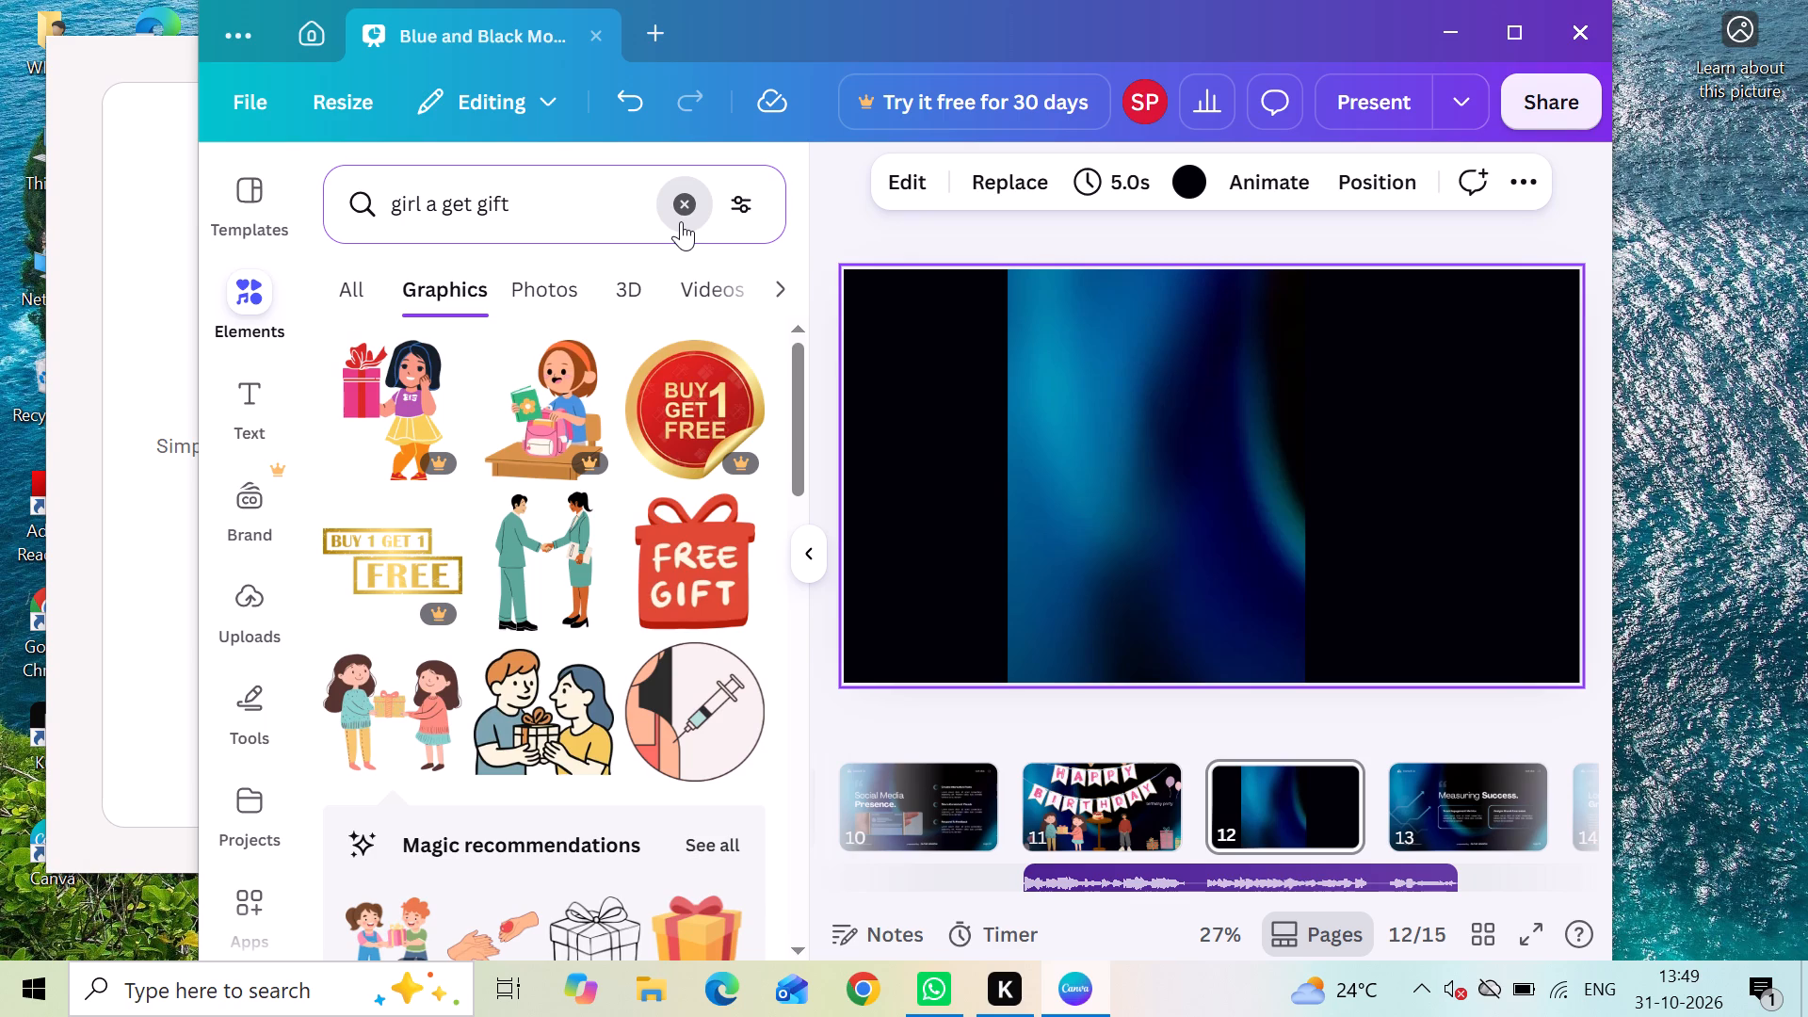
left_click(698, 320)
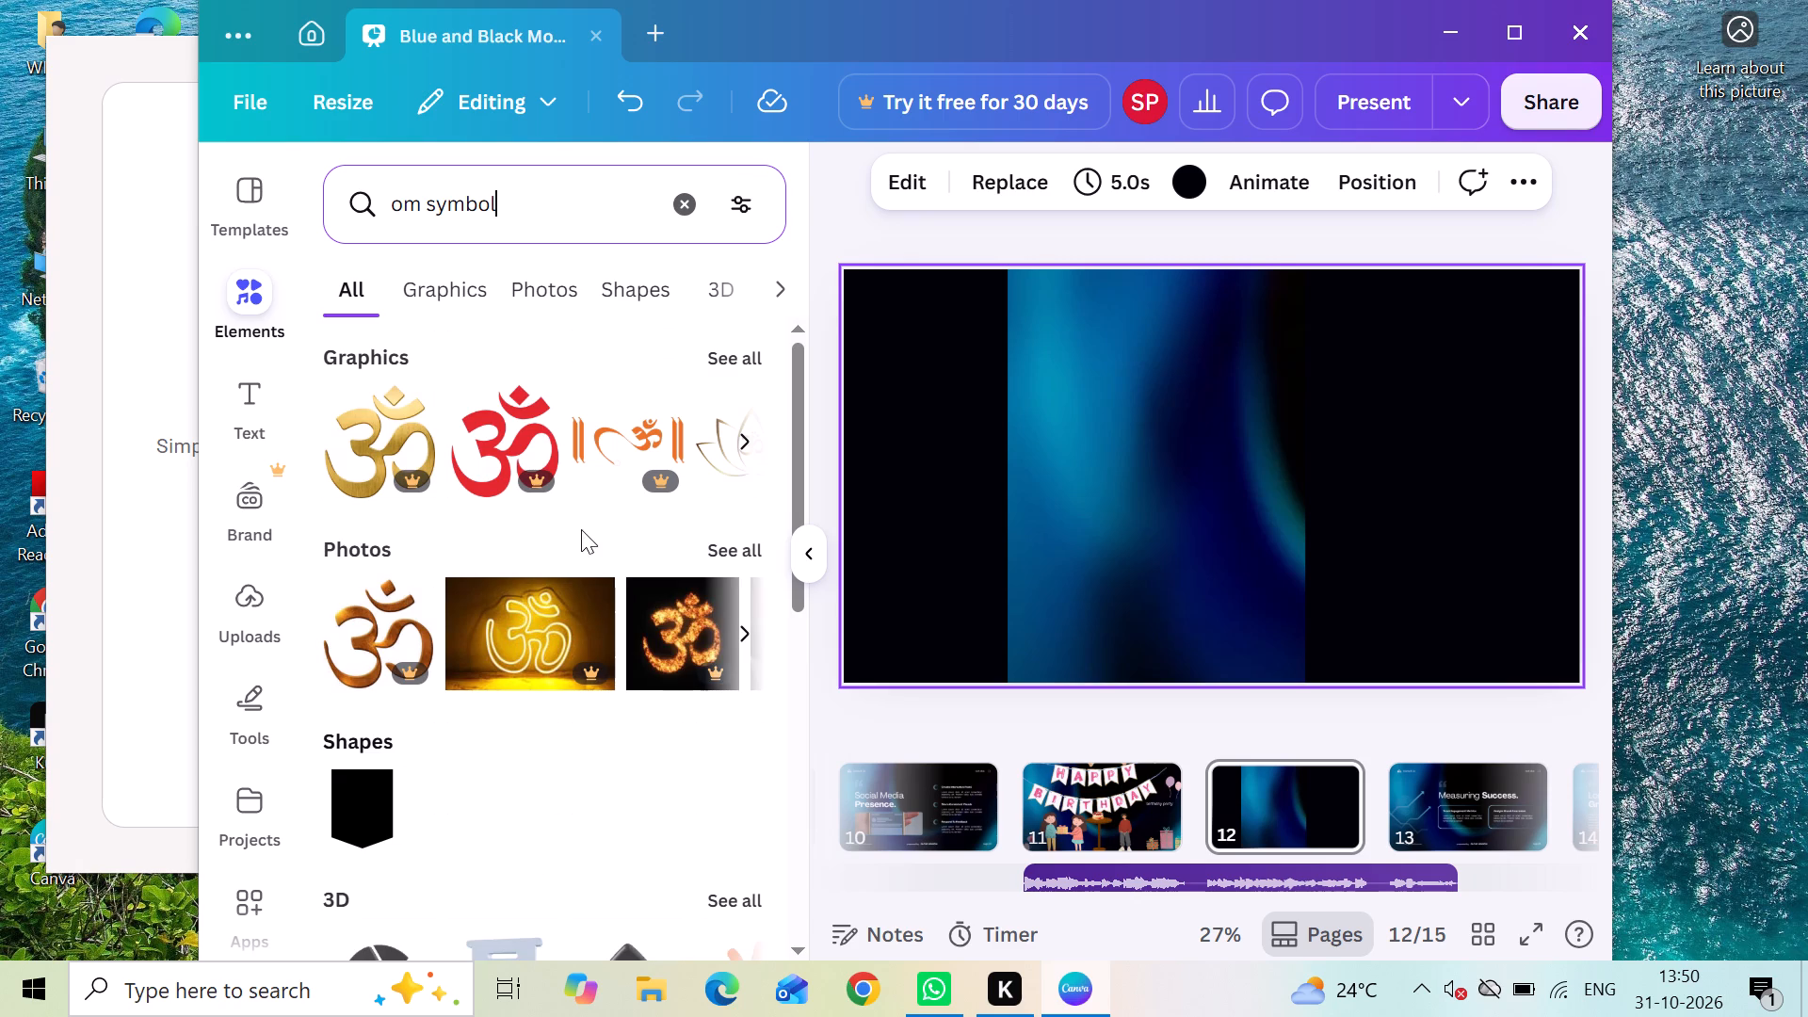
scroll(598, 494, "left", 5)
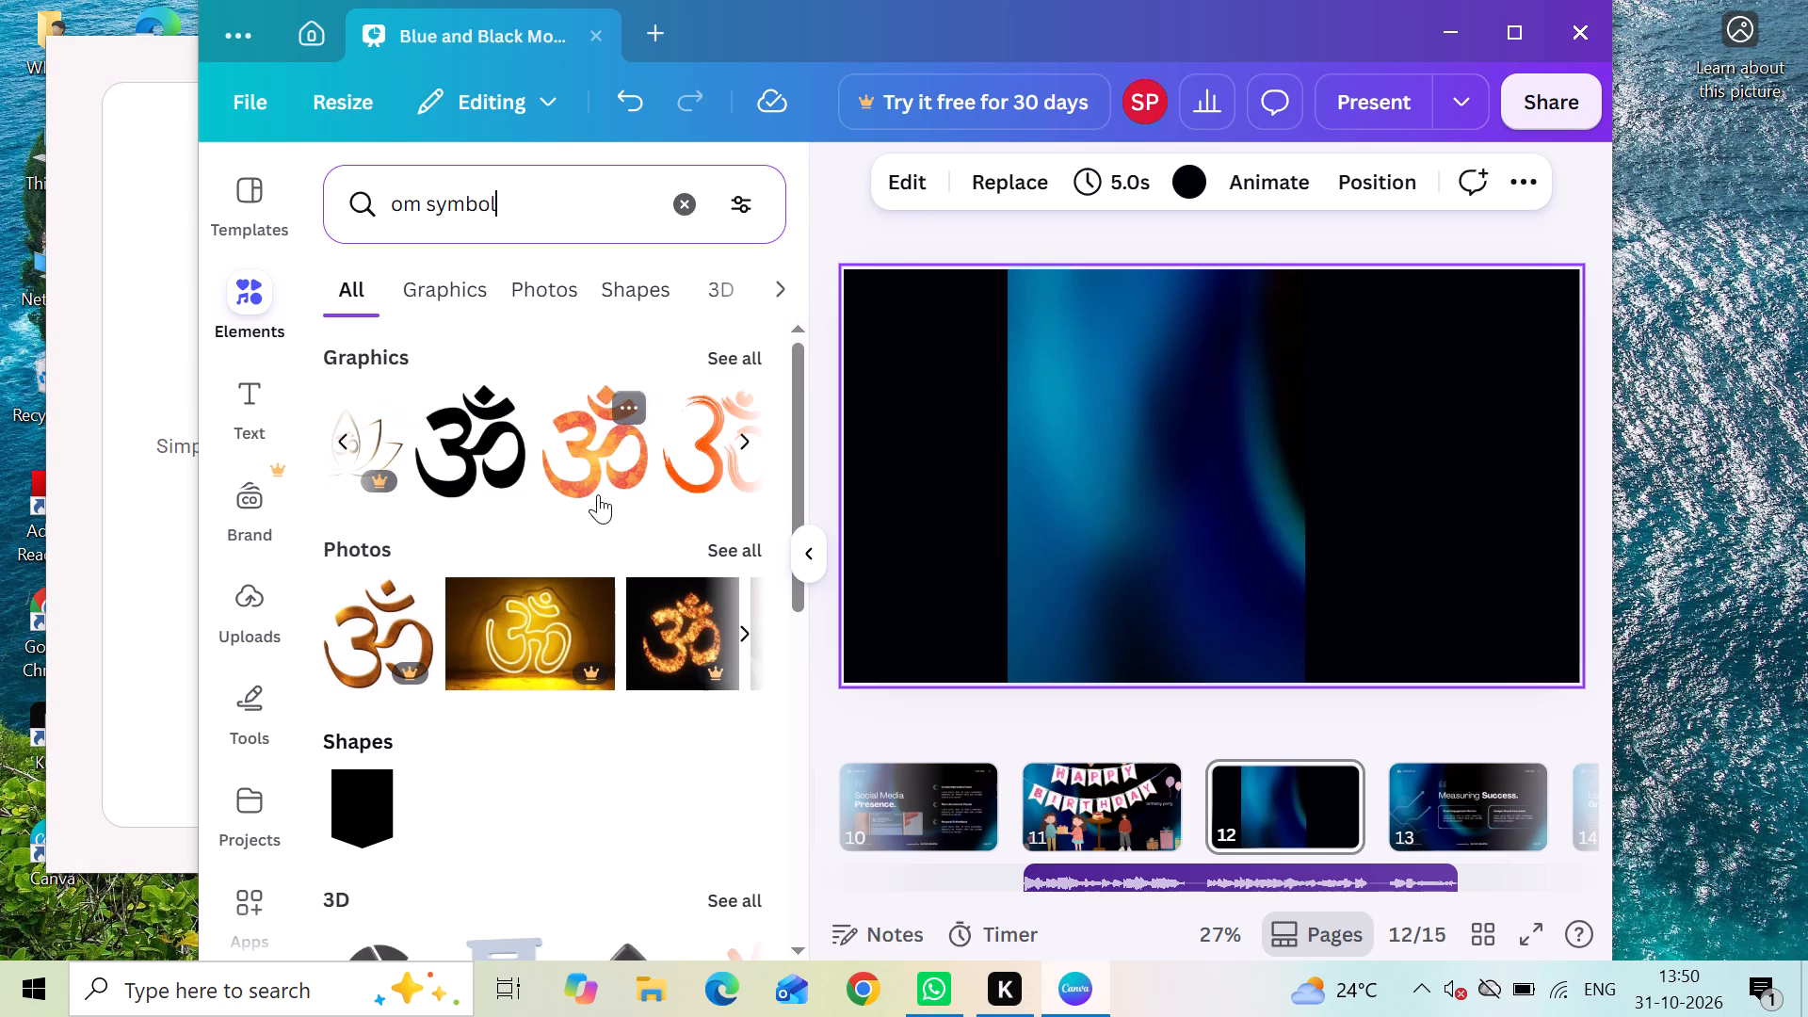
scroll(598, 494, "left", 4)
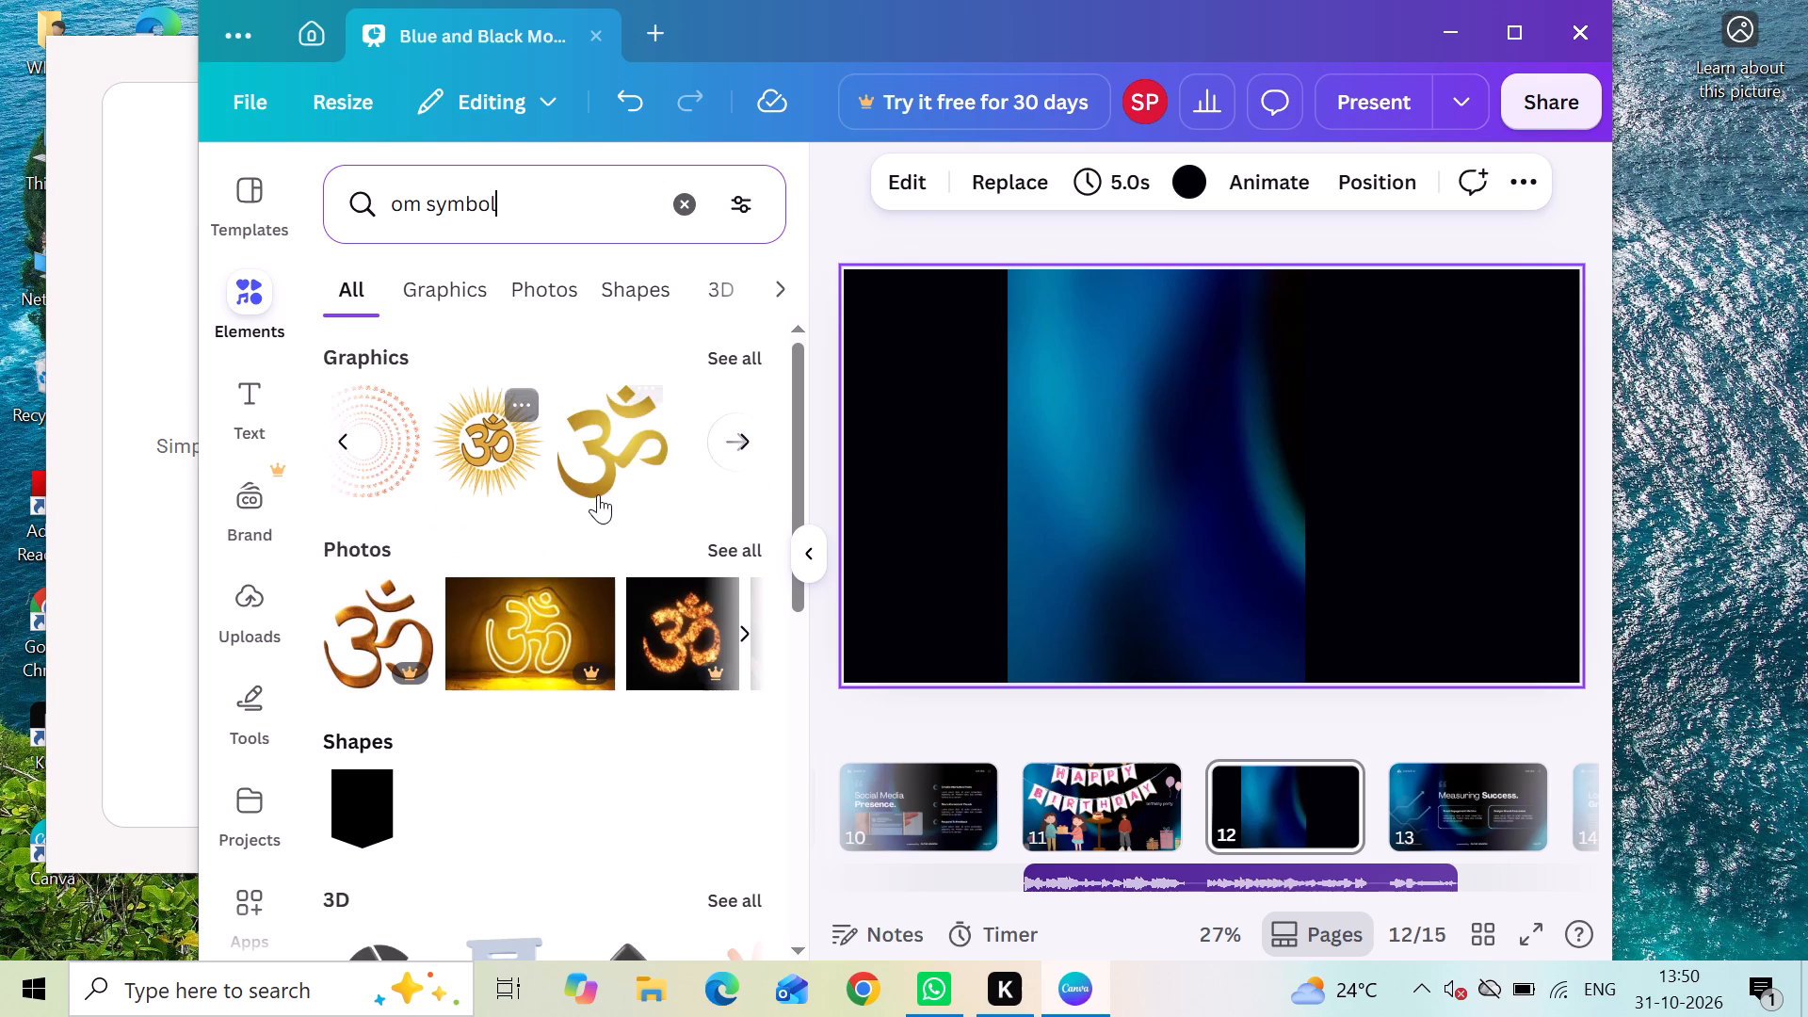
scroll(598, 494, "left", 2)
left_click(598, 494)
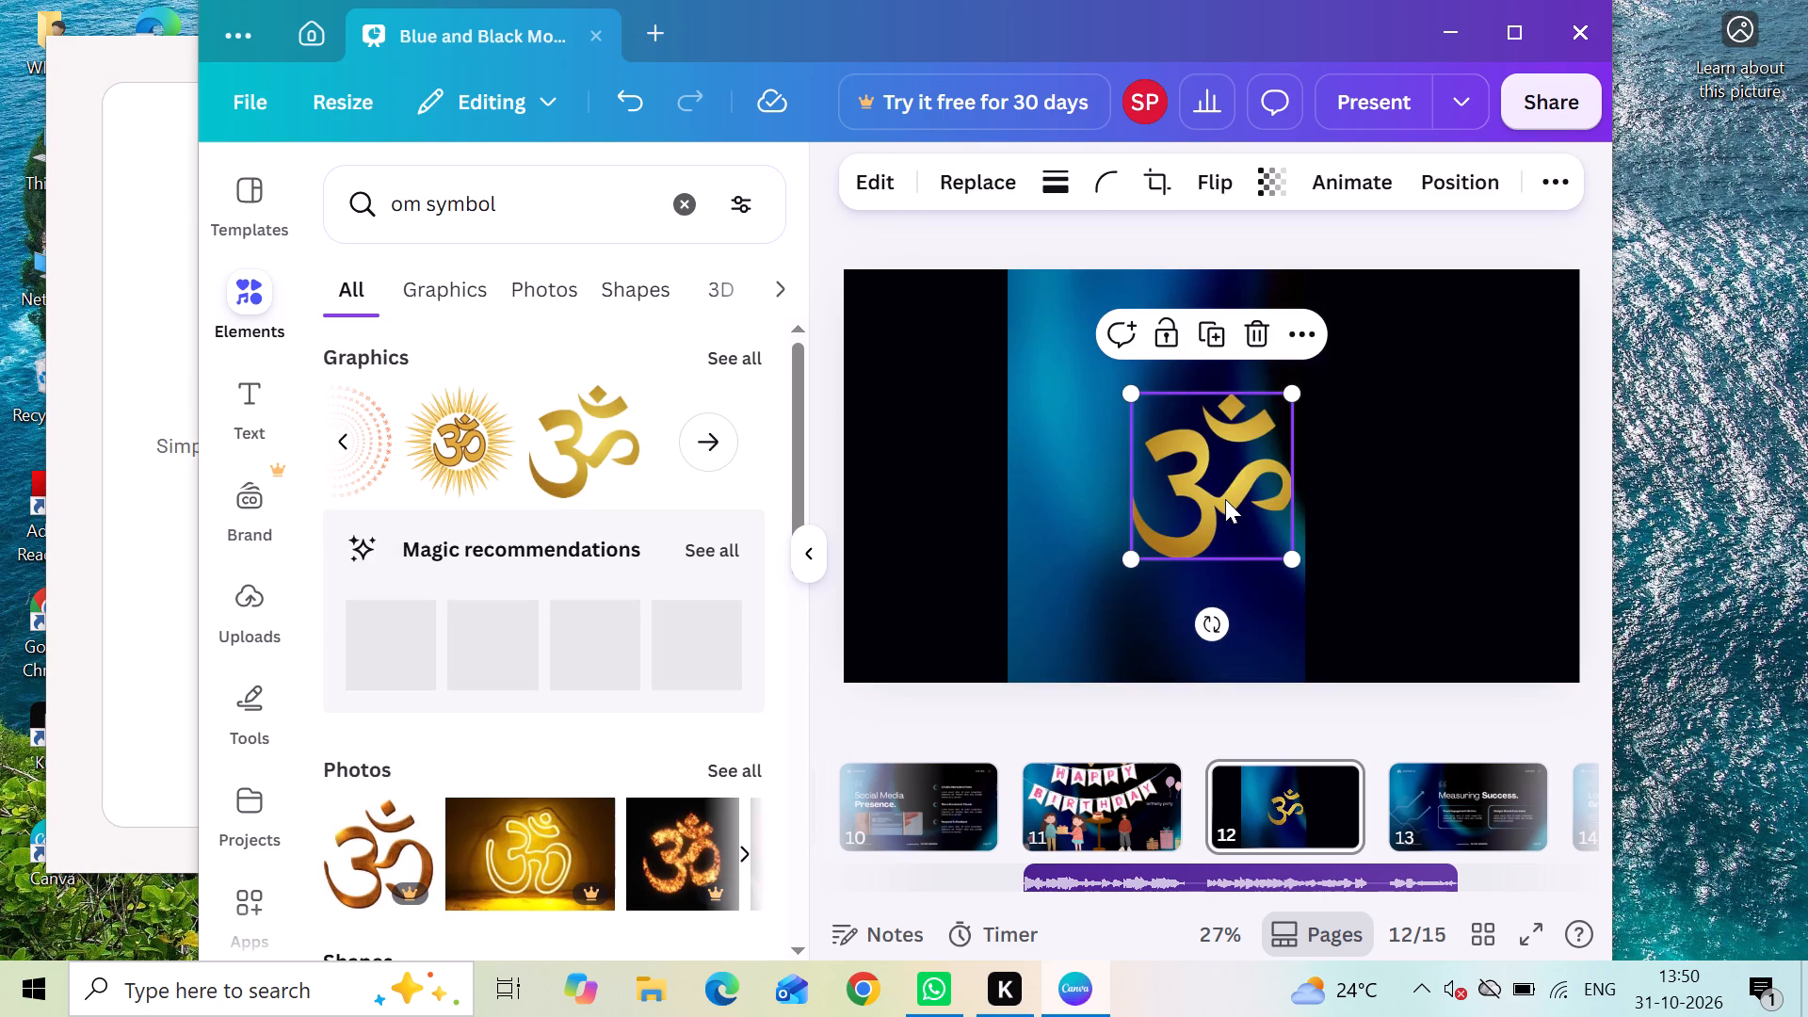
Shrink the gold Om symbol to a tiny icon and place it centred at the top of the blue panel.
left_click_drag(1225, 499, 1203, 366)
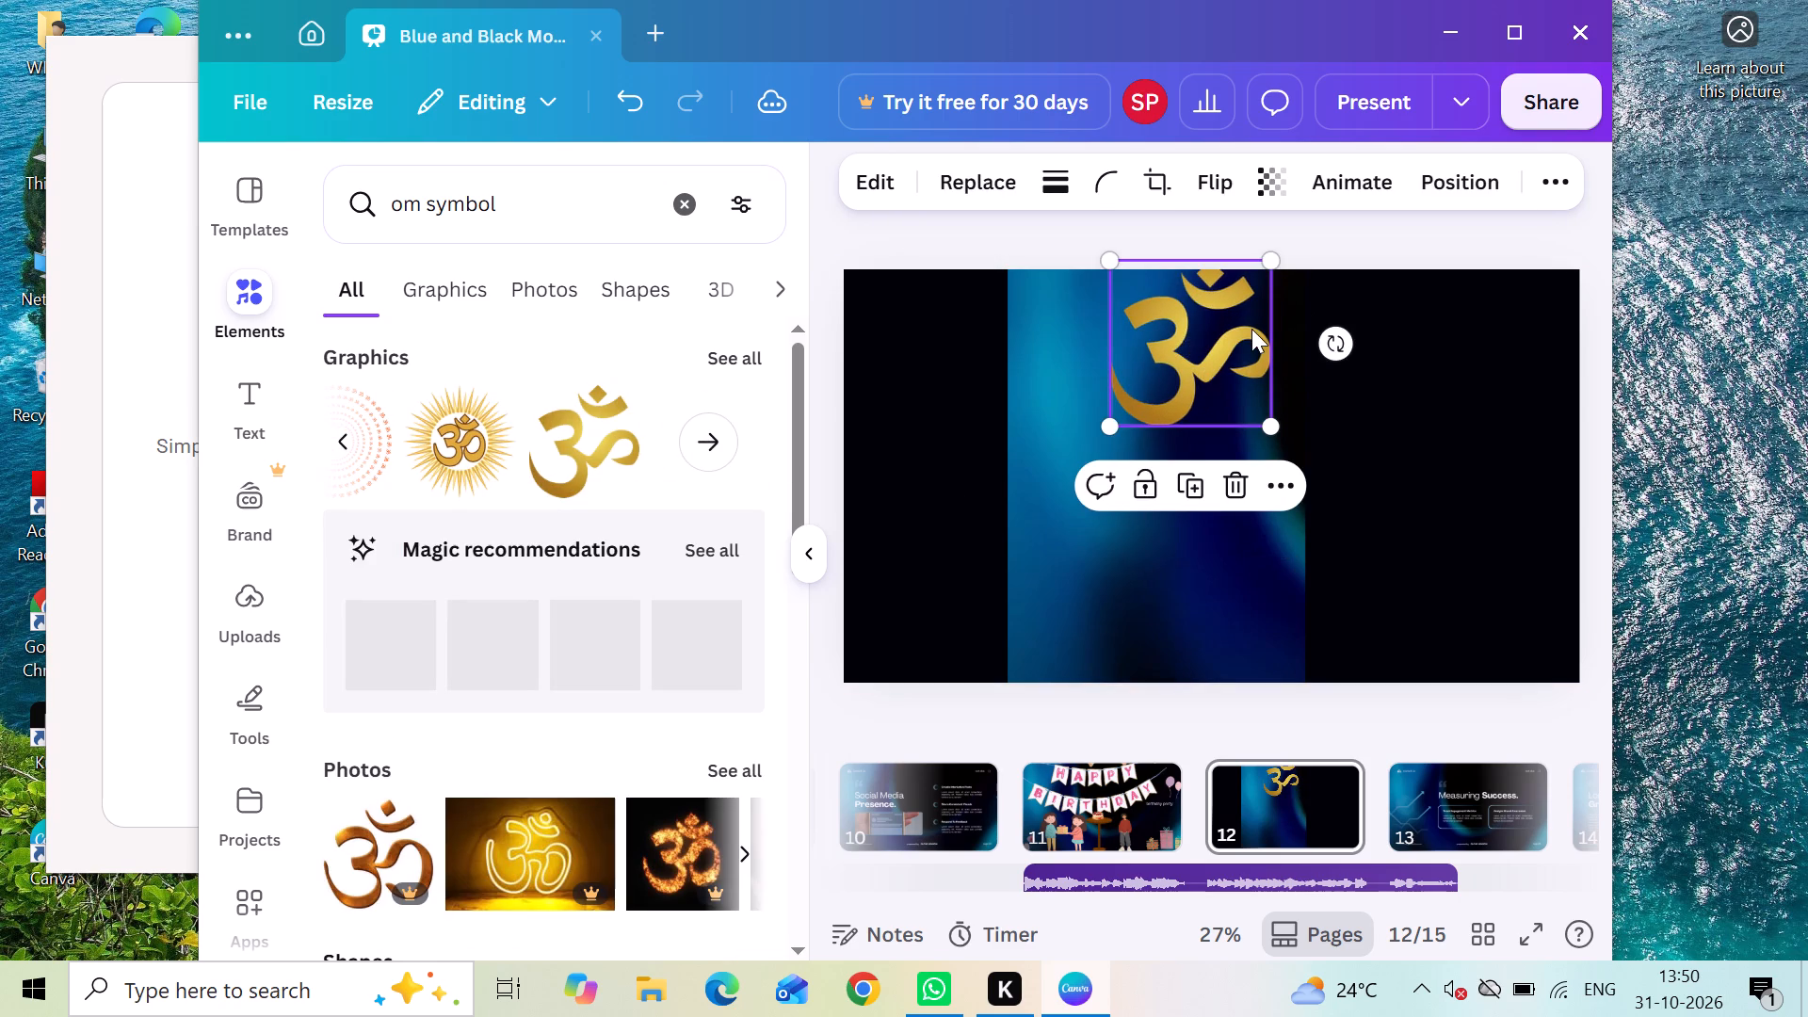
left_click_drag(1263, 261, 1182, 385)
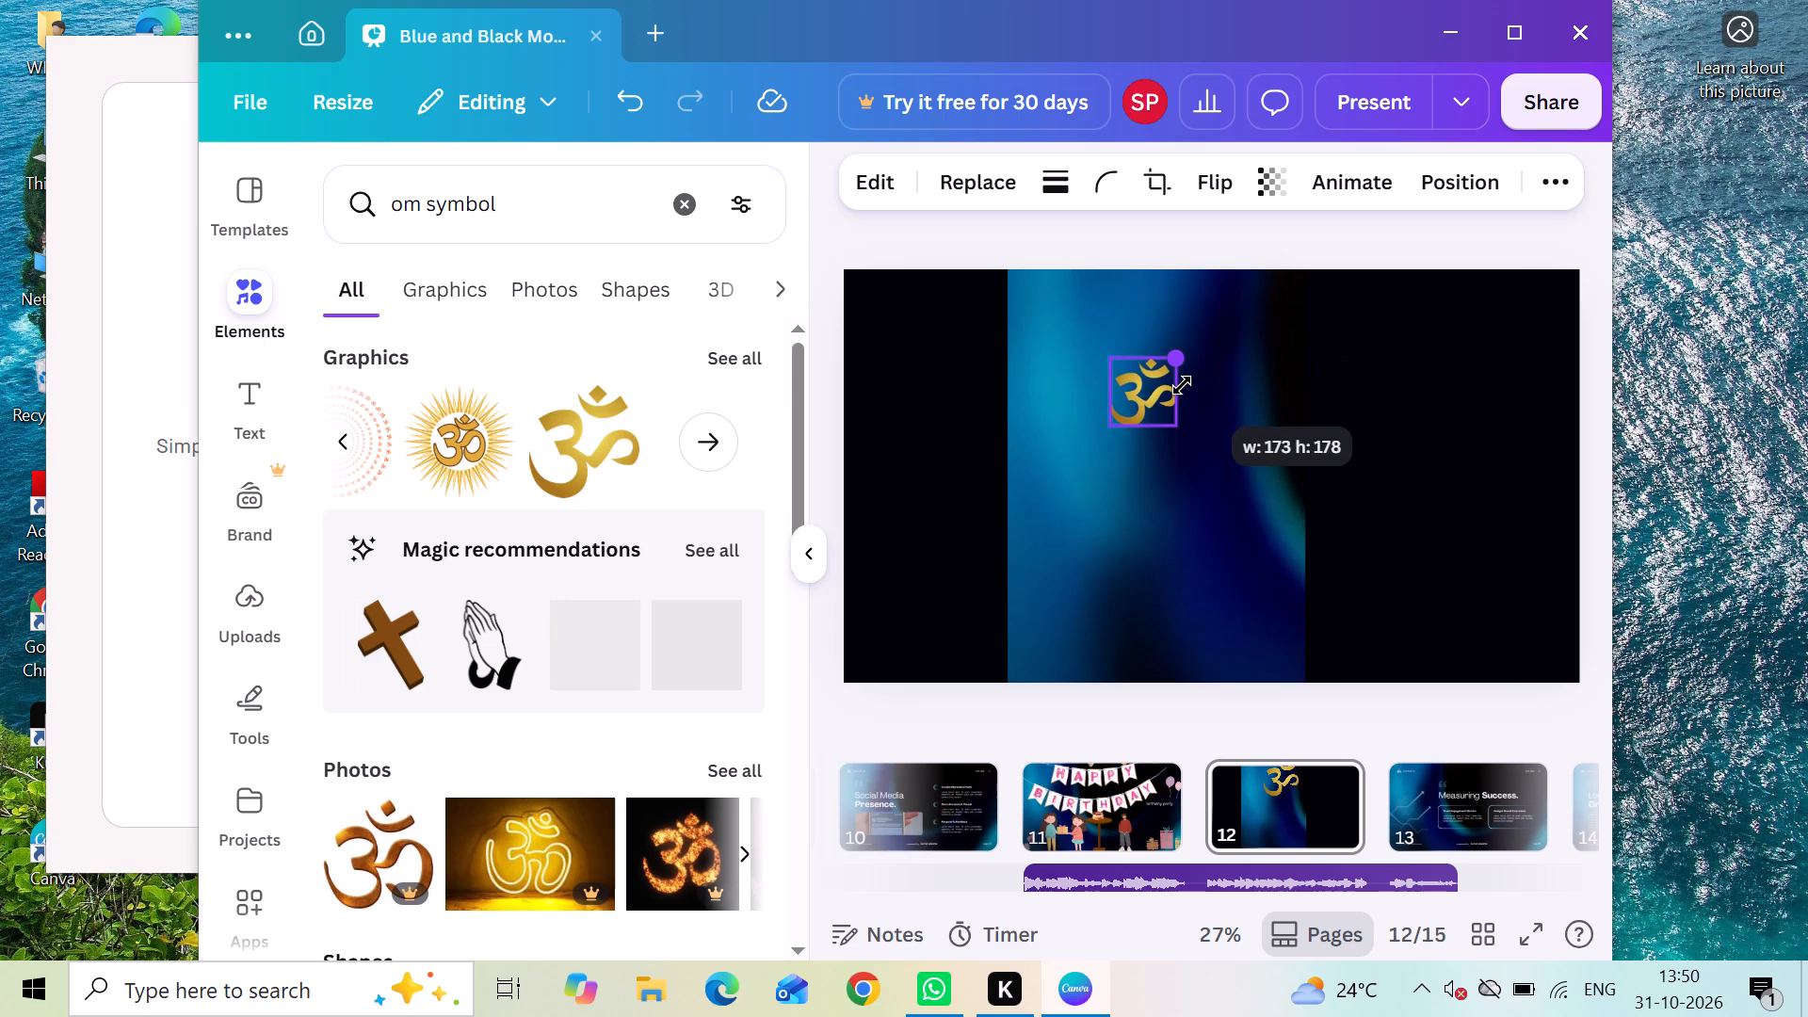
left_click_drag(1182, 385, 1157, 420)
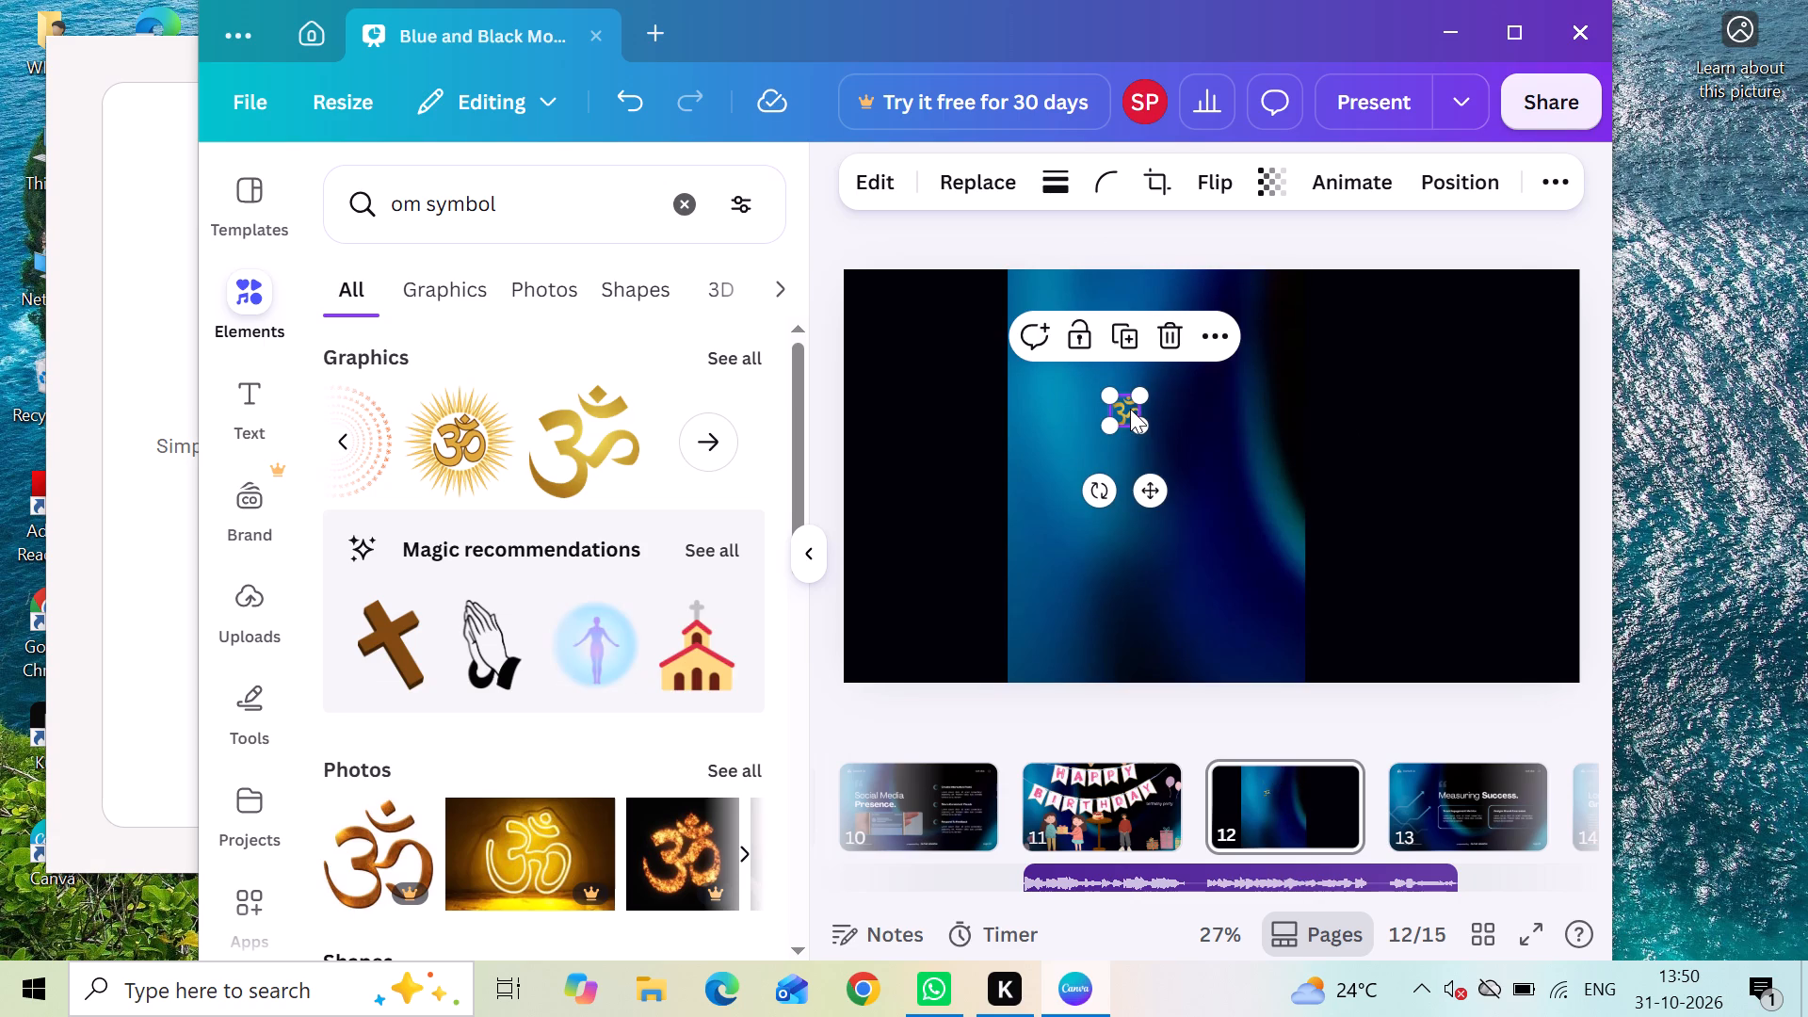
left_click_drag(1130, 409, 1153, 330)
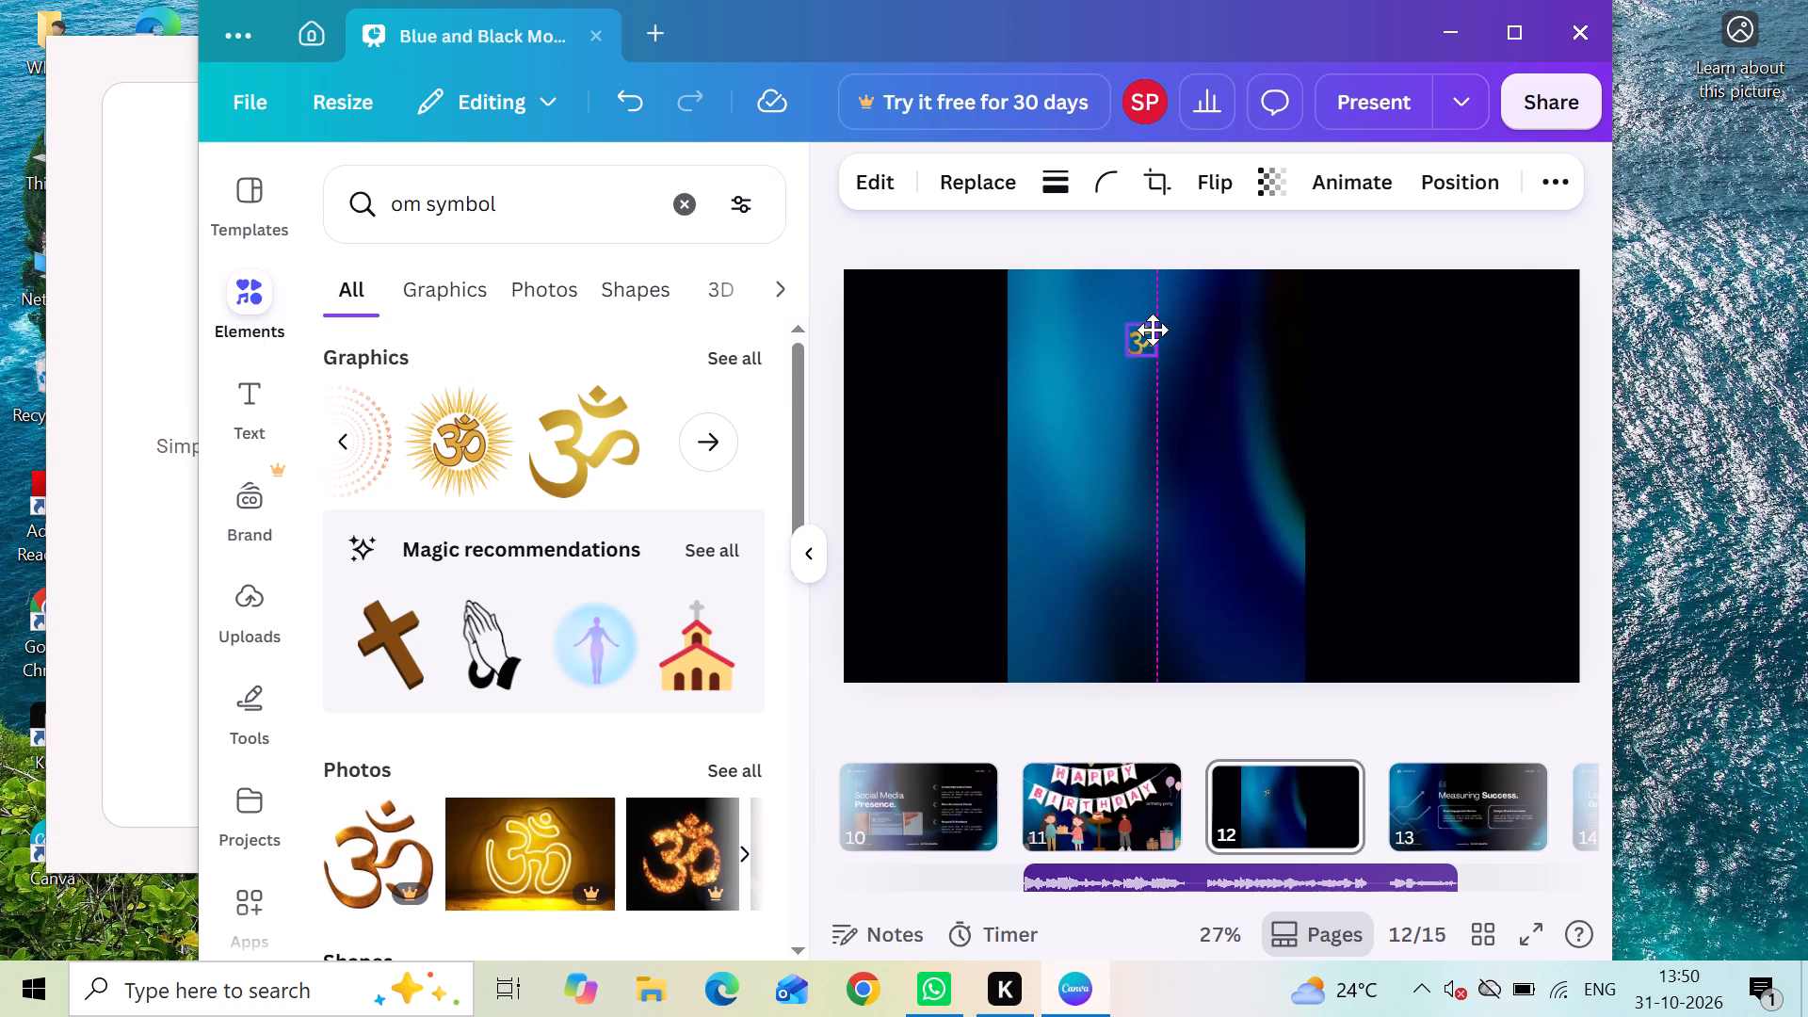
left_click_drag(1153, 330, 1167, 291)
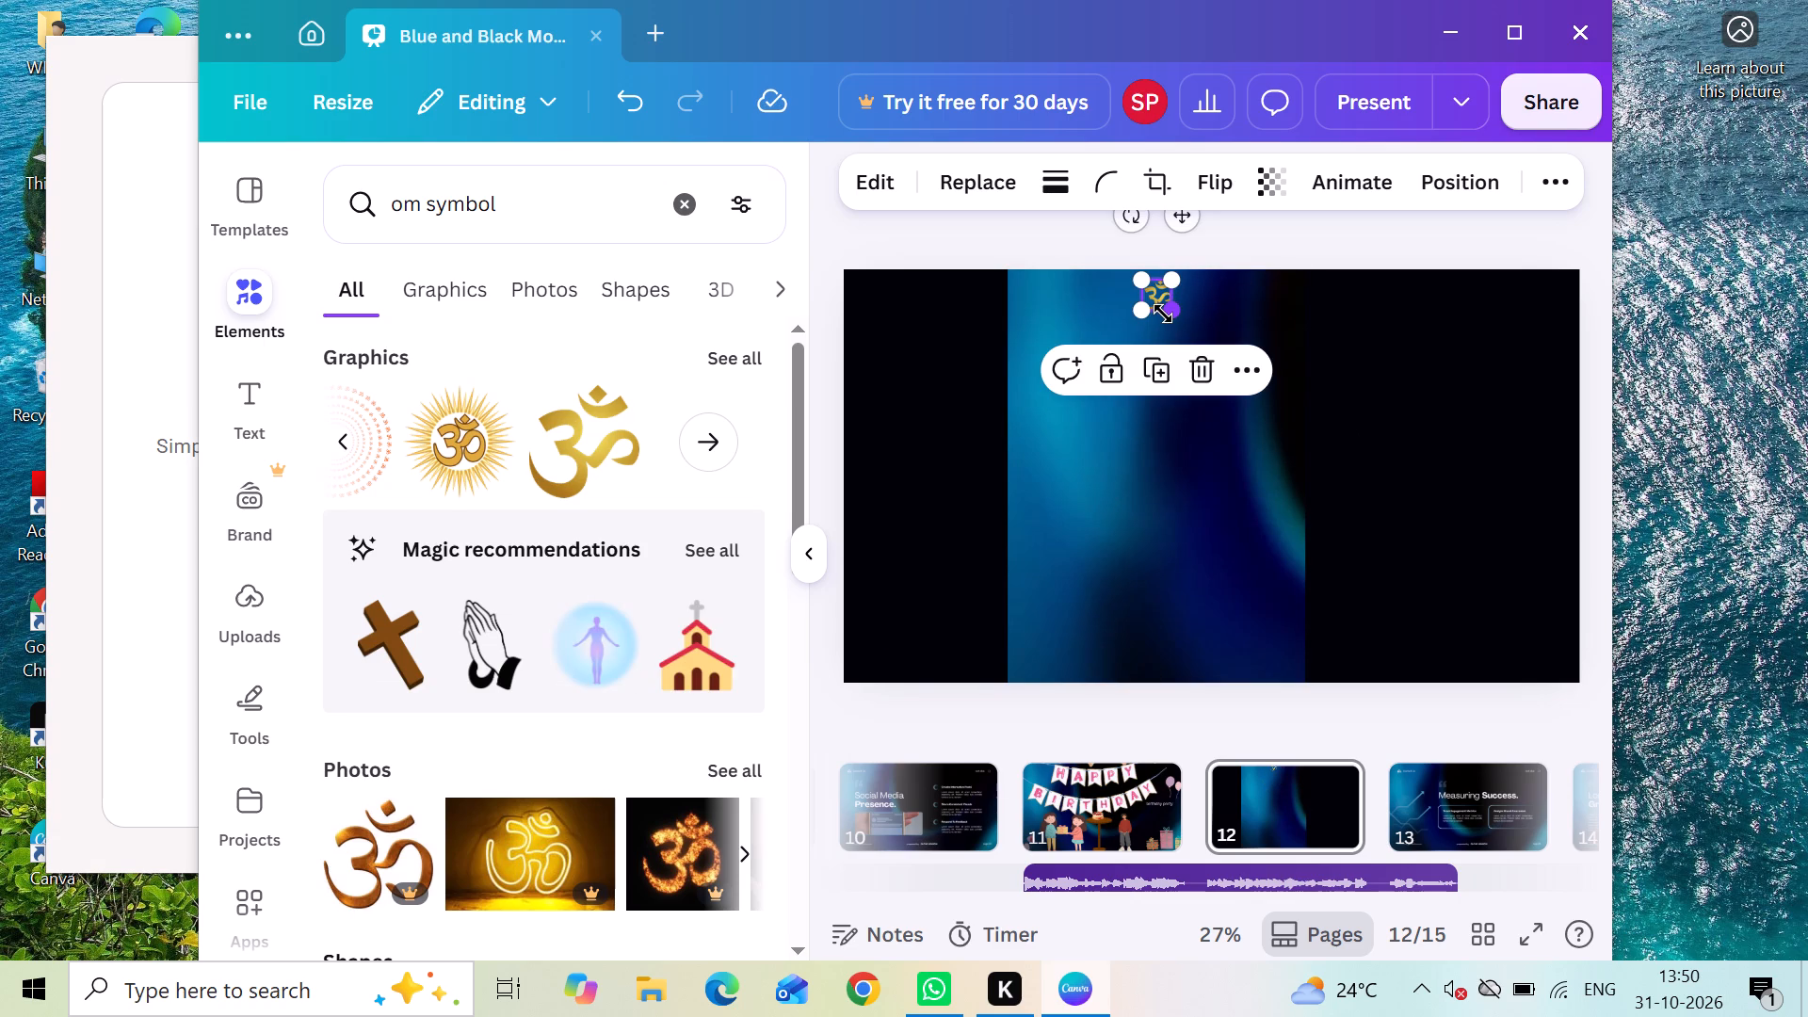
Replace the Om symbol search with an elements search for "side wall".
scroll(622, 449, "left", 4)
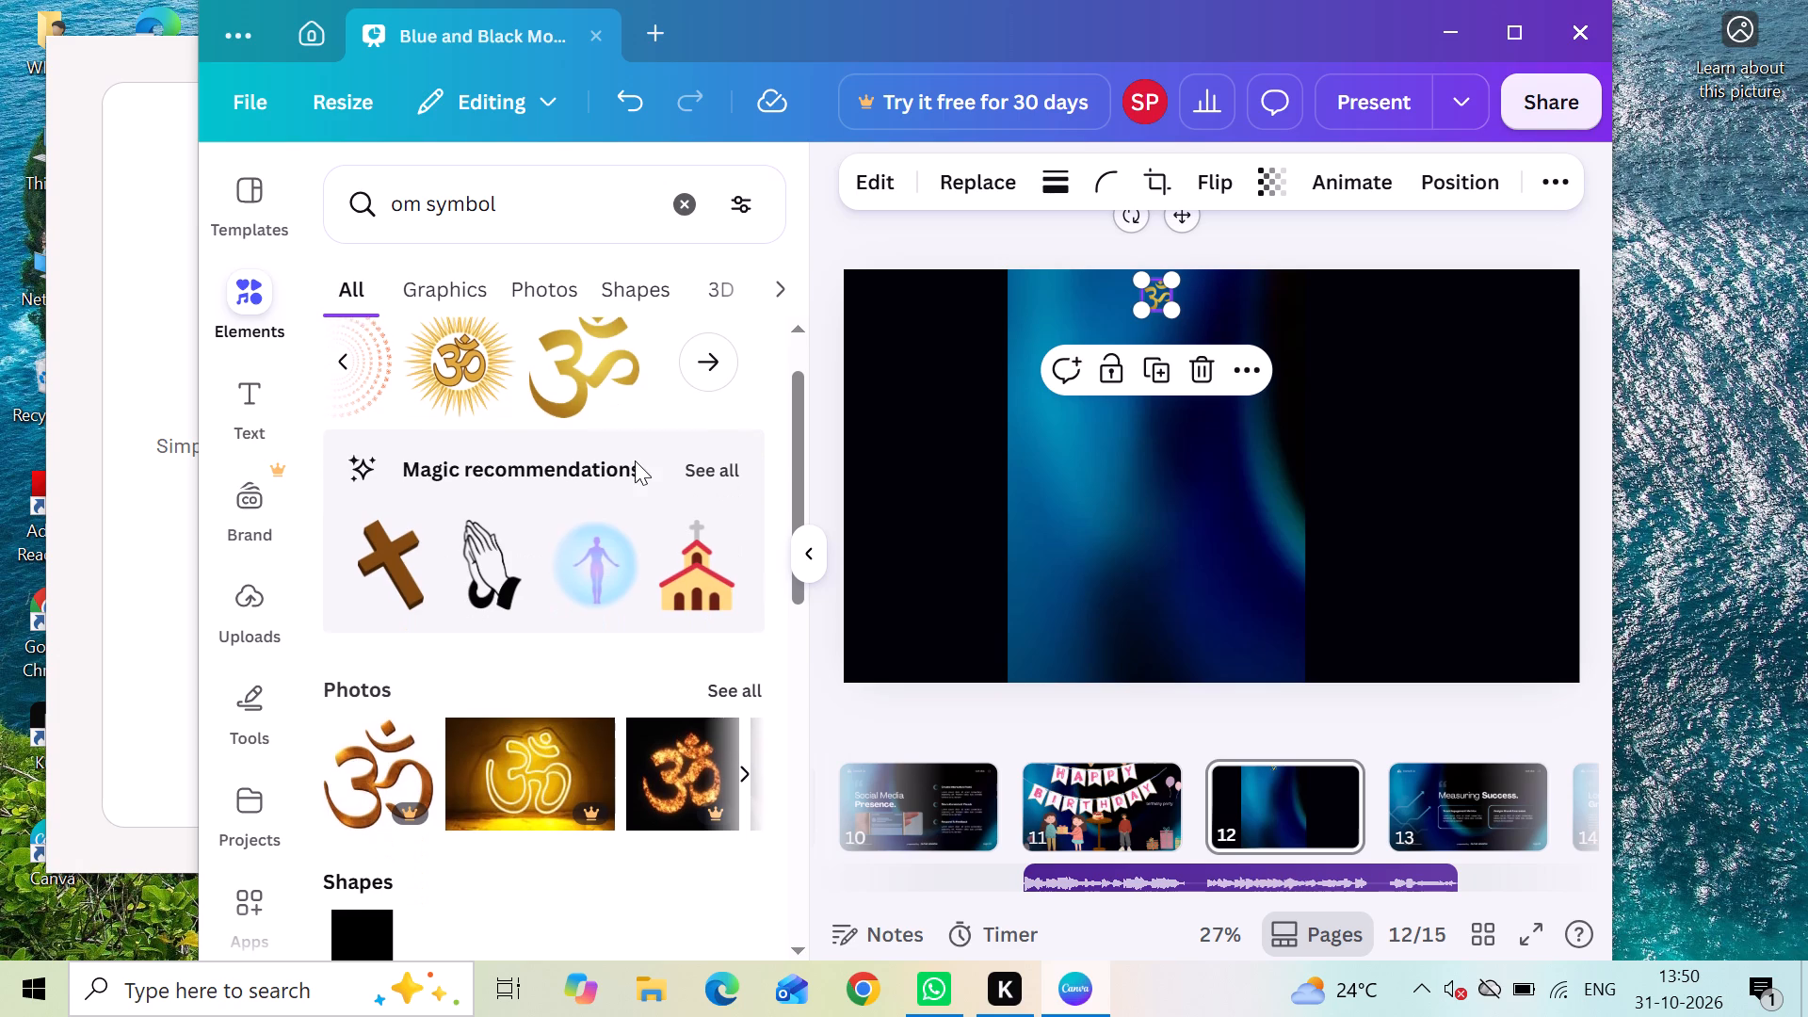
left_click(595, 213)
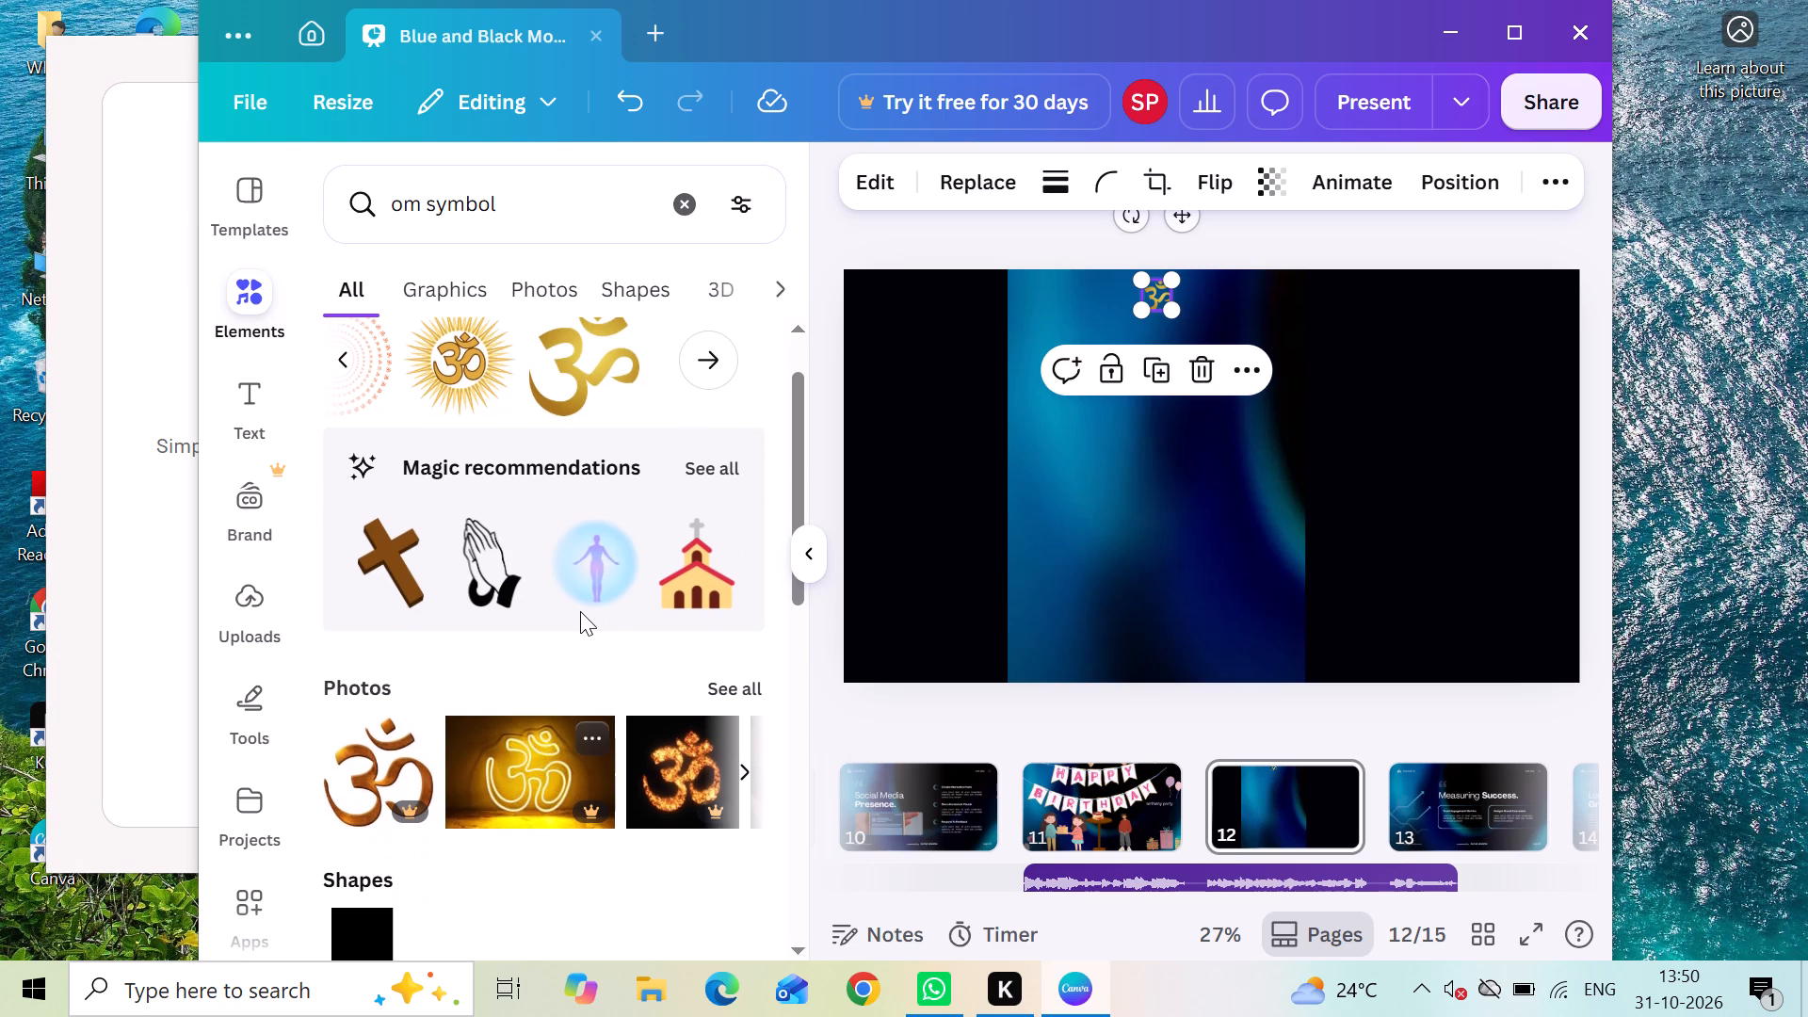
left_click(689, 209)
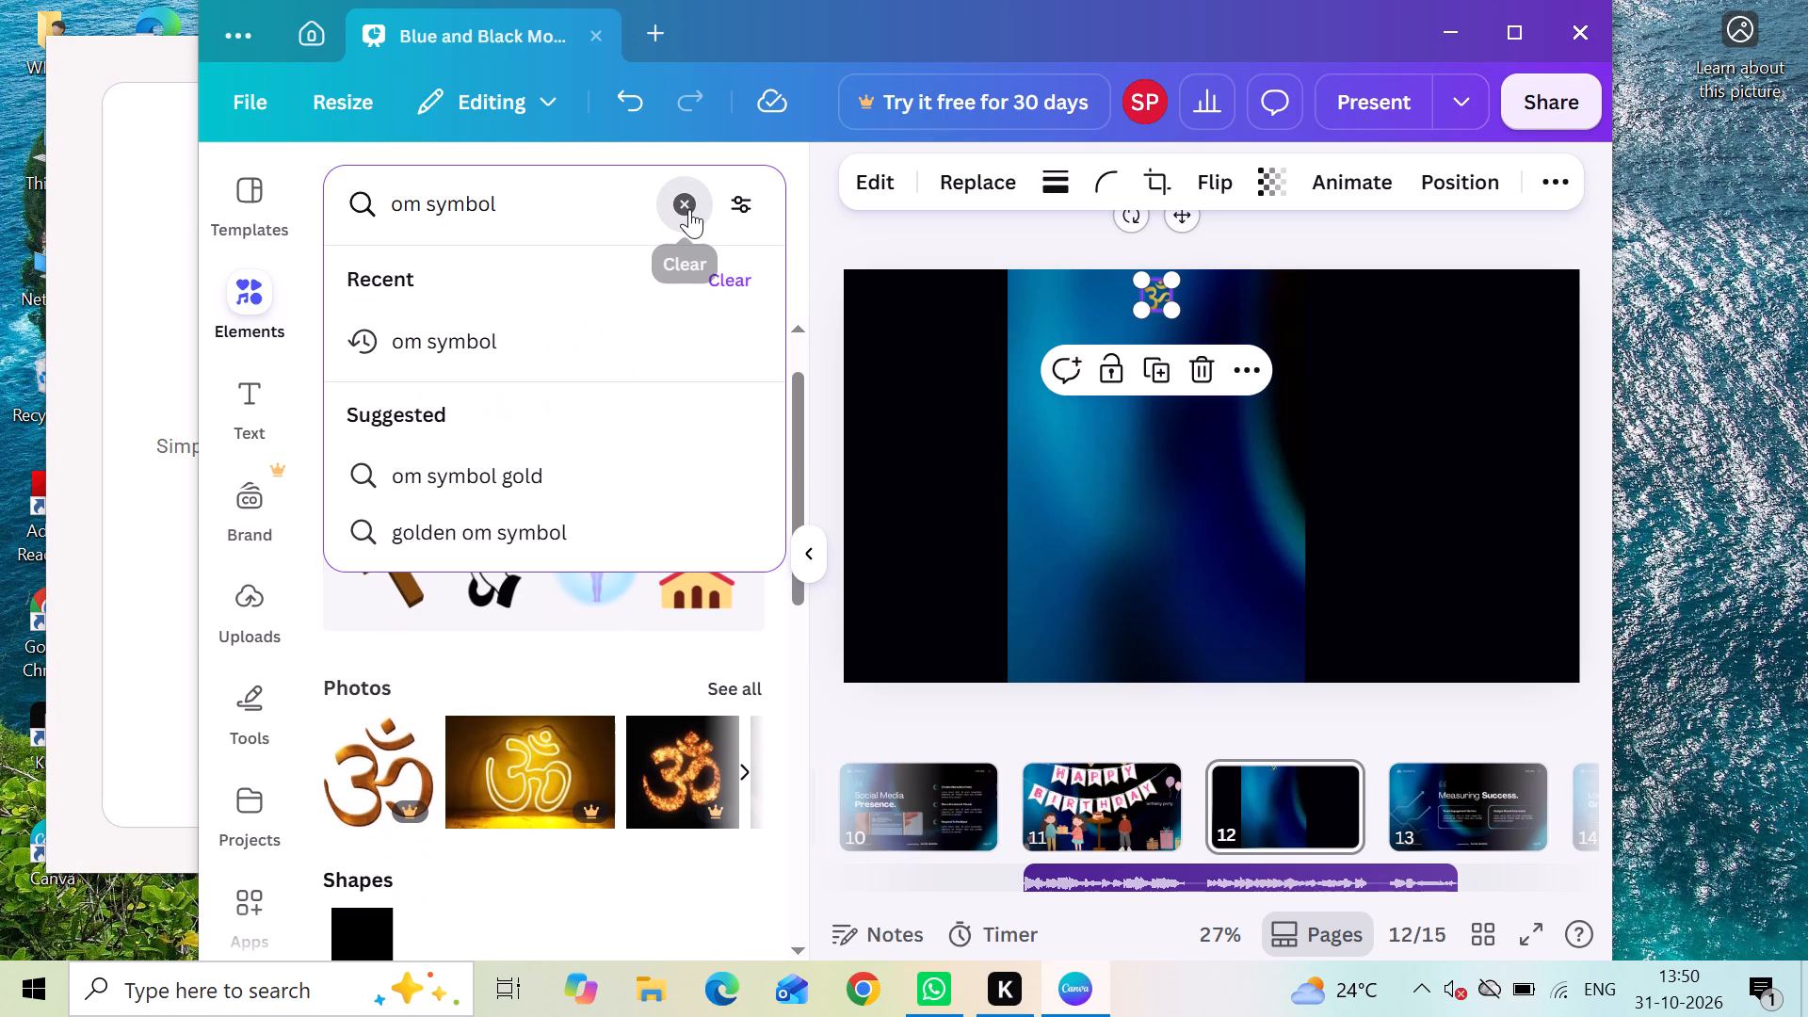
key("s")
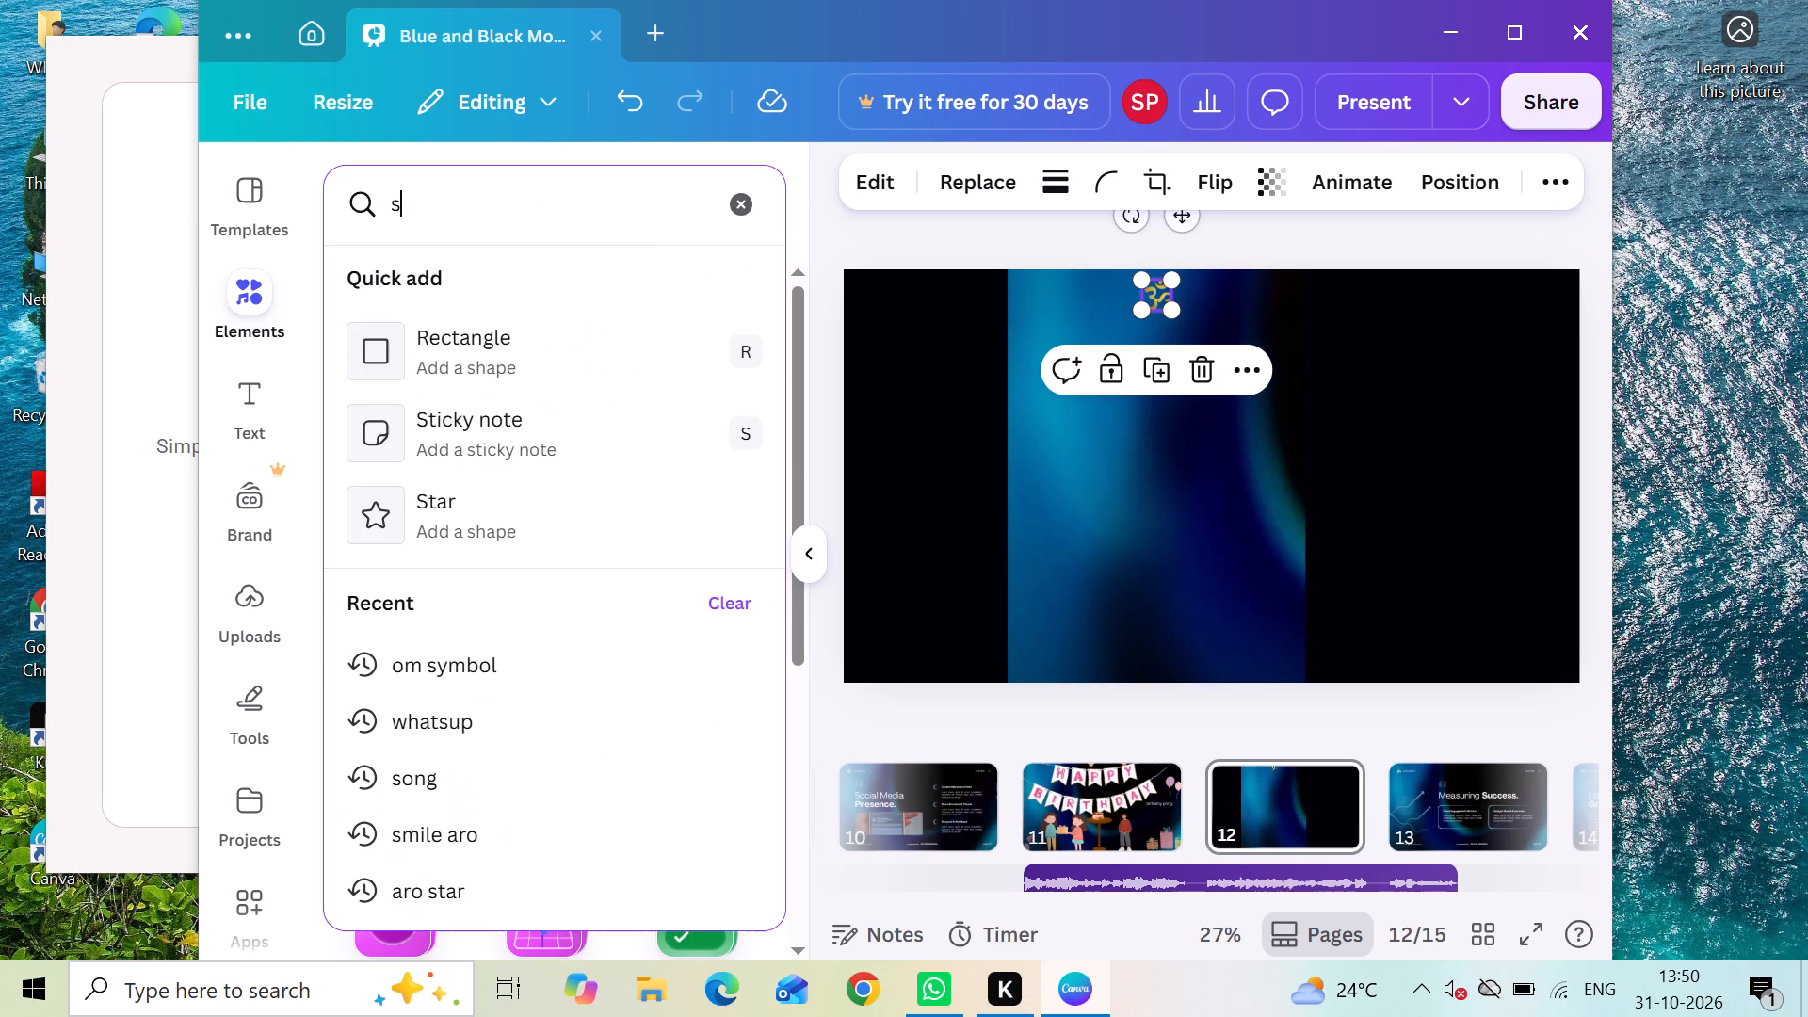
key("i")
key("d")
type("e wall")
key("Return")
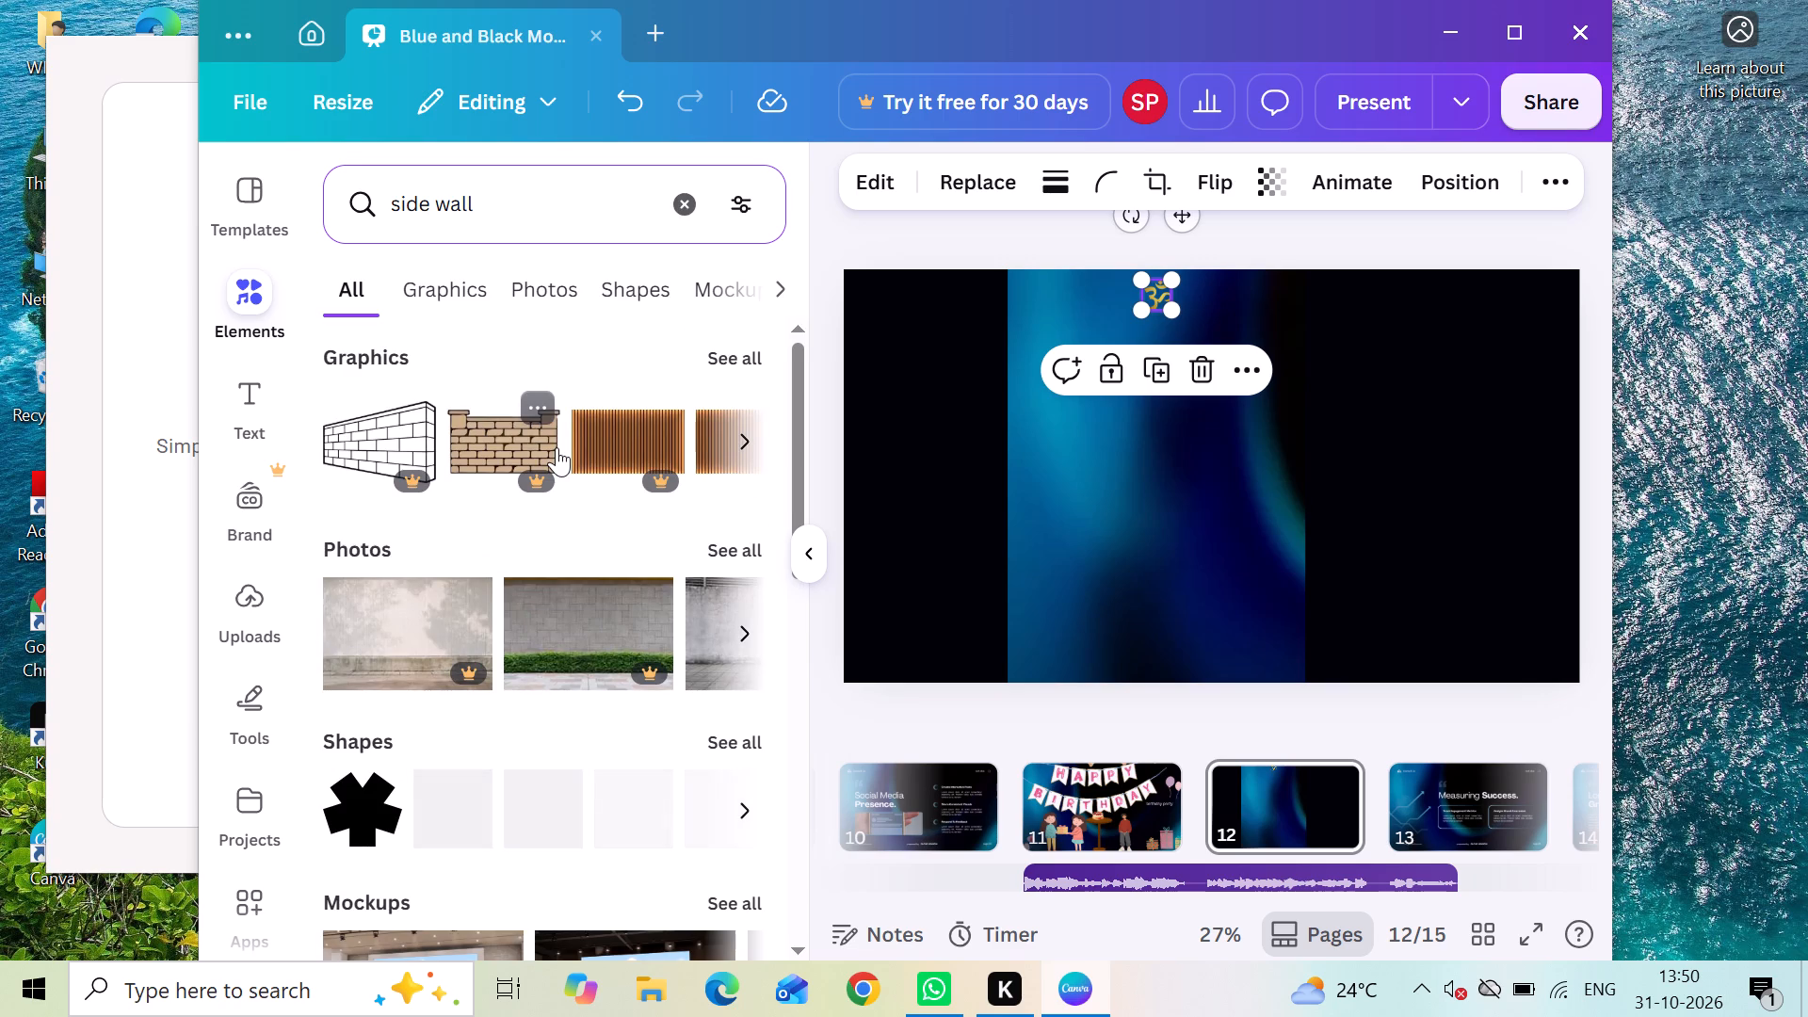
Examine the graphics and the full set of shapes found for "side wall" for a suitable decoration.
scroll(557, 447, "left", 4)
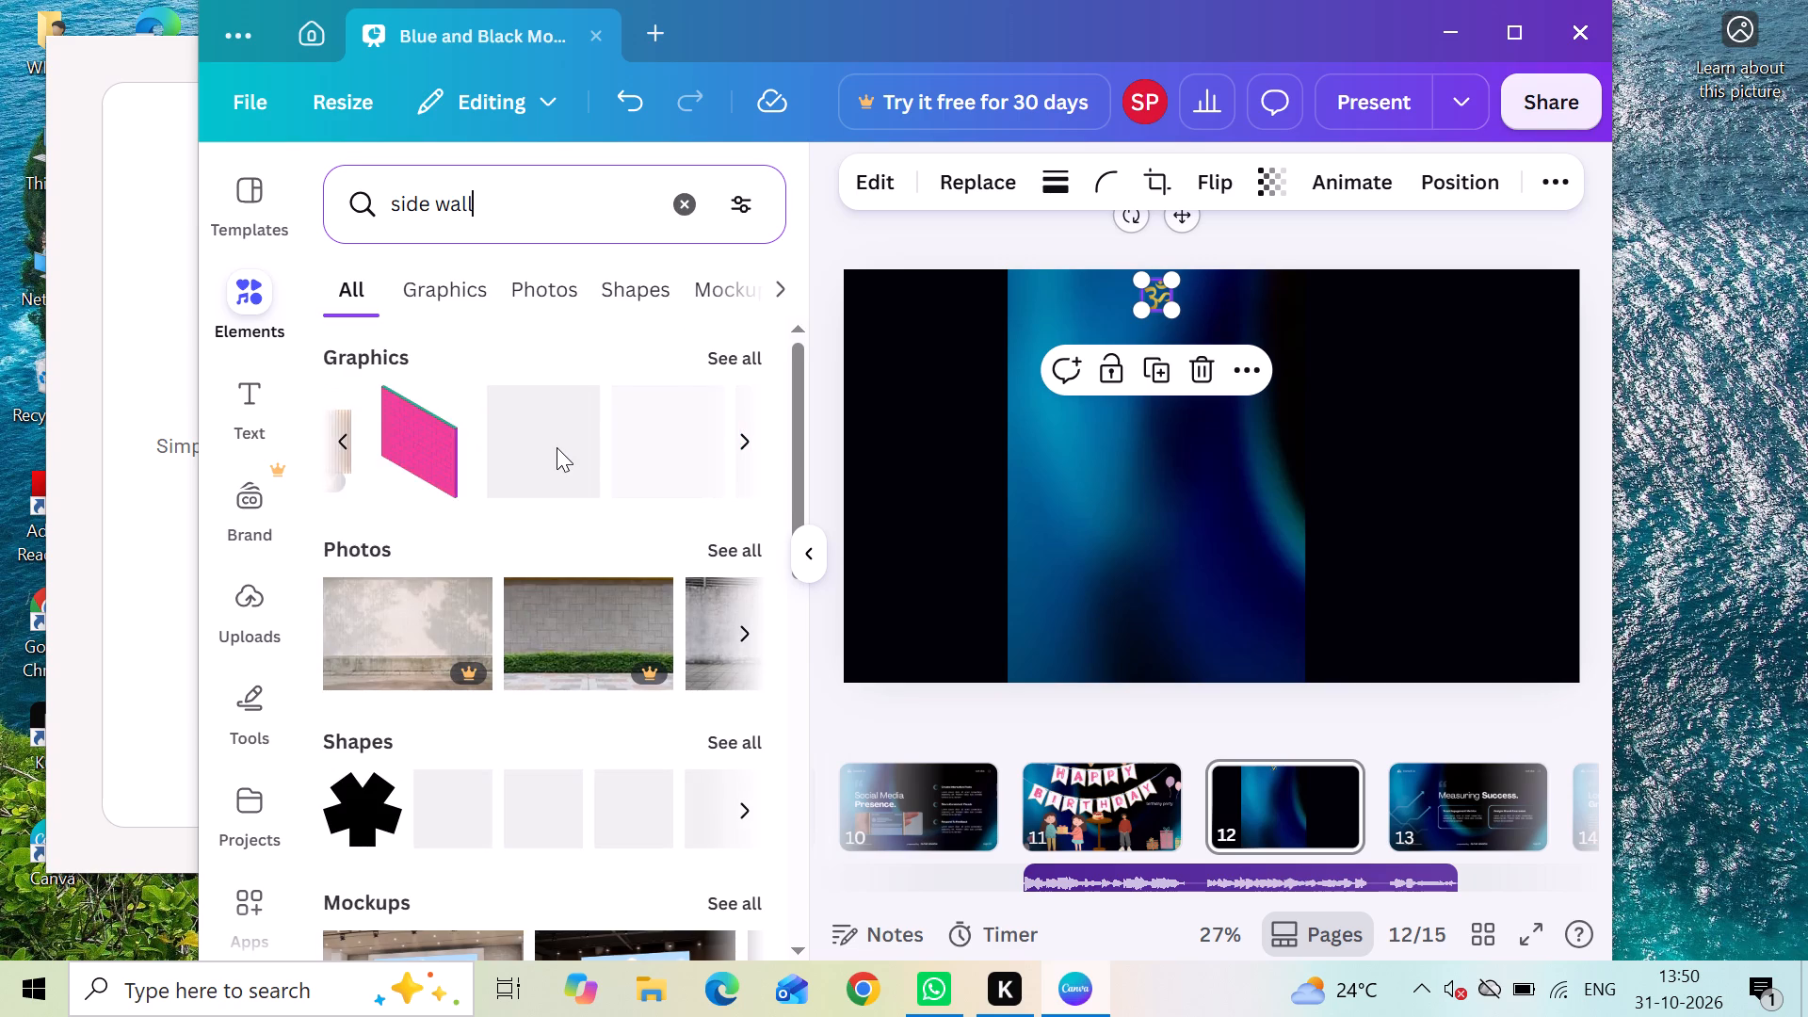
scroll(557, 447, "down", 1)
scroll(666, 434, "right", 2)
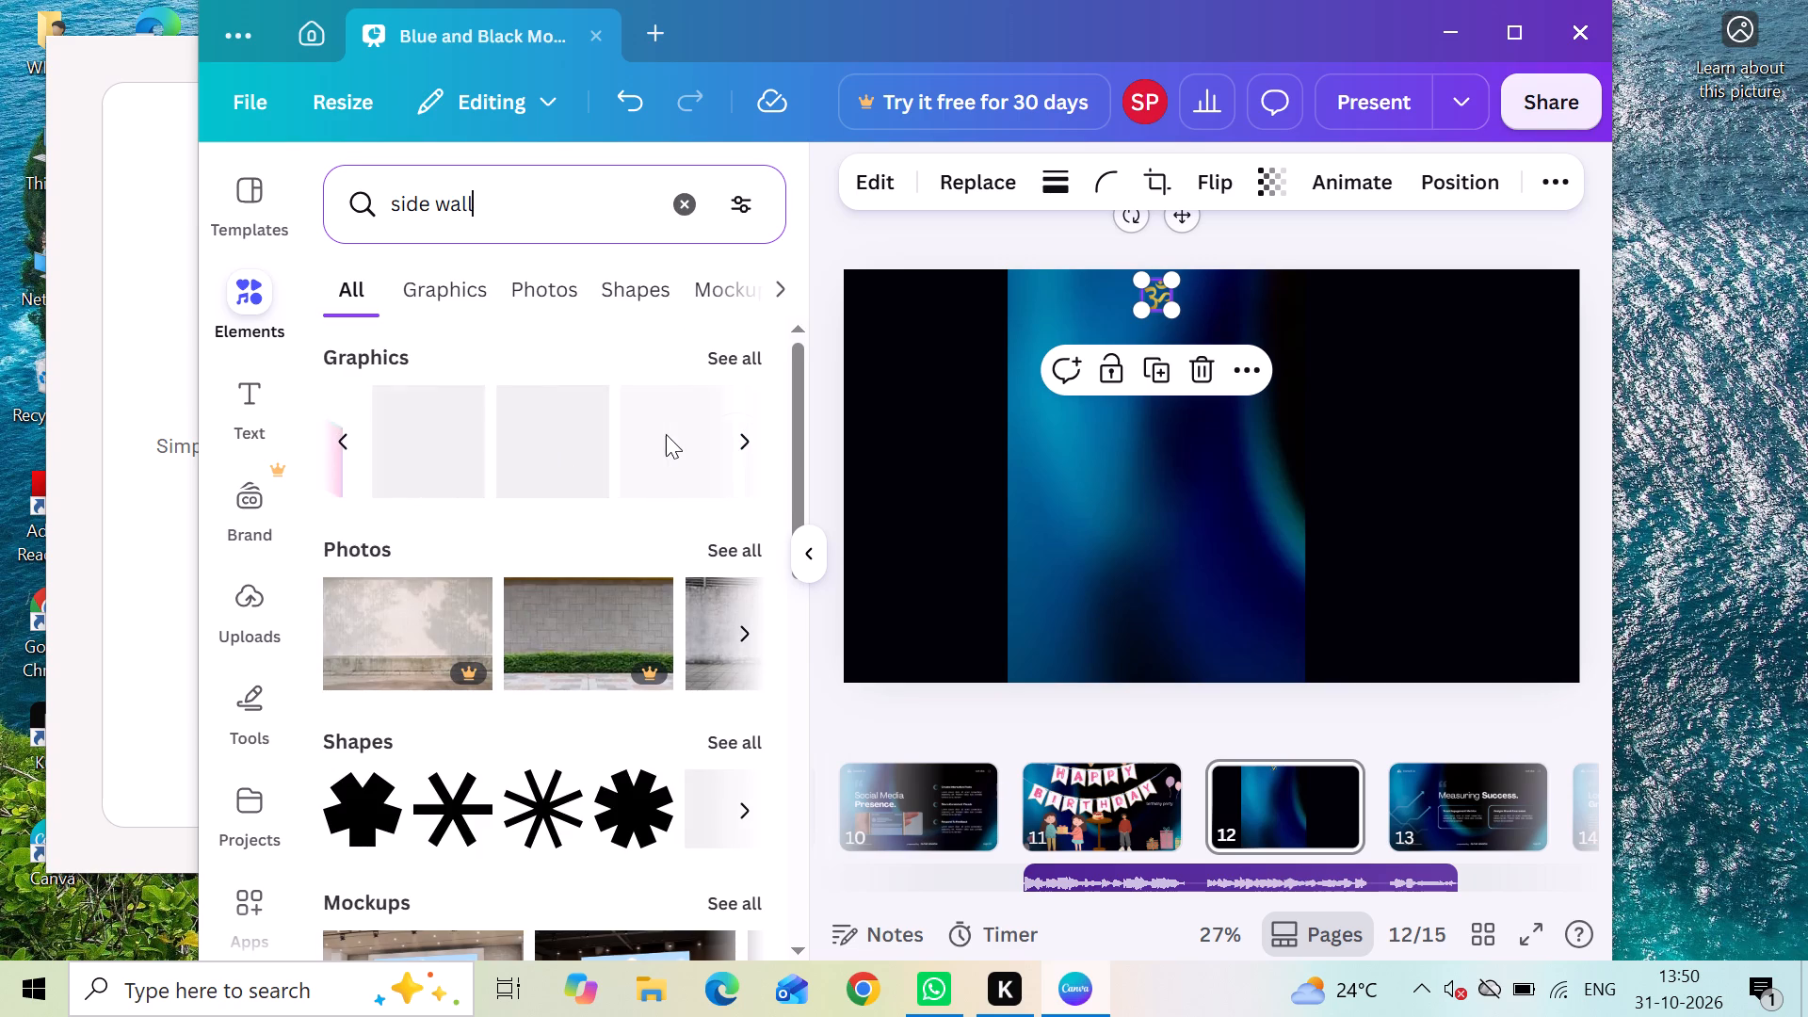
scroll(464, 462, "right", 4)
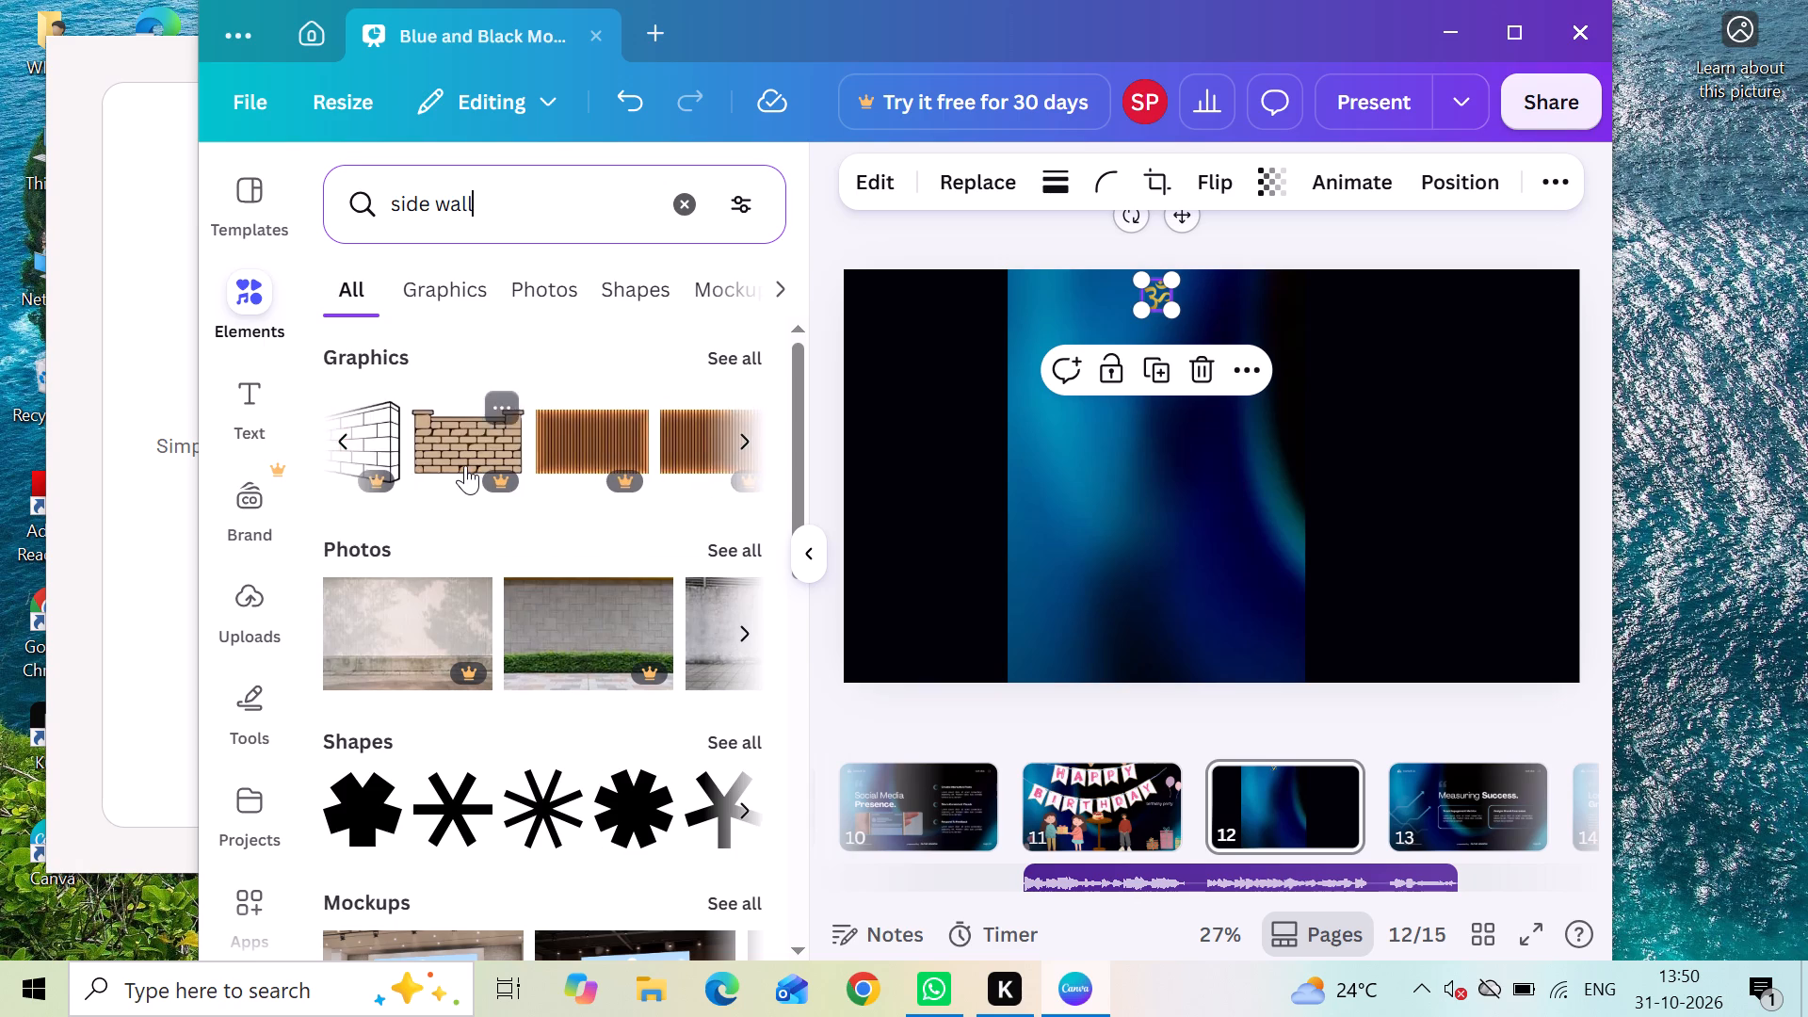
scroll(465, 465, "left", 7)
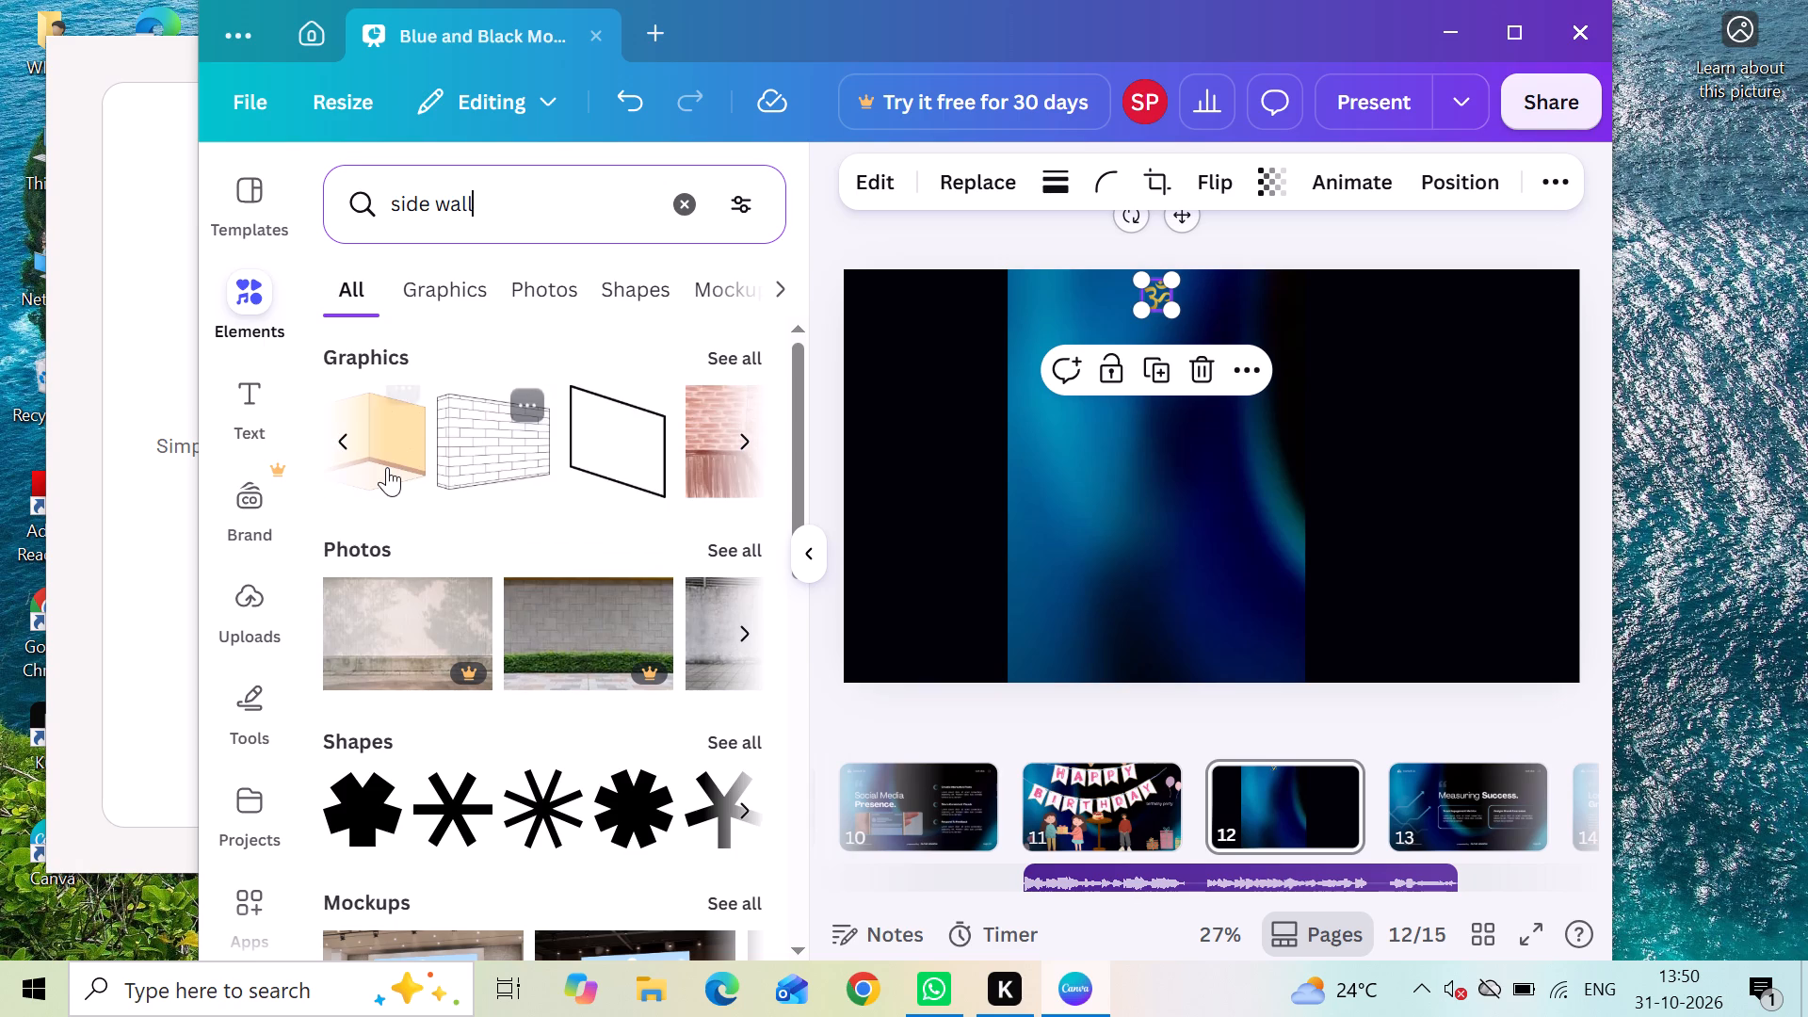
scroll(590, 476, "left", 4)
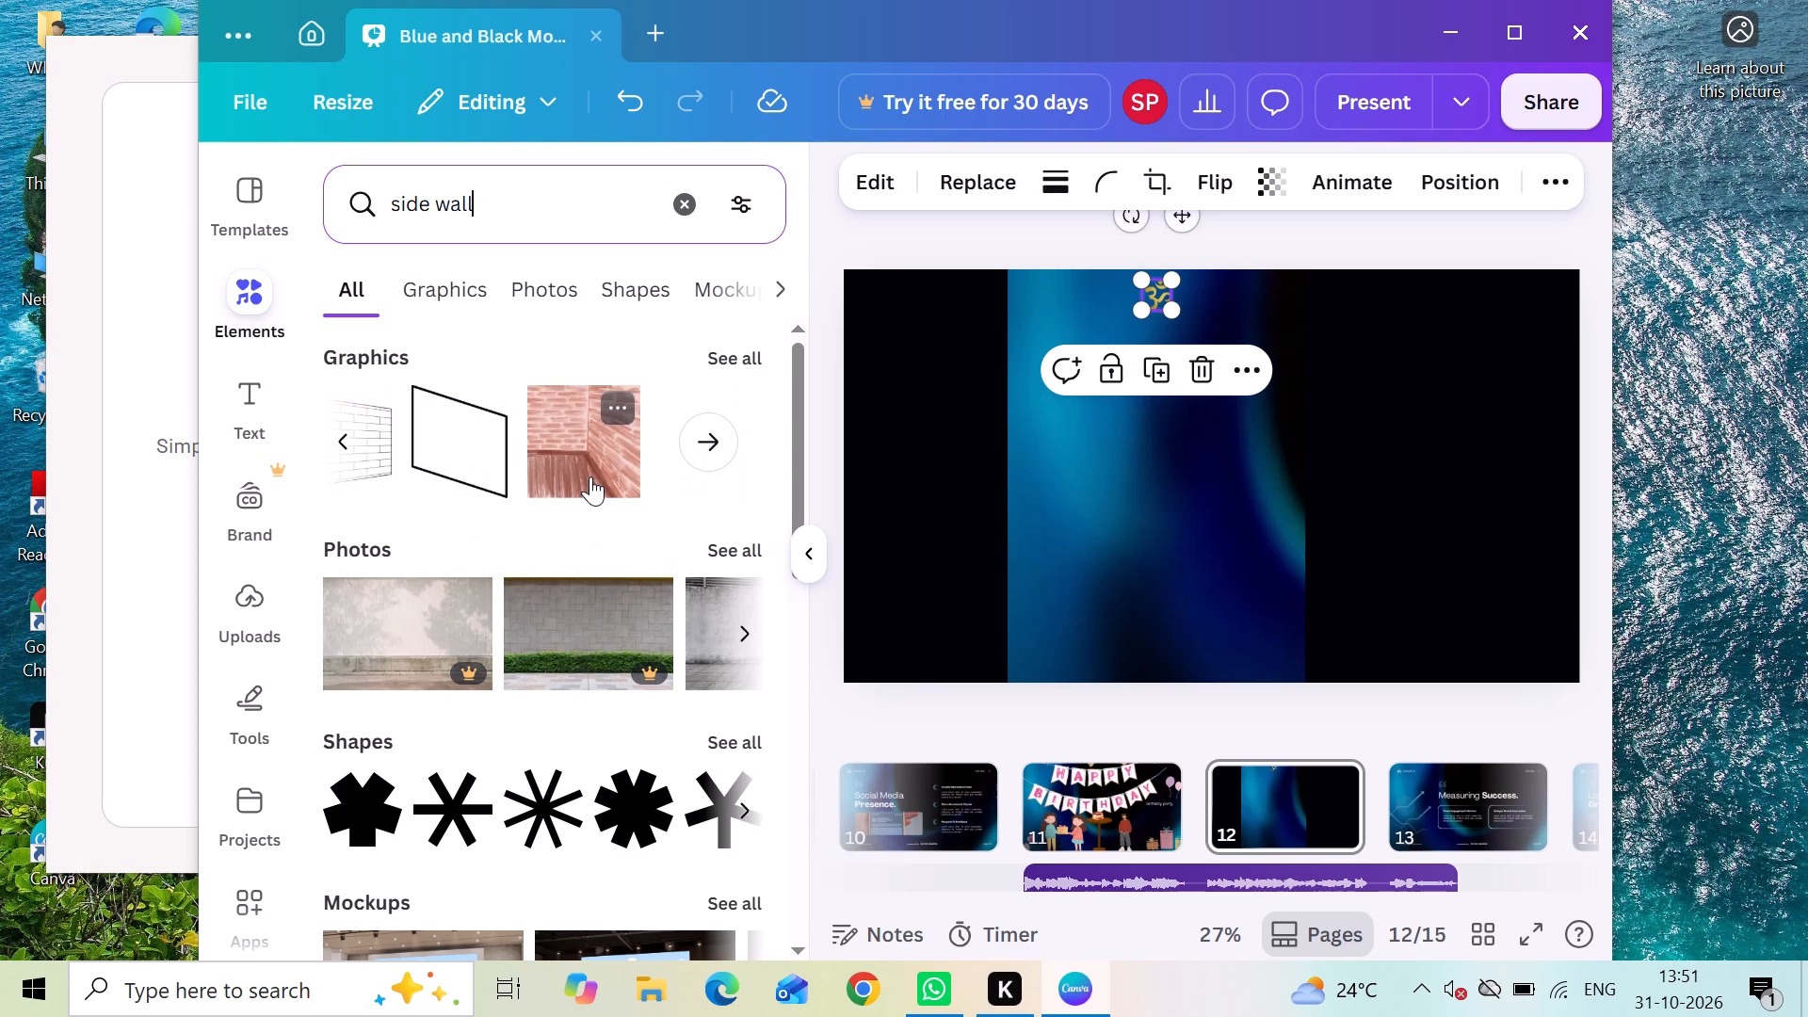
scroll(580, 492, "down", 2)
scroll(495, 855, "down", 3)
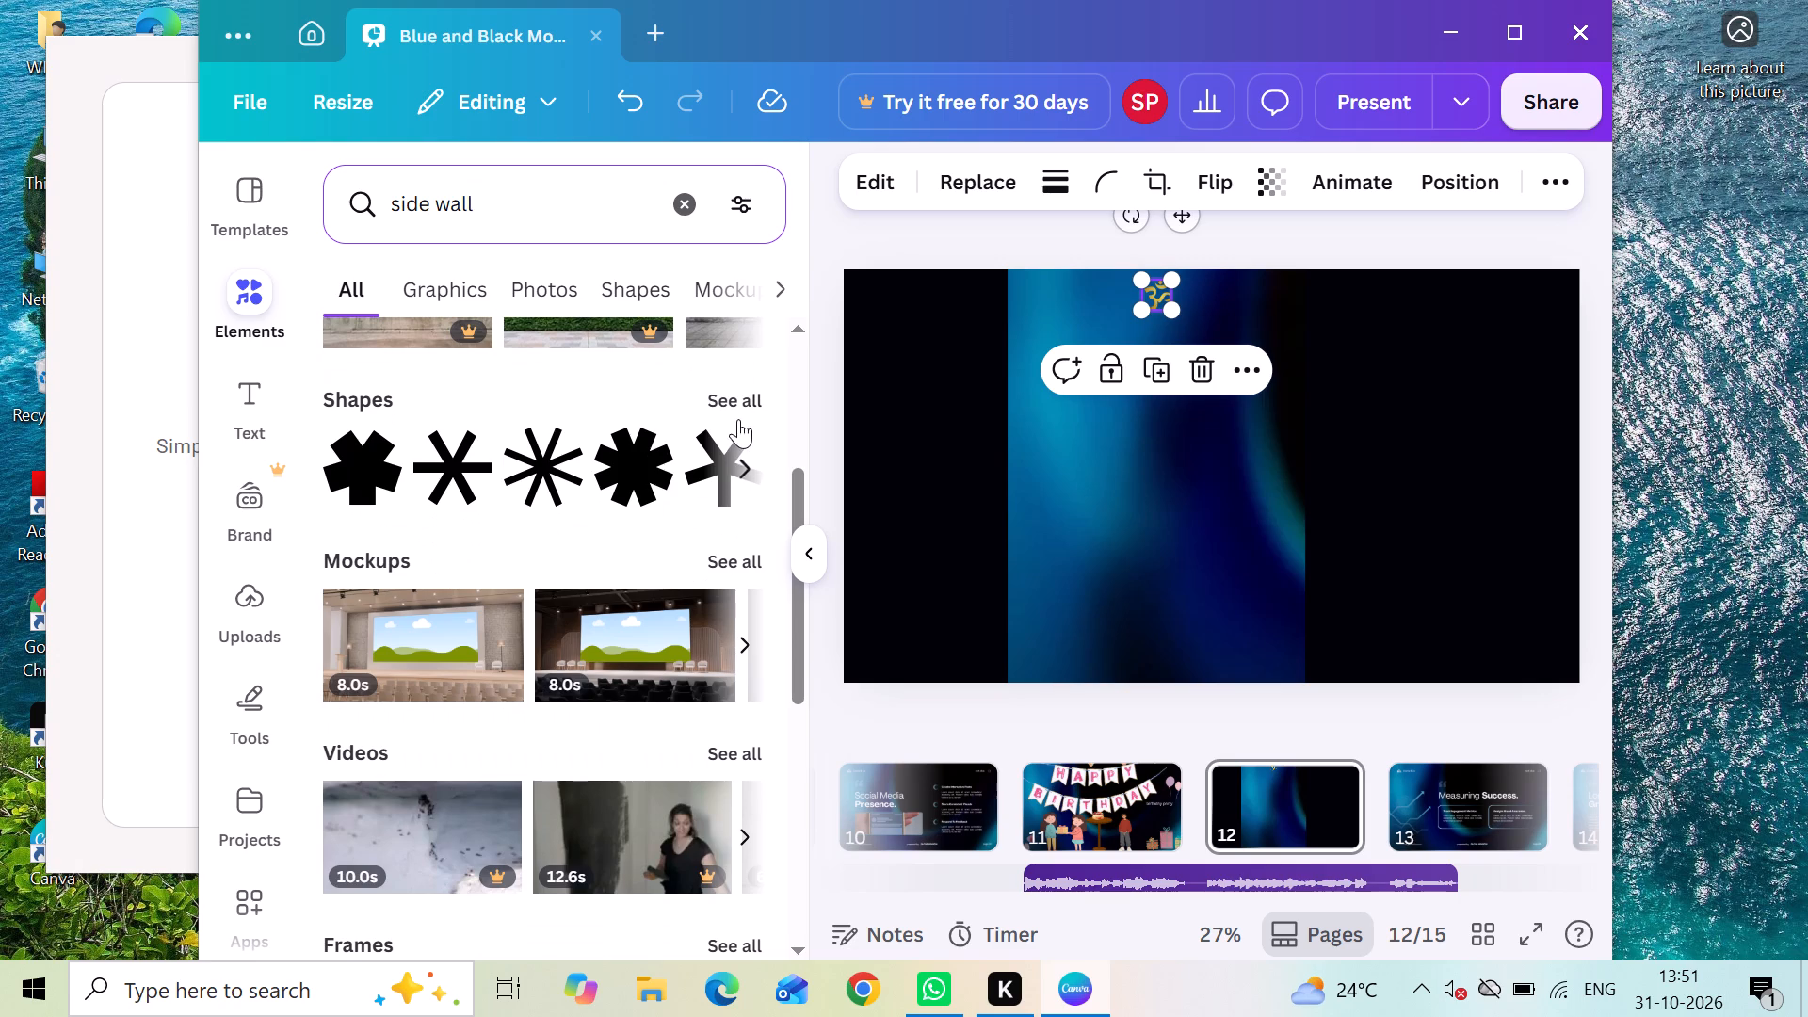
left_click(738, 402)
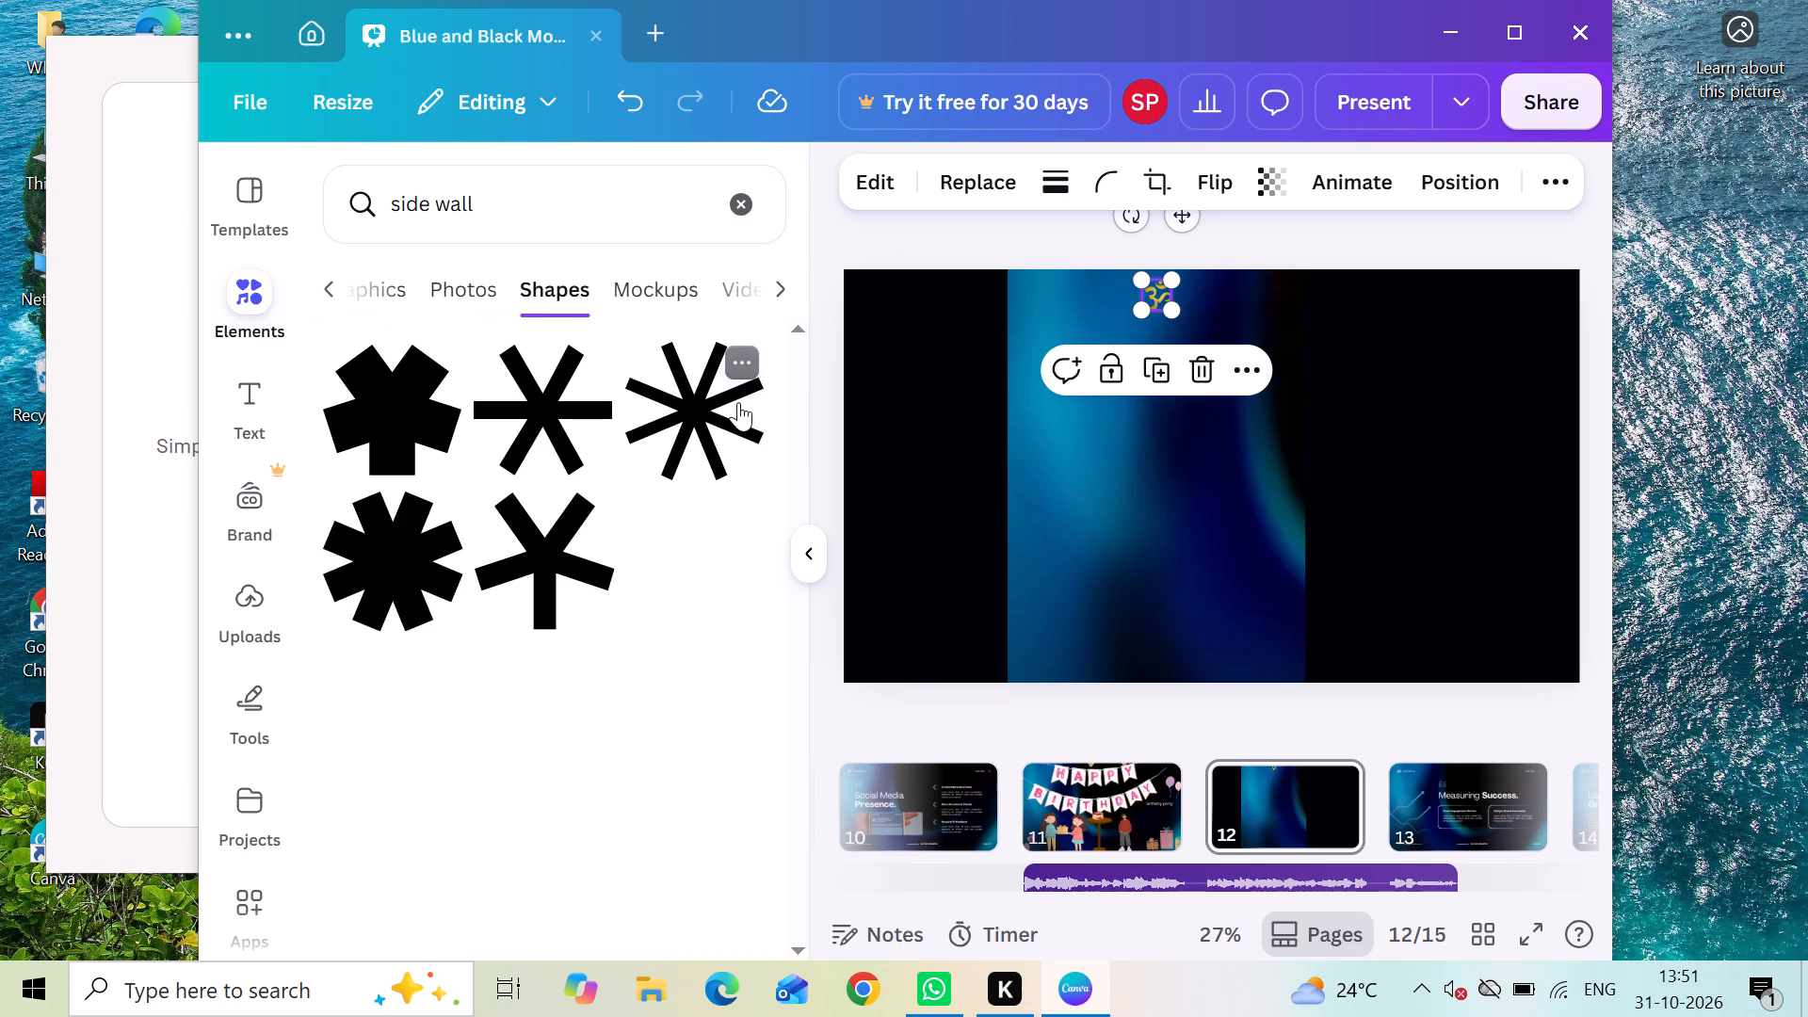
scroll(738, 402, "down", 3)
scroll(492, 439, "down", 3)
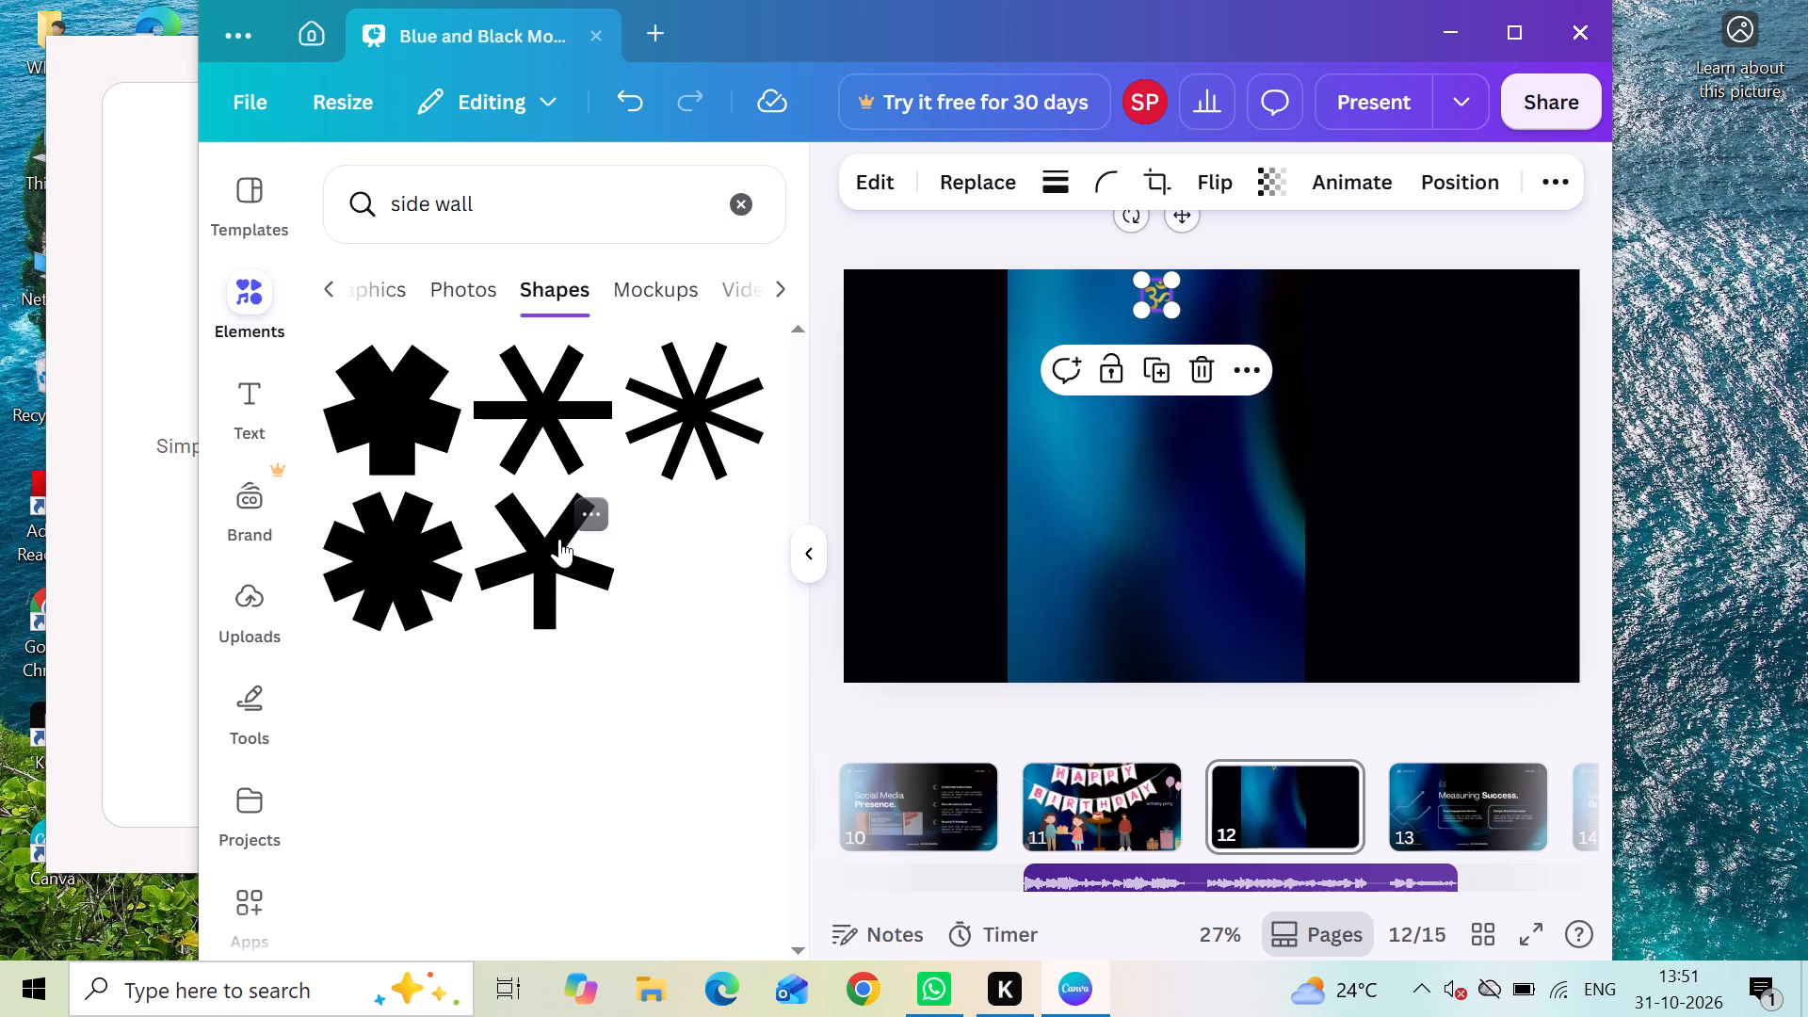
scroll(559, 539, "down", 1)
Recolour the blue panel image on page 12, replacing its blue with pastel orange #f7c56e and its navy with the design's gold.
left_click(1136, 541)
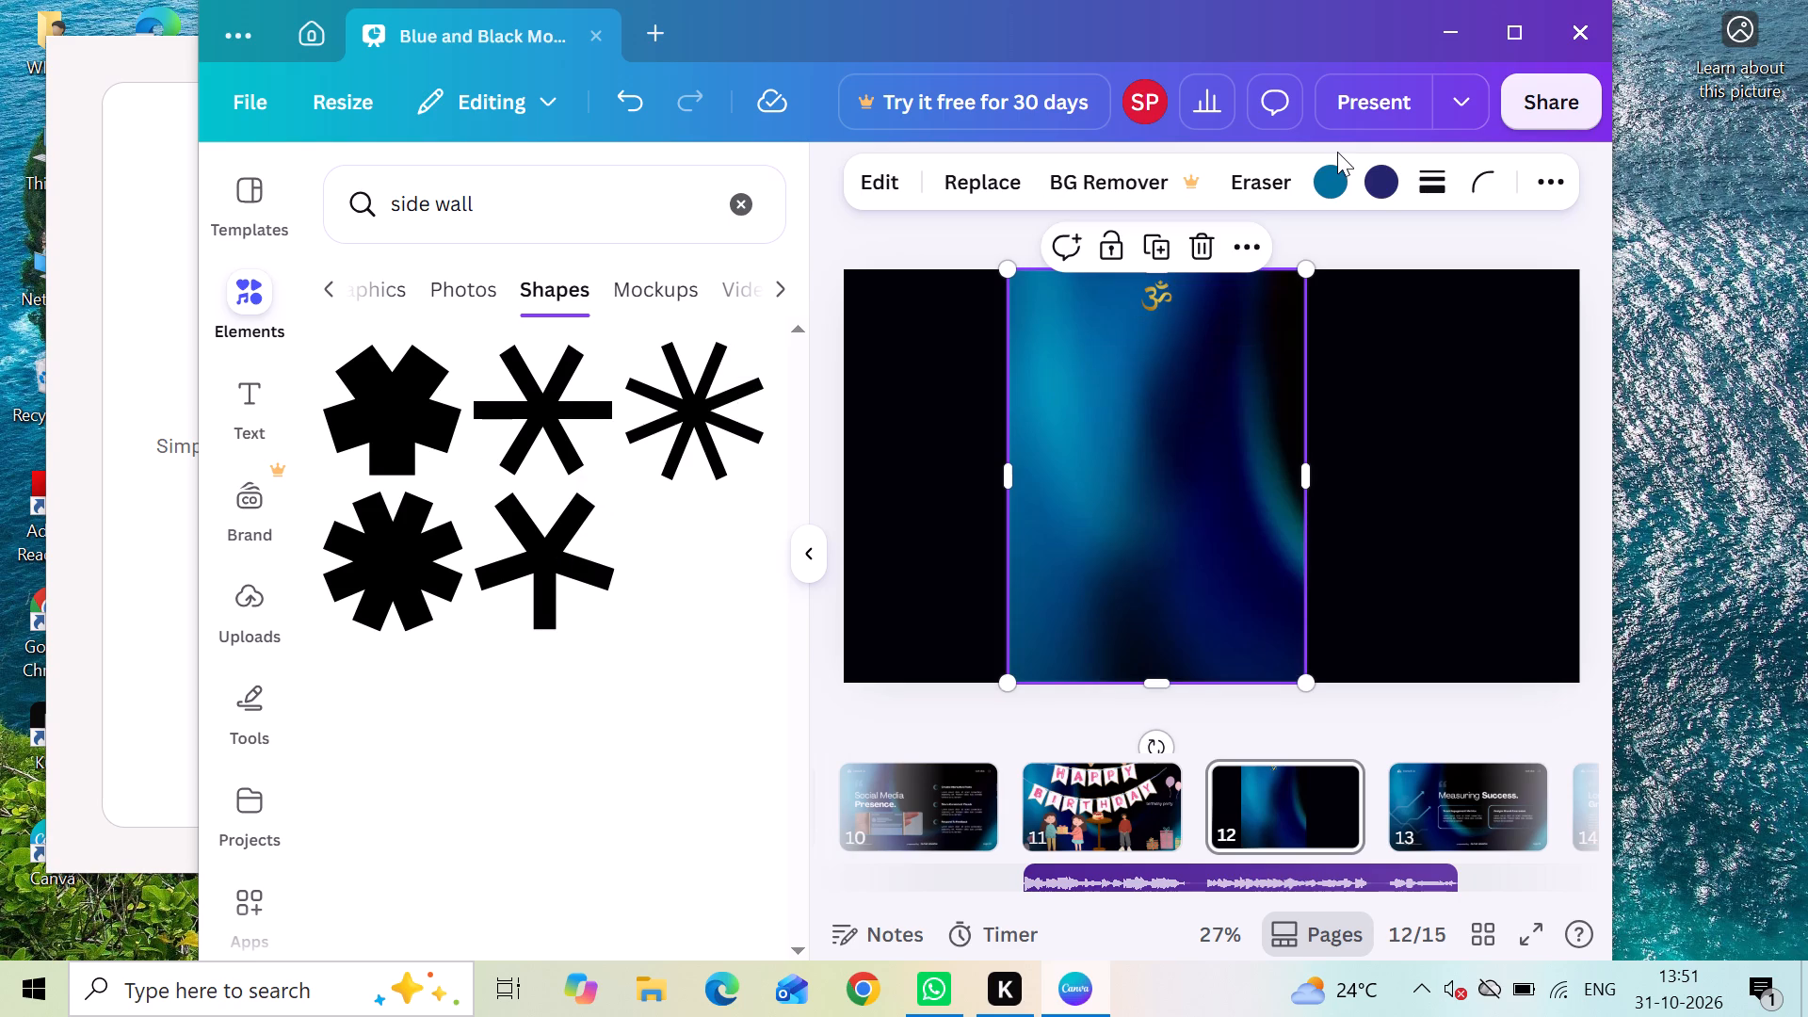
left_click(1330, 168)
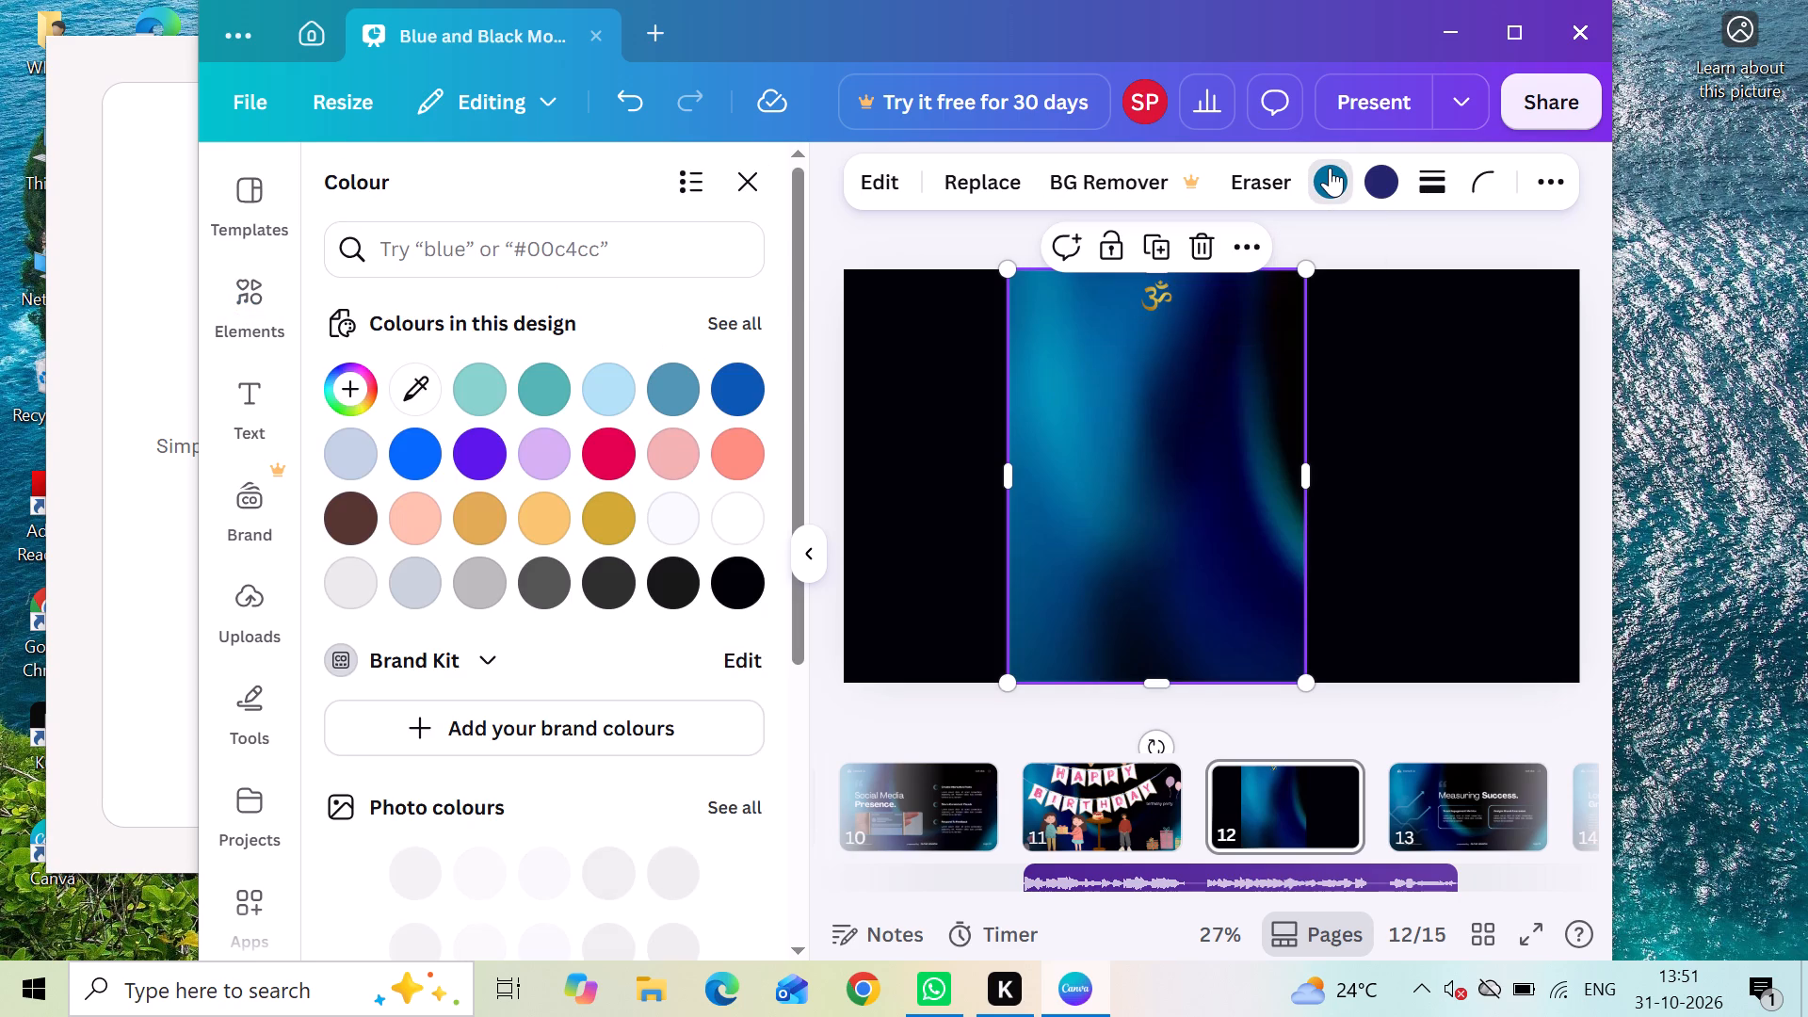
left_click(561, 505)
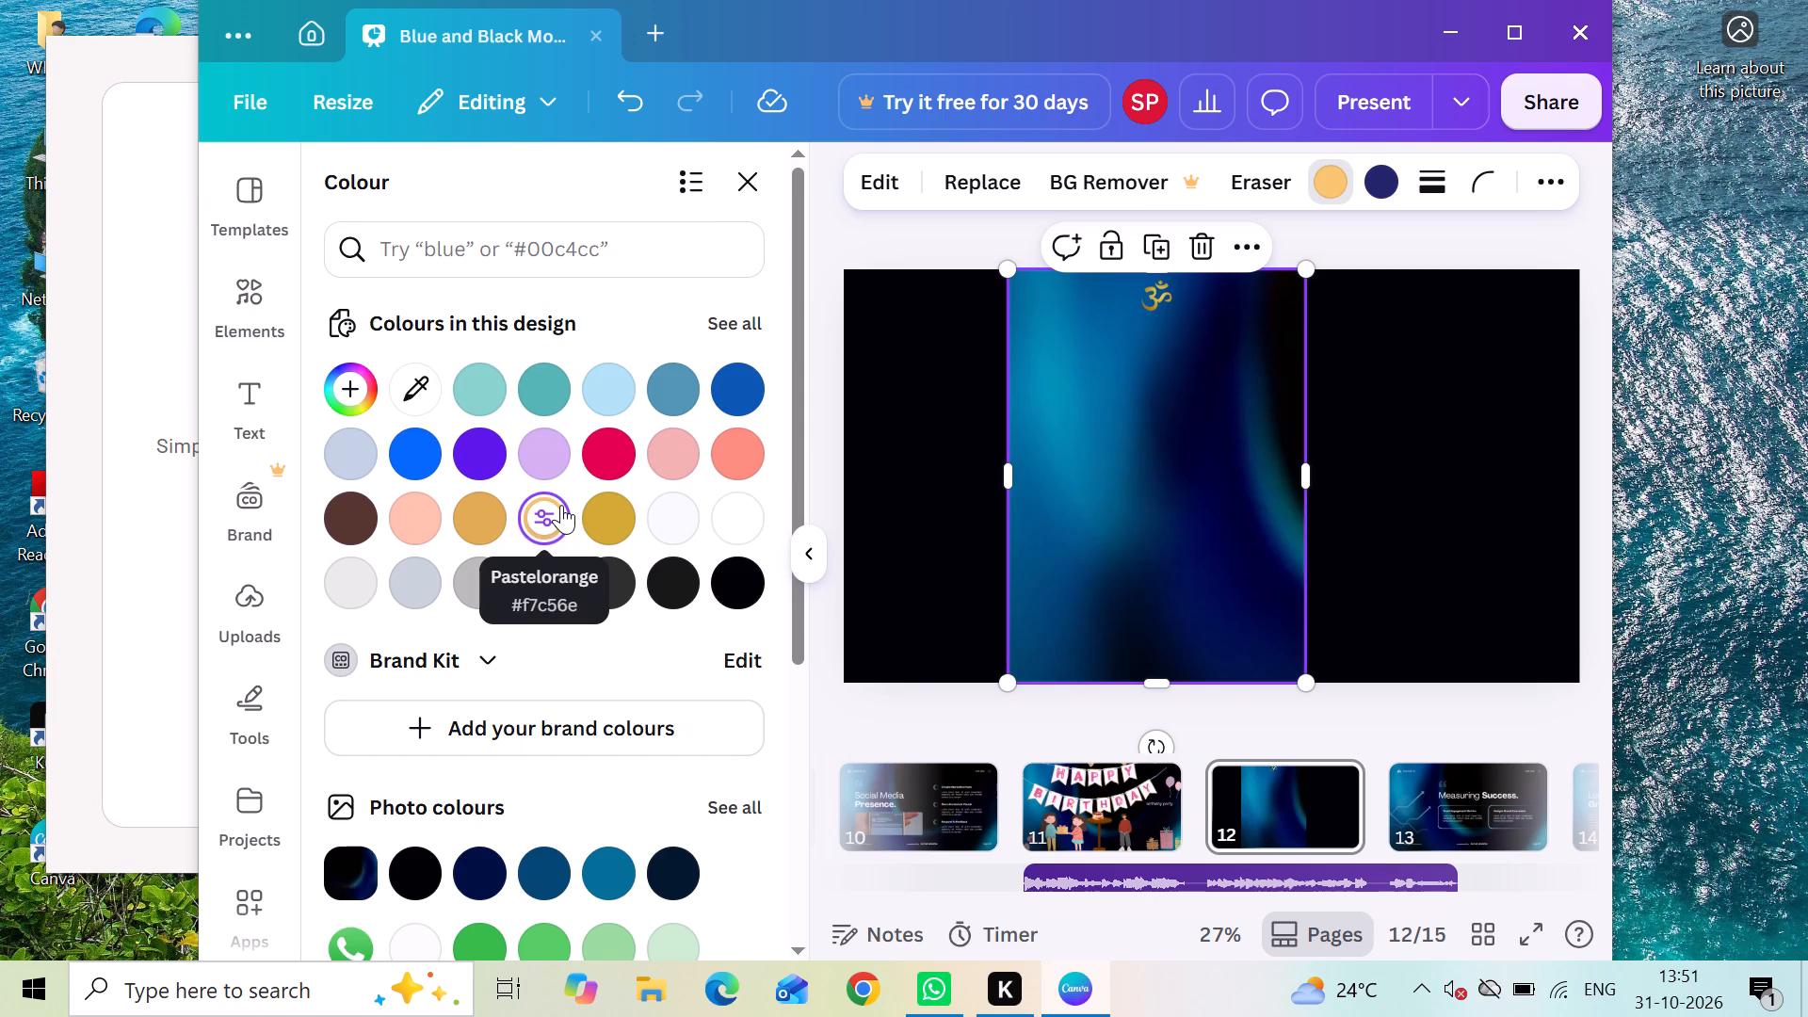
left_click(1396, 164)
left_click(621, 521)
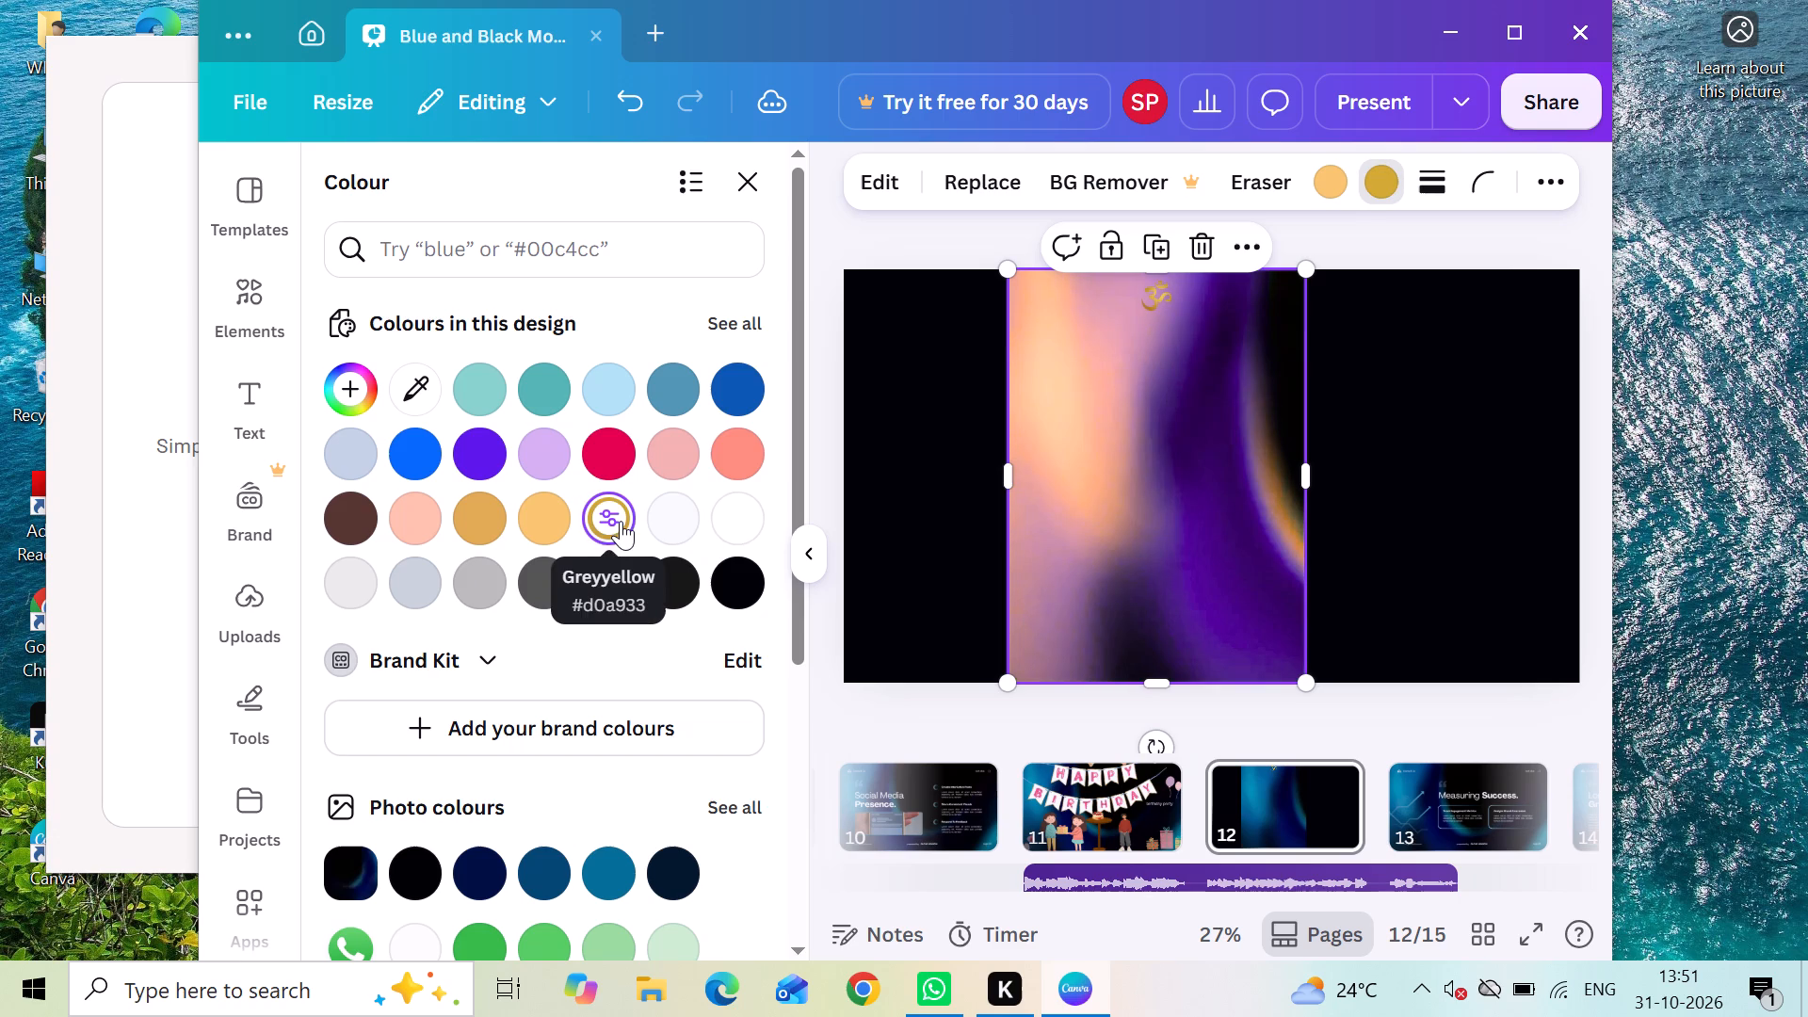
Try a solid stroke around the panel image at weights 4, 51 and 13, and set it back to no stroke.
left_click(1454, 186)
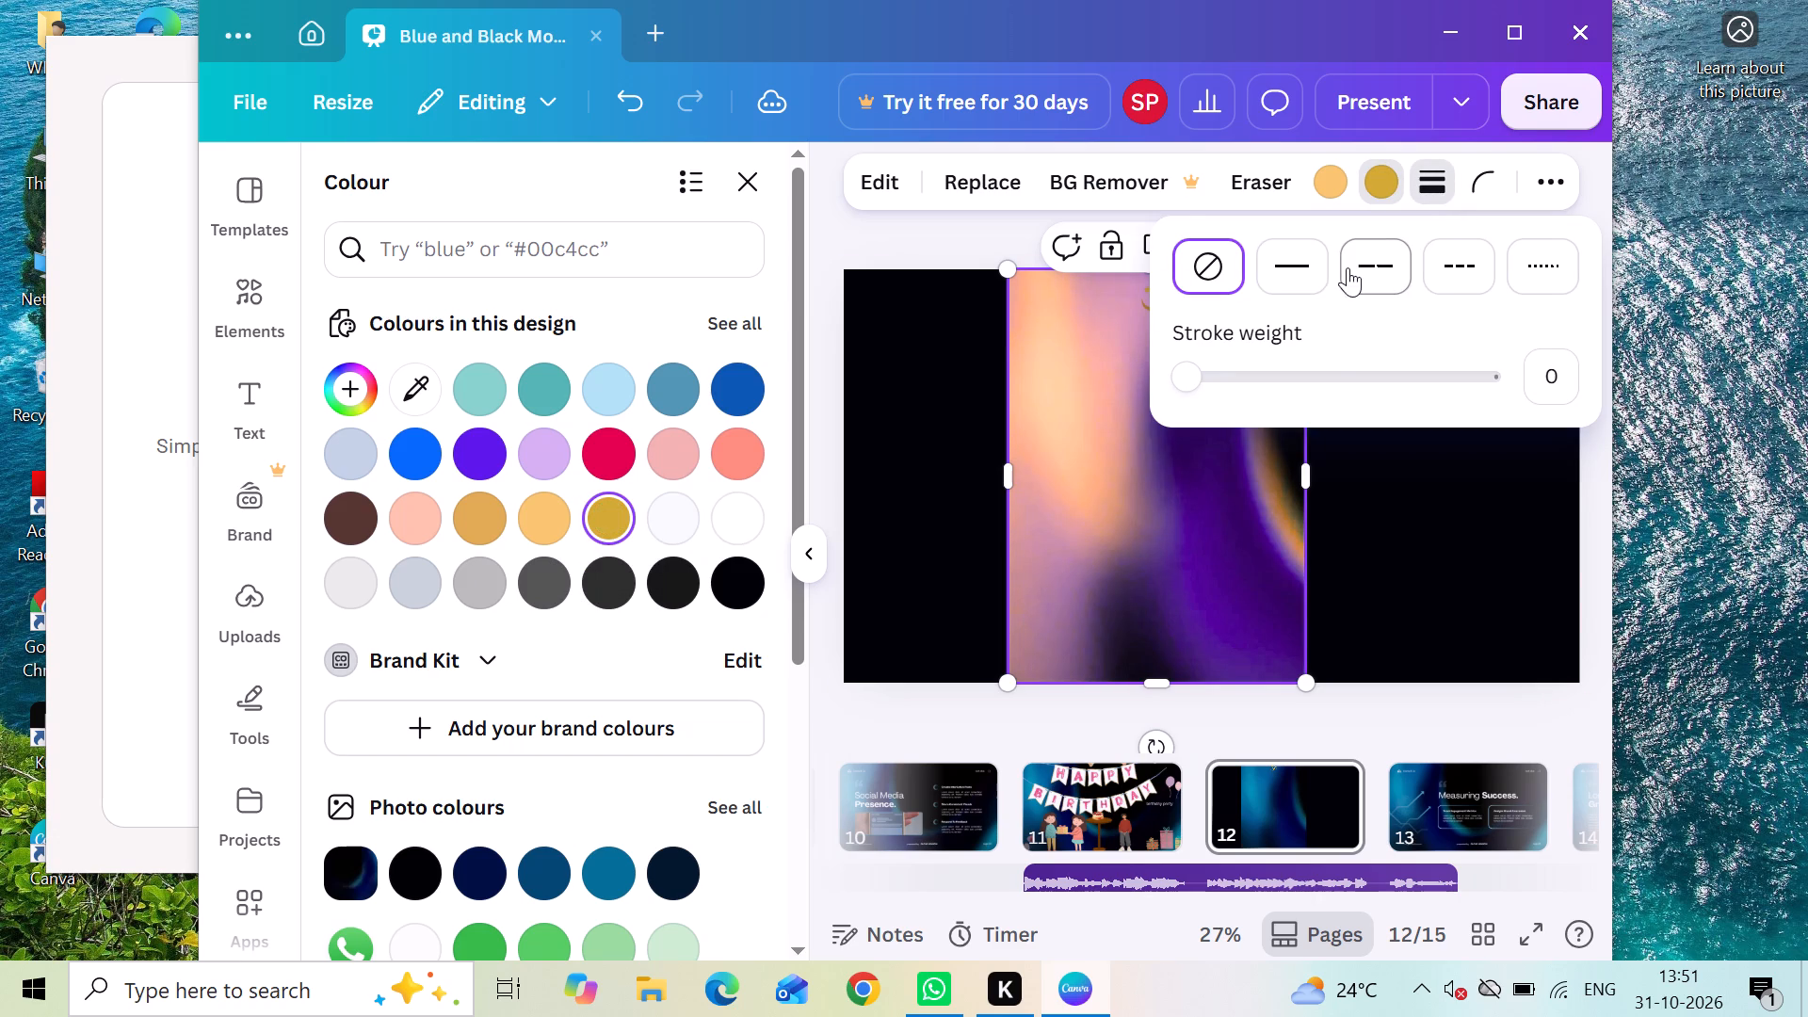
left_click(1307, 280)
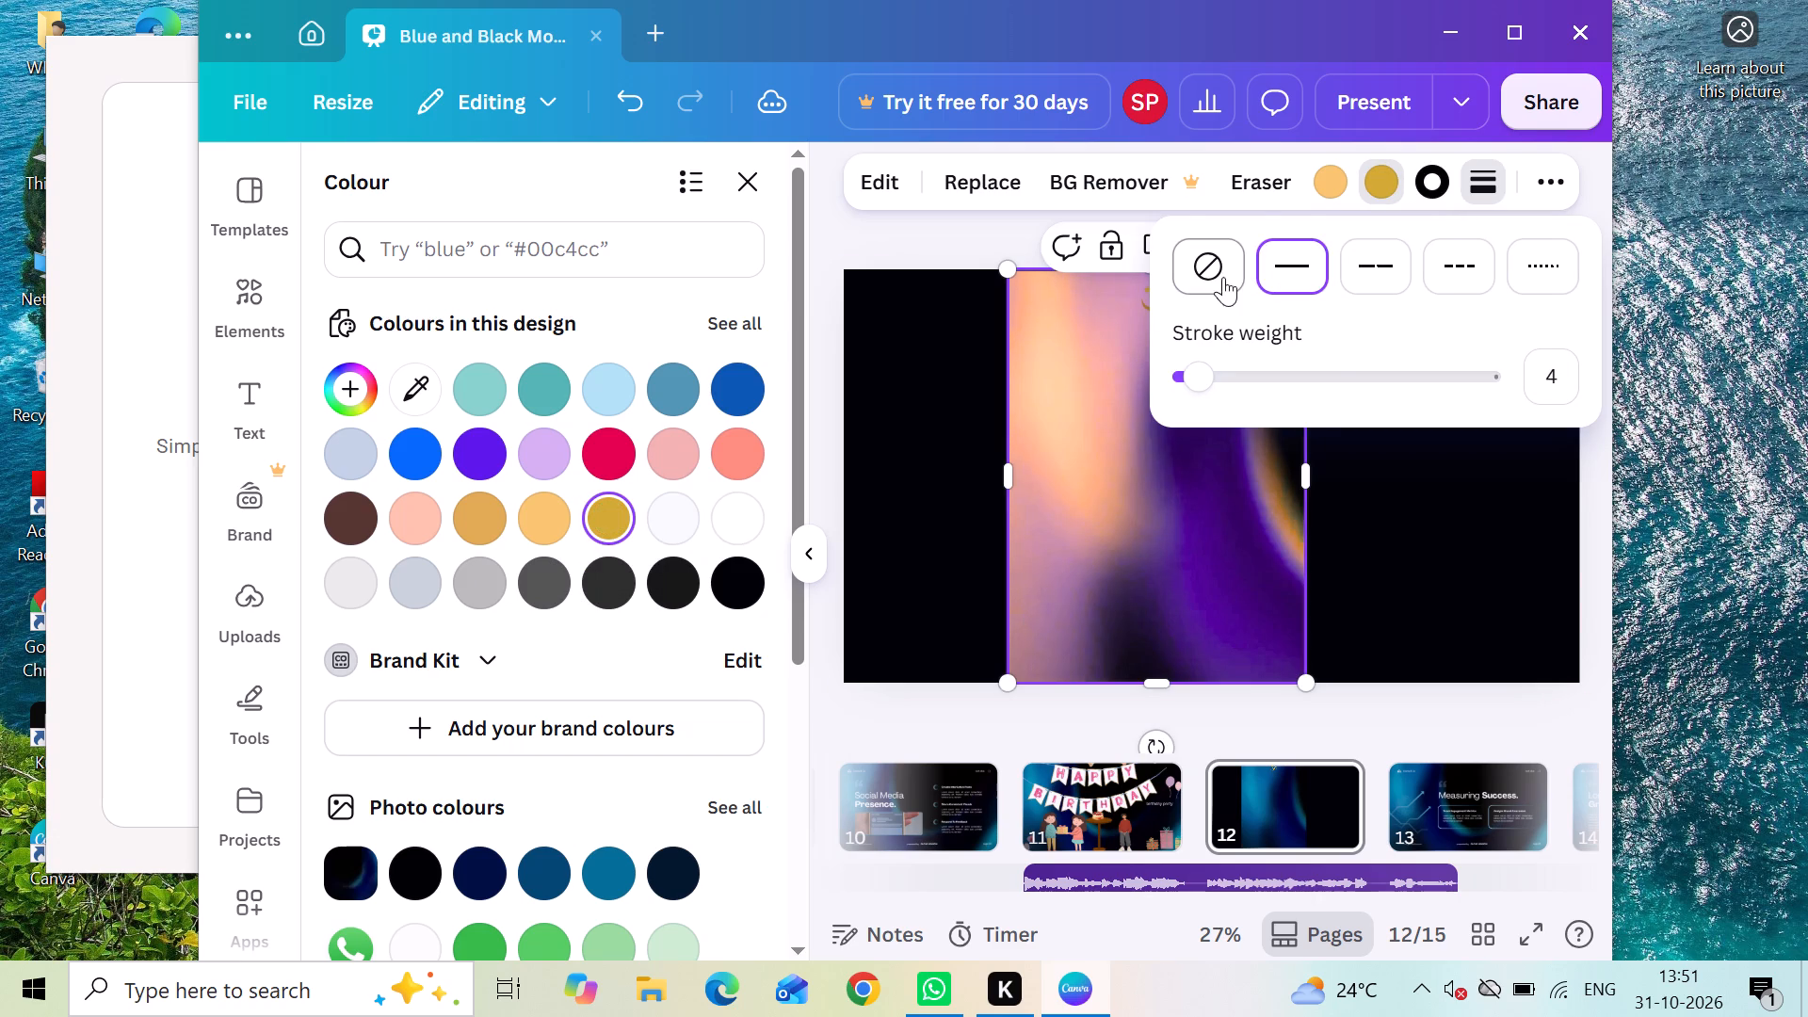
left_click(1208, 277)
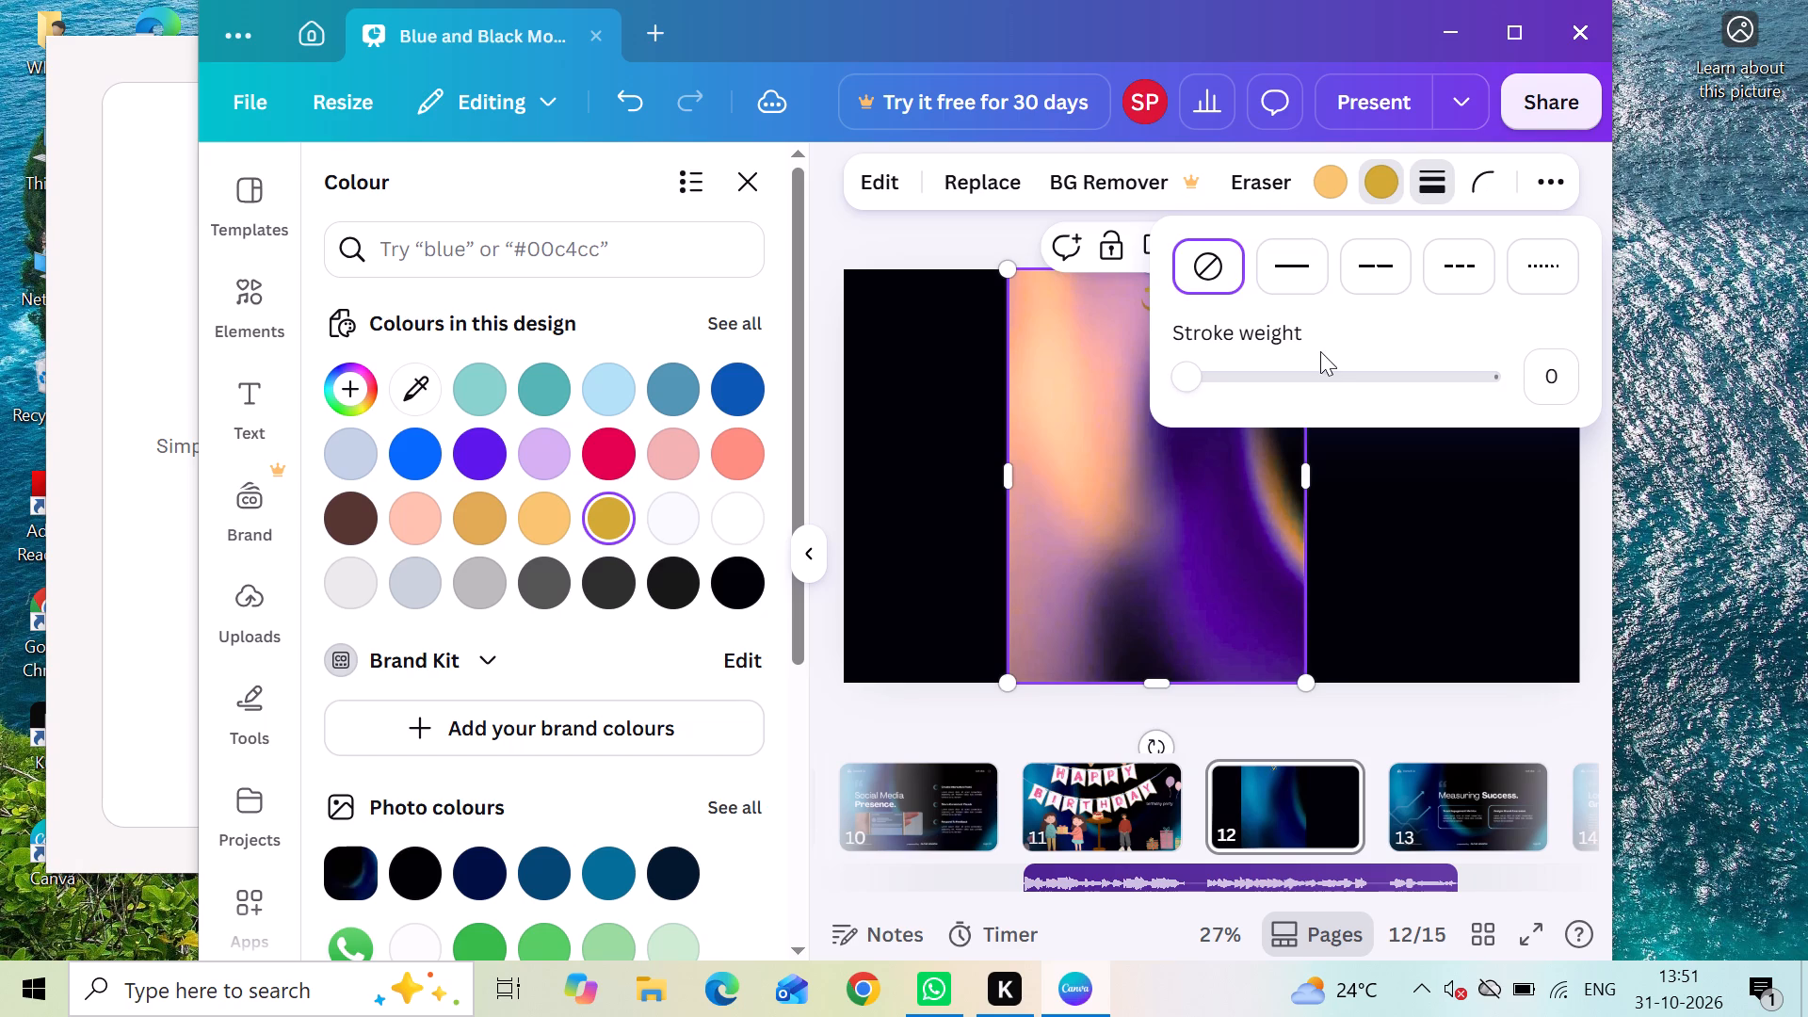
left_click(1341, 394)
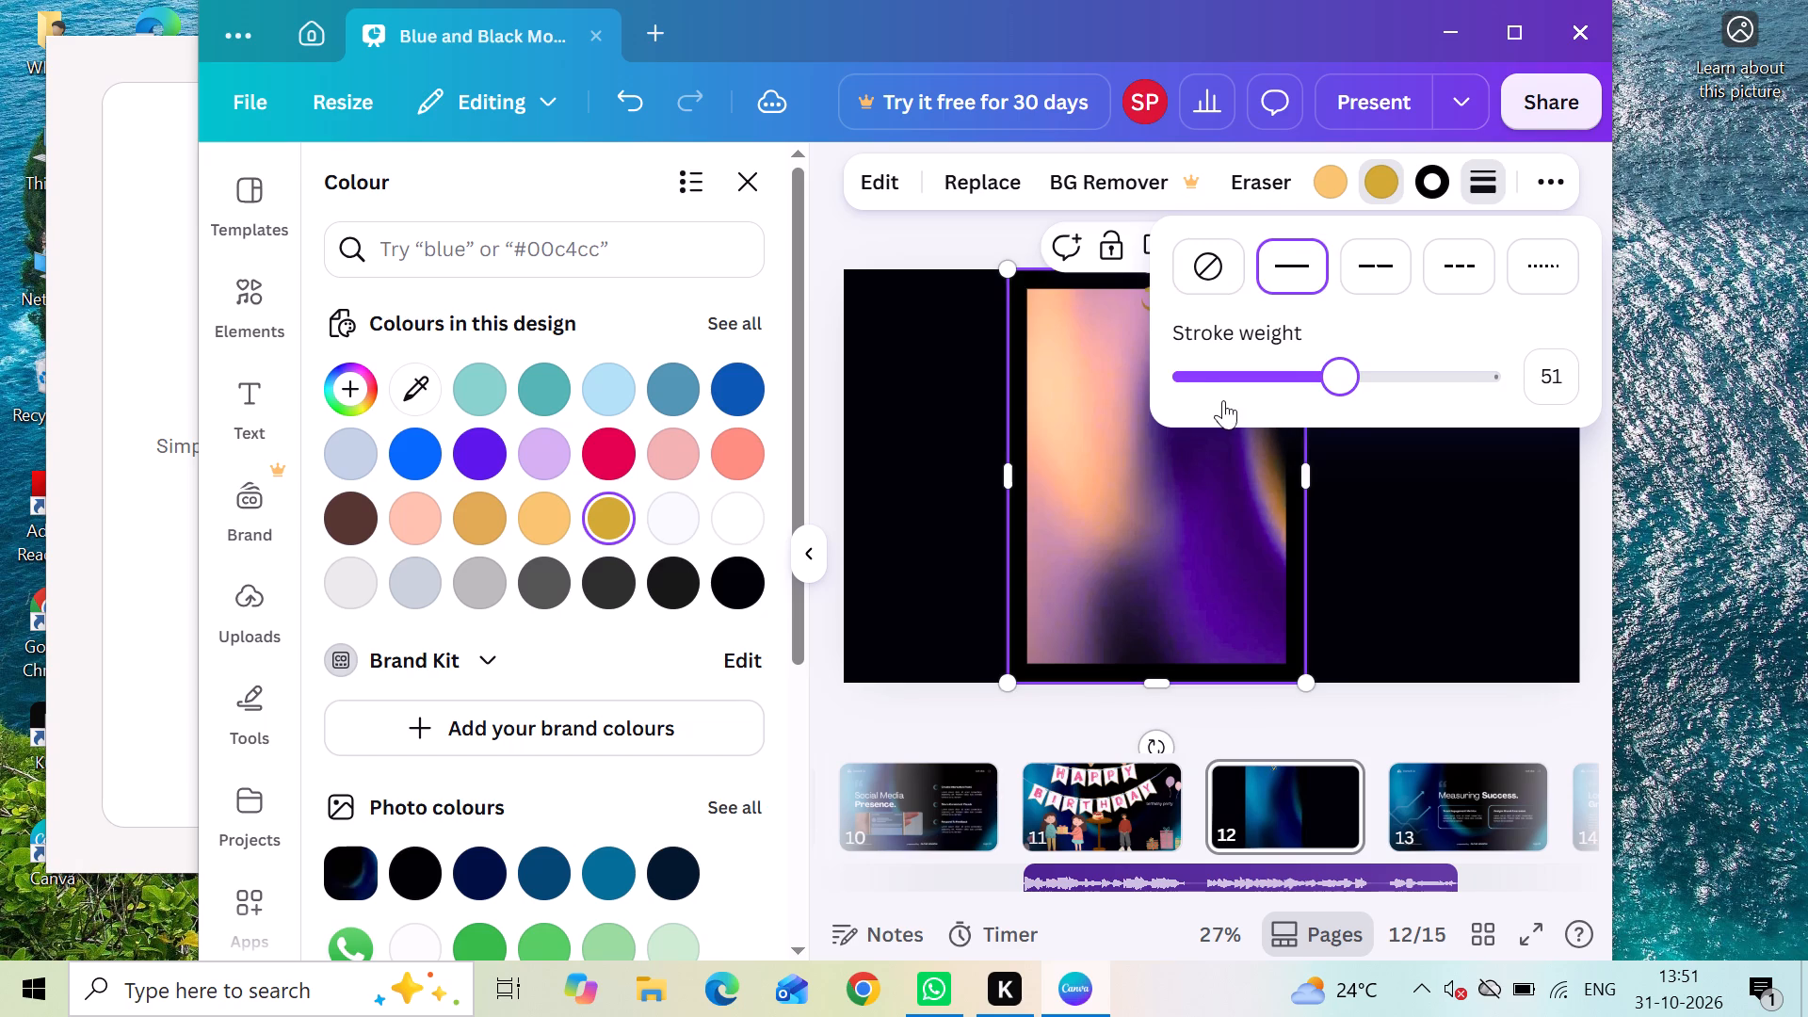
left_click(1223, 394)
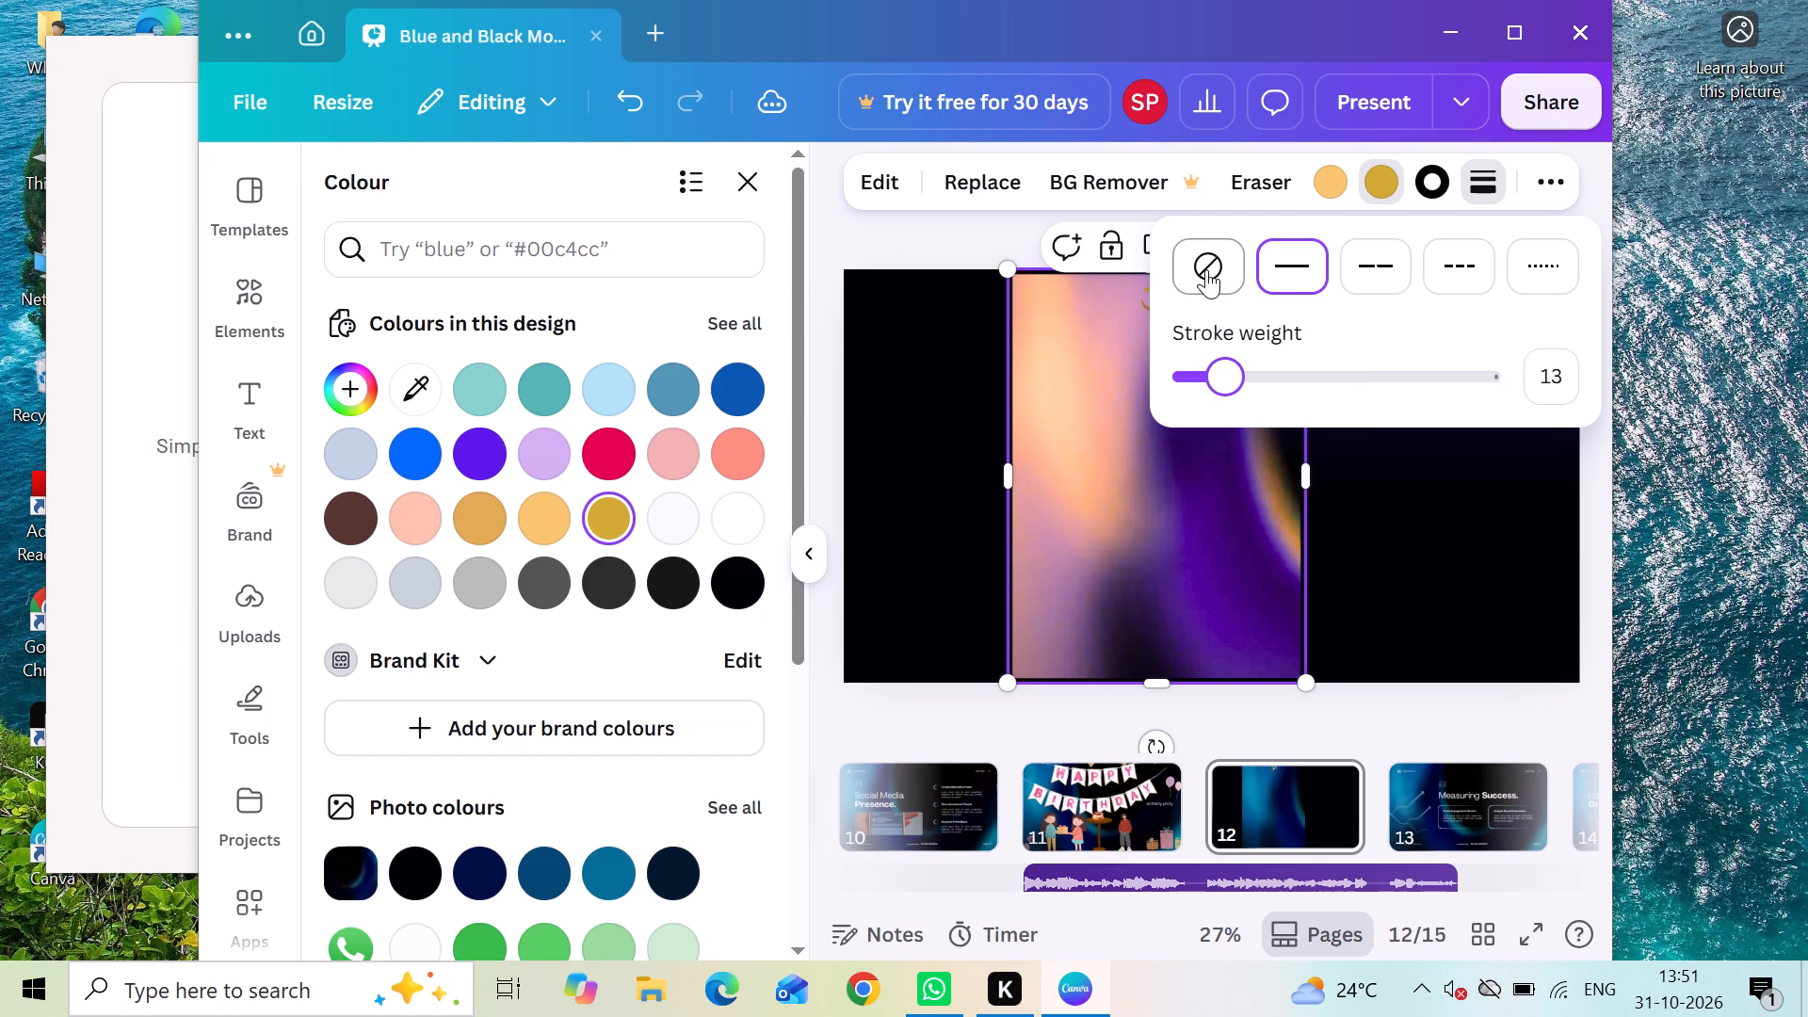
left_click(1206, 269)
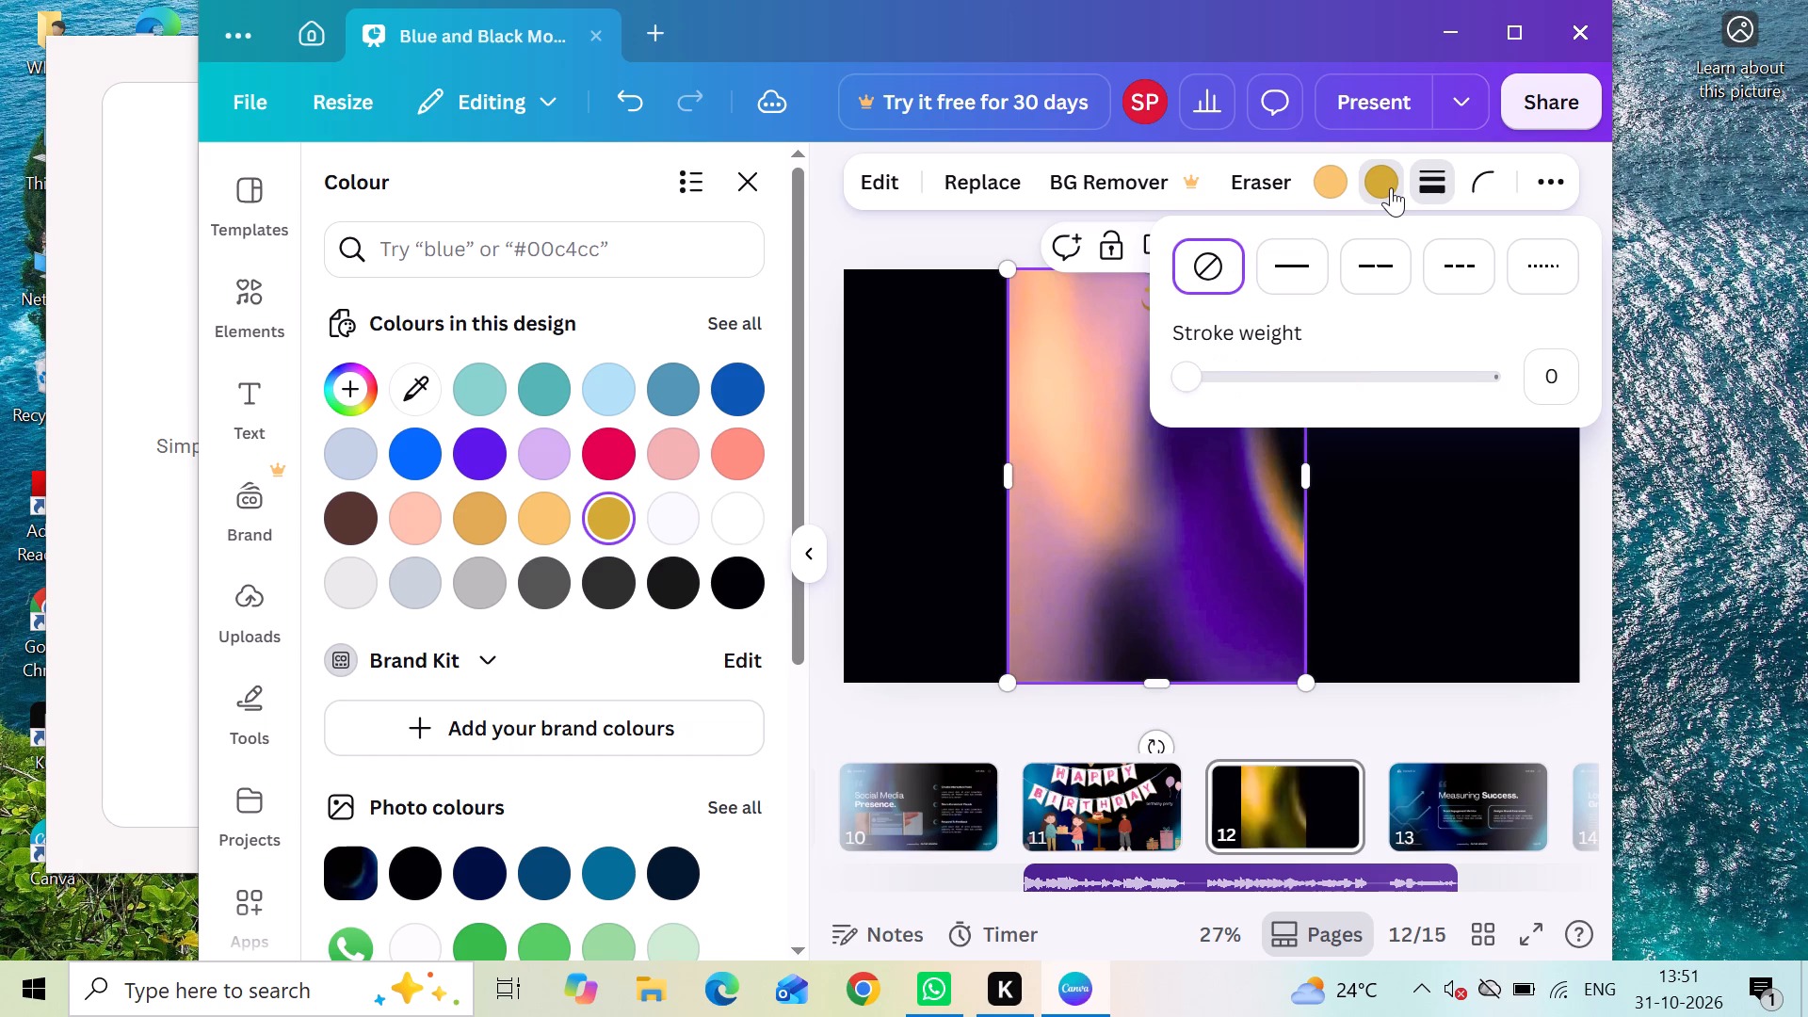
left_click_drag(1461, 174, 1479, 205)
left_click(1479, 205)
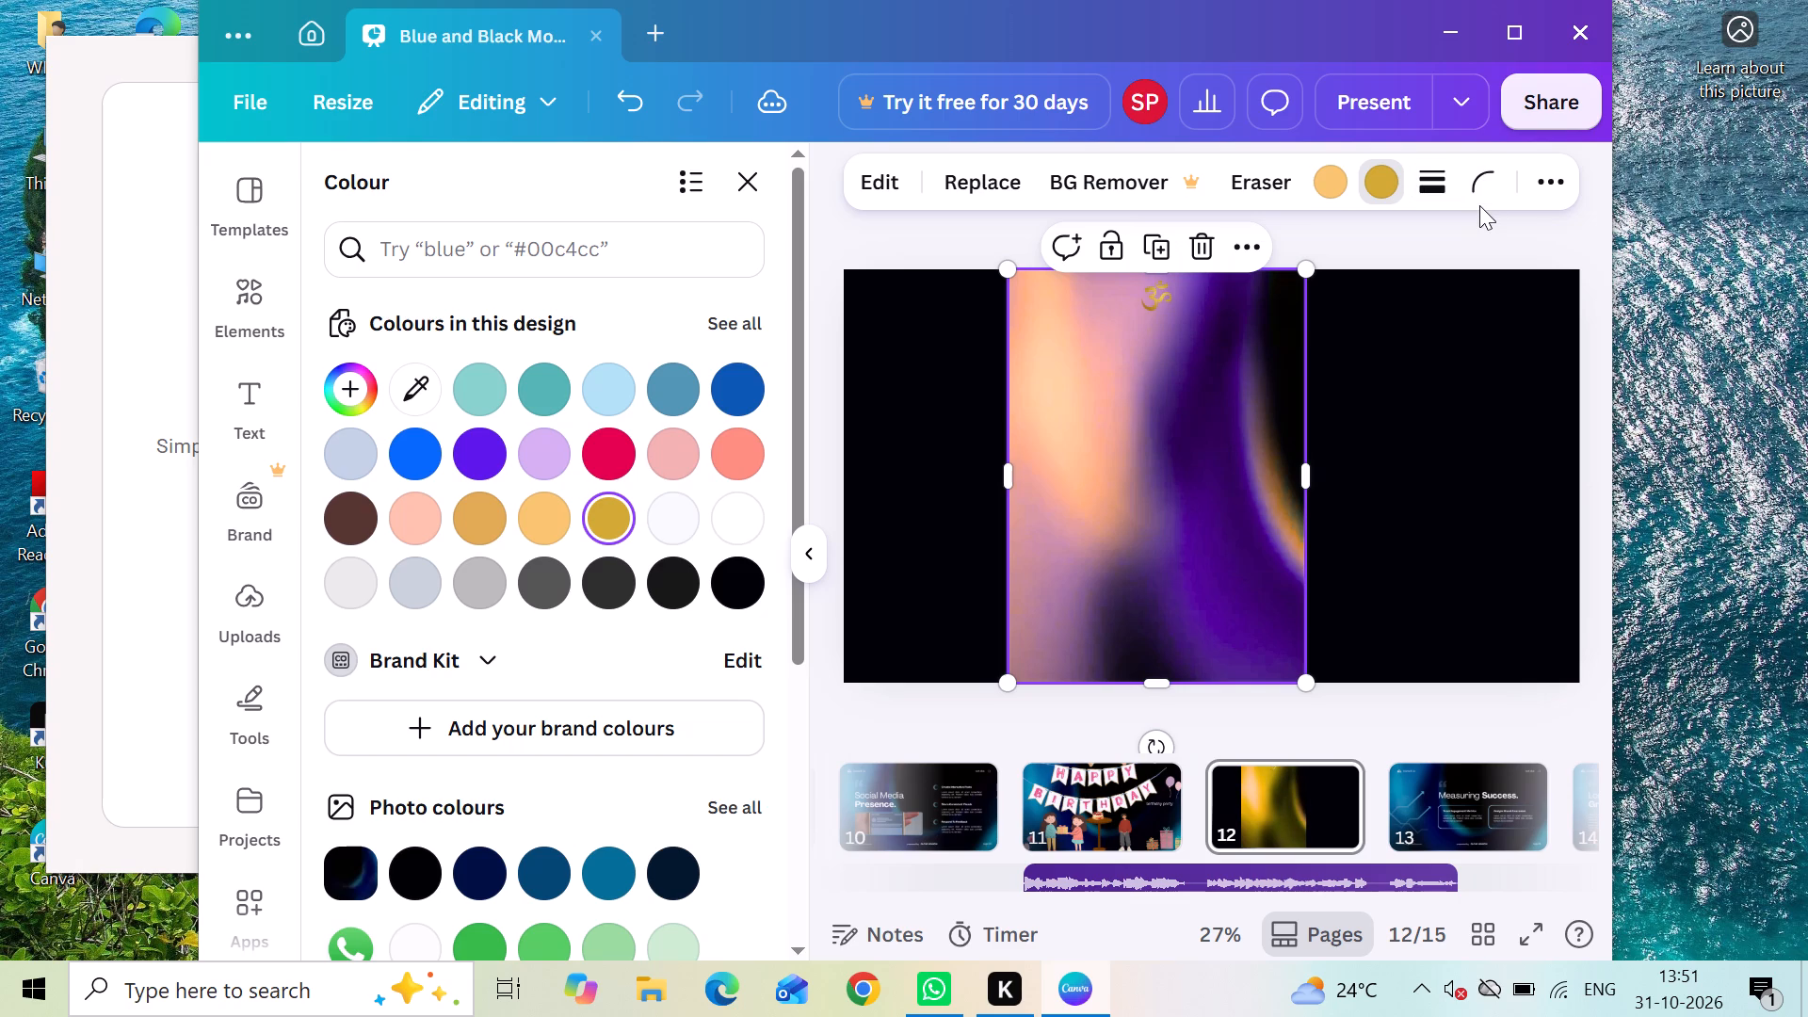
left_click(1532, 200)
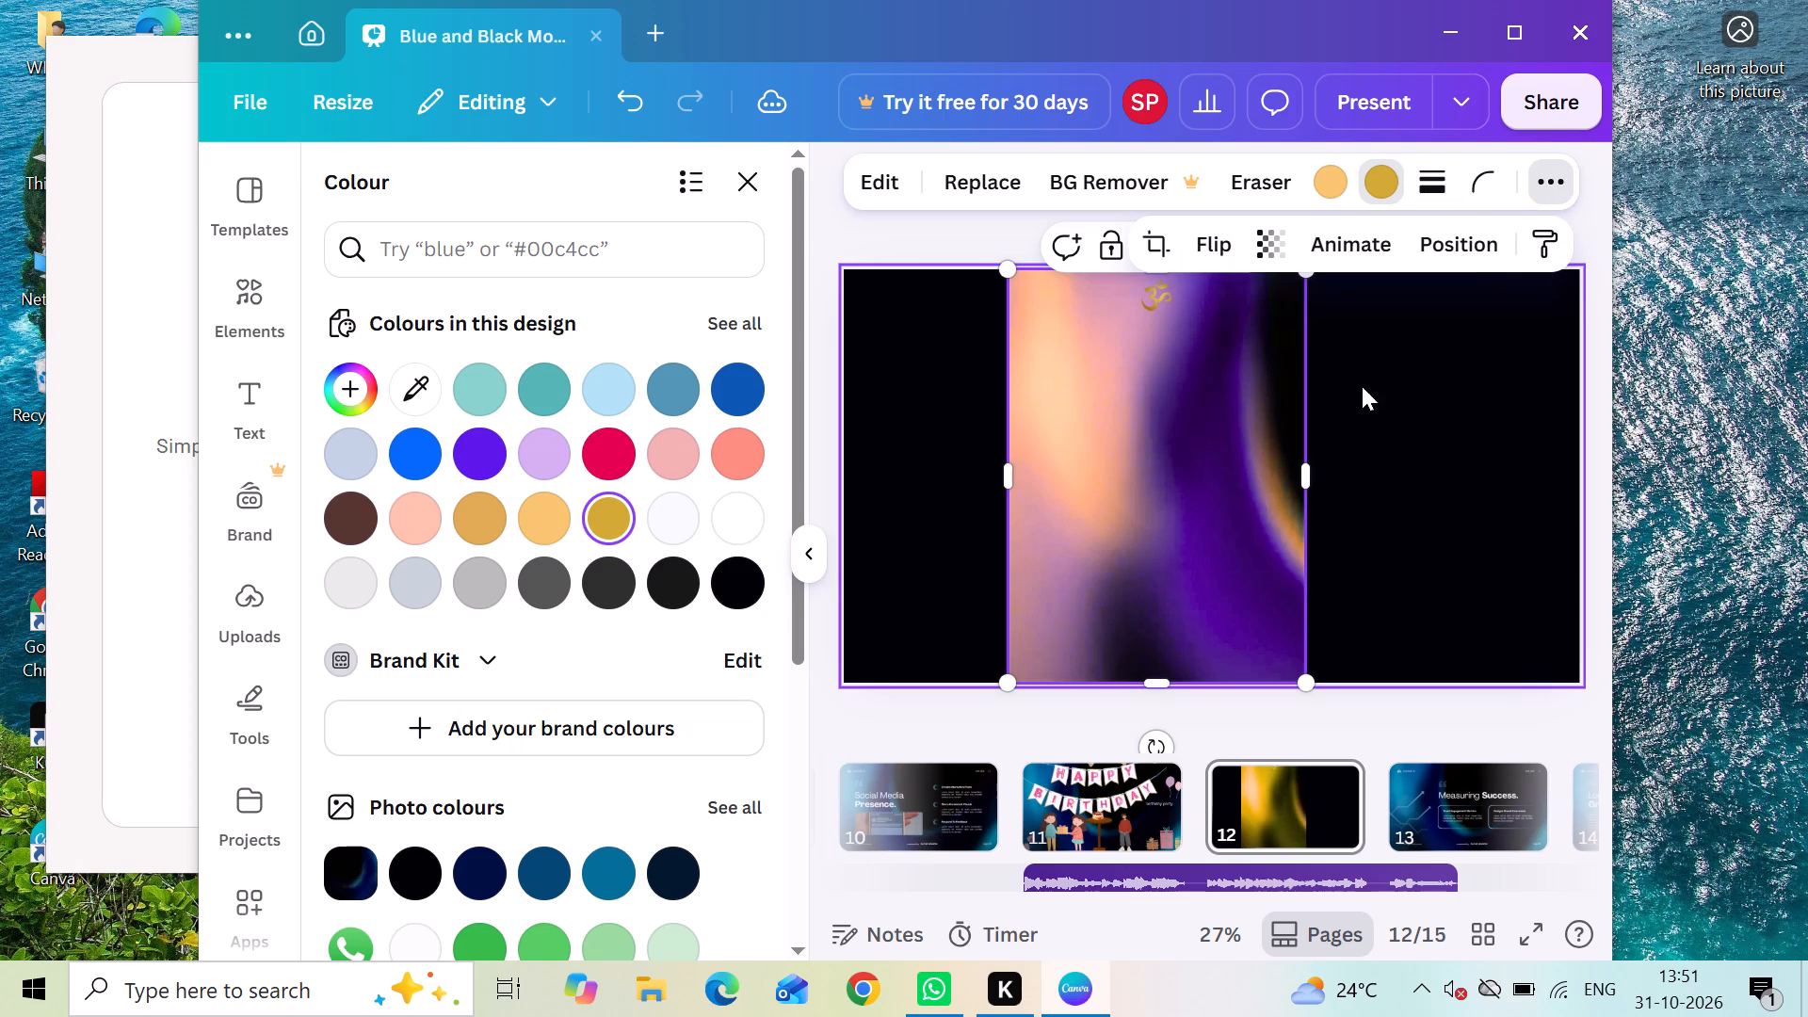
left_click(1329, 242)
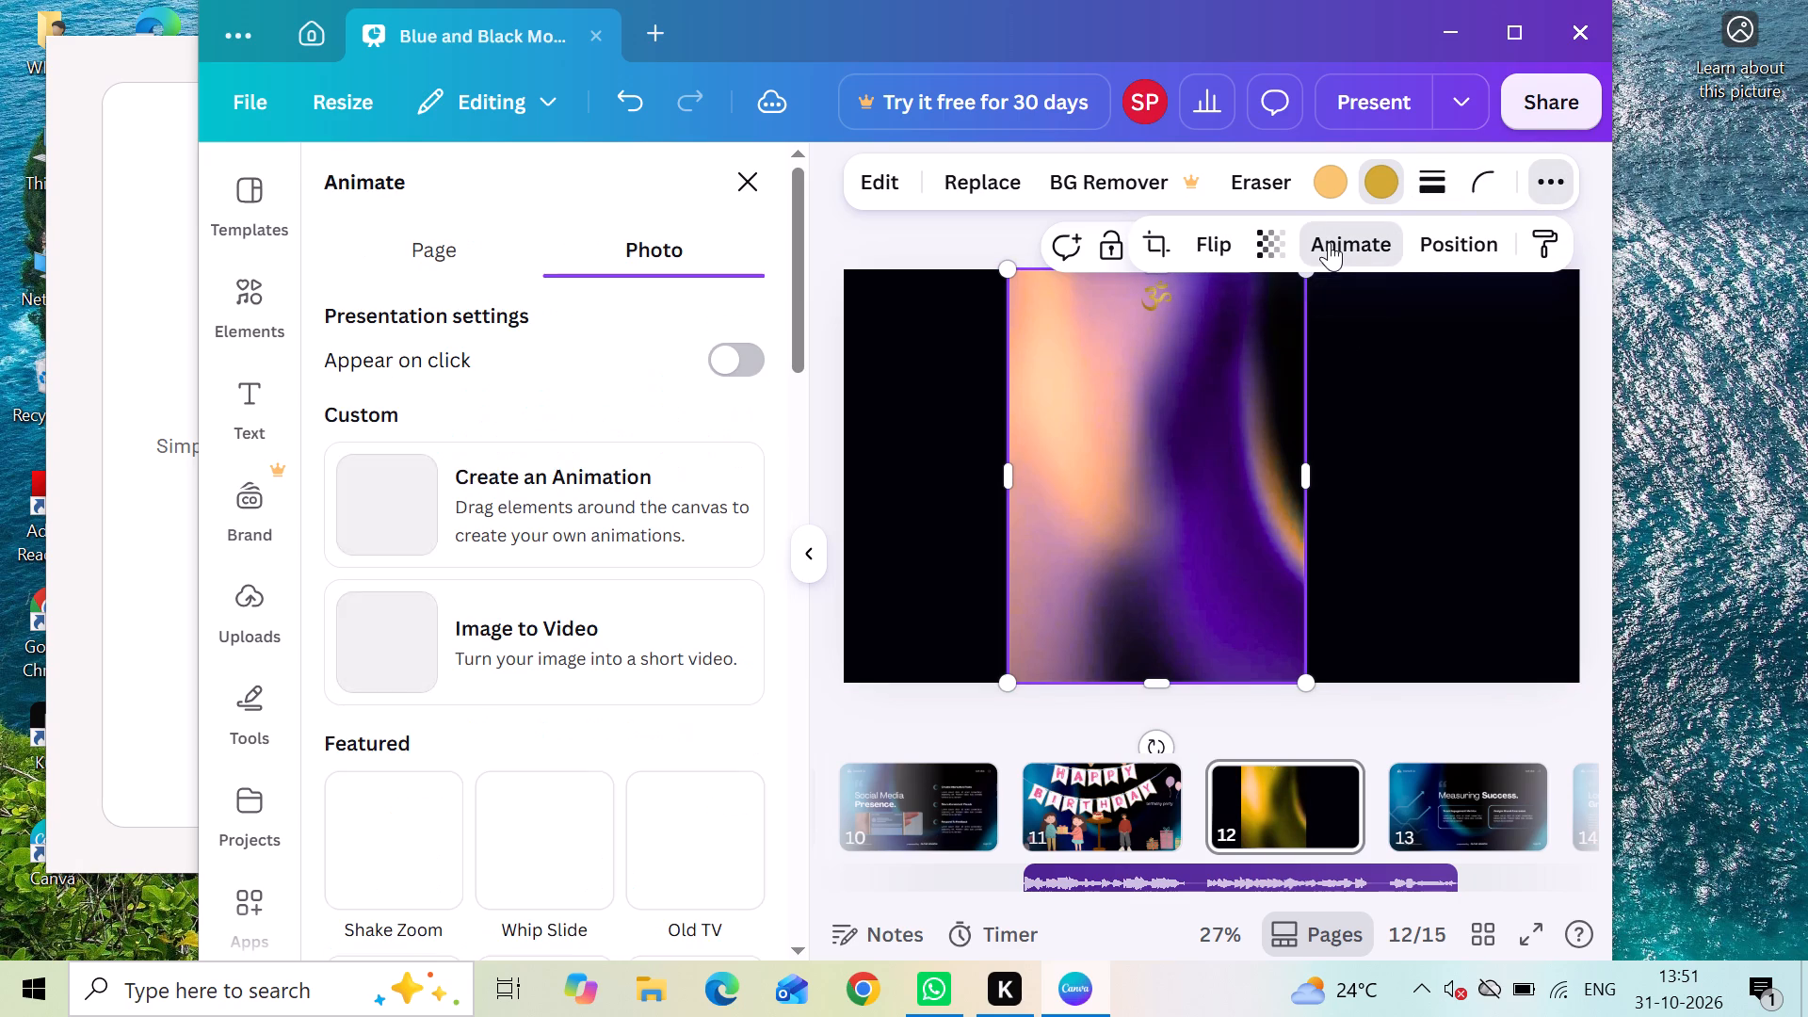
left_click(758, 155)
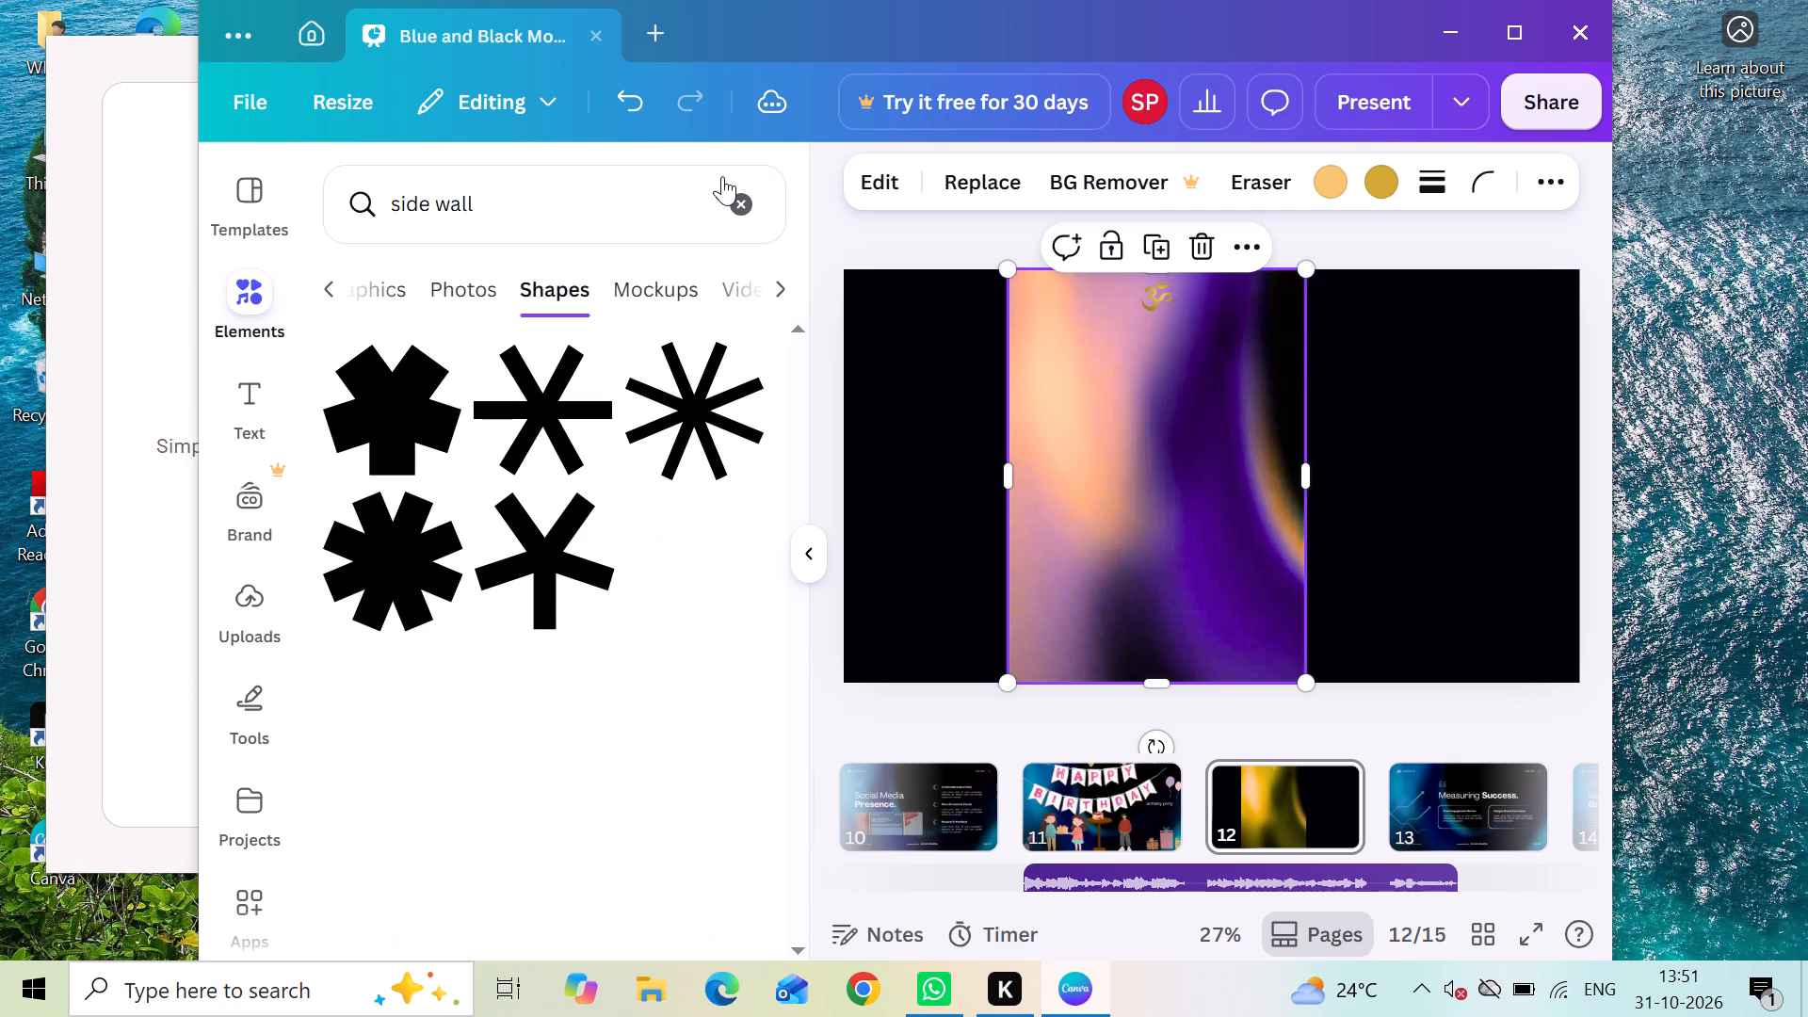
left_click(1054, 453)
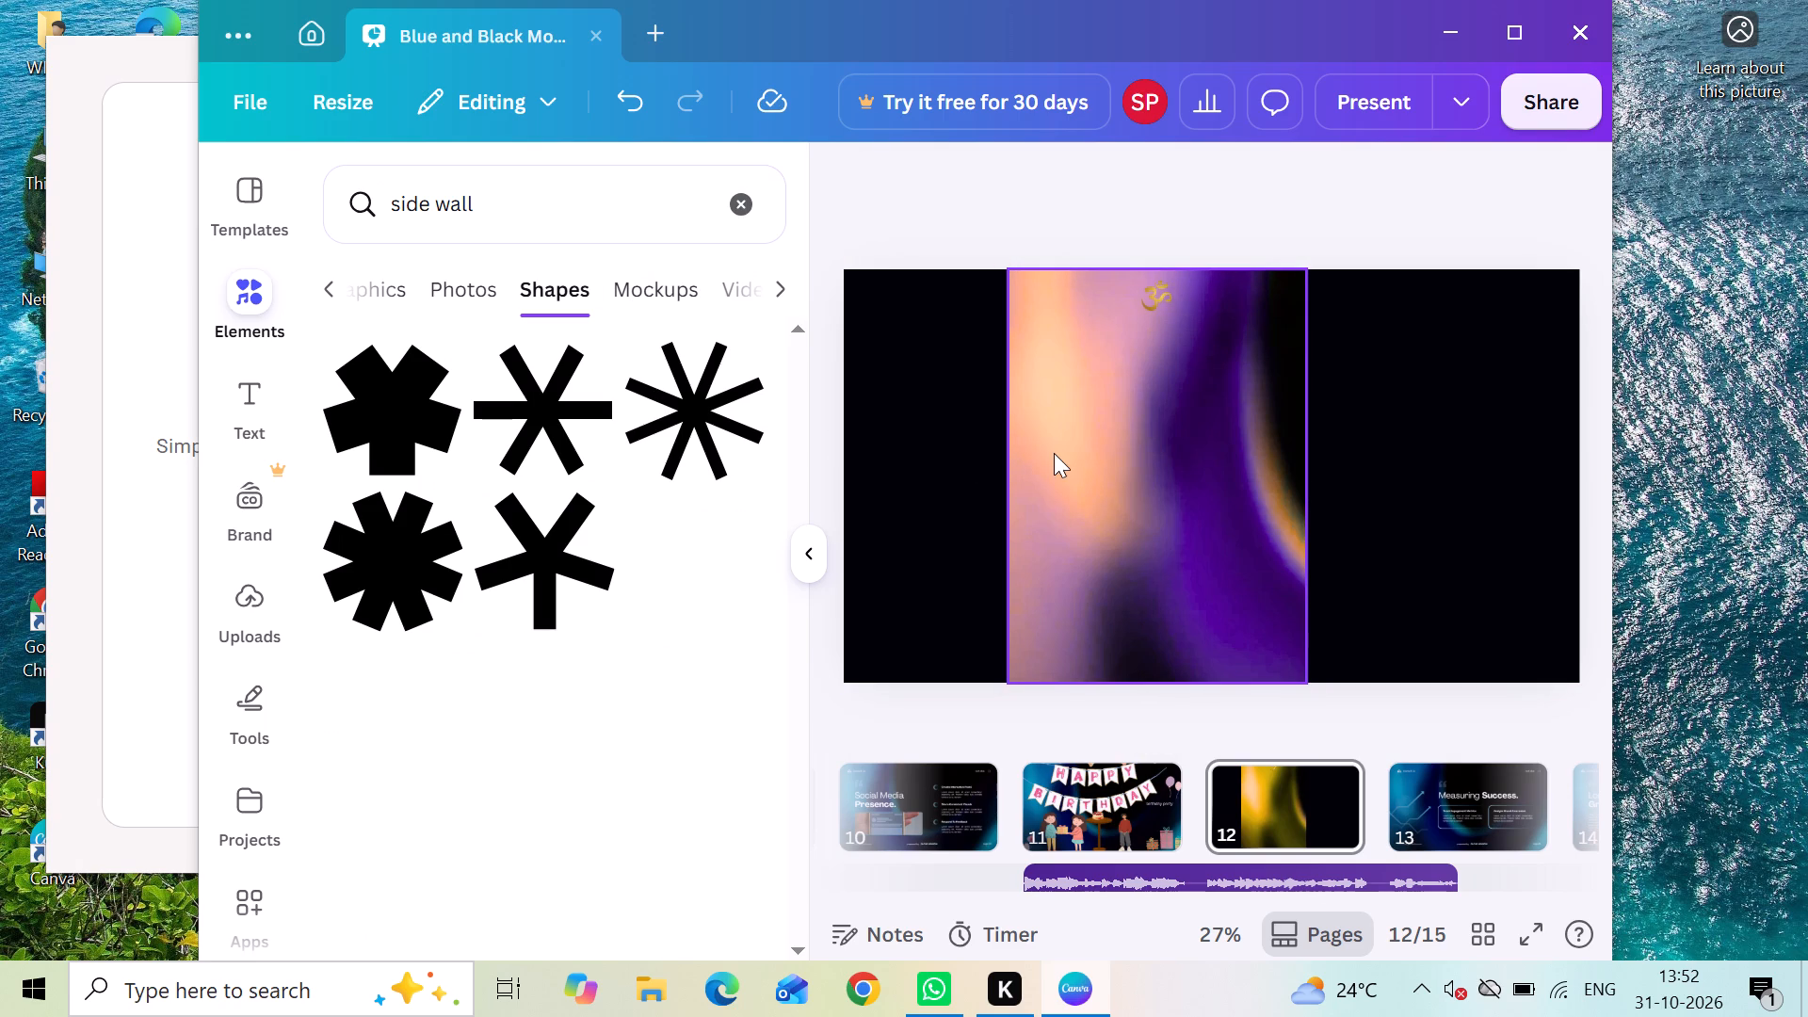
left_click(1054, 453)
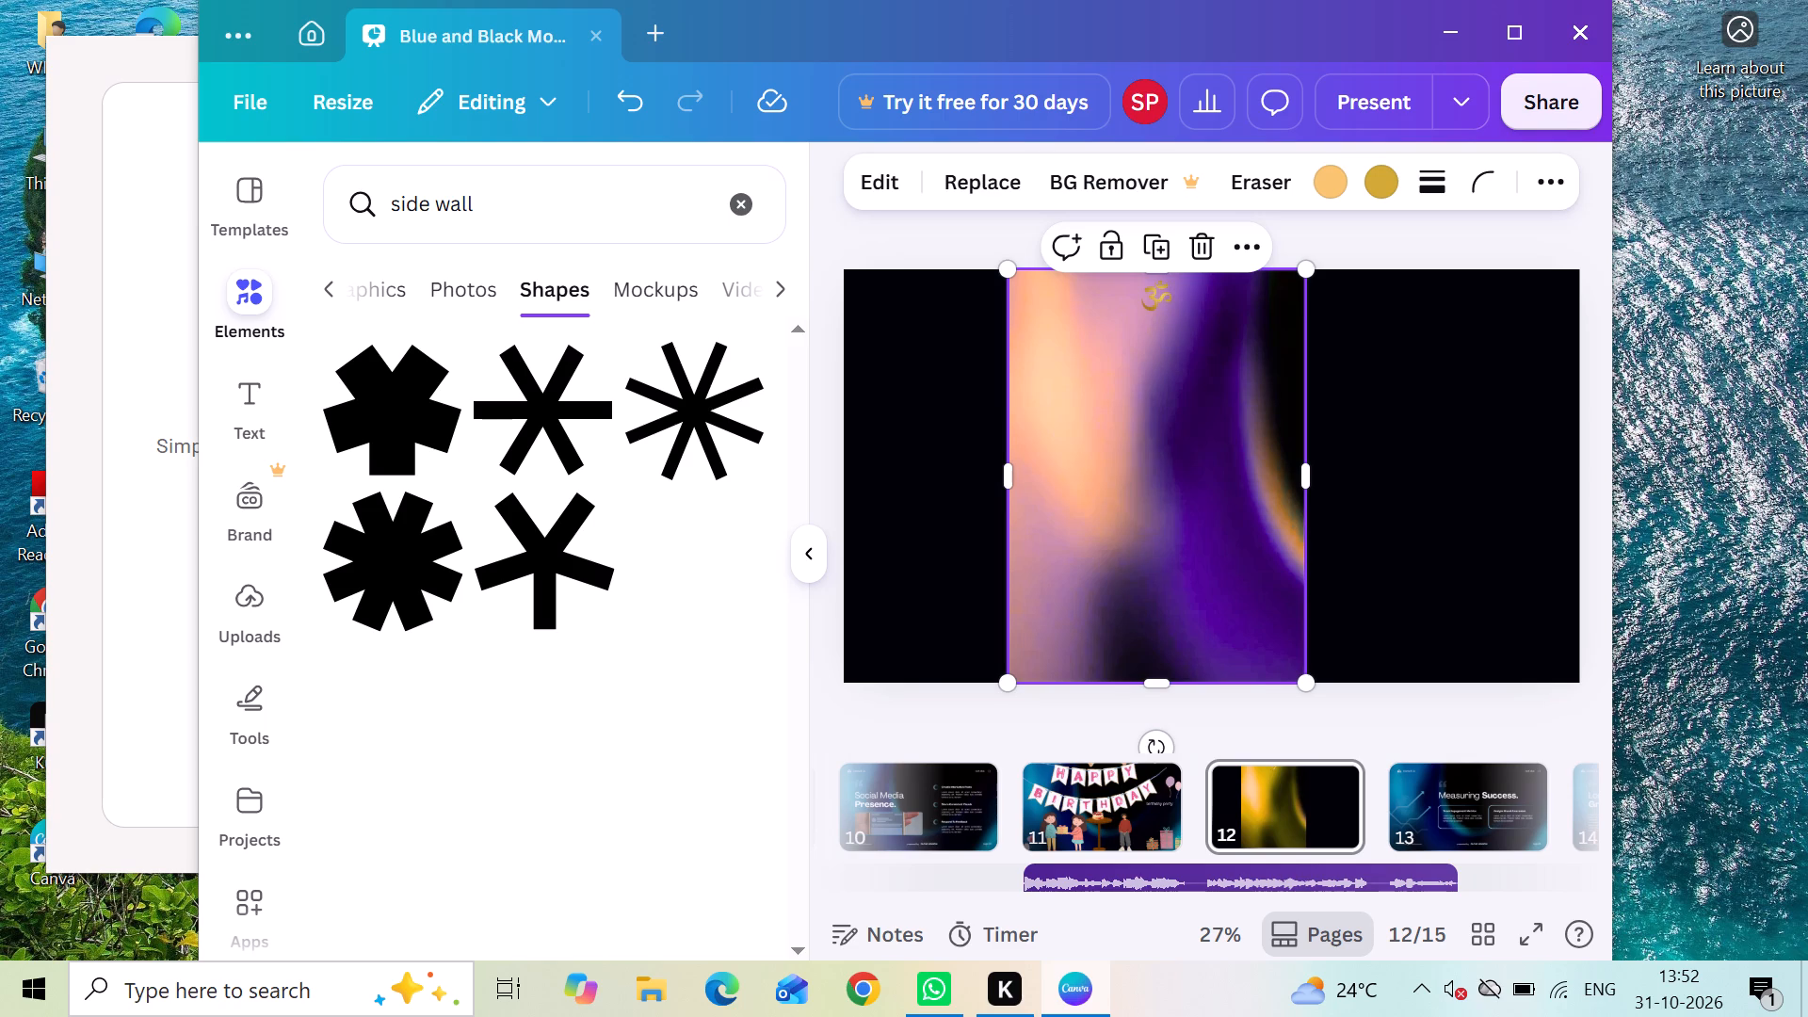
Clear the "side wall" elements search and the old "OM" font search to bring up the default text styles.
left_click(744, 193)
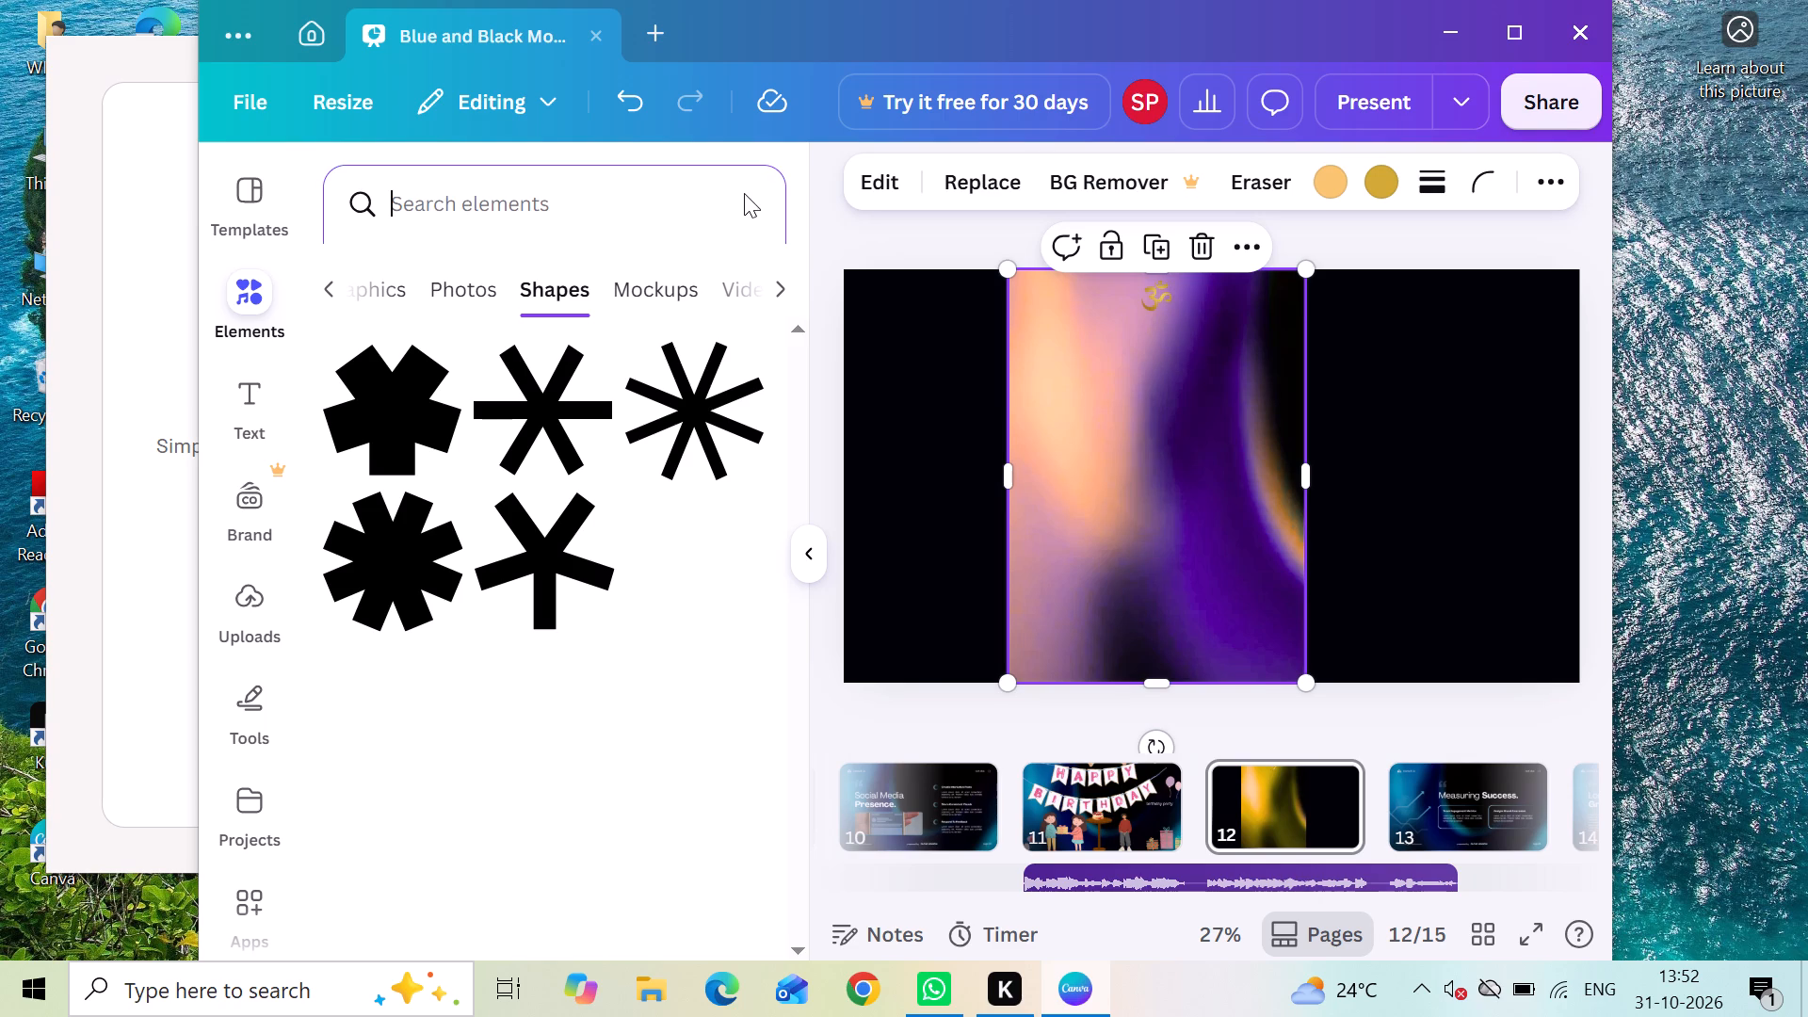
left_click(239, 379)
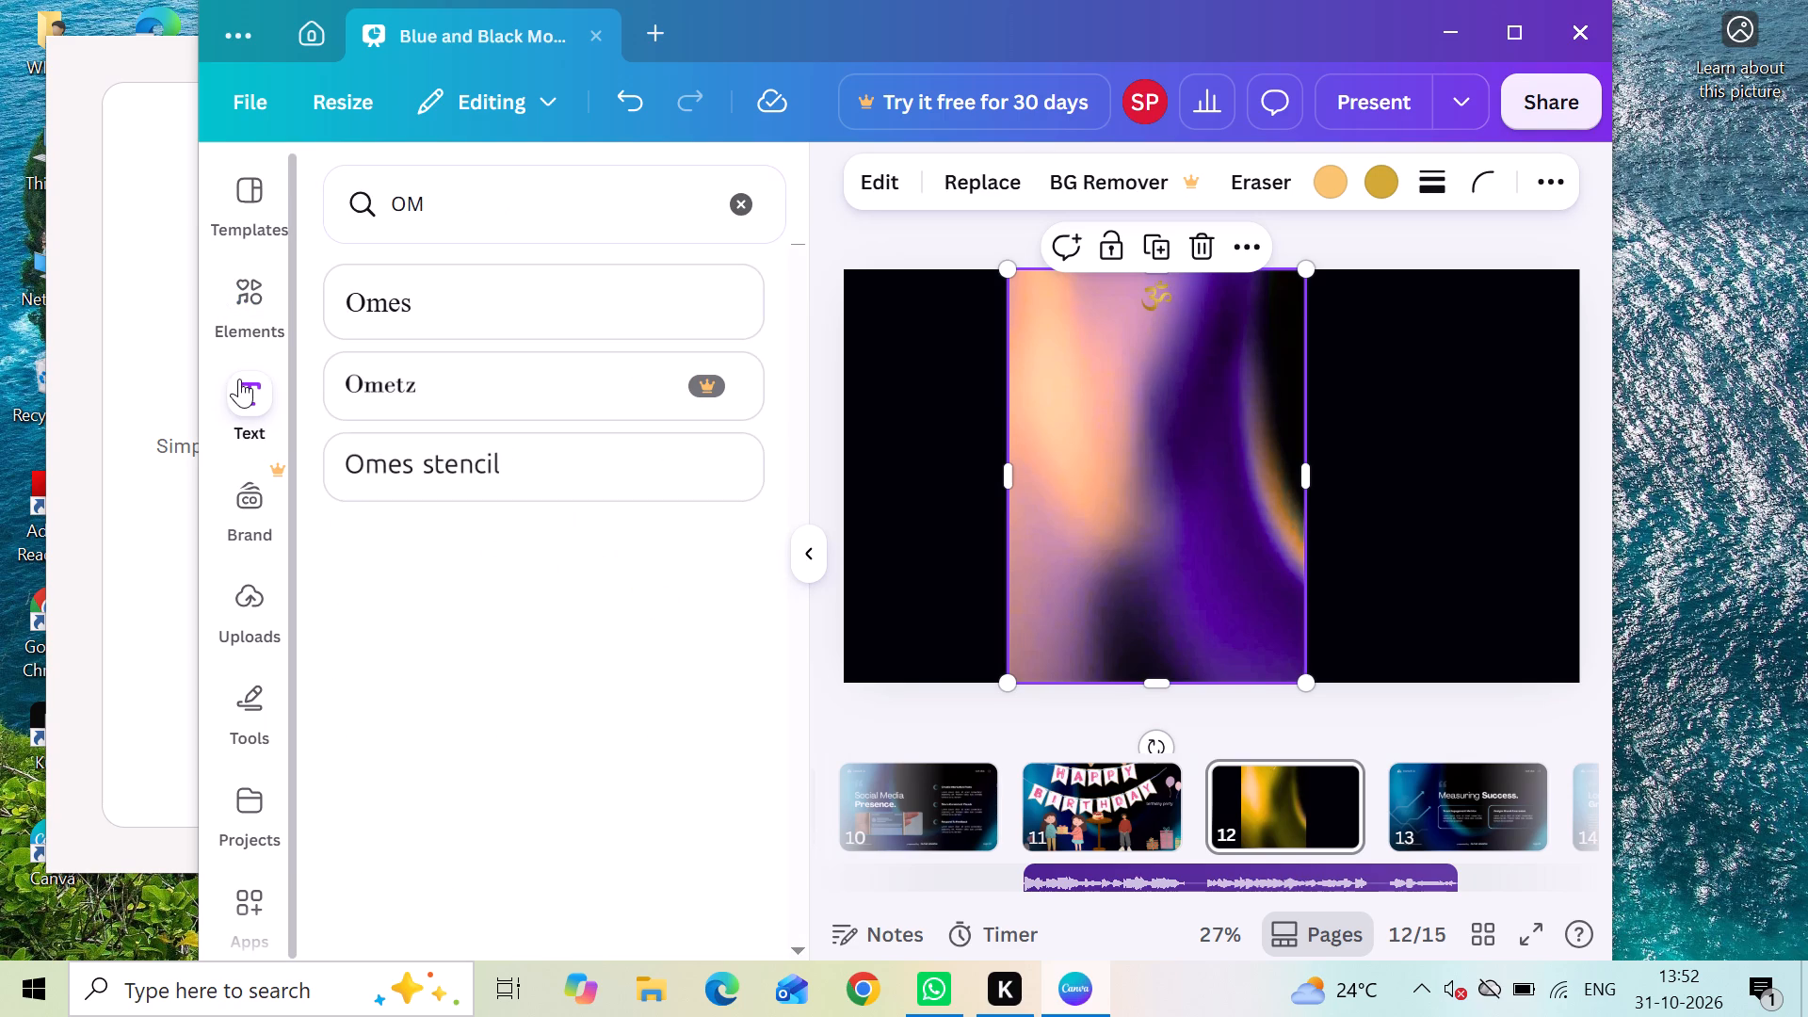
left_click(735, 214)
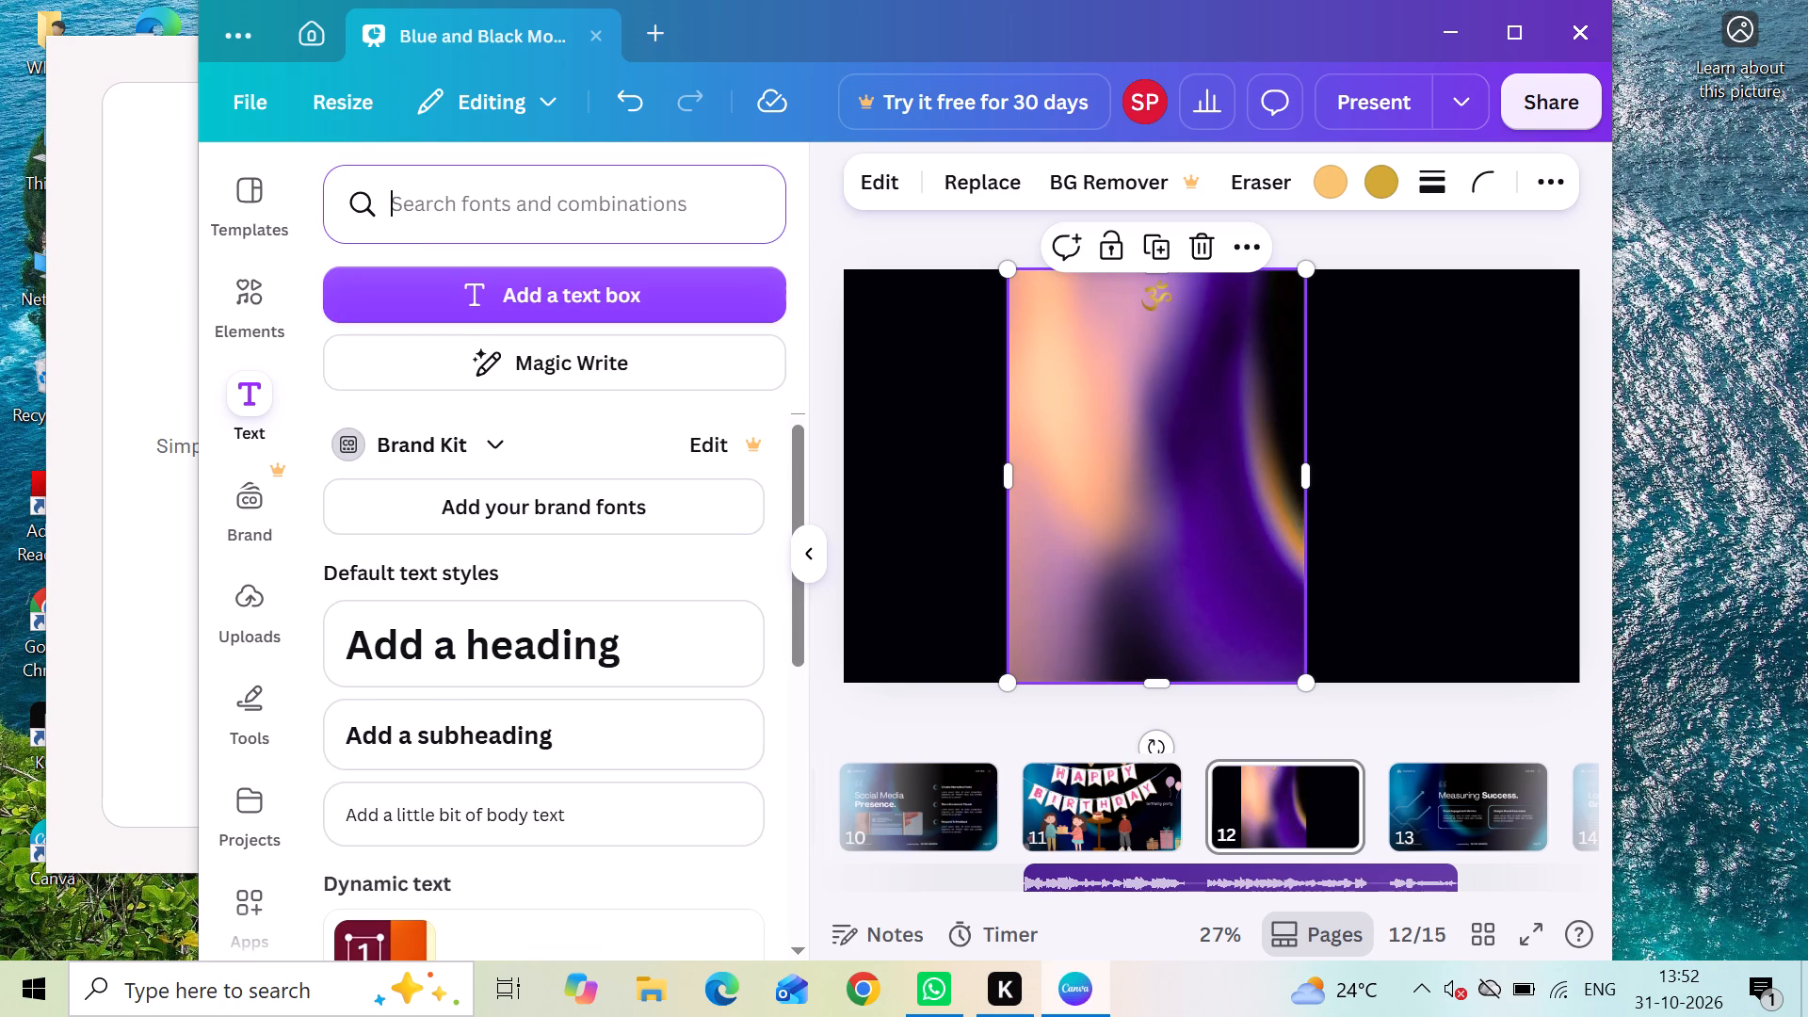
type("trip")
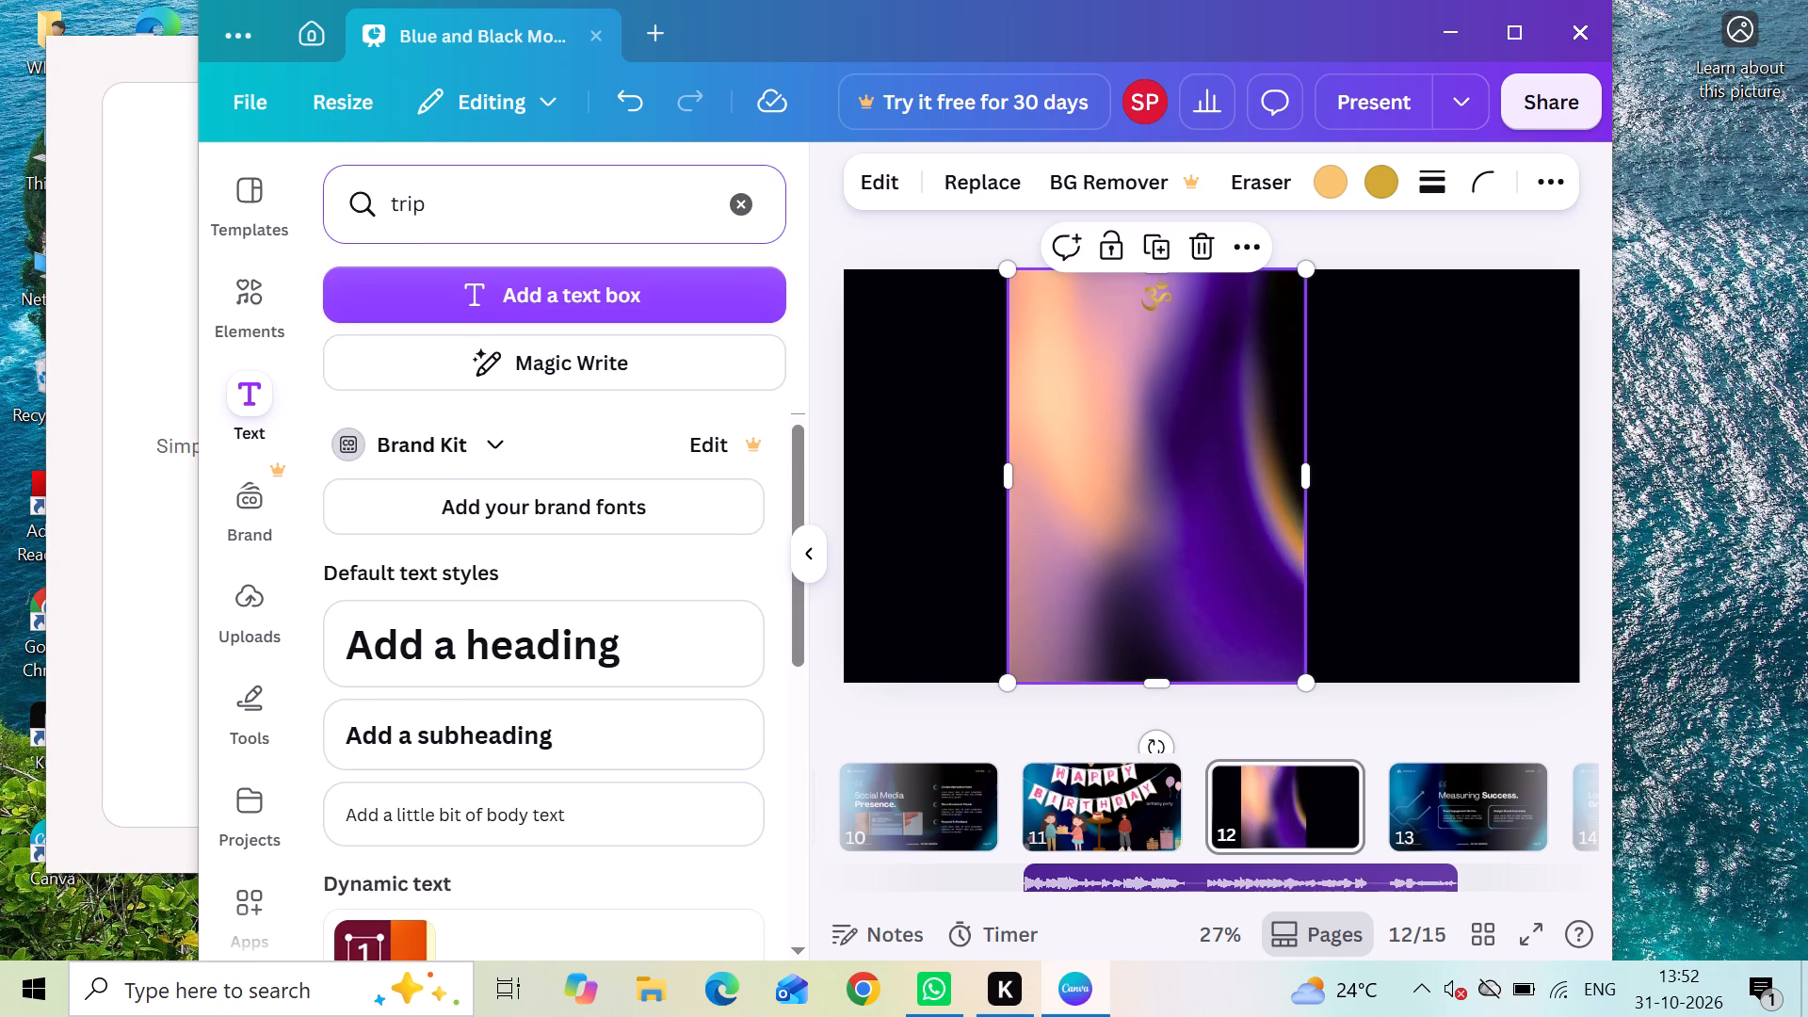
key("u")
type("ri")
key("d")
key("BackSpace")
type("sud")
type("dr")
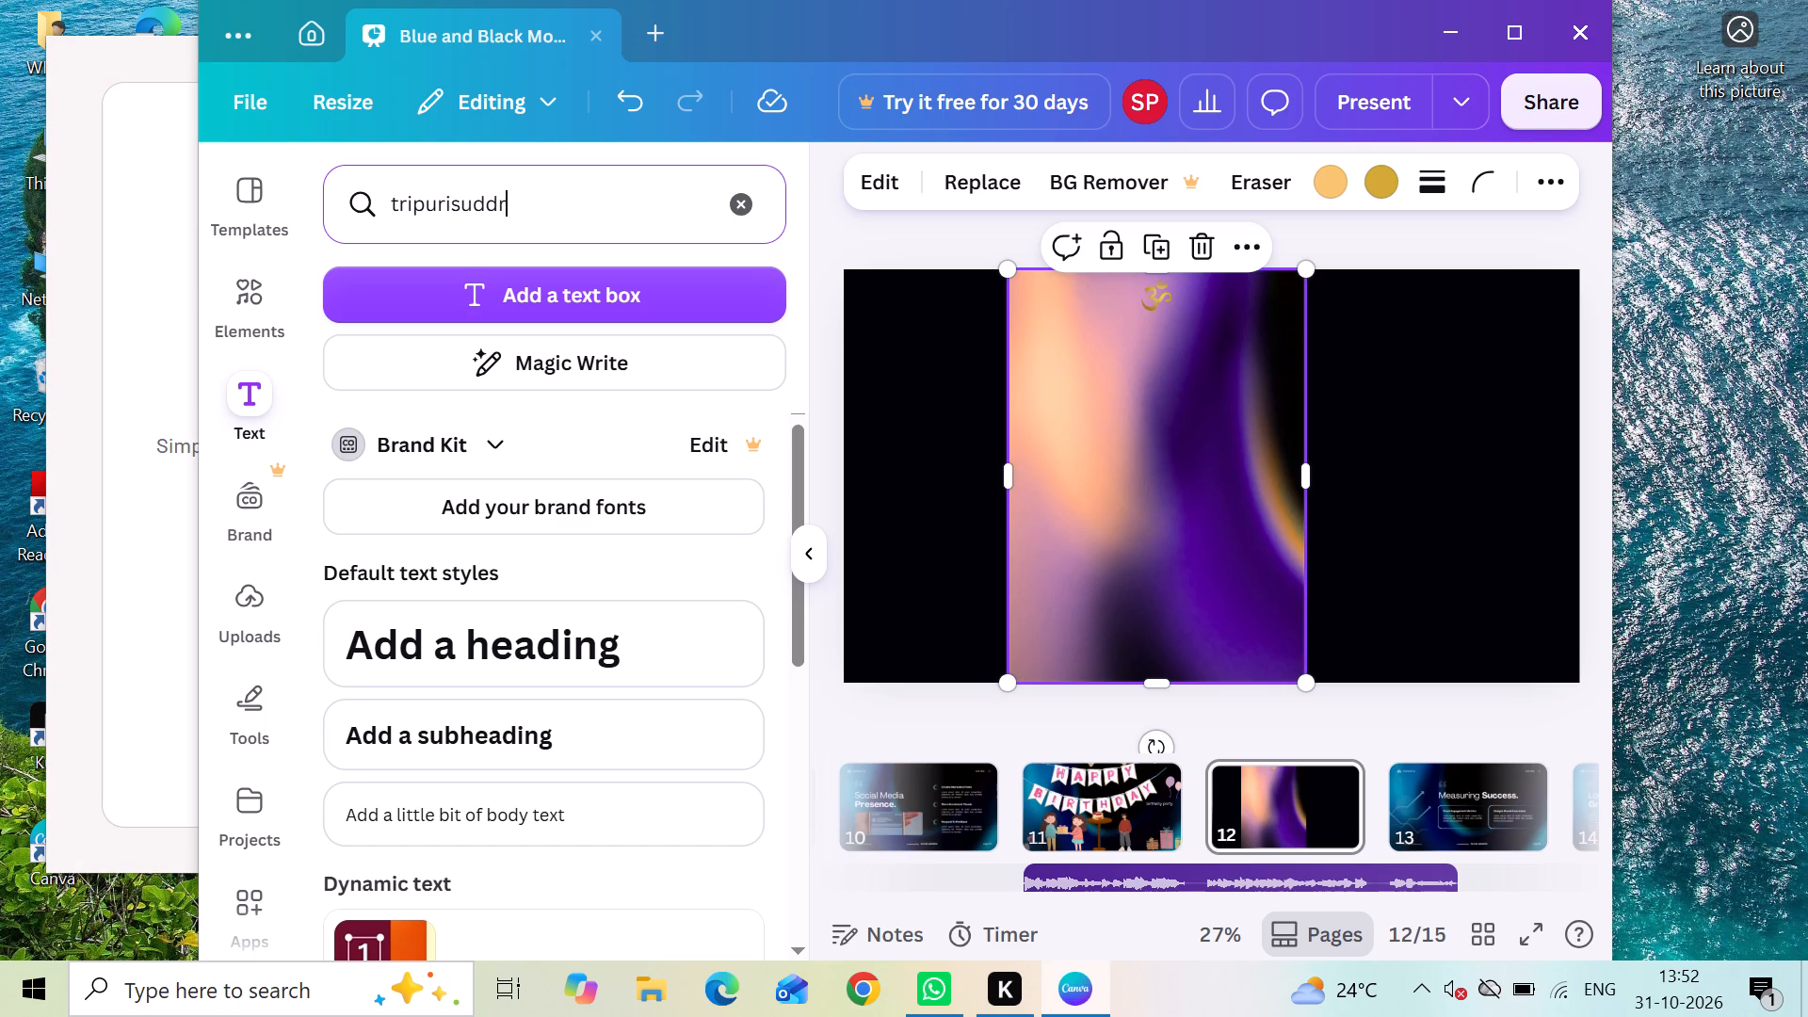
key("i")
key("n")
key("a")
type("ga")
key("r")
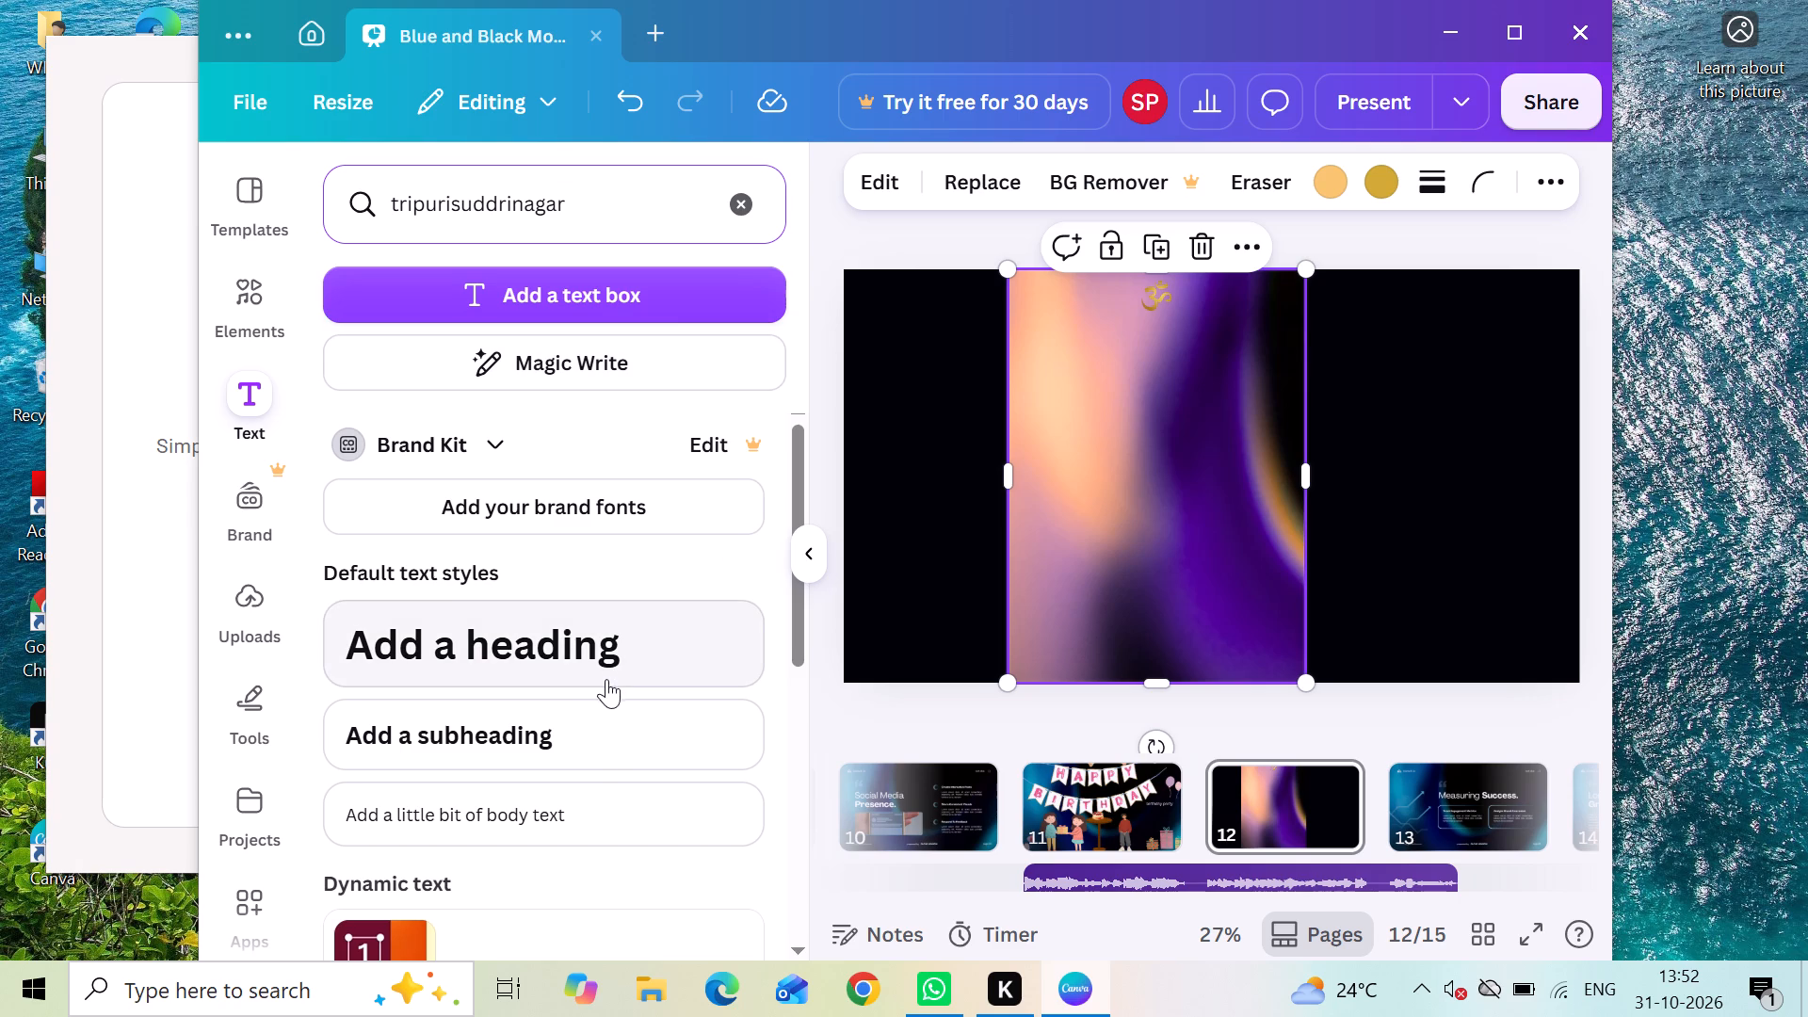
Add a subheading text box to page 12 reading "tripuri sundri nagar".
left_click(633, 703)
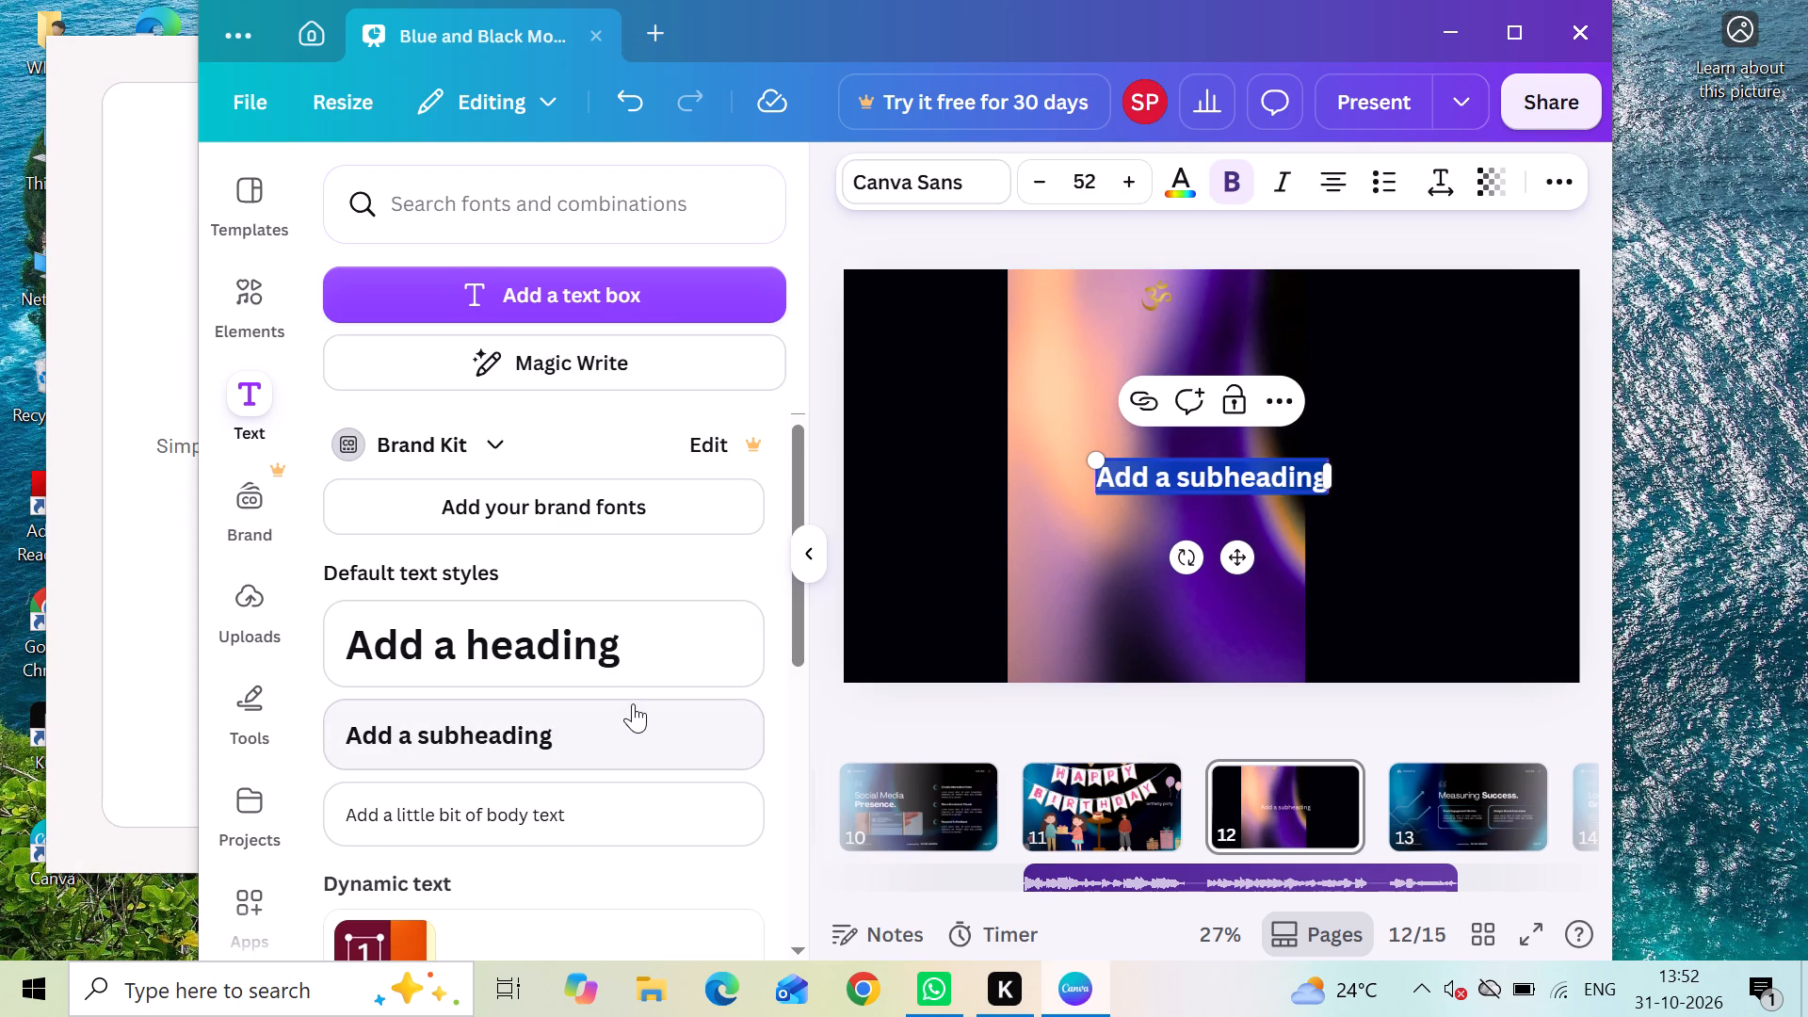
type("trio")
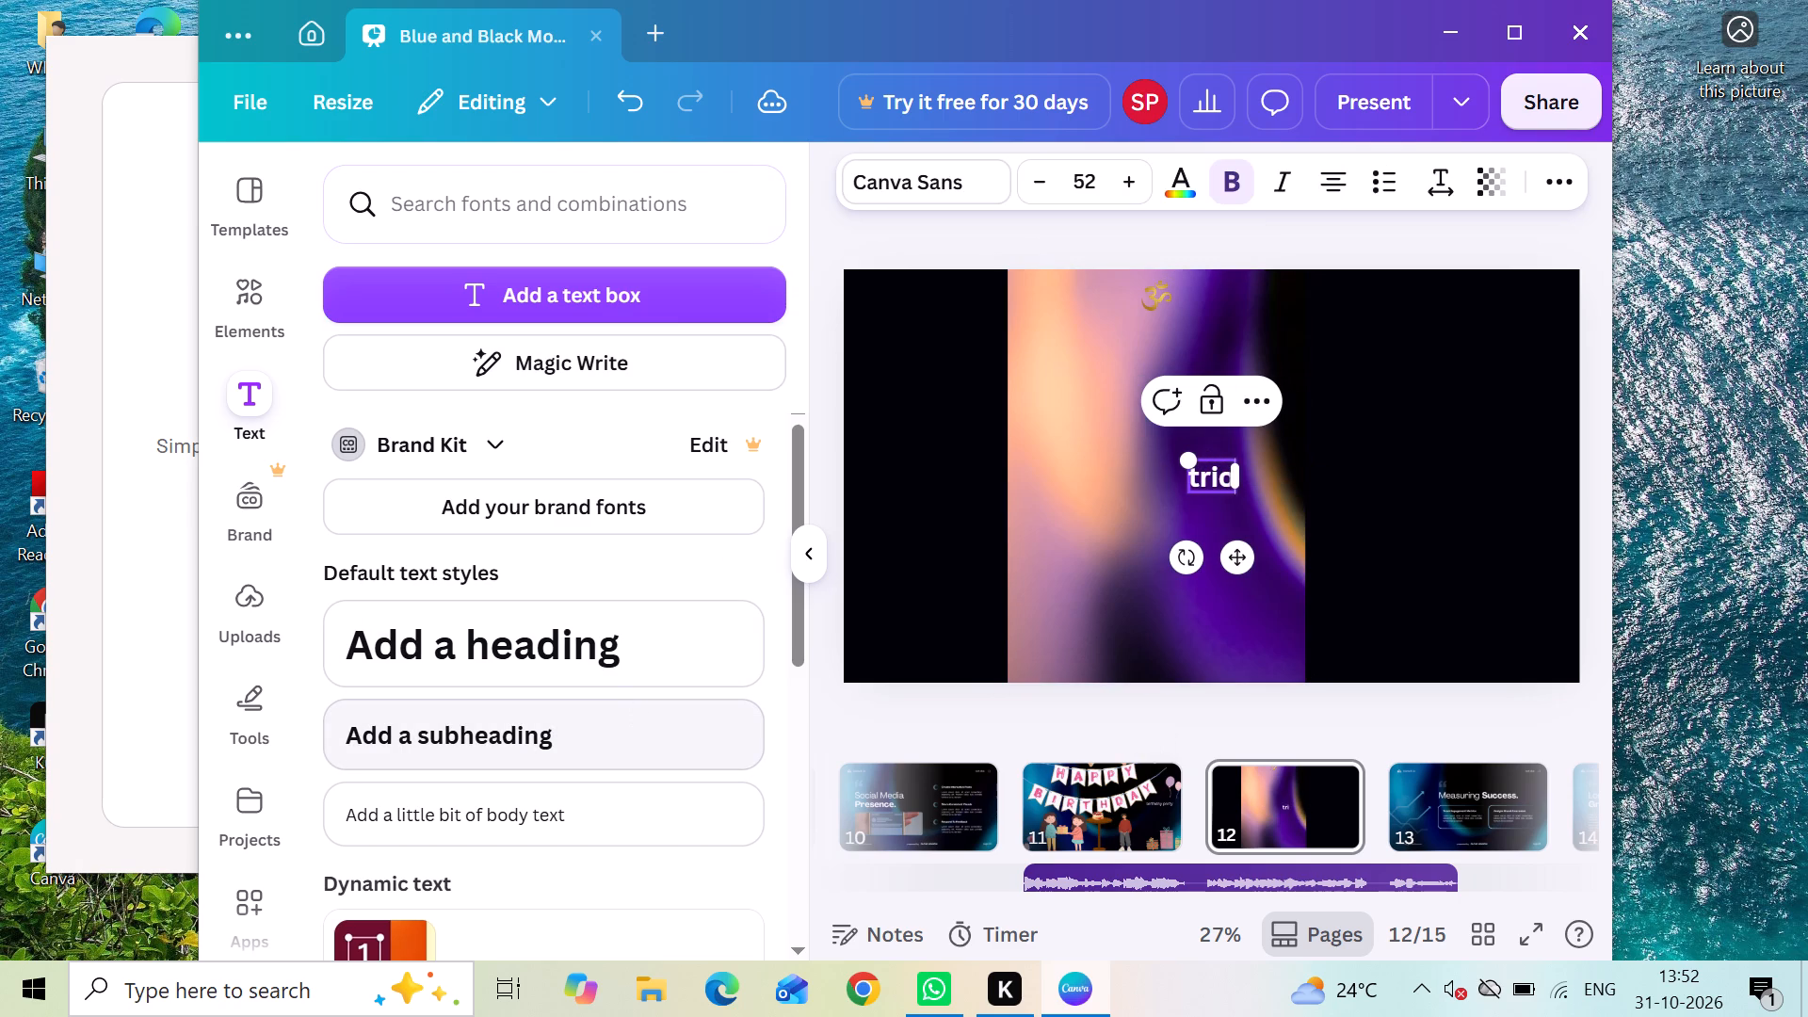
key("BackSpace")
type("pu")
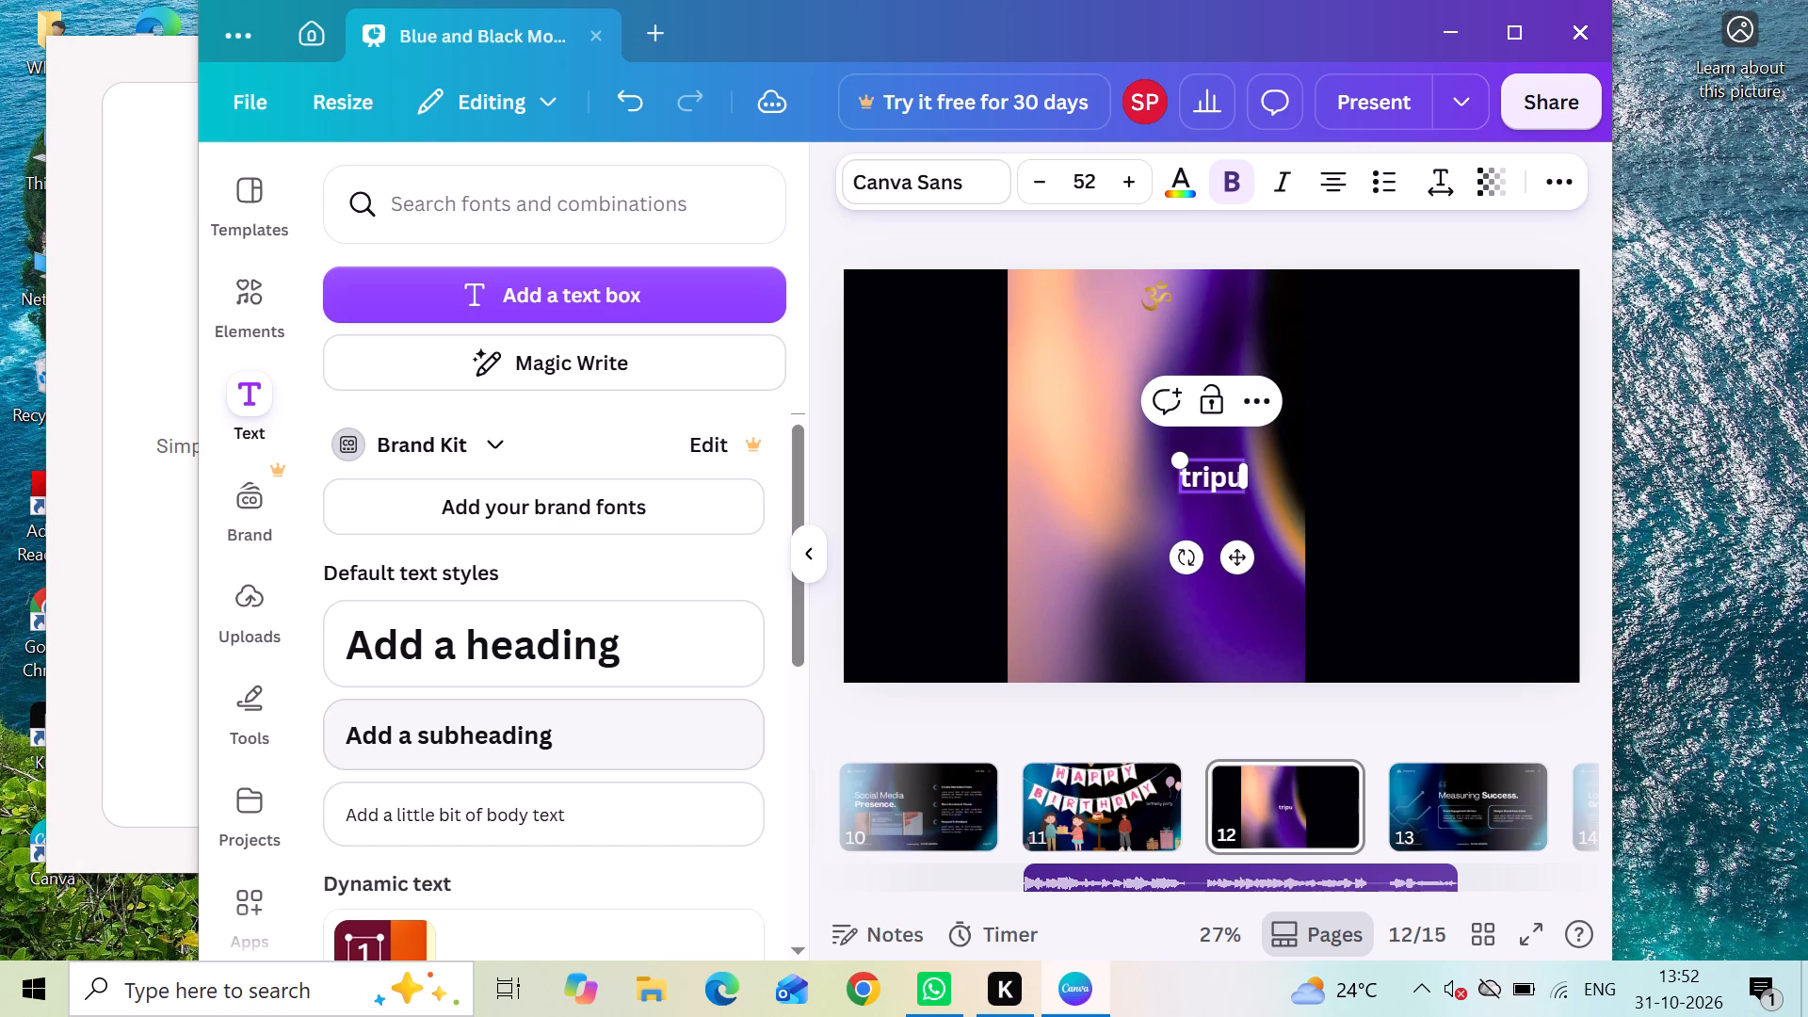
key("r")
key("i")
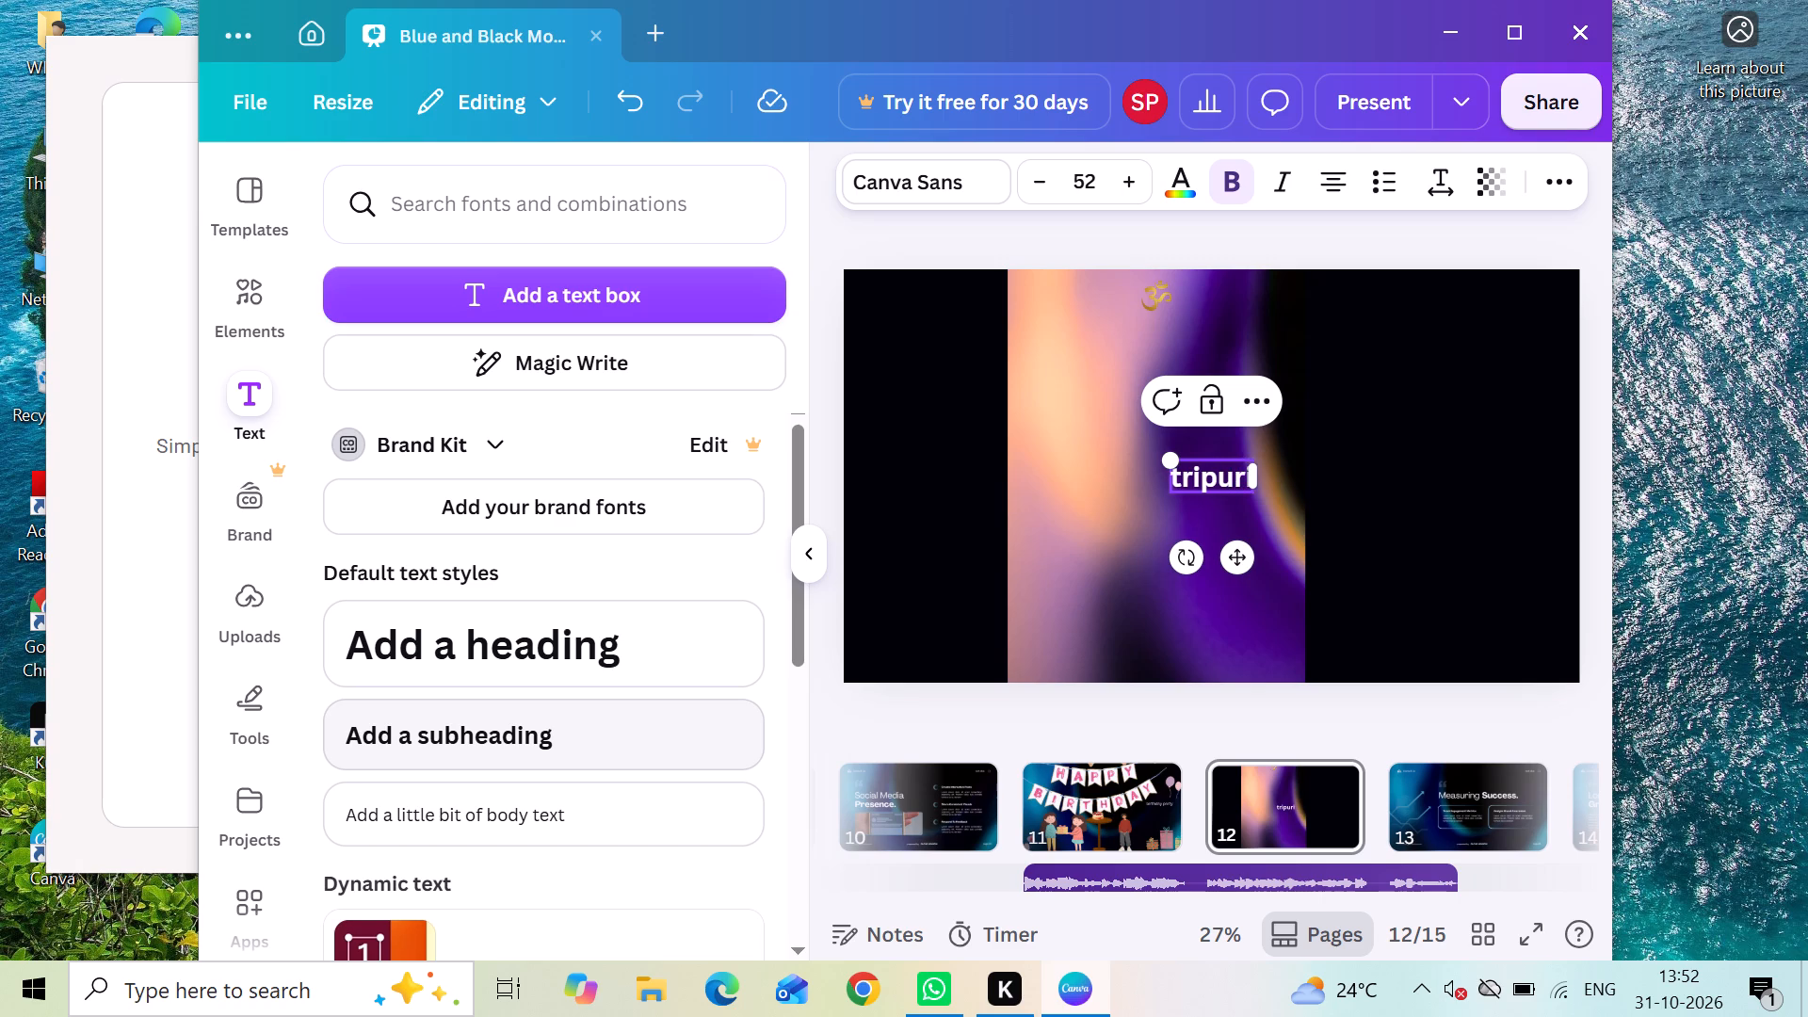
key("space")
type("sundr")
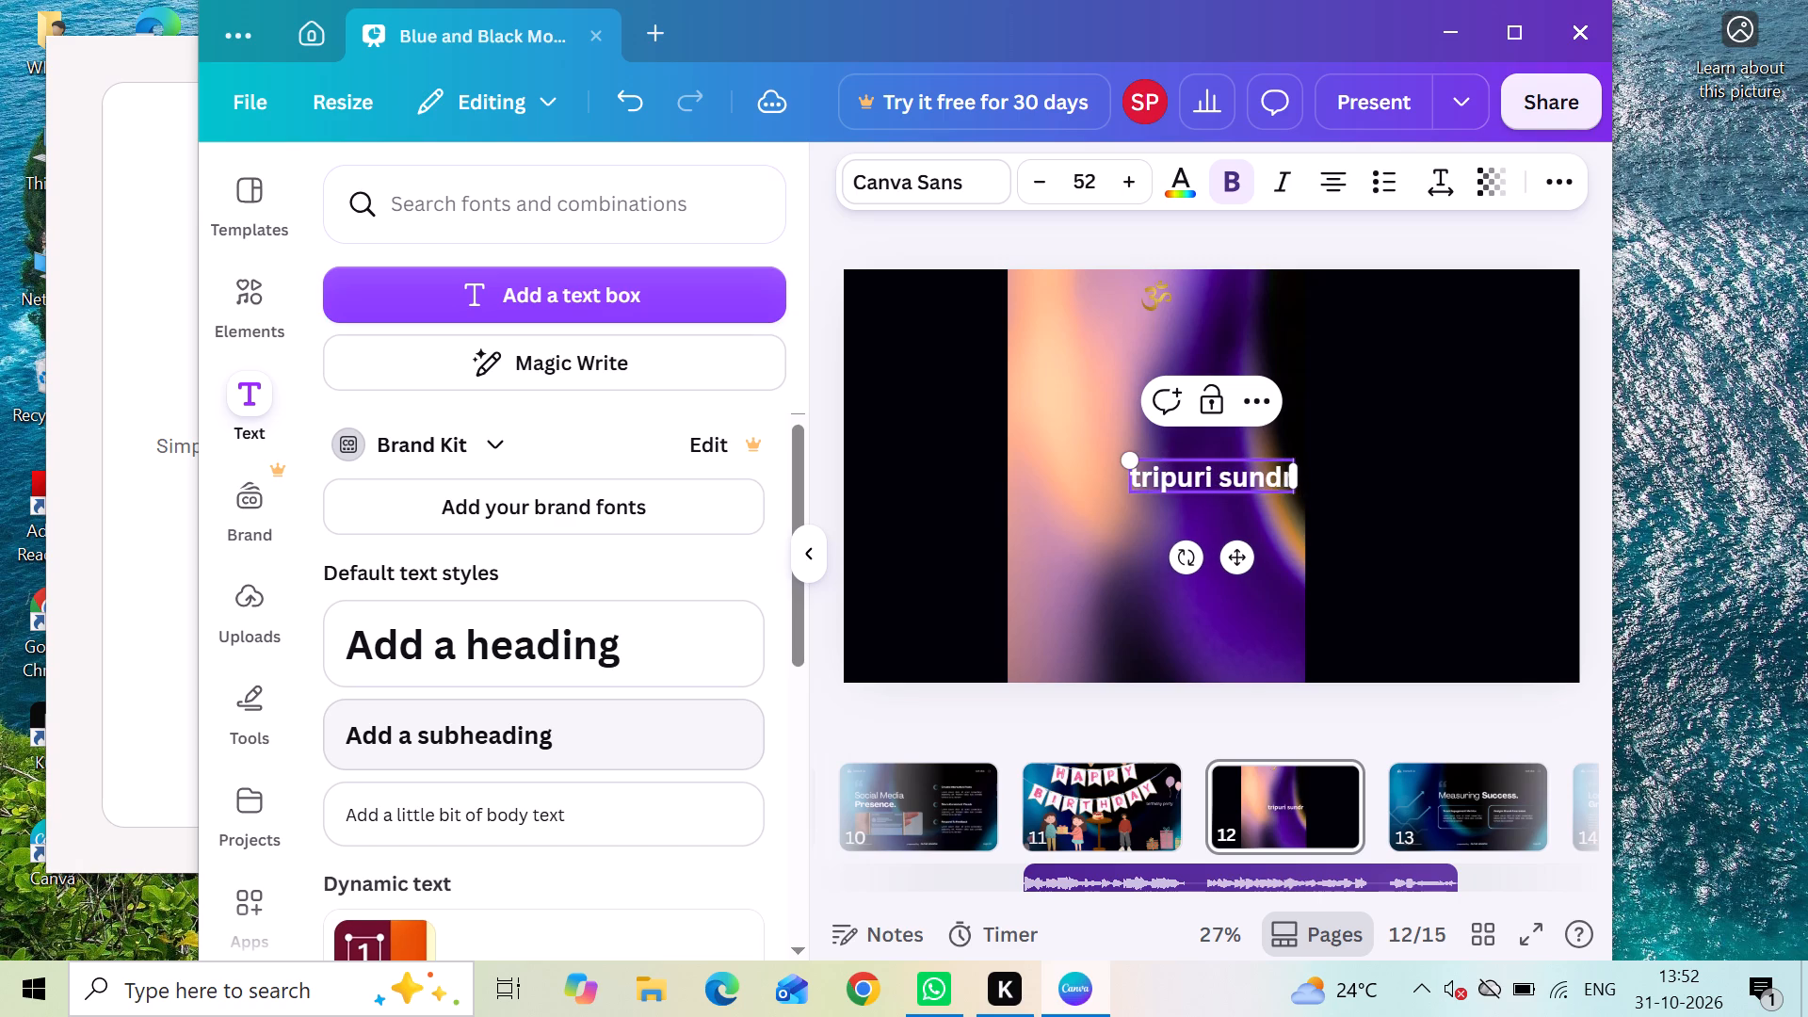
key("u")
key("BackSpace")
key("i")
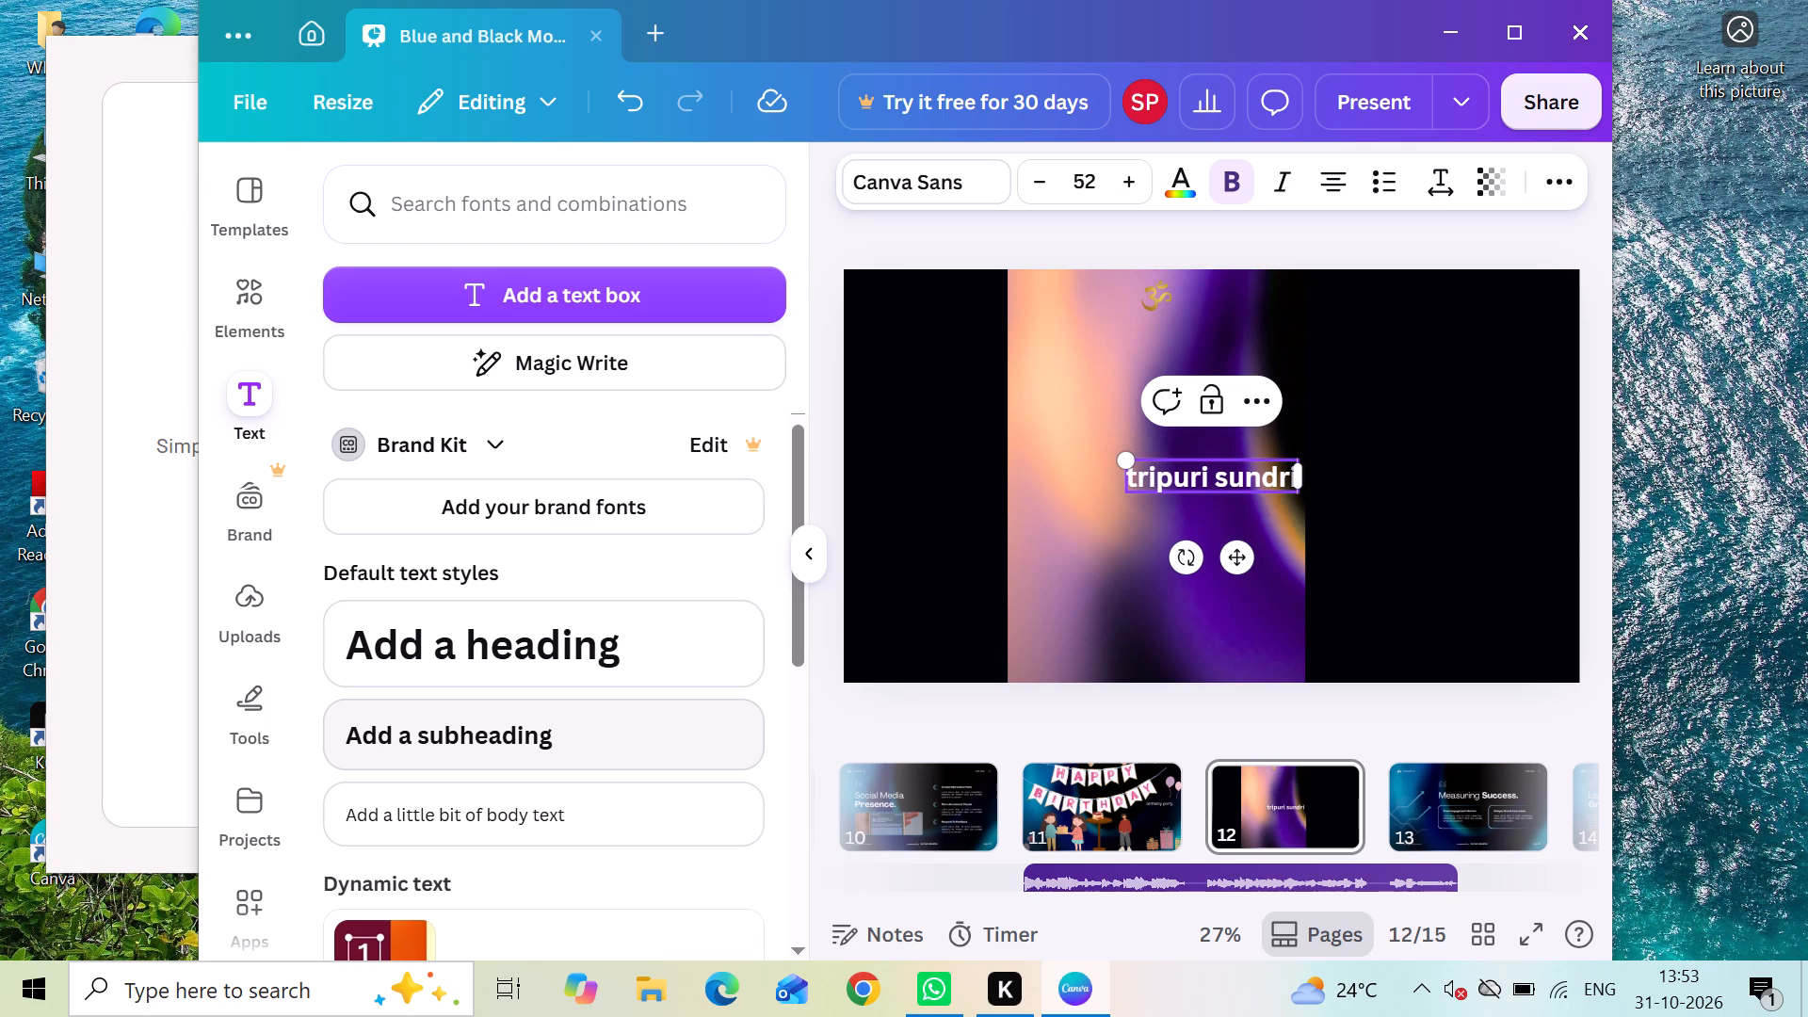
key("space")
type("nagar")
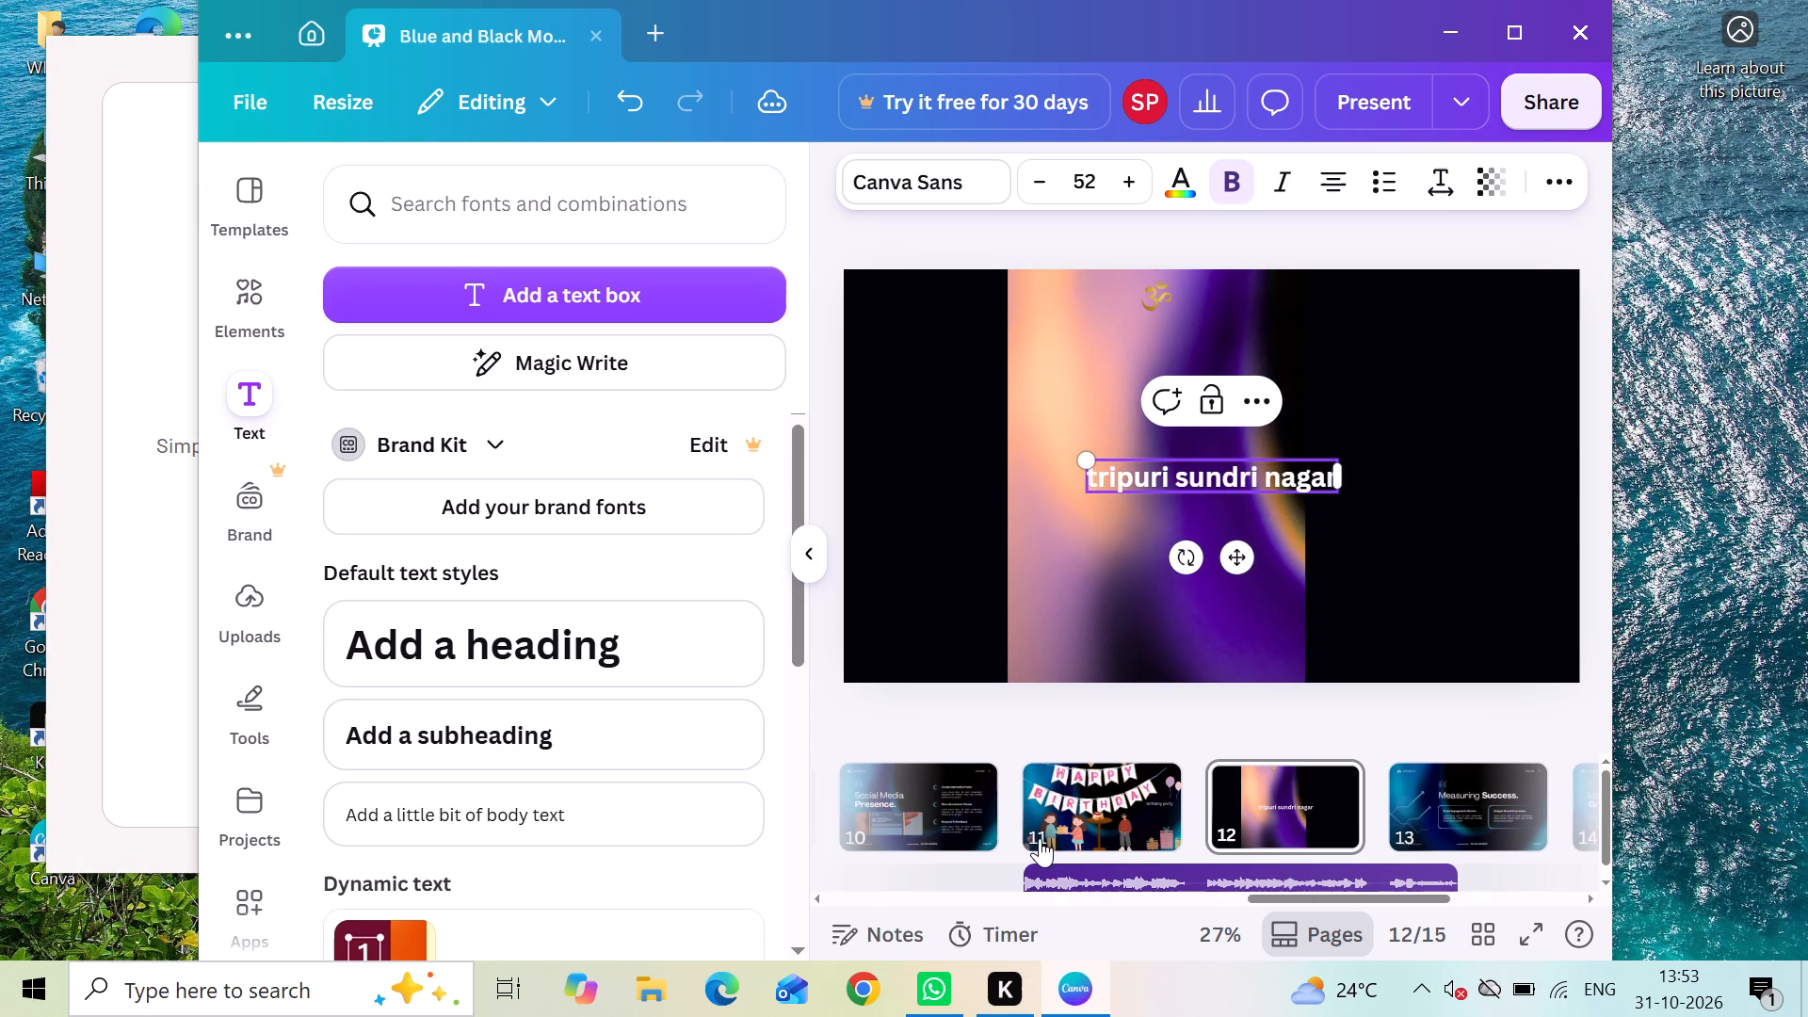
Move the "tripuri sundri nagar" subheading to the top of the panel, centred just below the gold Om symbol.
left_click_drag(1251, 498, 1248, 498)
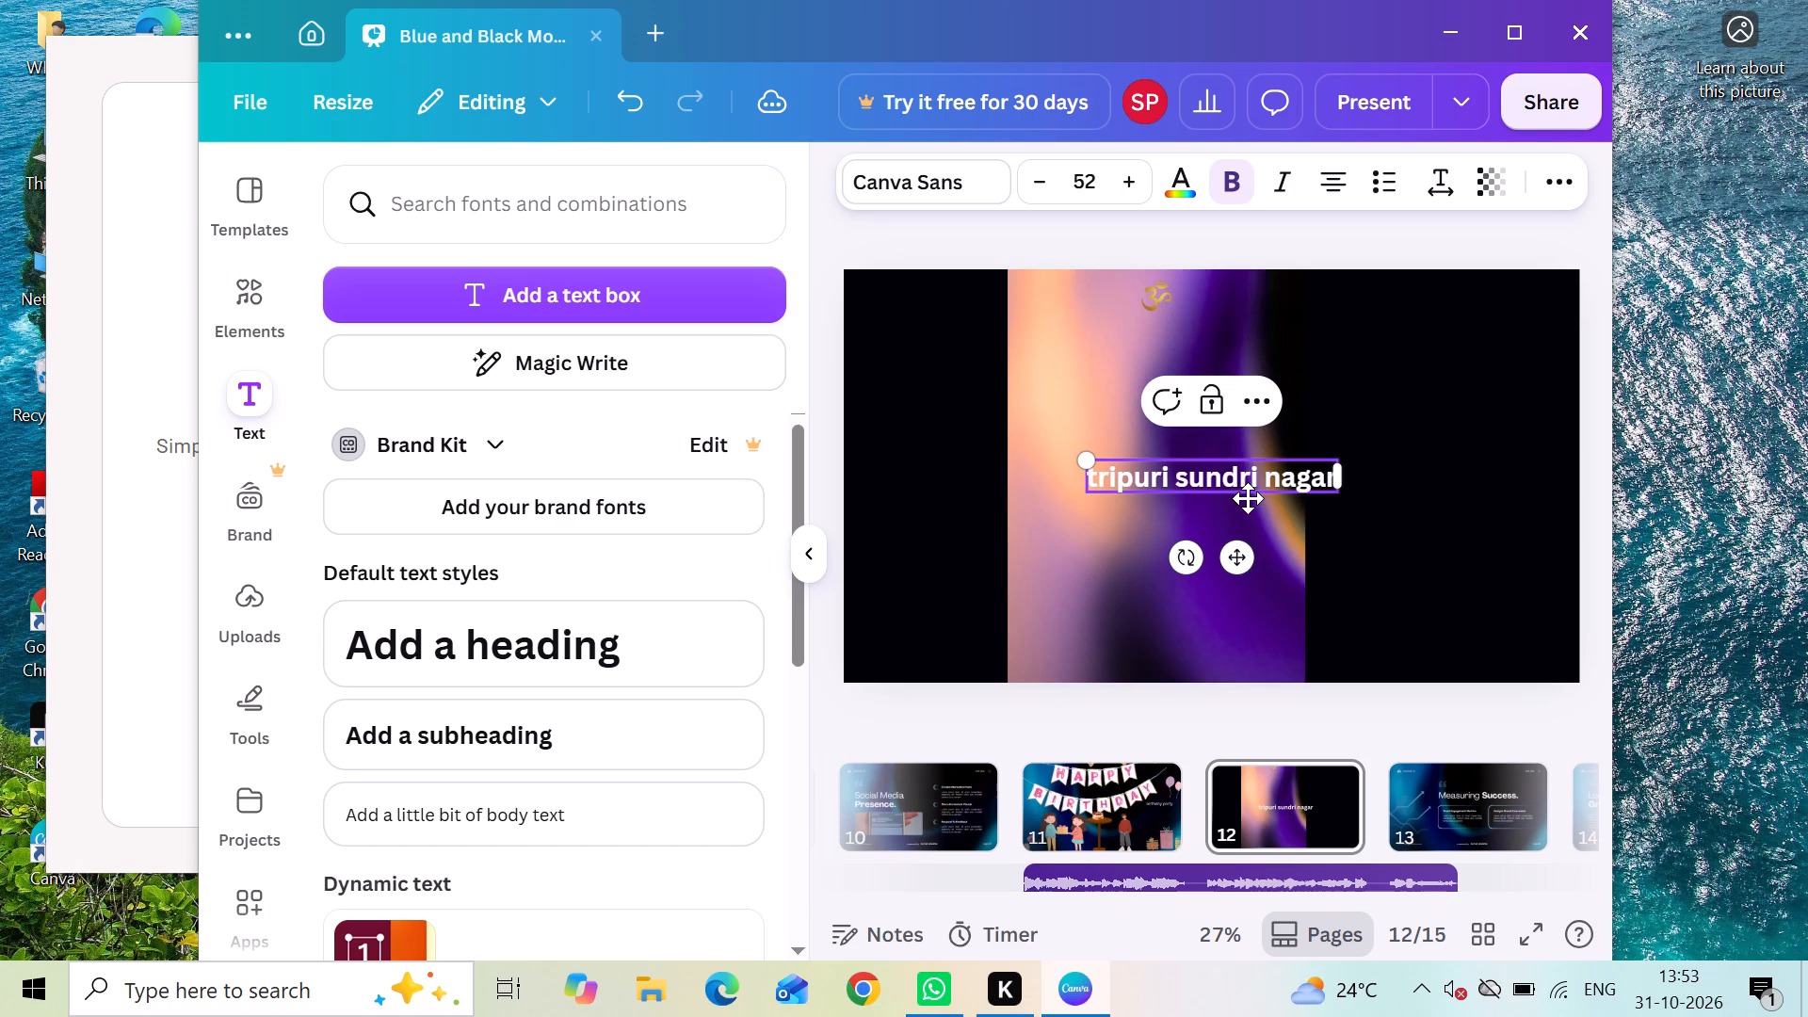
left_click_drag(1248, 498, 1207, 350)
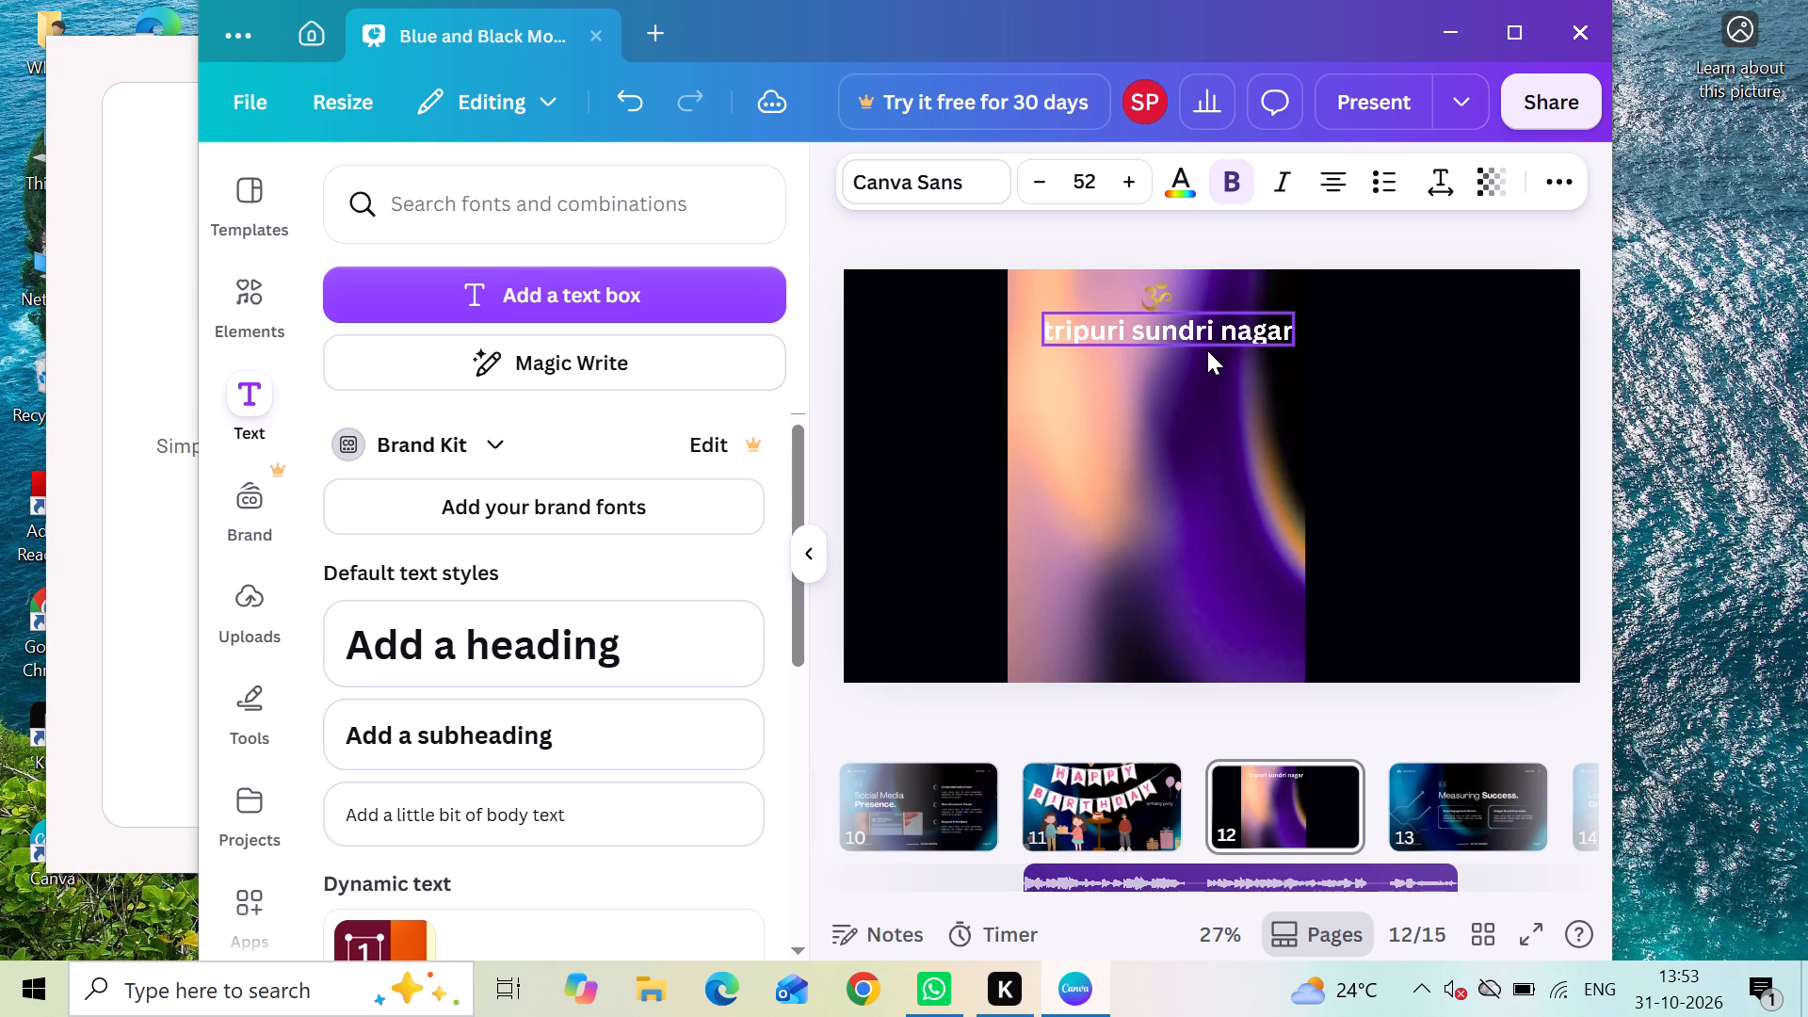
left_click_drag(1207, 350, 1192, 343)
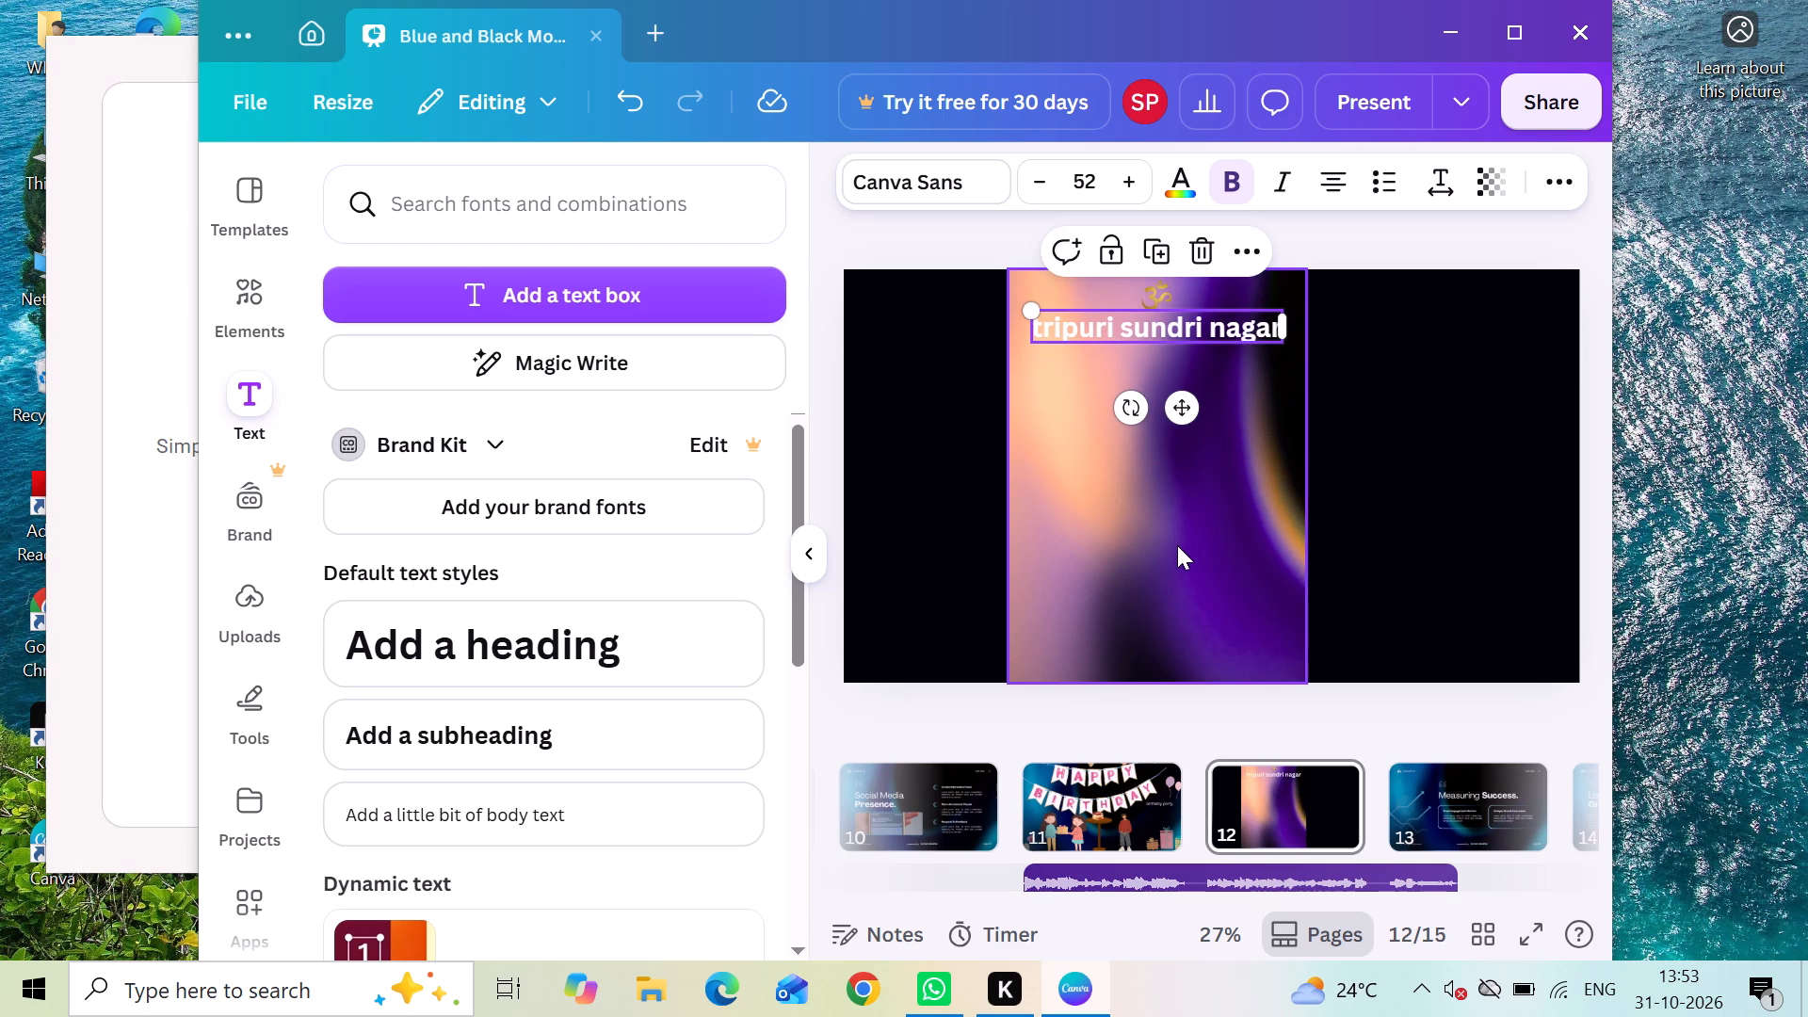
left_click(1088, 531)
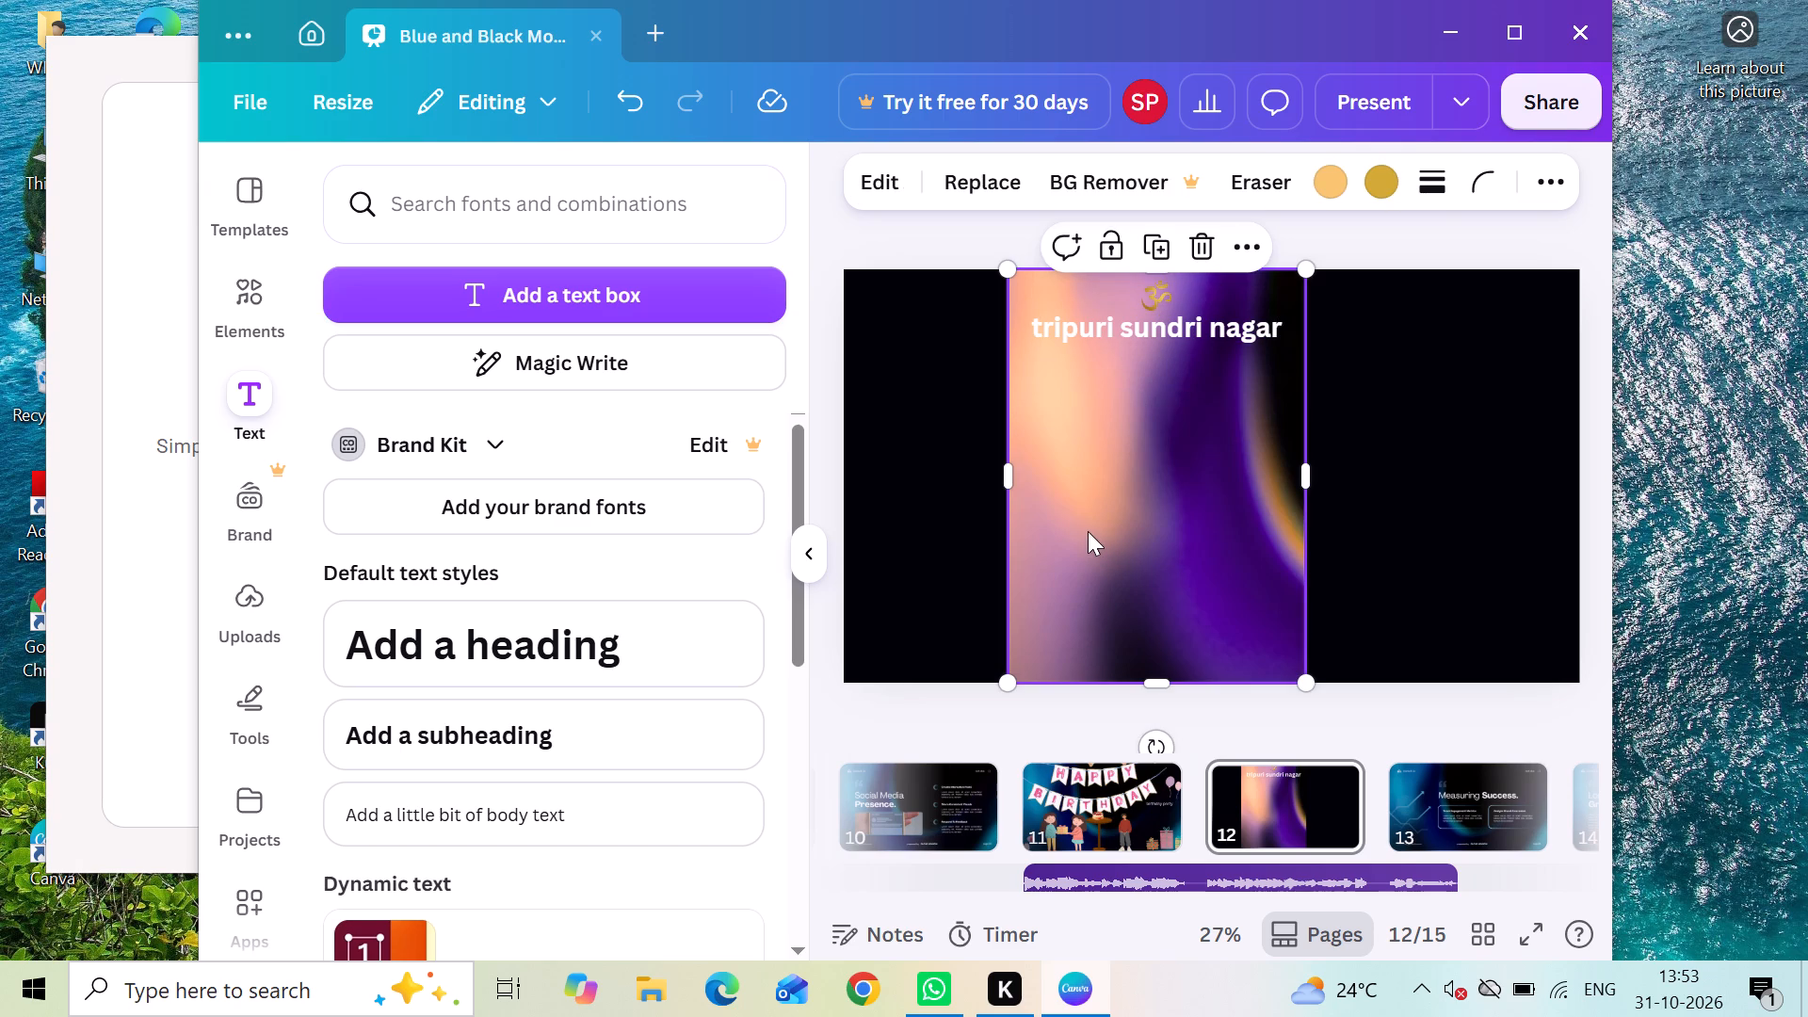
Add a body text box to page 12 reading "van sanchar karyacaram".
left_click(634, 805)
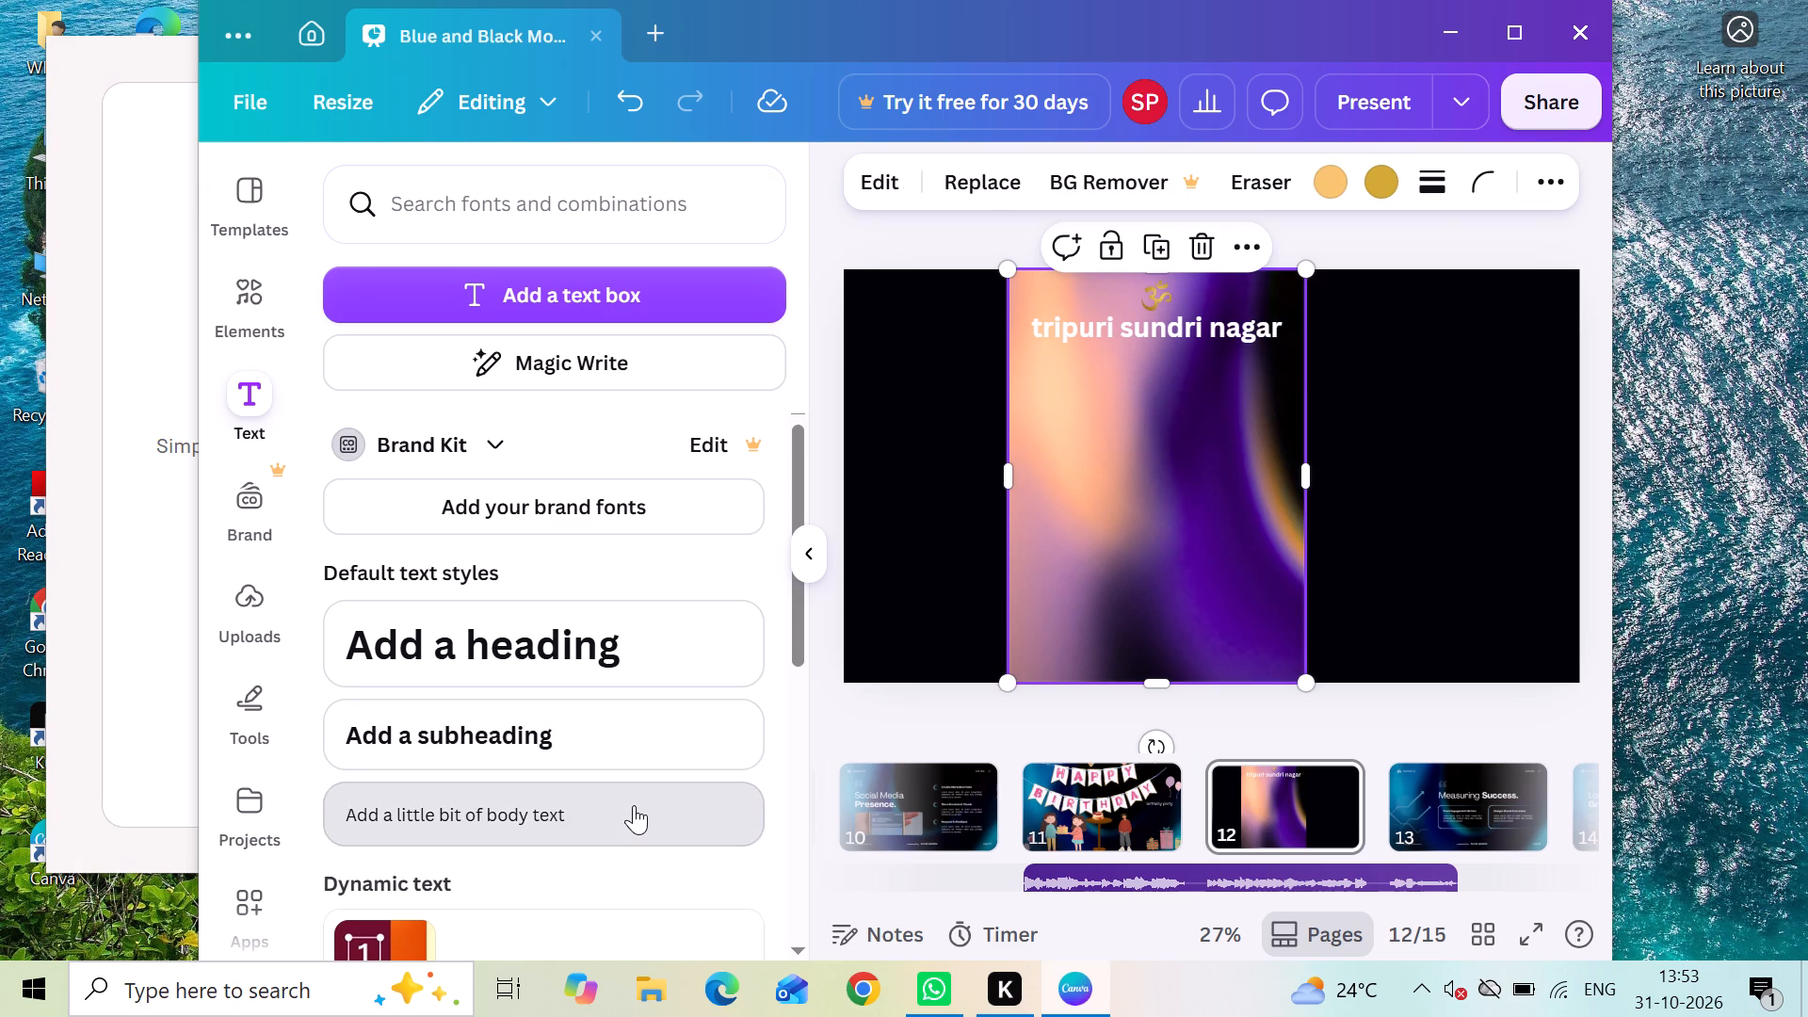
type("va")
type("n sanchar")
key("space")
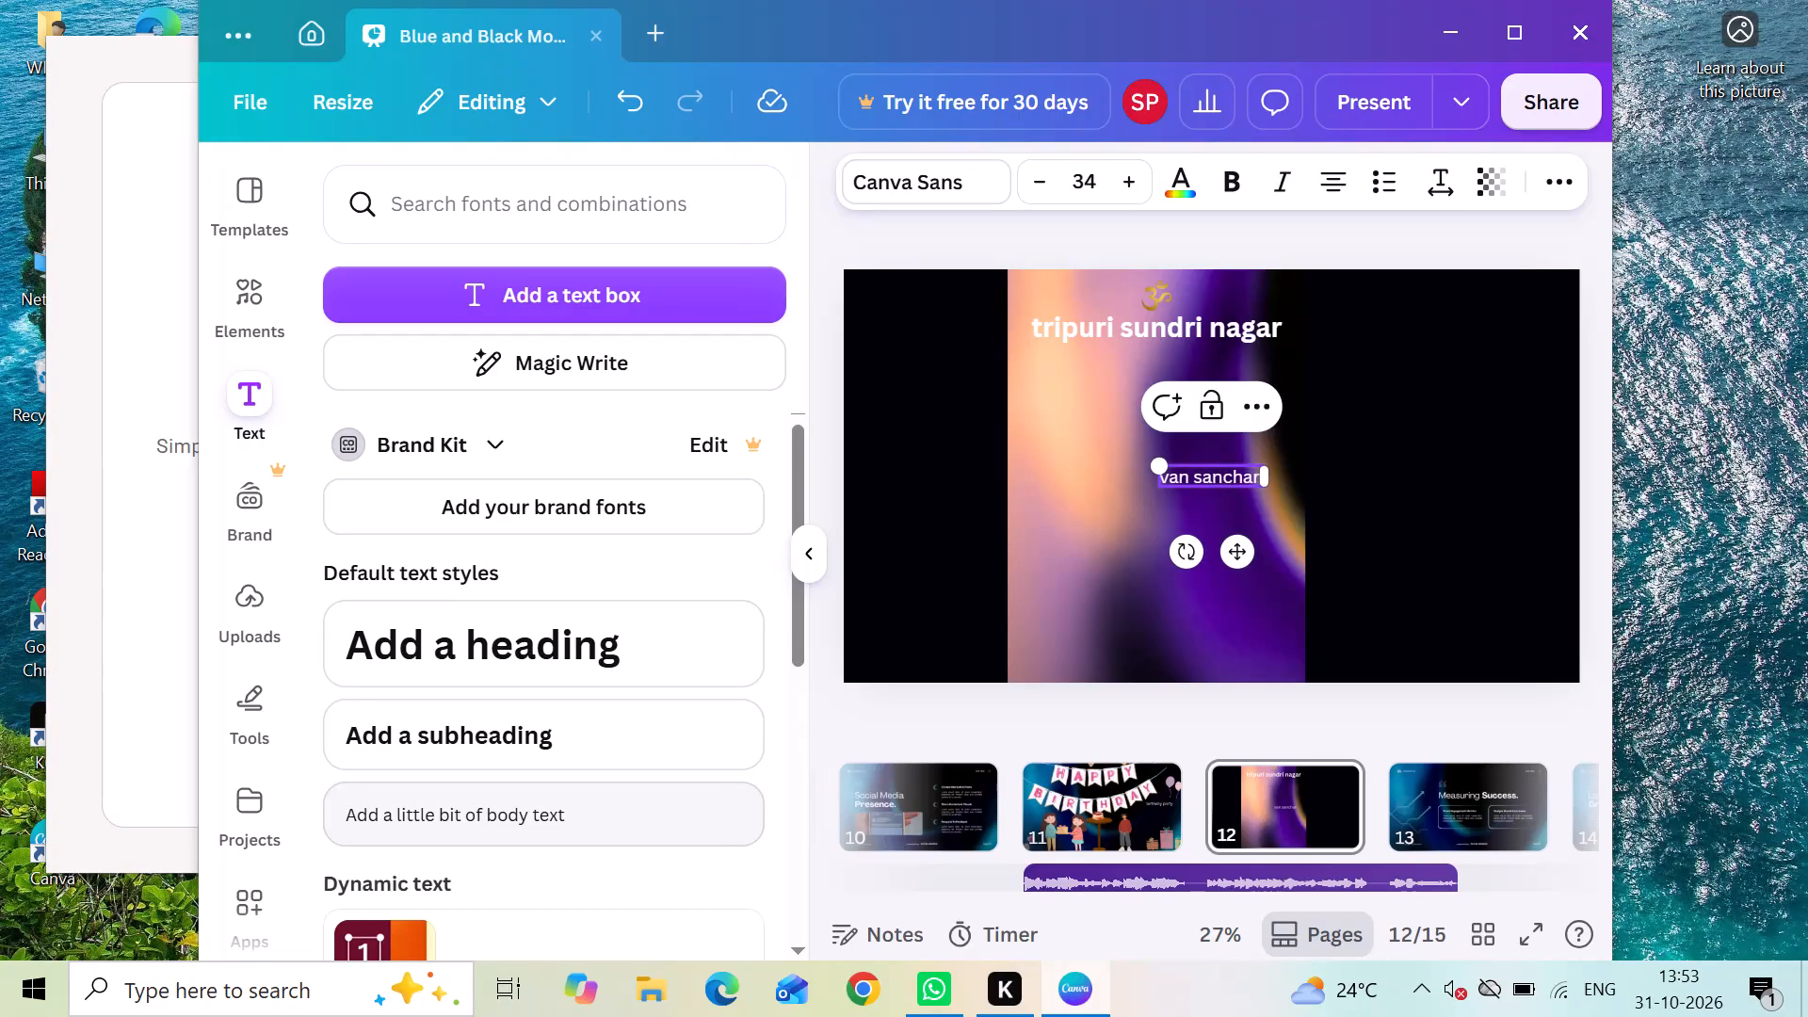
type("karya")
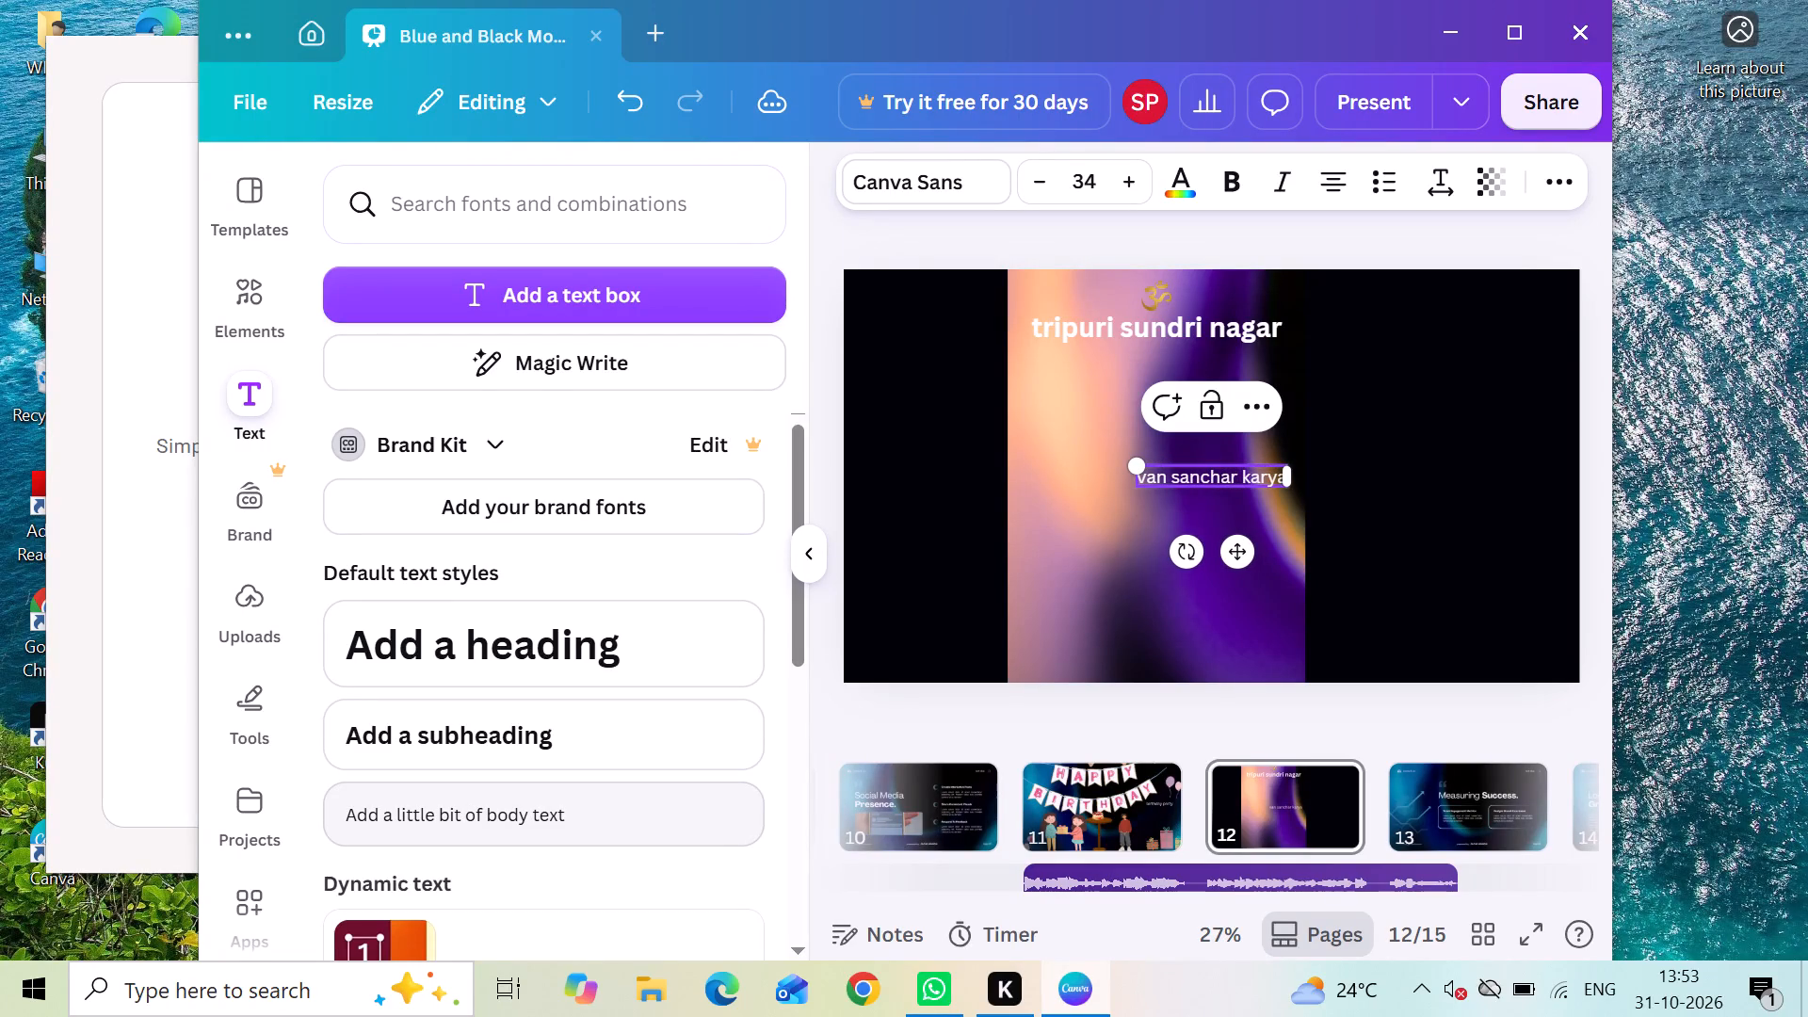
type("cara")
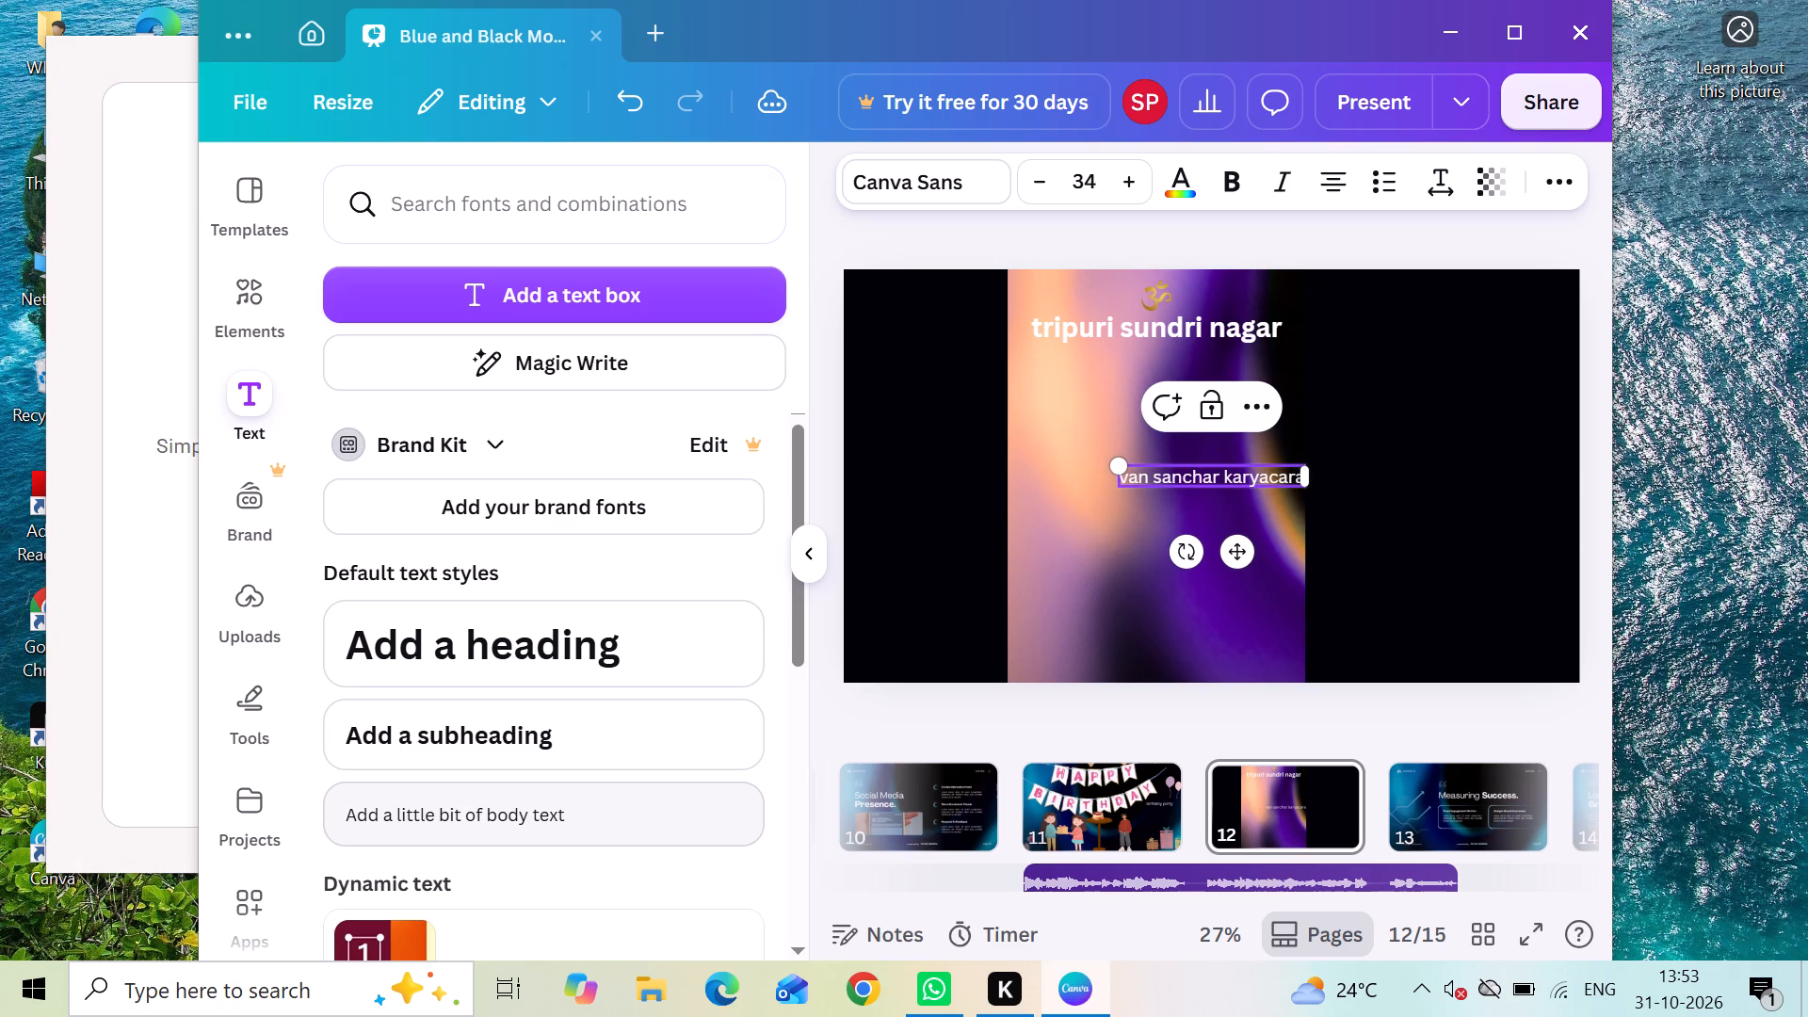
key("m")
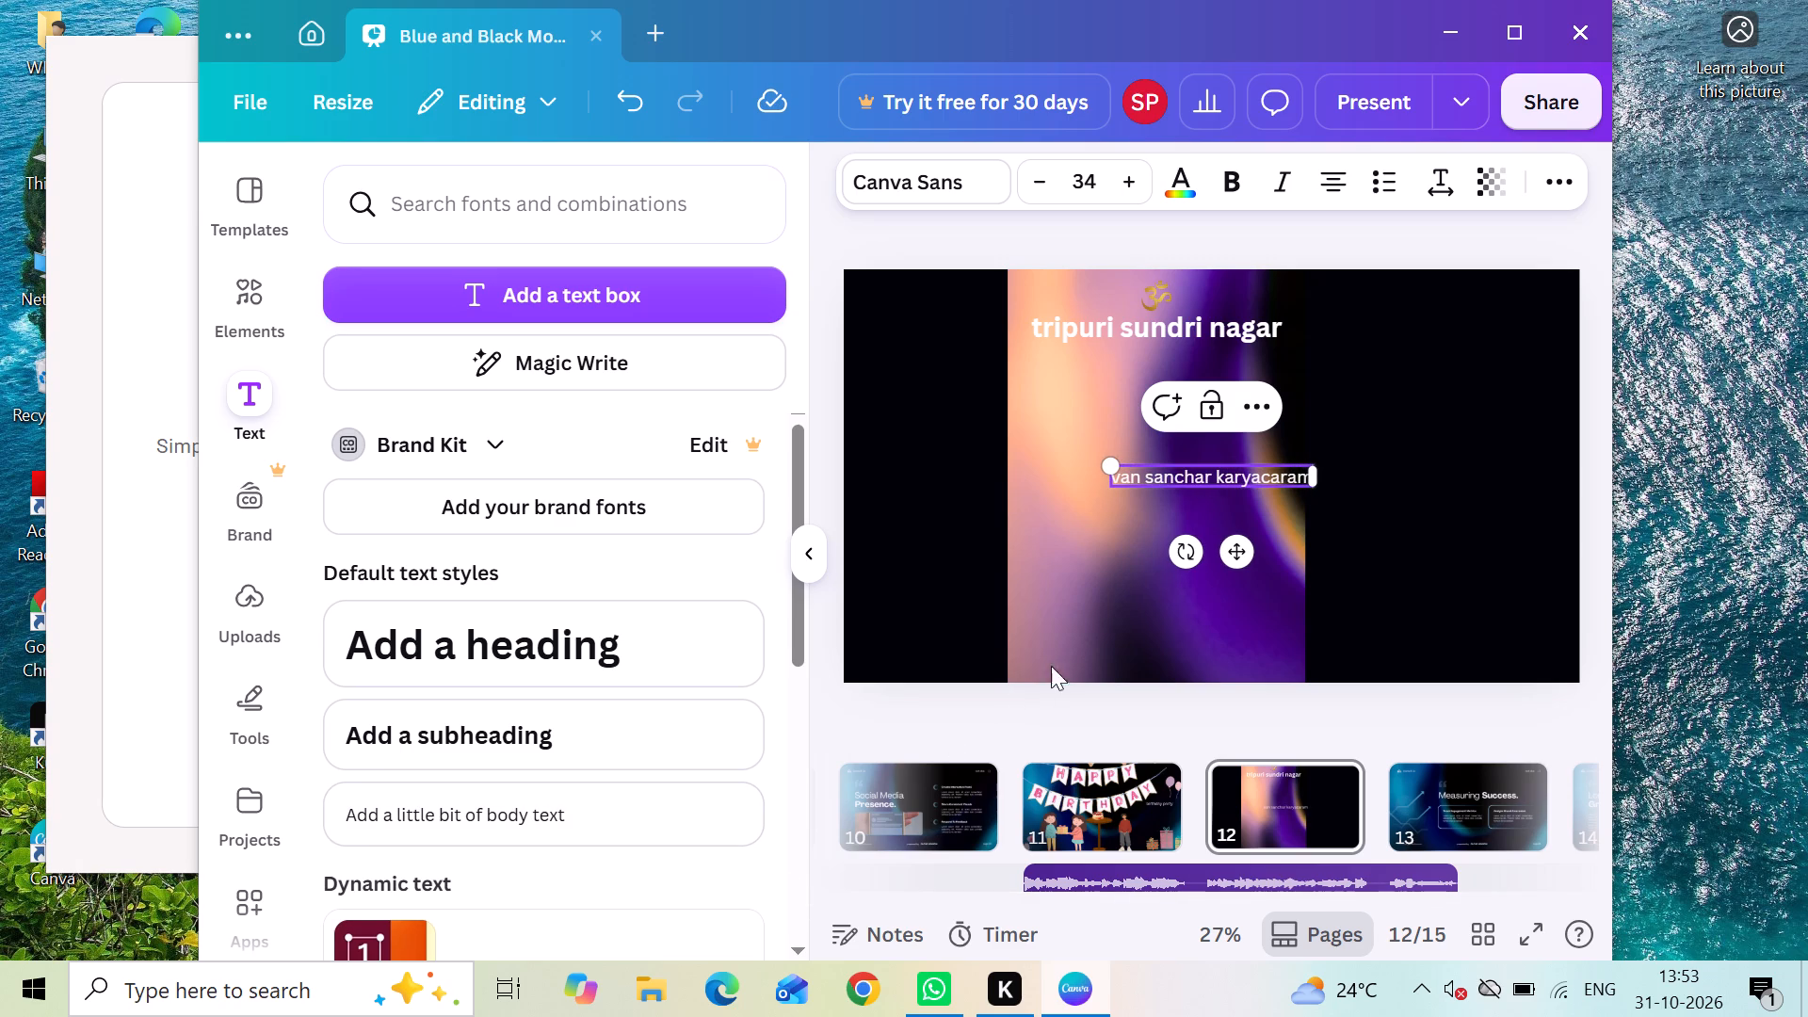
Move the "van sanchar karyacaram" text directly beneath the "tripuri sundri nagar" subheading, centred on the panel.
left_click_drag(1169, 473, 1108, 400)
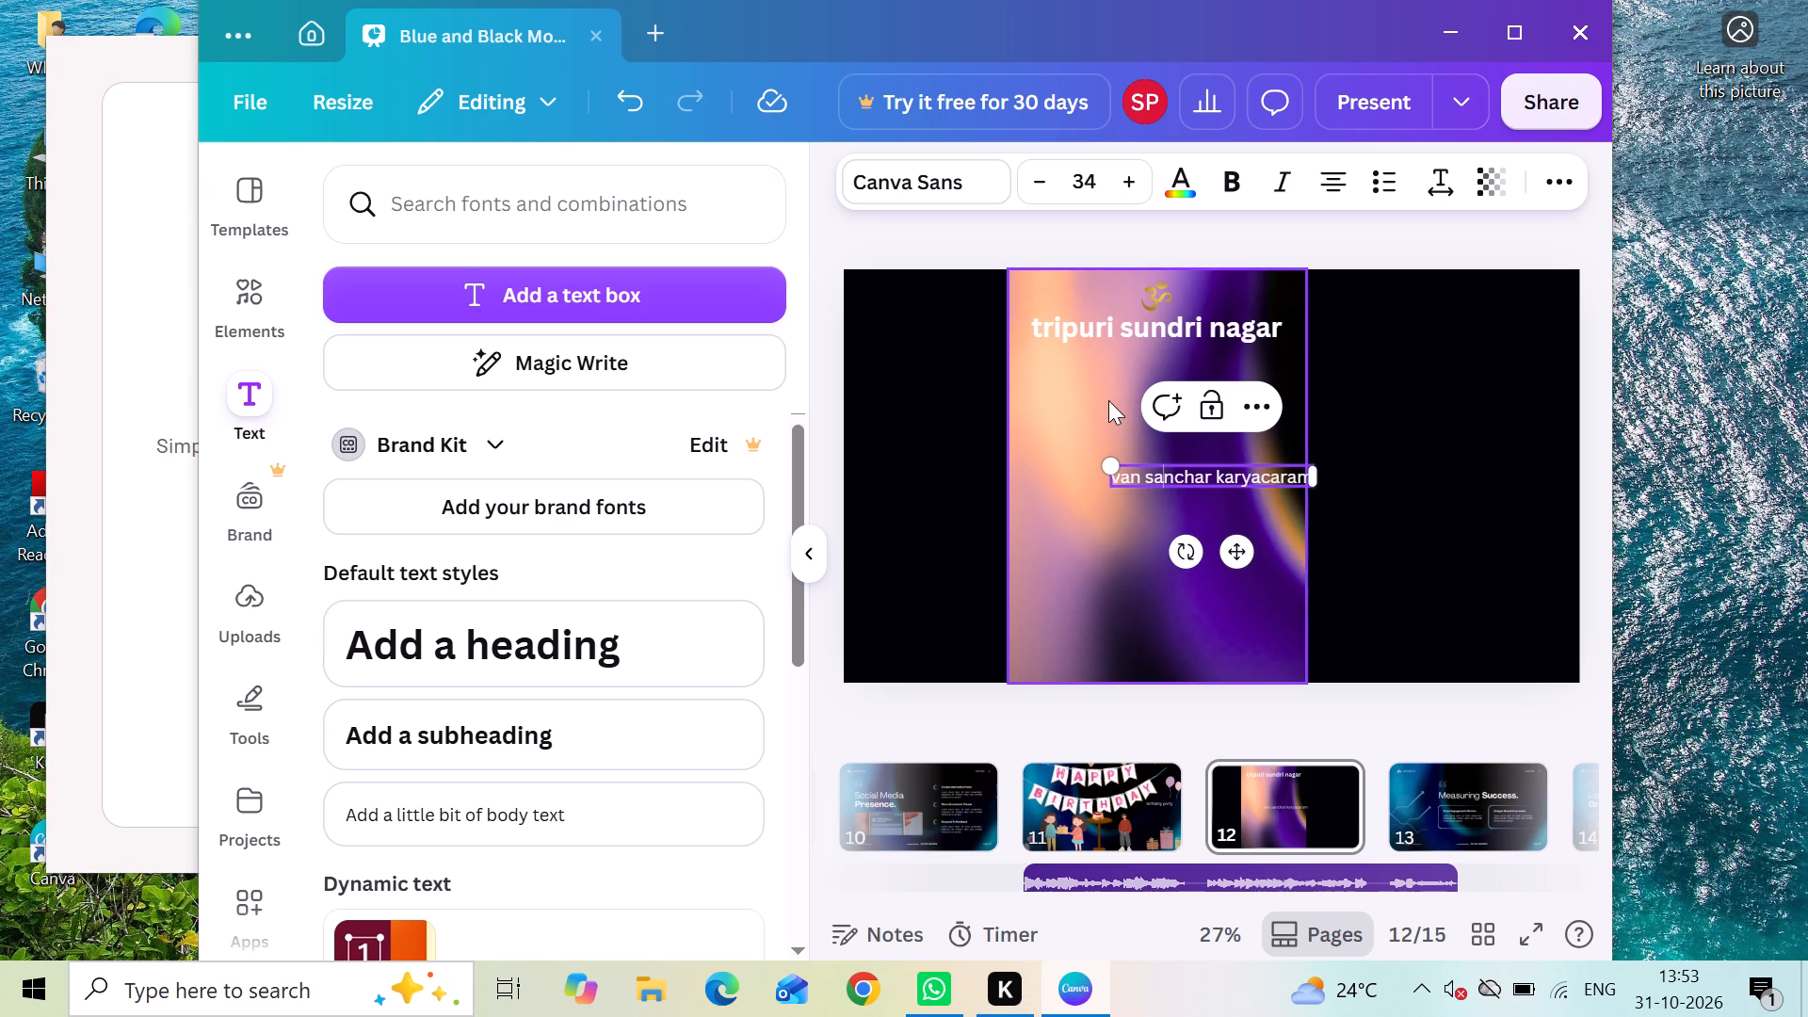
left_click_drag(1108, 400, 1097, 348)
left_click(1381, 399)
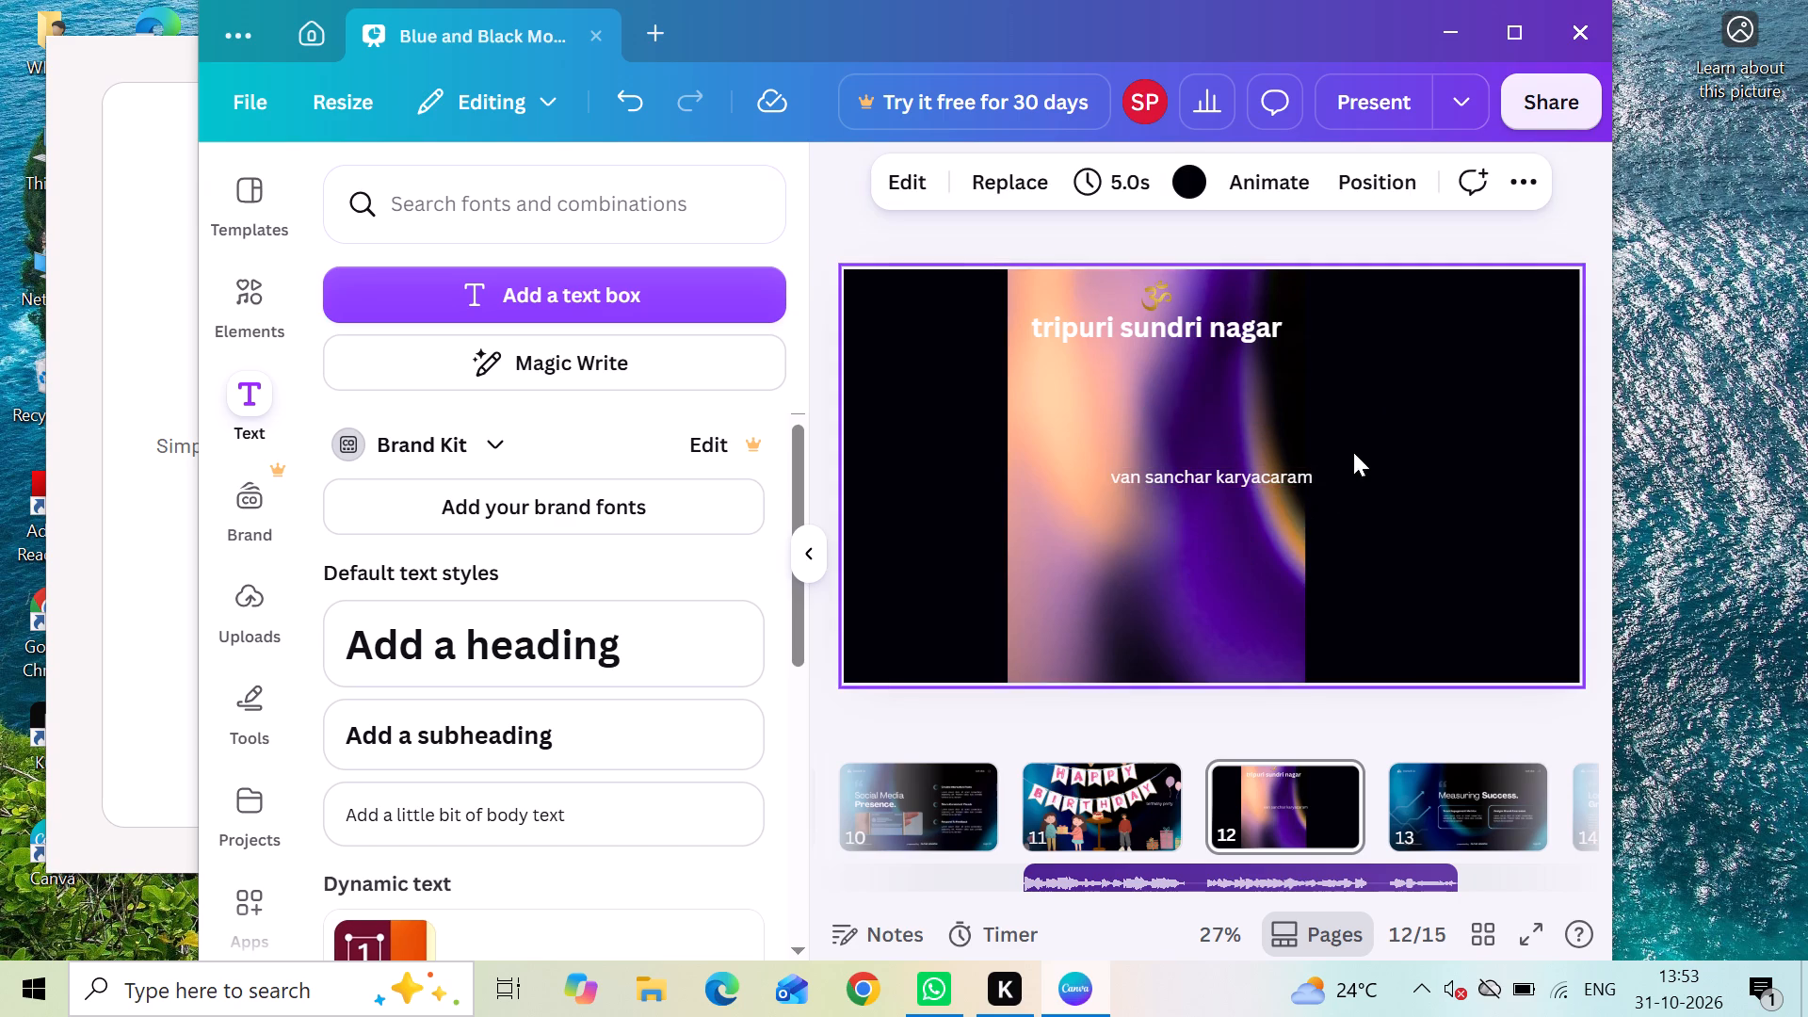
left_click_drag(1271, 482, 1184, 375)
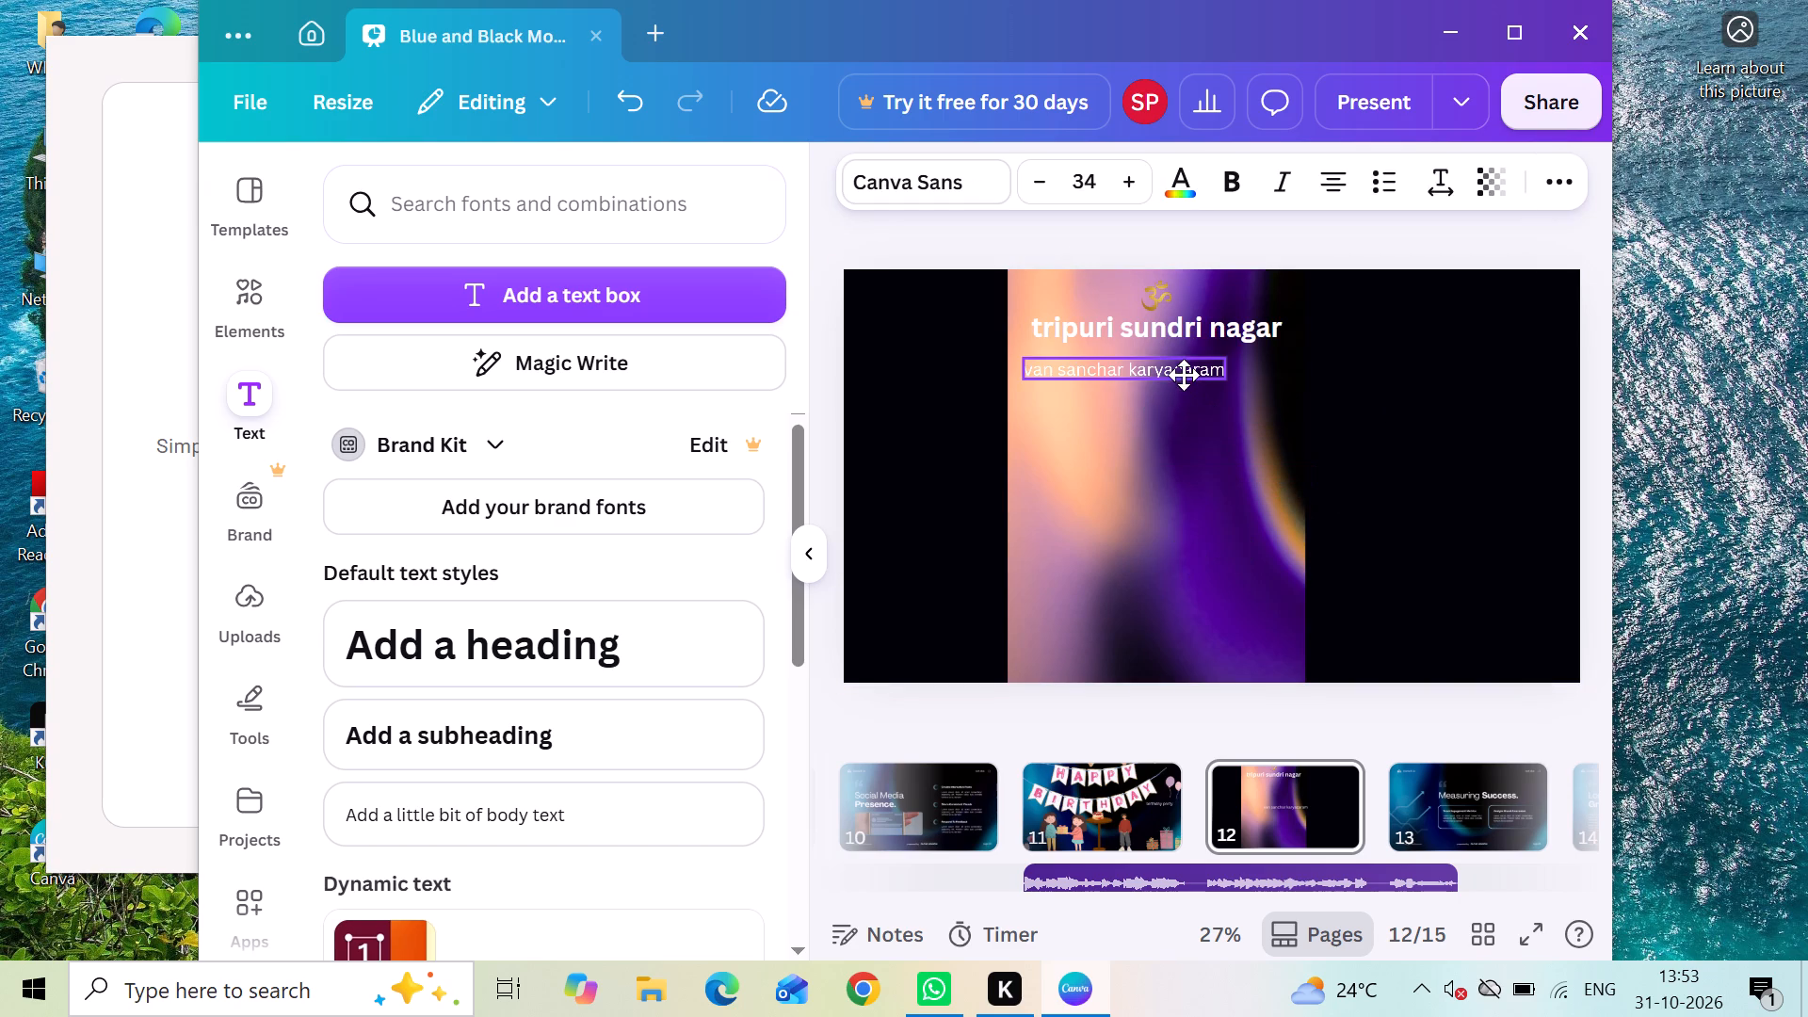
left_click_drag(1184, 375, 1216, 359)
left_click_drag(1510, 321, 1216, 359)
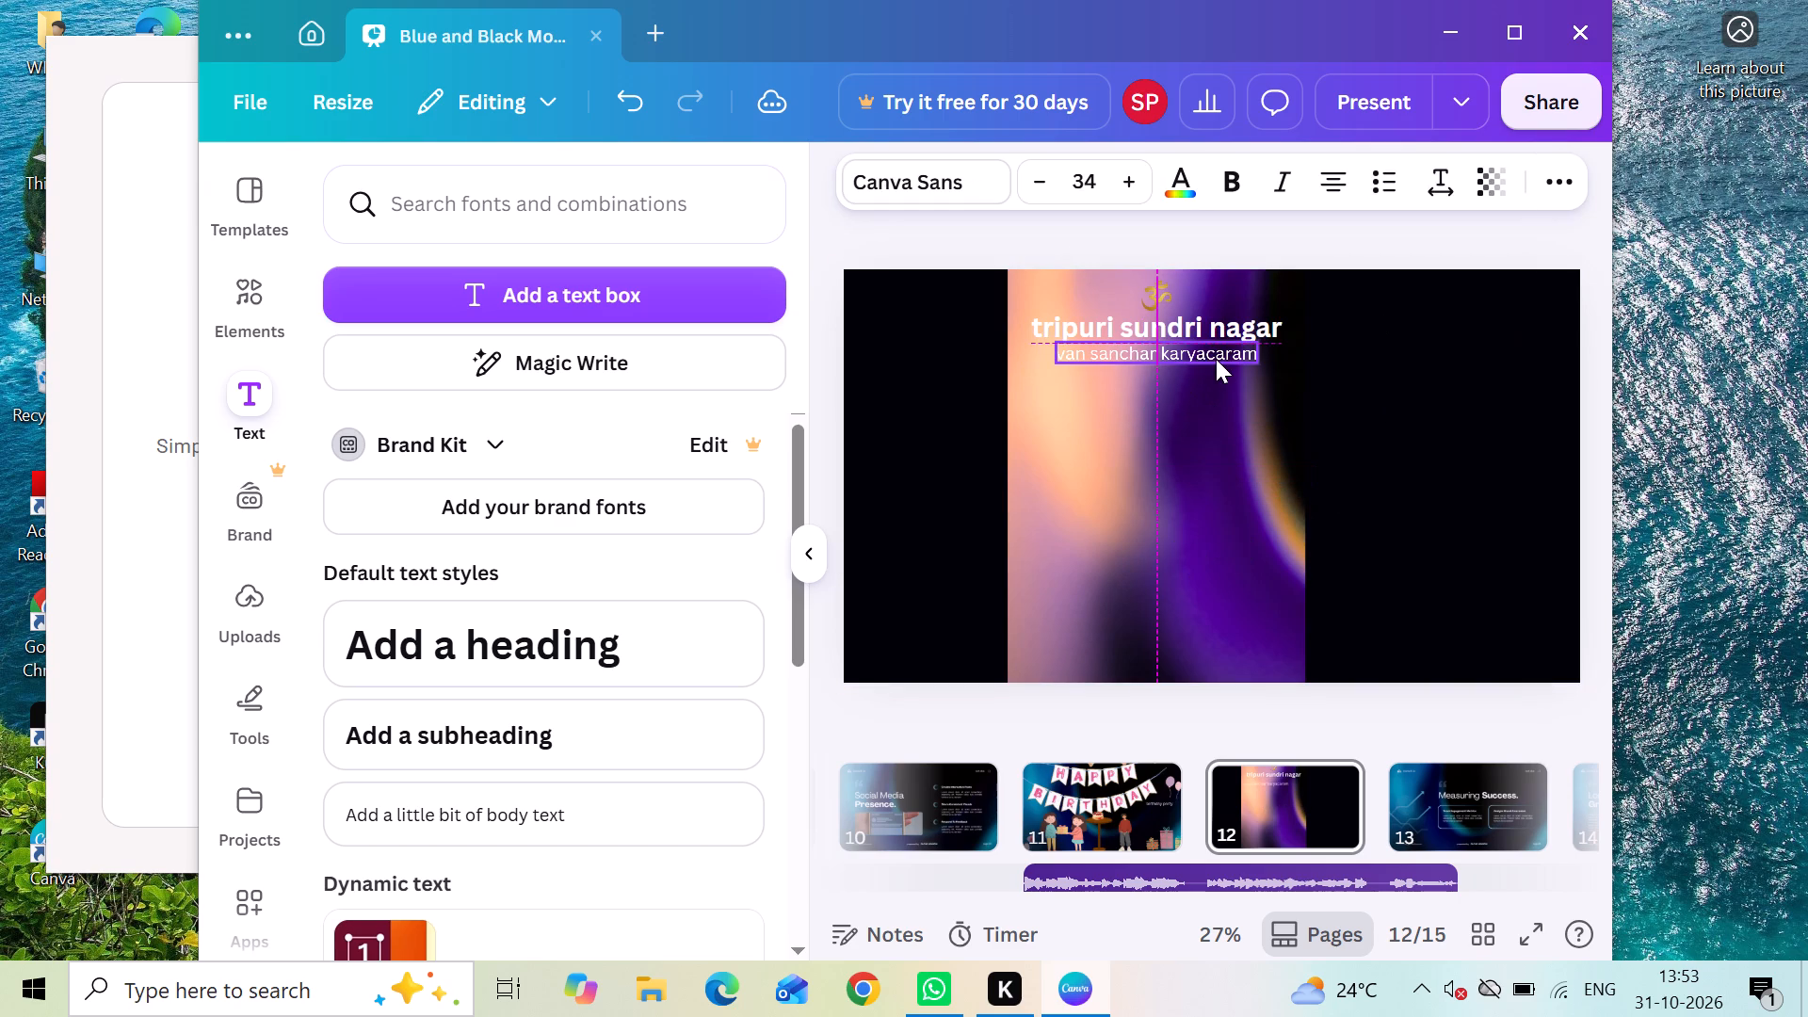
left_click_drag(1216, 359, 1207, 357)
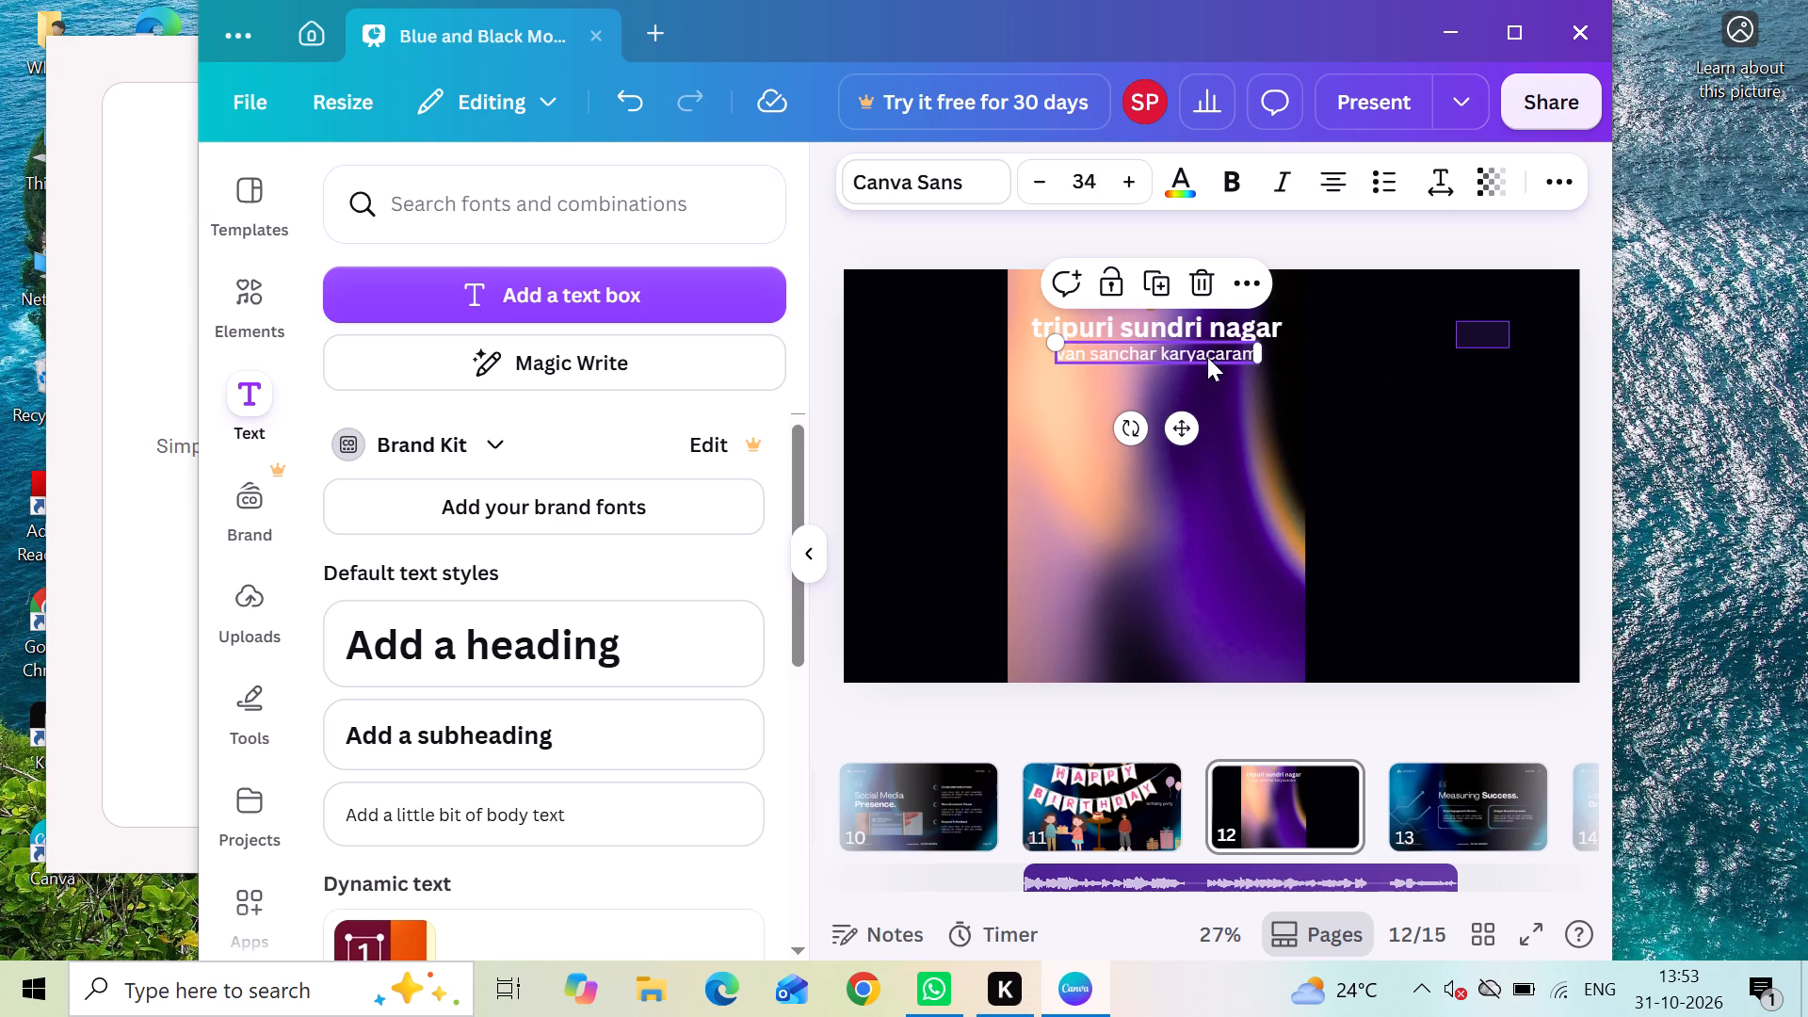
Recolour the "tripuri sundri nagar" subheading on page 12 with the green from the default solid colours.
left_click_drag(1207, 357, 1489, 325)
left_click(1229, 326)
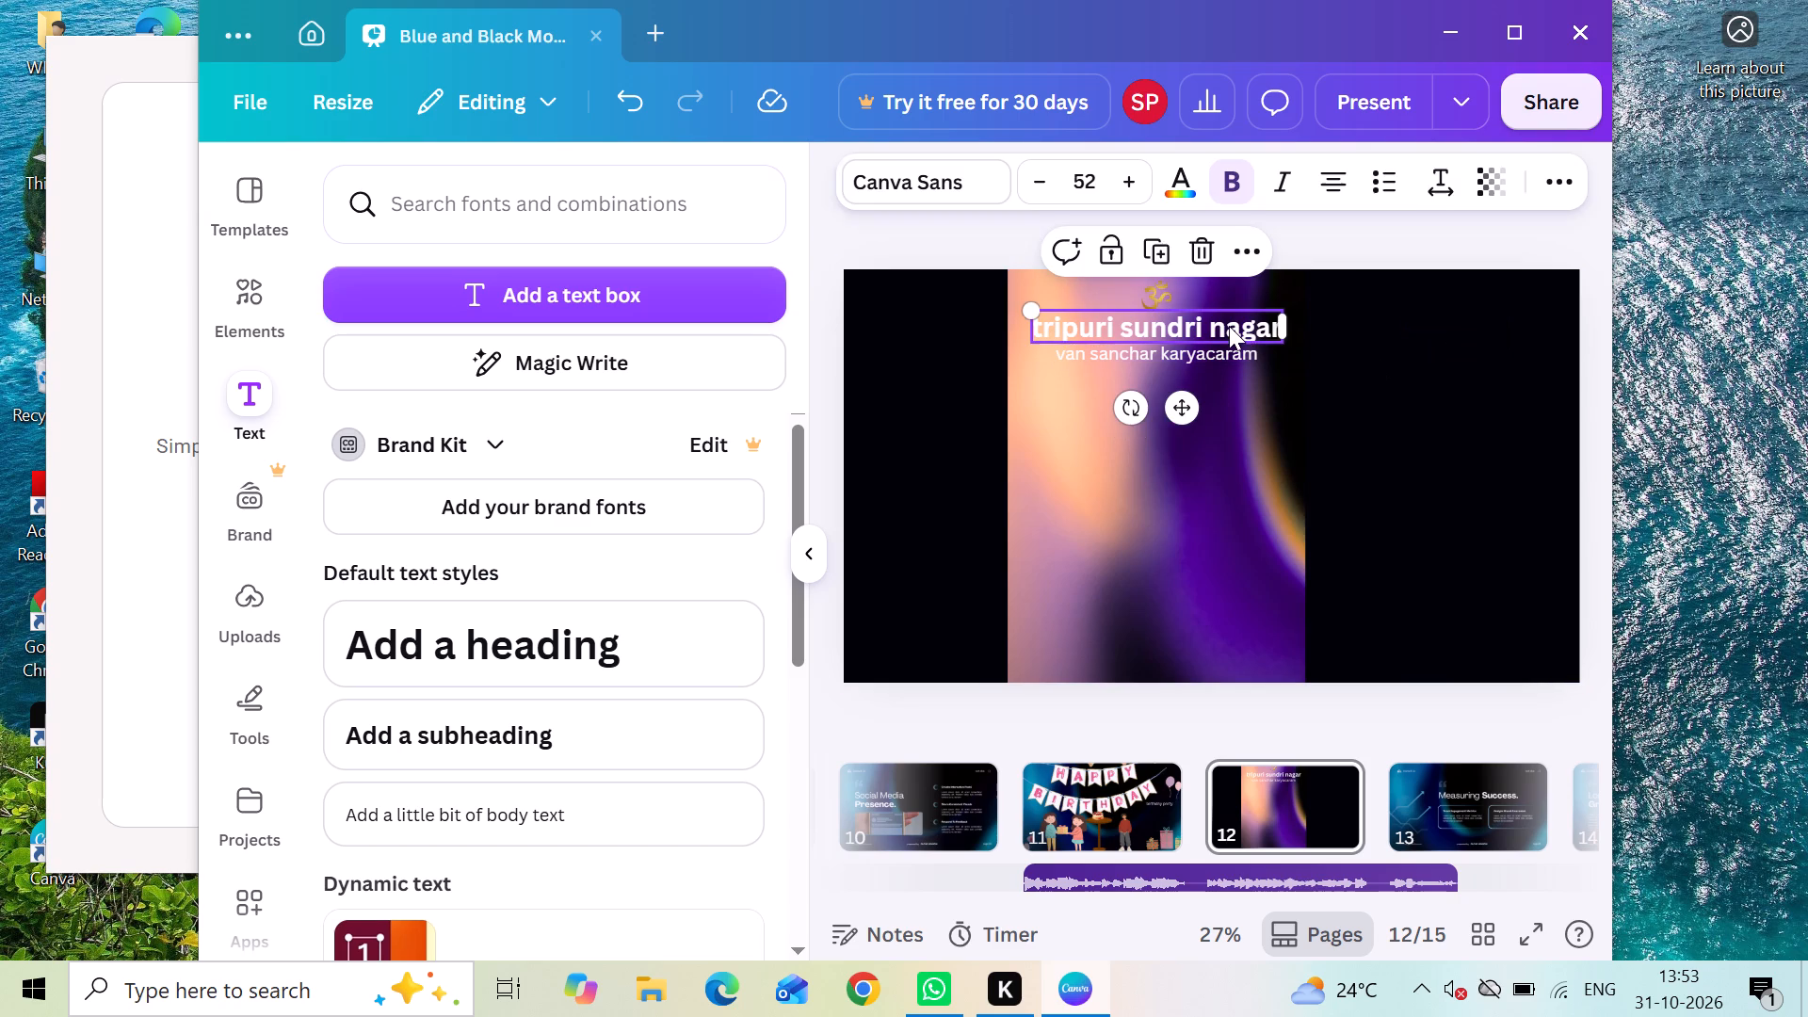
left_click(1183, 202)
scroll(508, 577, "down", 1)
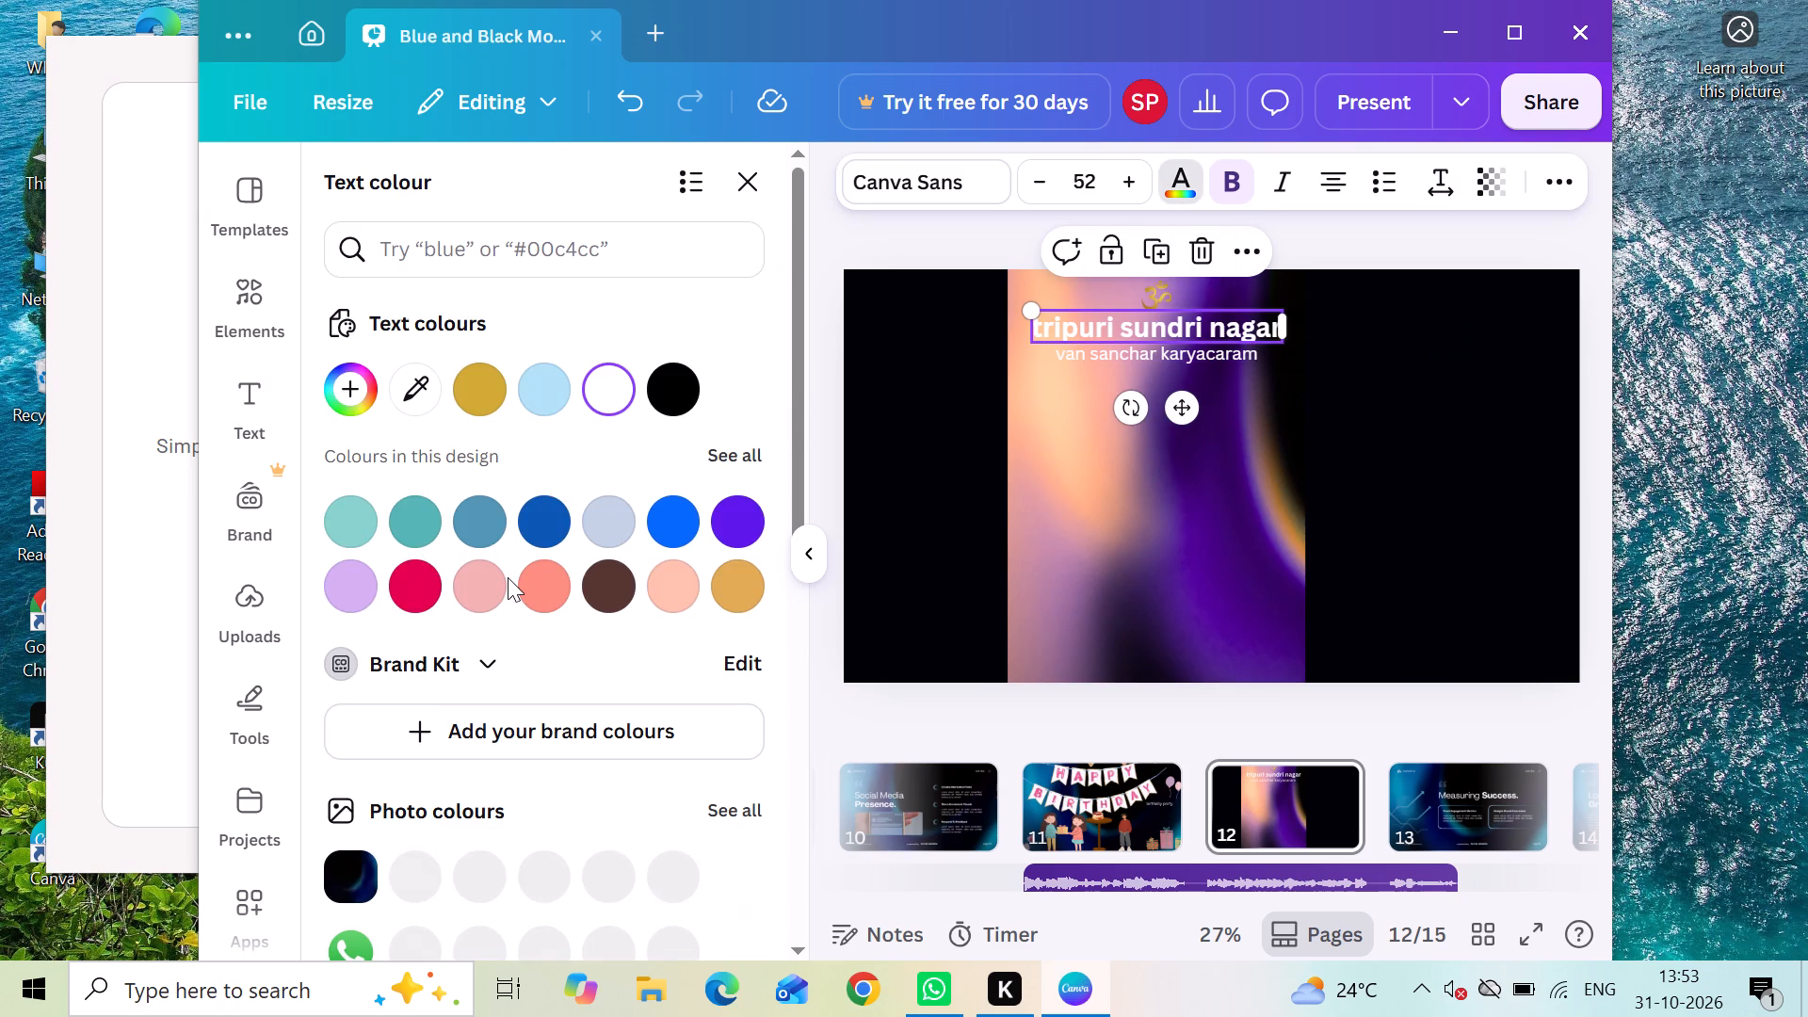
scroll(508, 577, "down", 4)
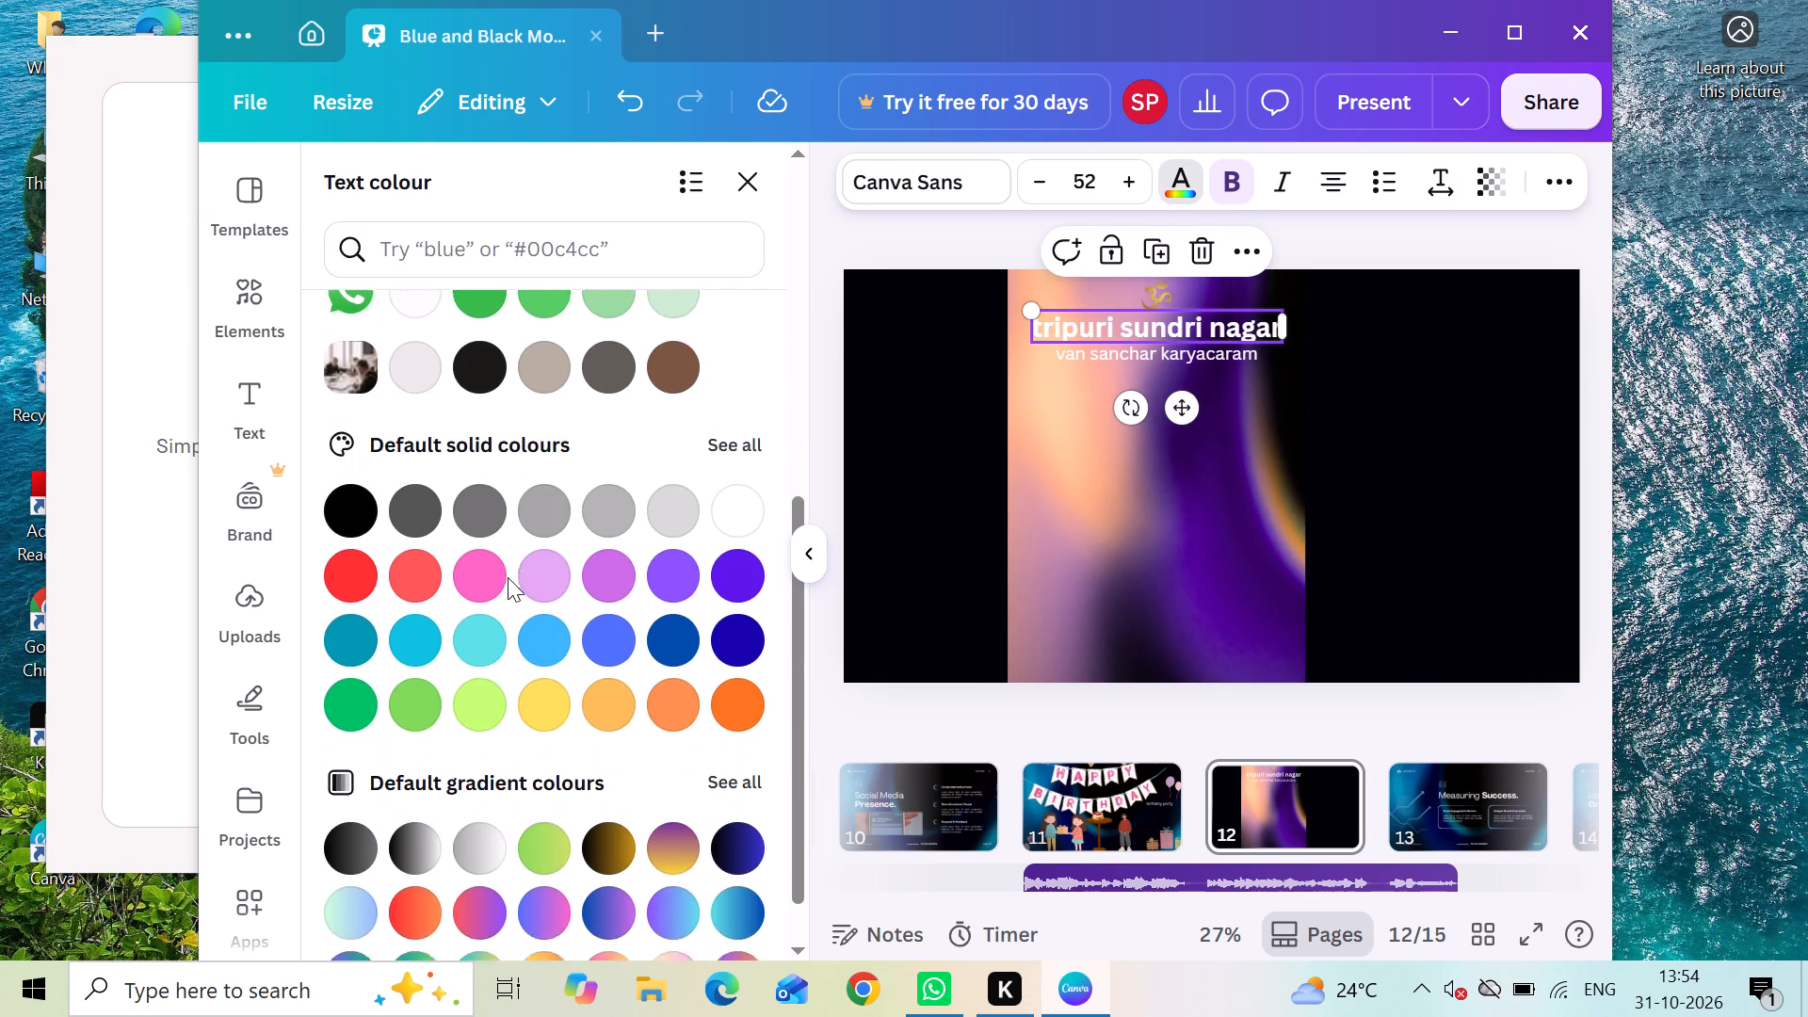
scroll(508, 577, "down", 2)
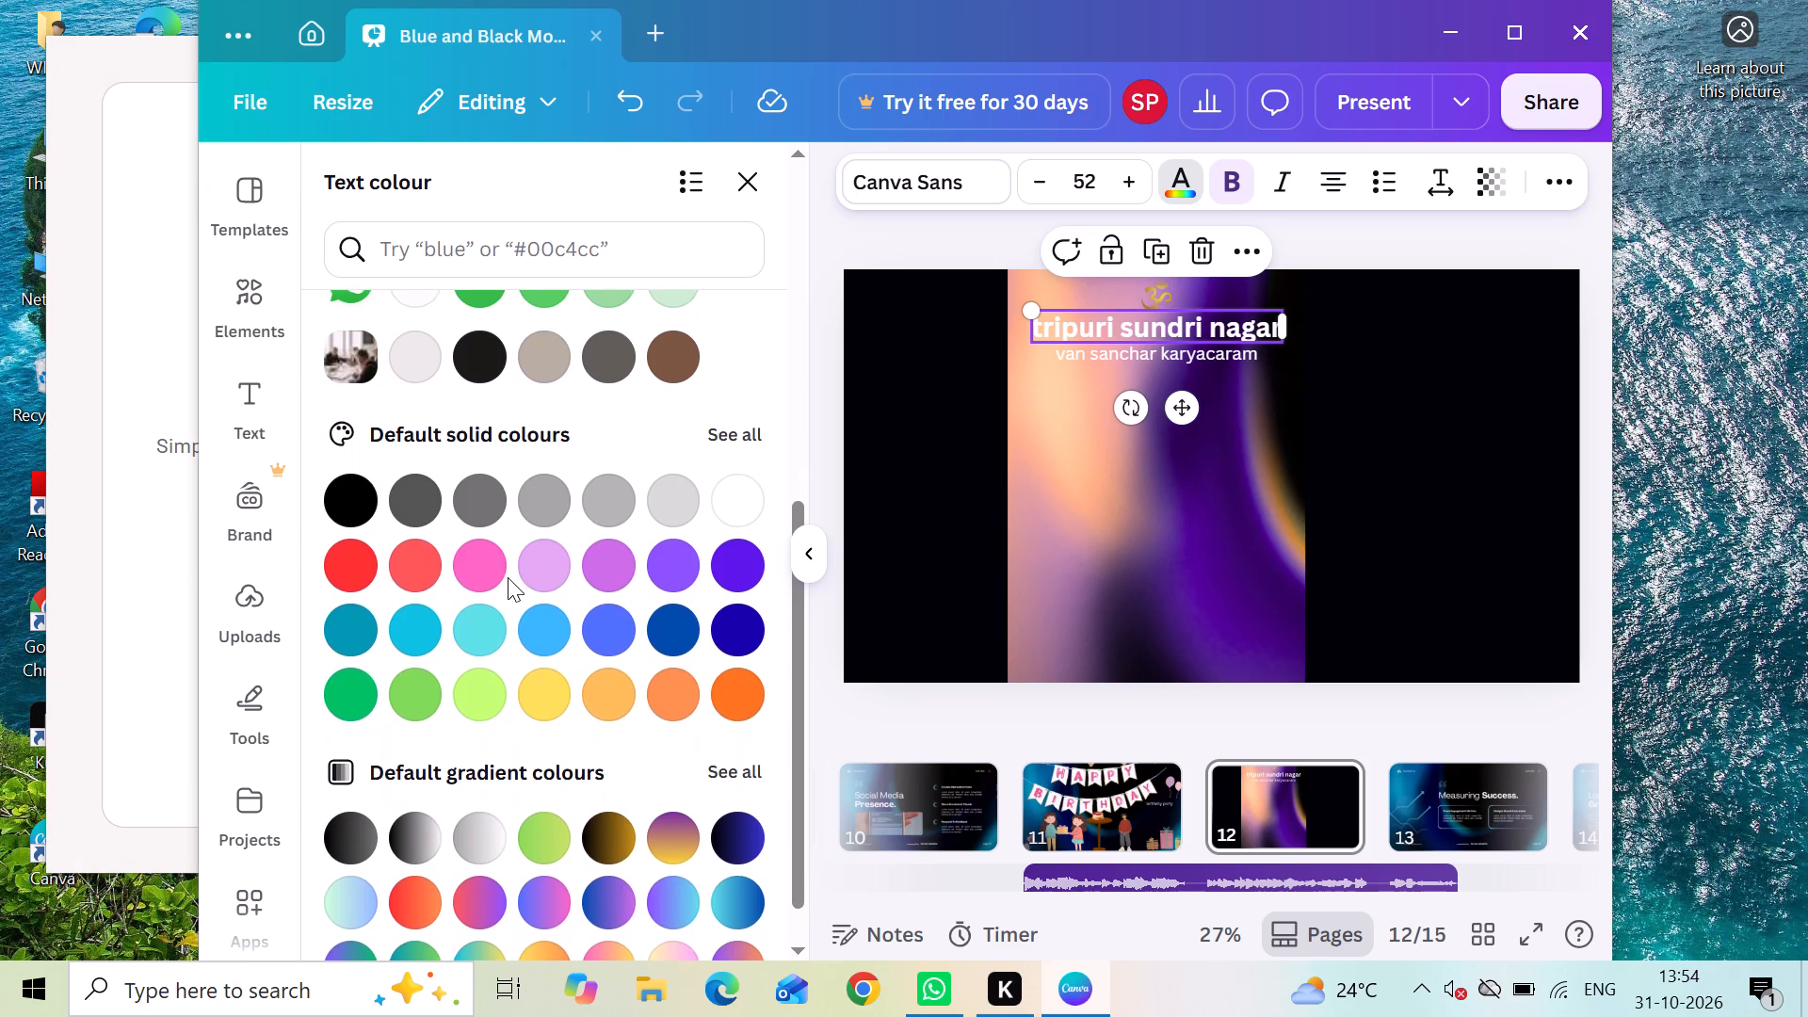
scroll(508, 577, "down", 2)
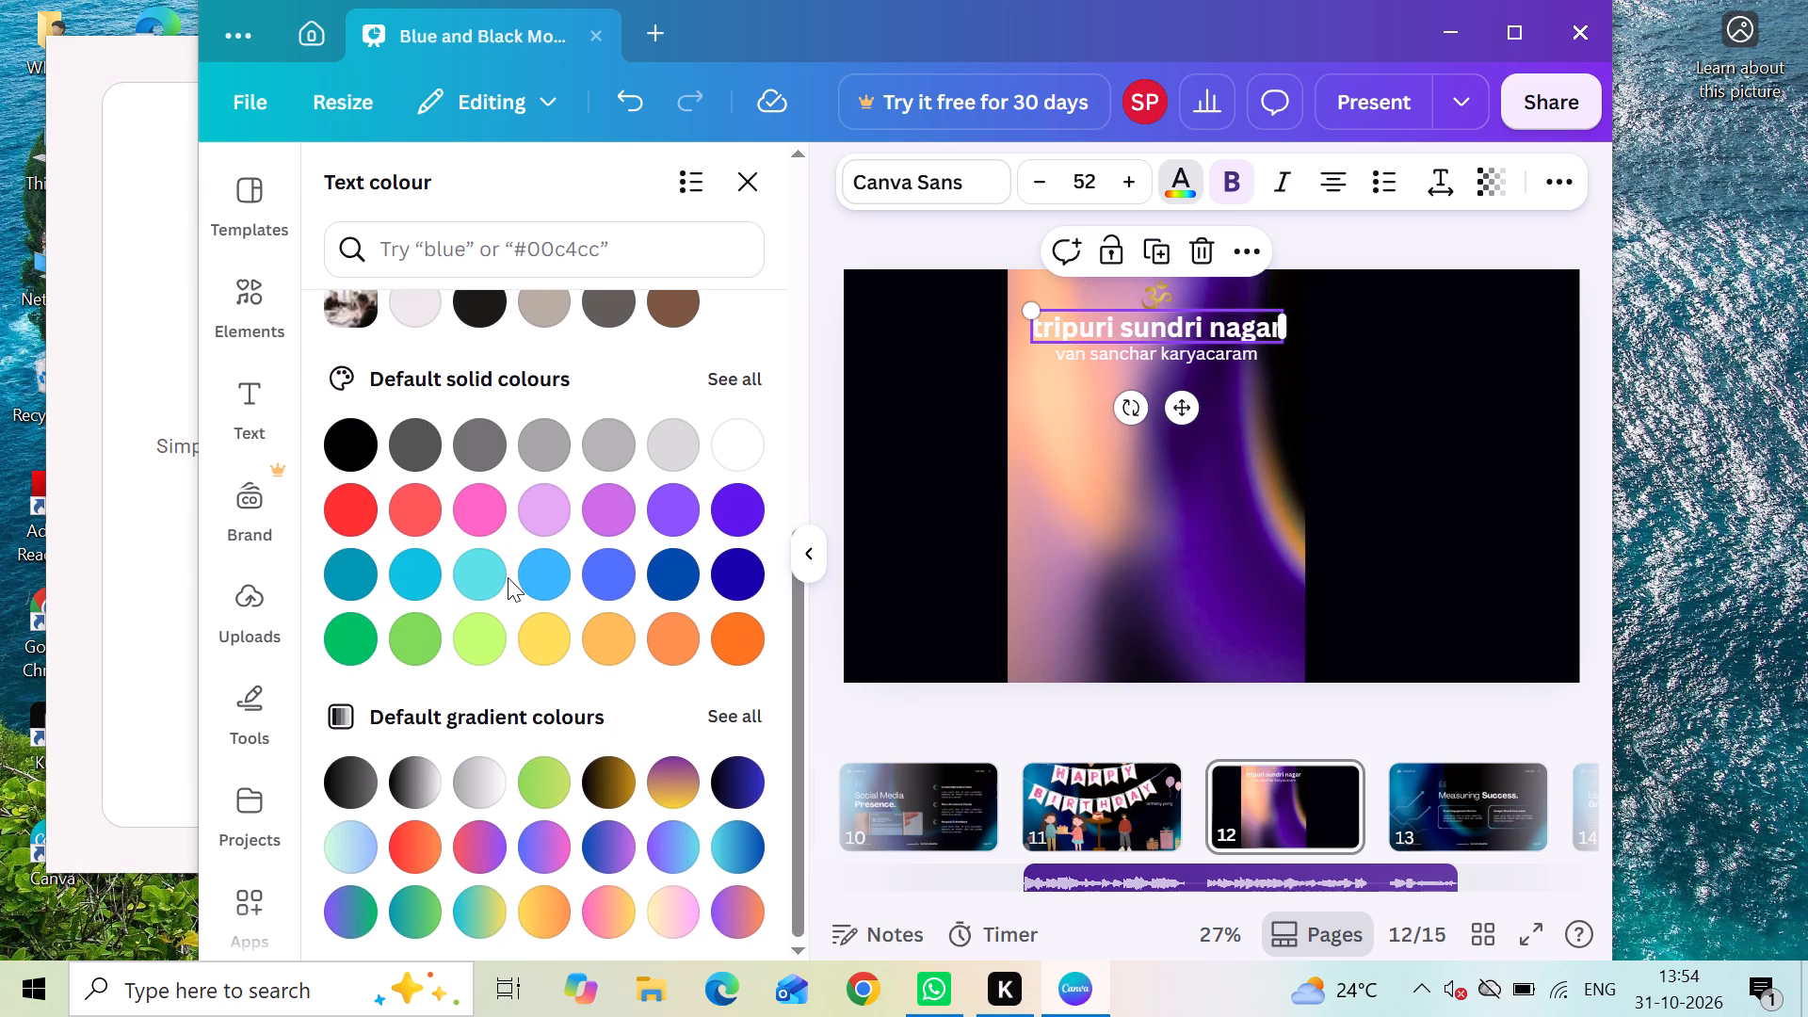
scroll(508, 577, "down", 1)
scroll(398, 733, "down", 3)
scroll(419, 709, "up", 3)
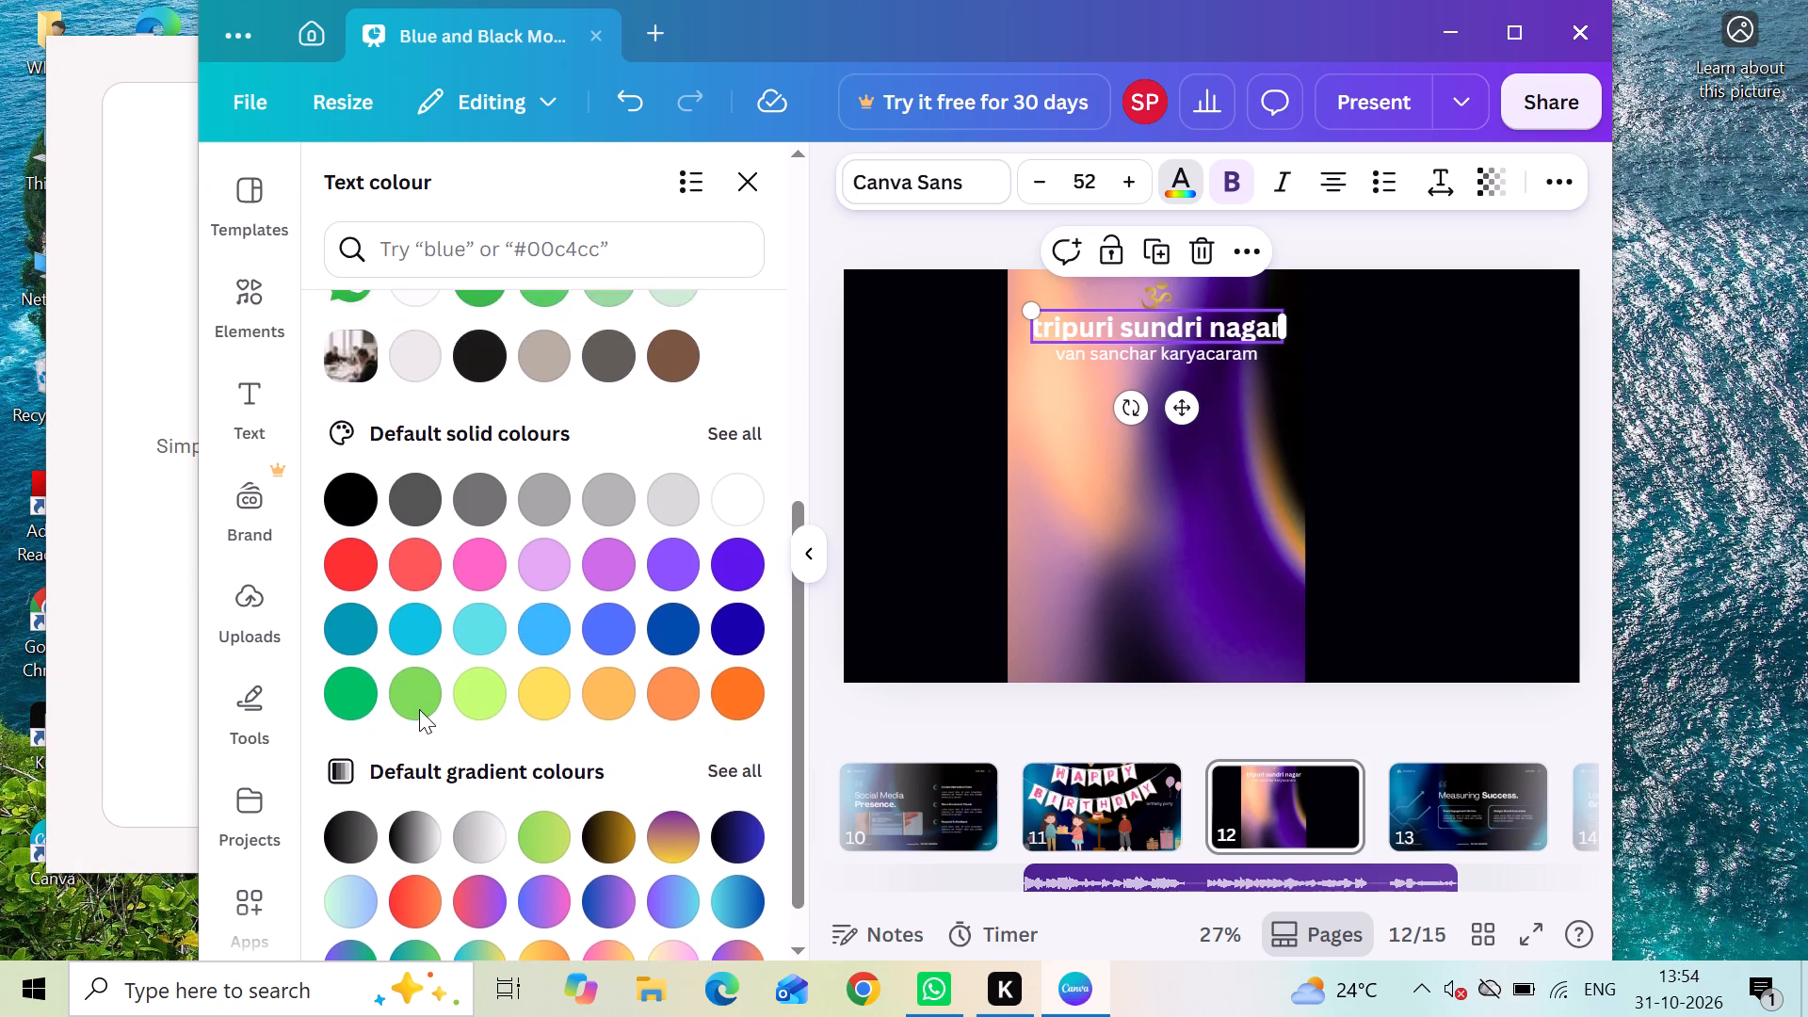
scroll(419, 709, "up", 2)
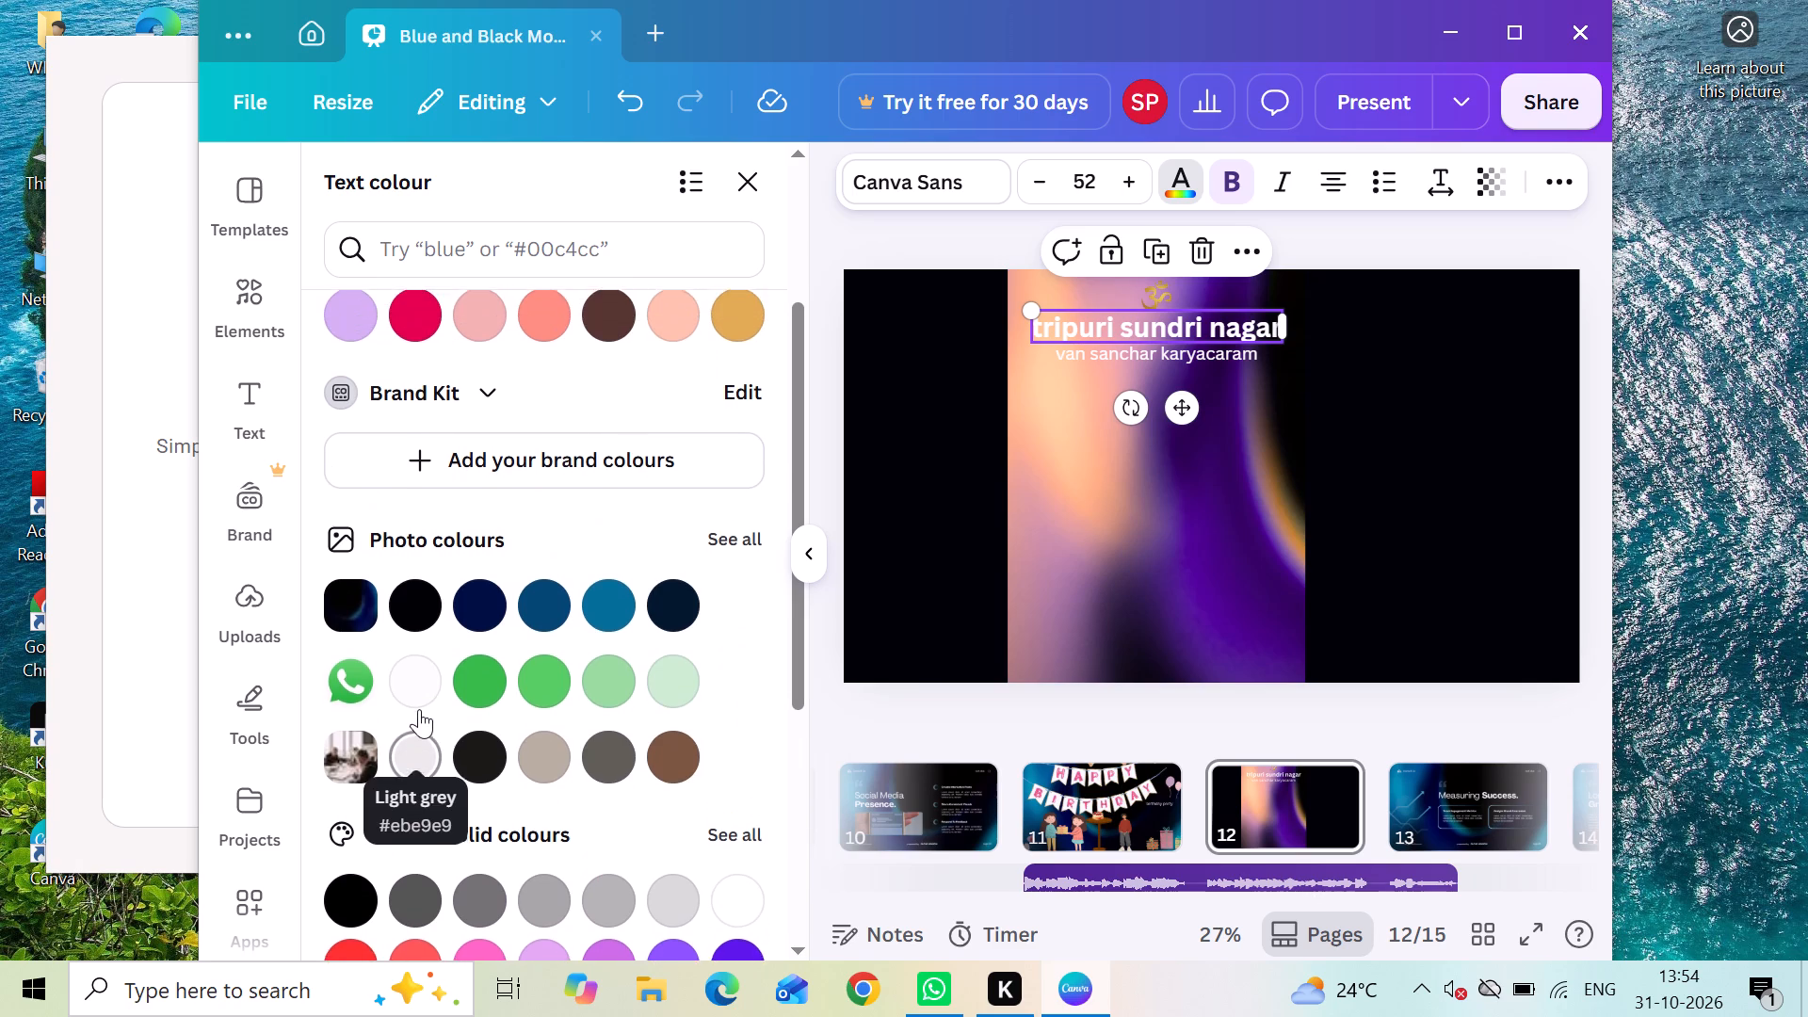
scroll(419, 709, "up", 3)
scroll(419, 709, "down", 4)
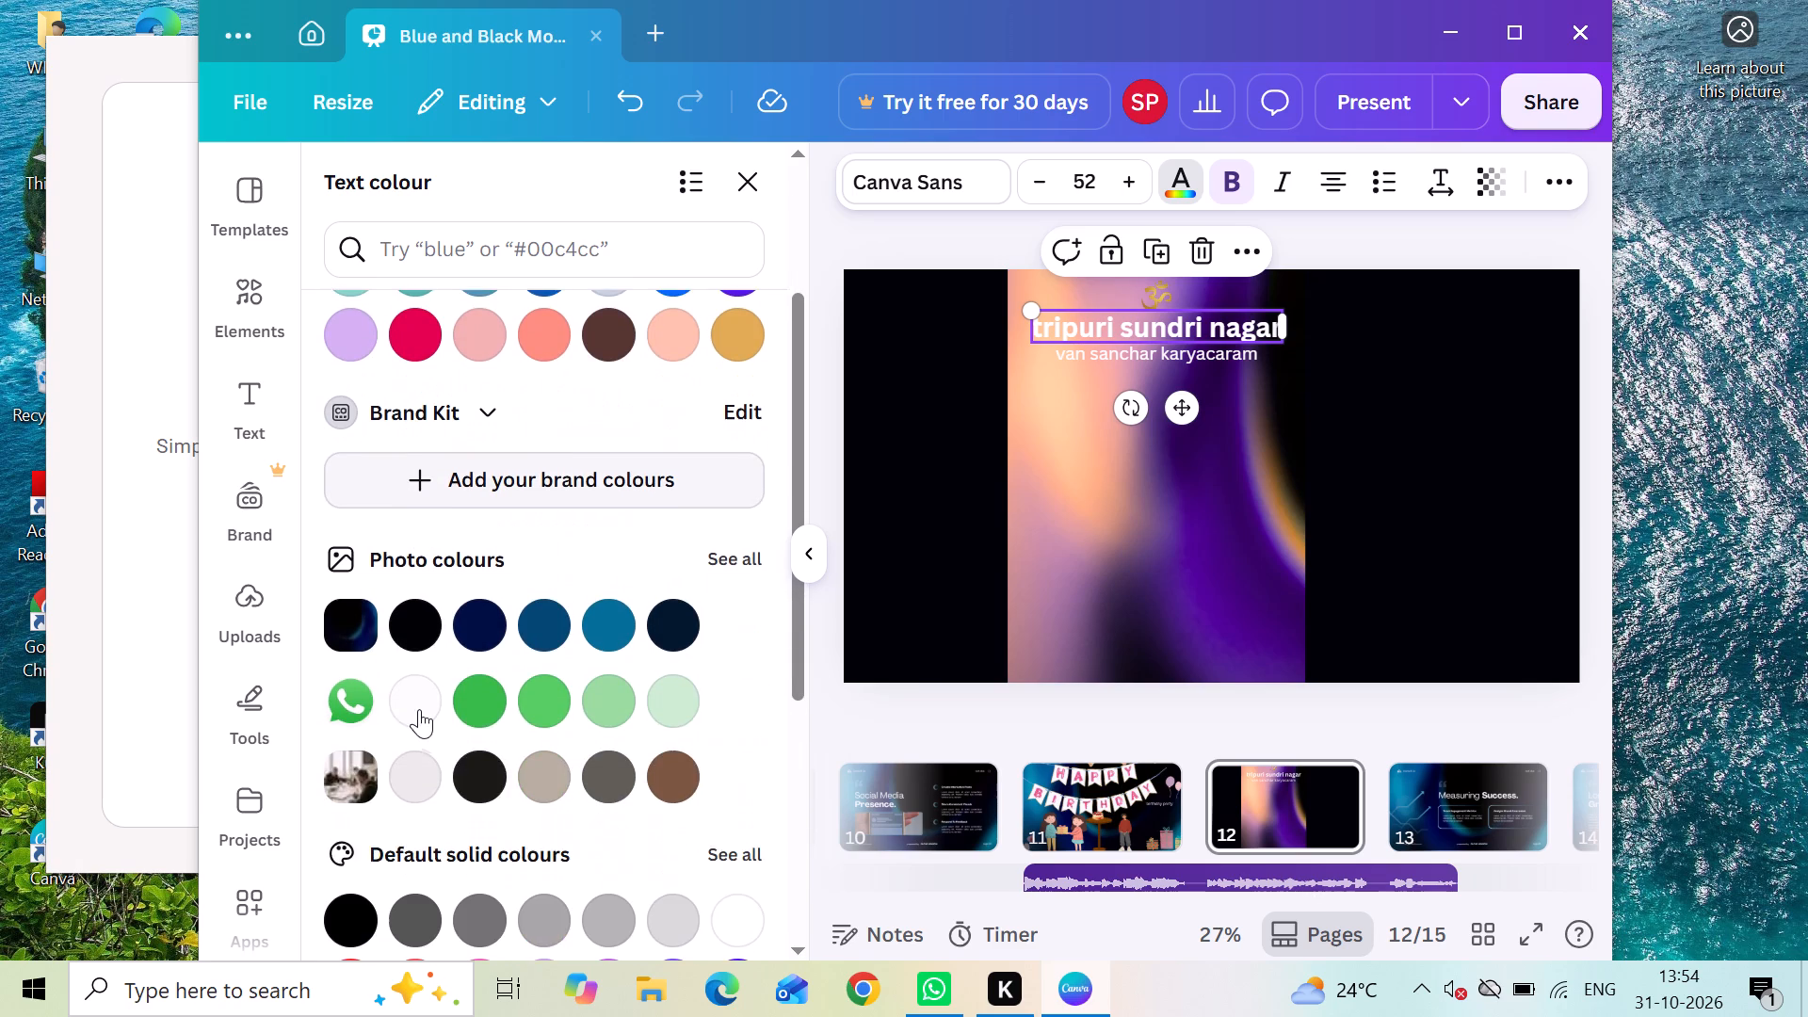
left_click(477, 698)
scroll(477, 698, "down", 2)
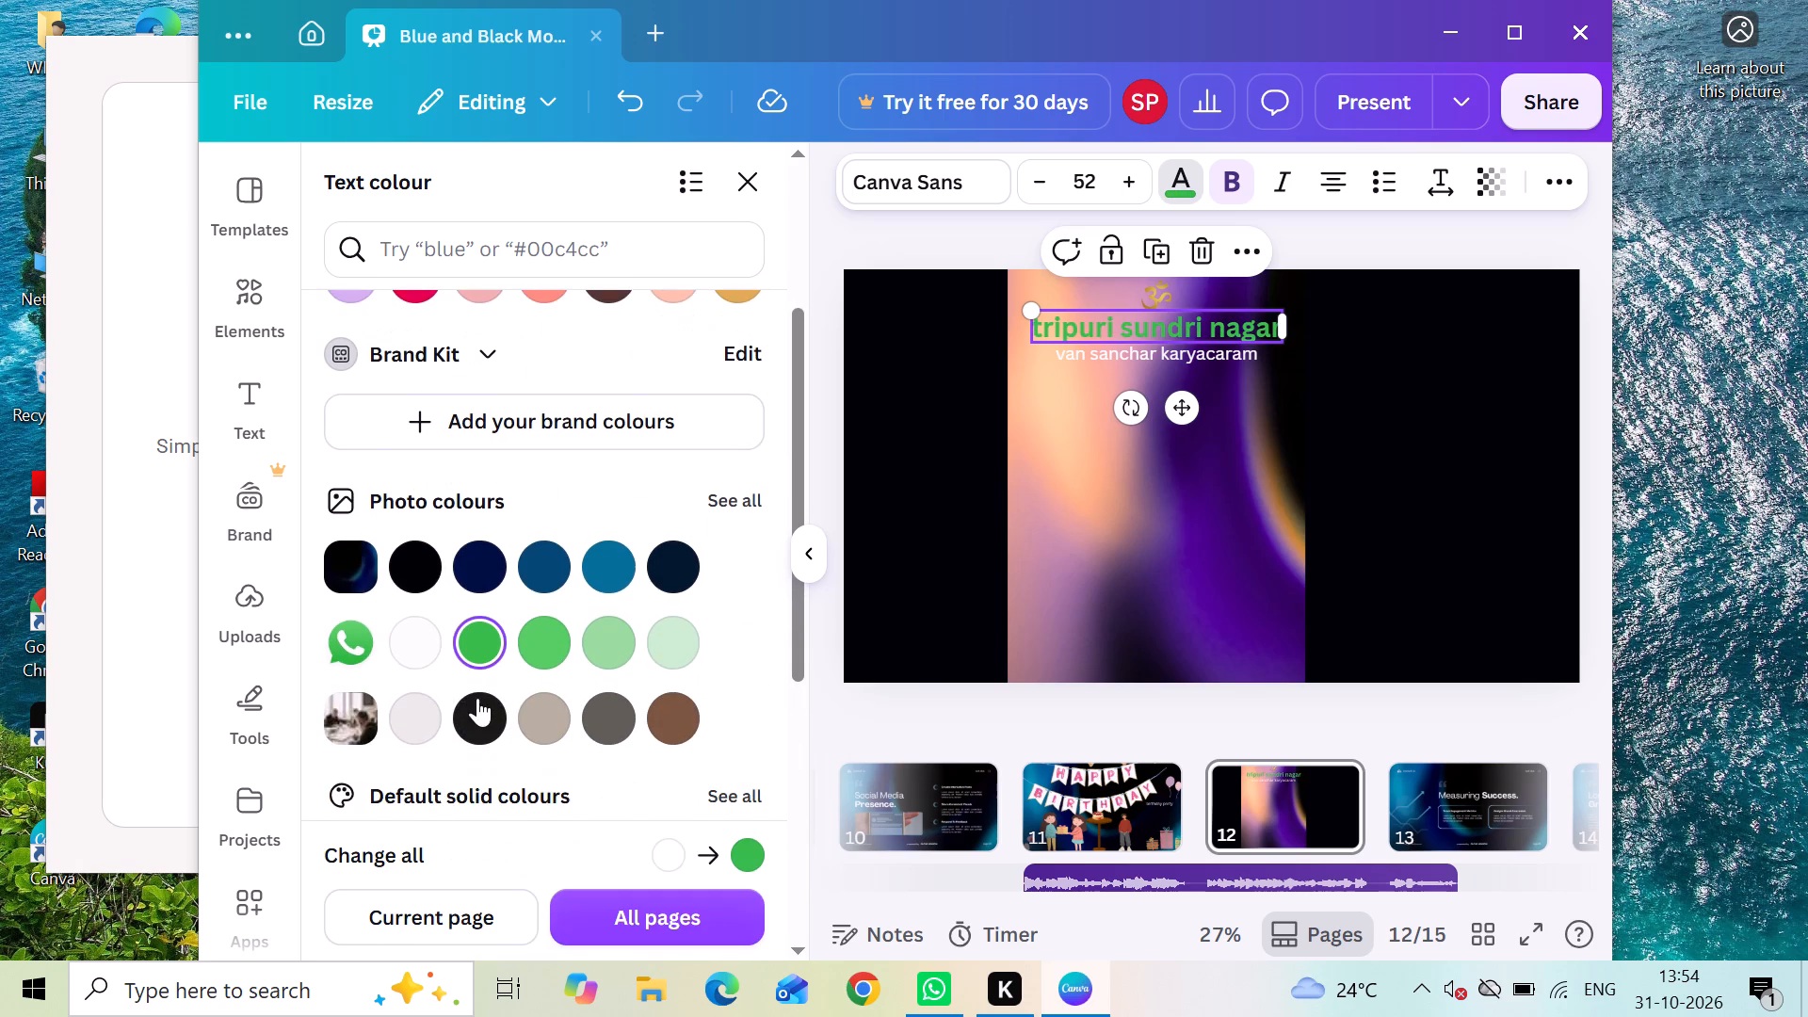
scroll(477, 698, "down", 3)
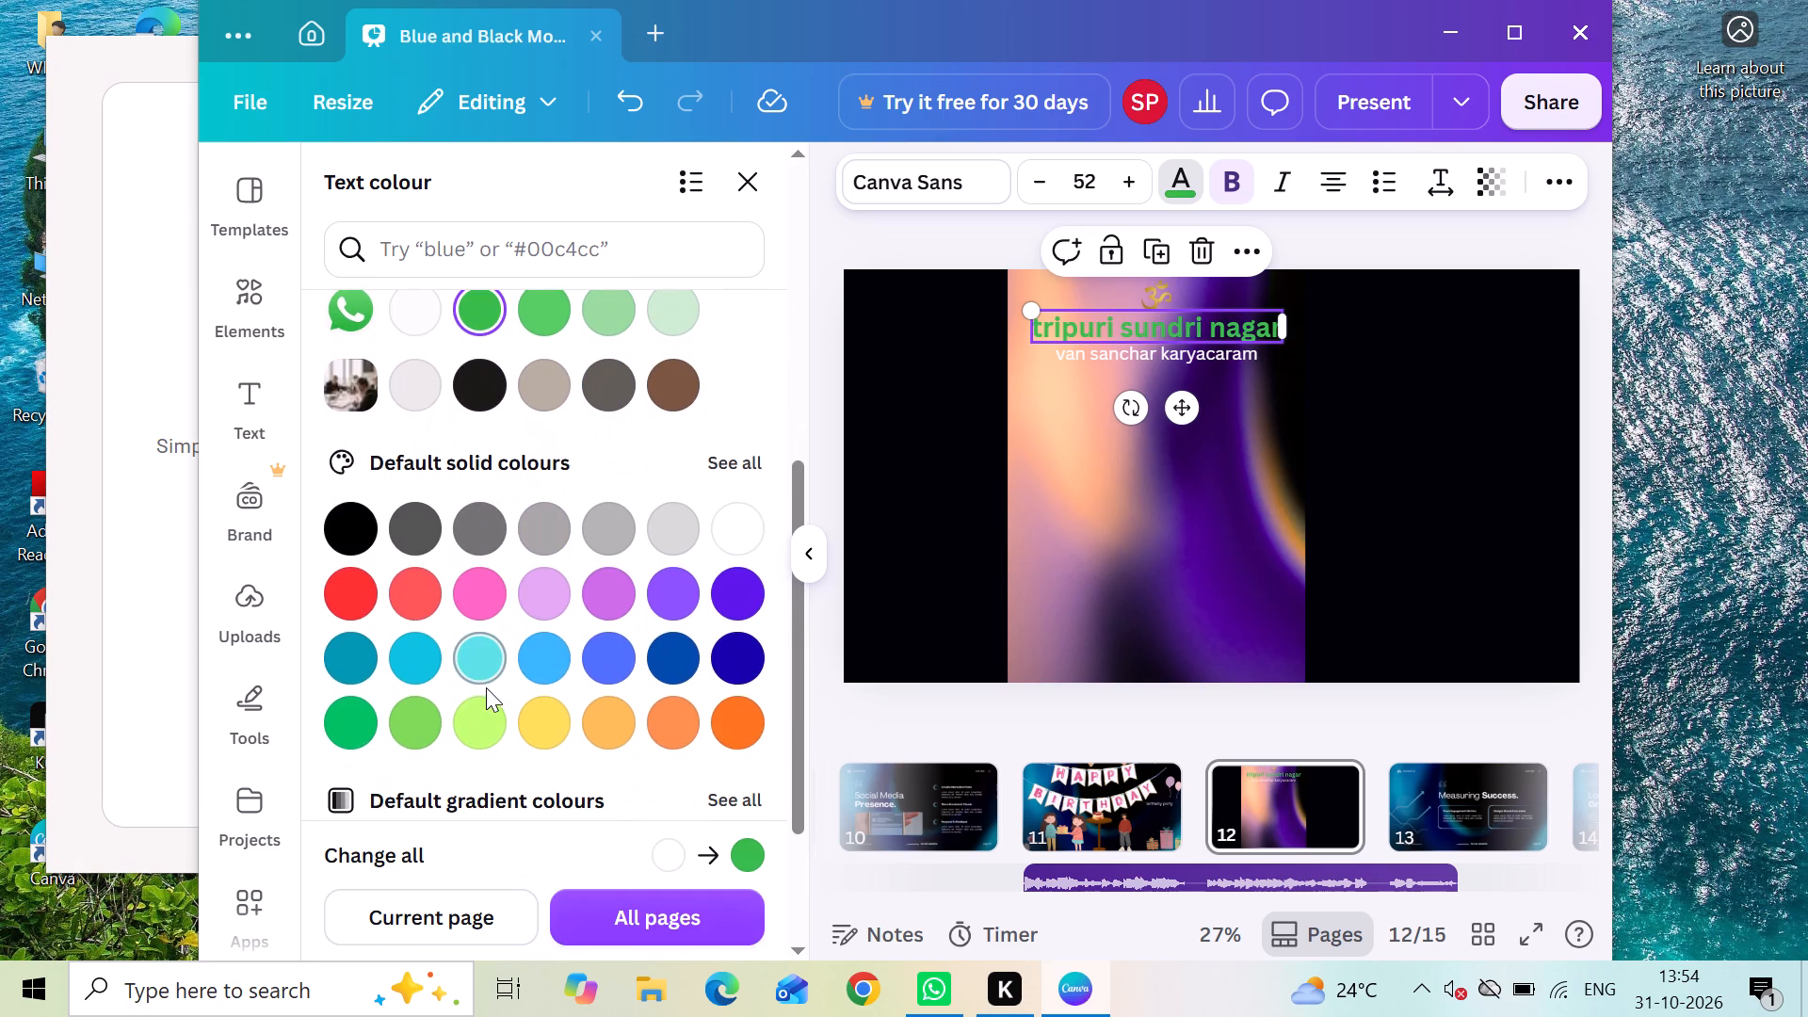
left_click(356, 733)
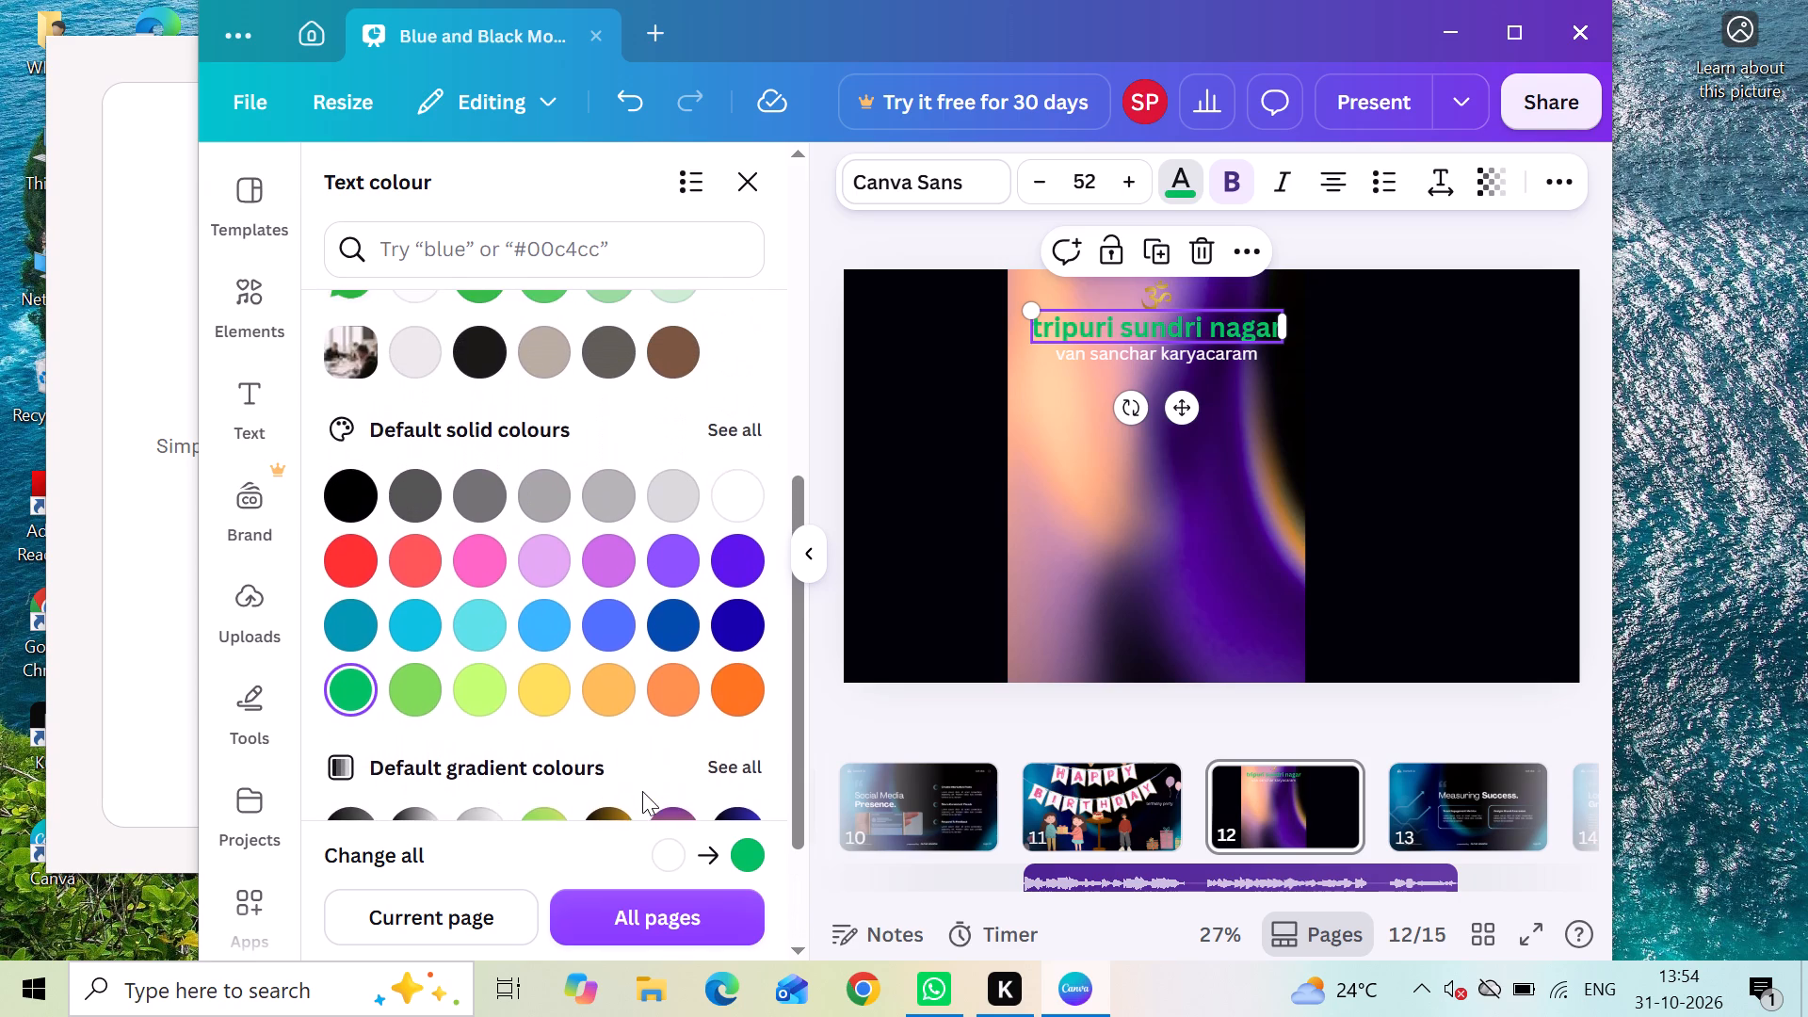
left_click(642, 791)
scroll(642, 801, "up", 3)
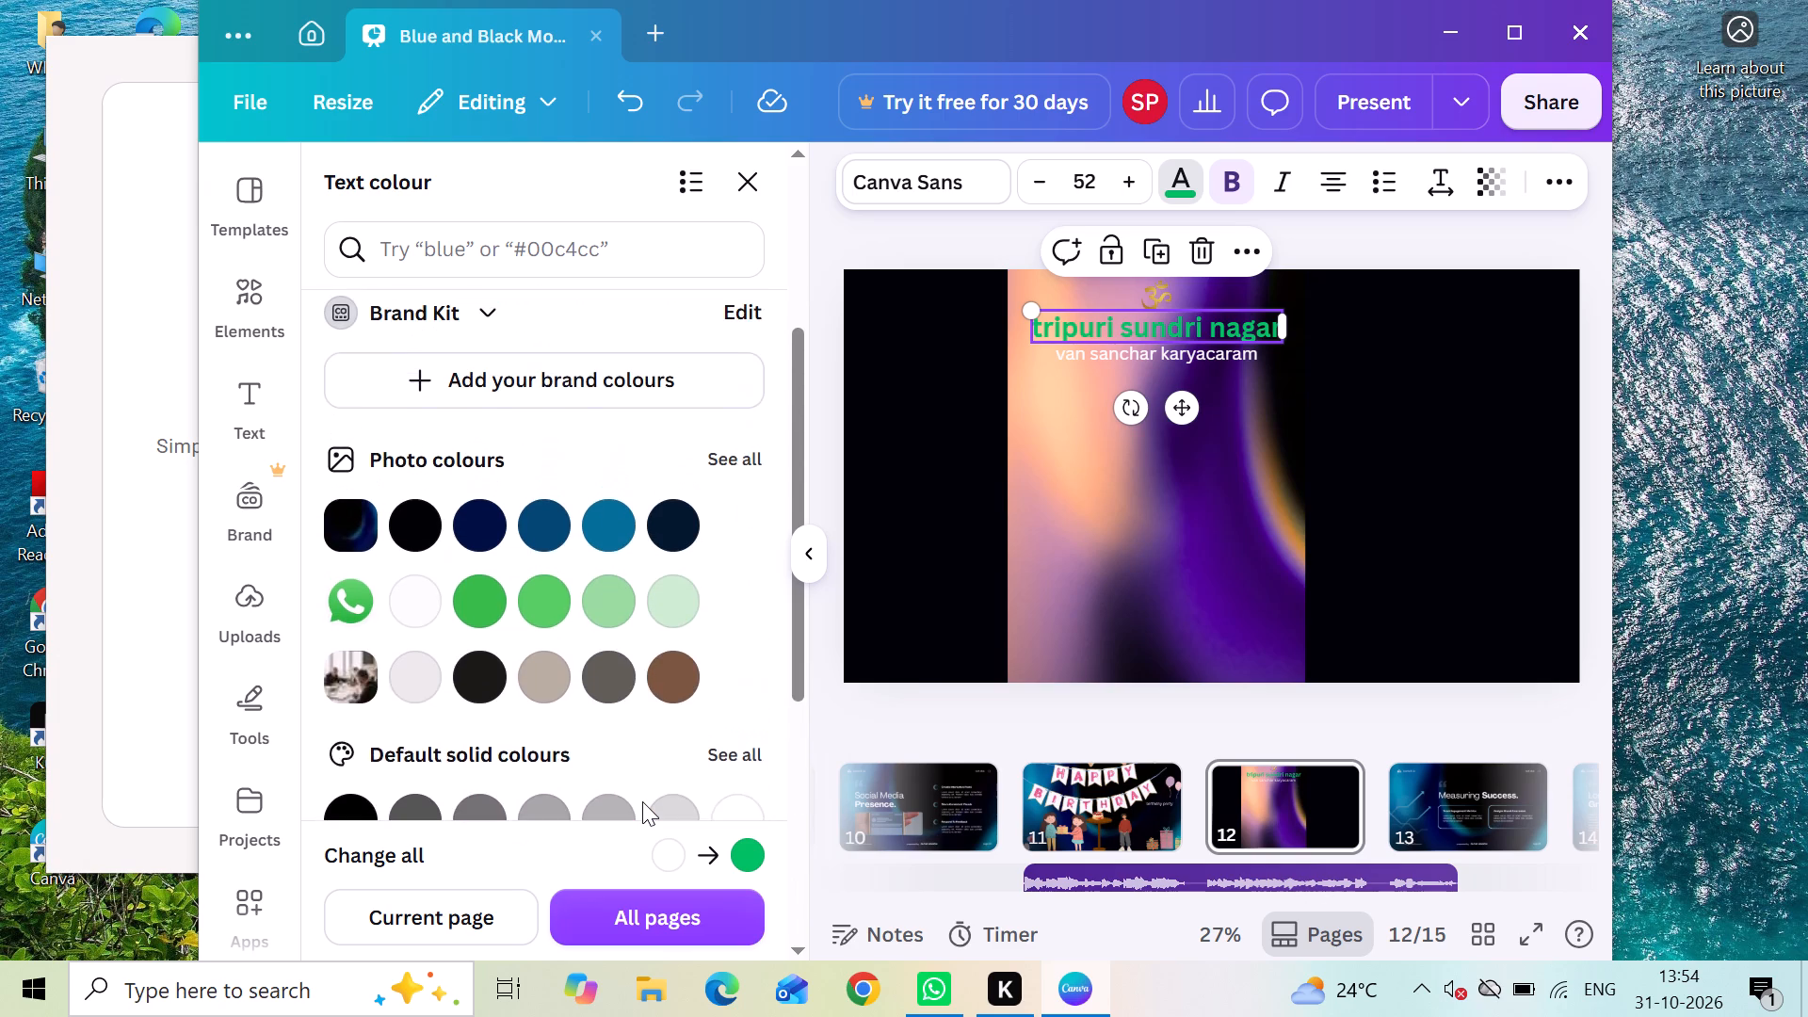
scroll(642, 801, "right", 1)
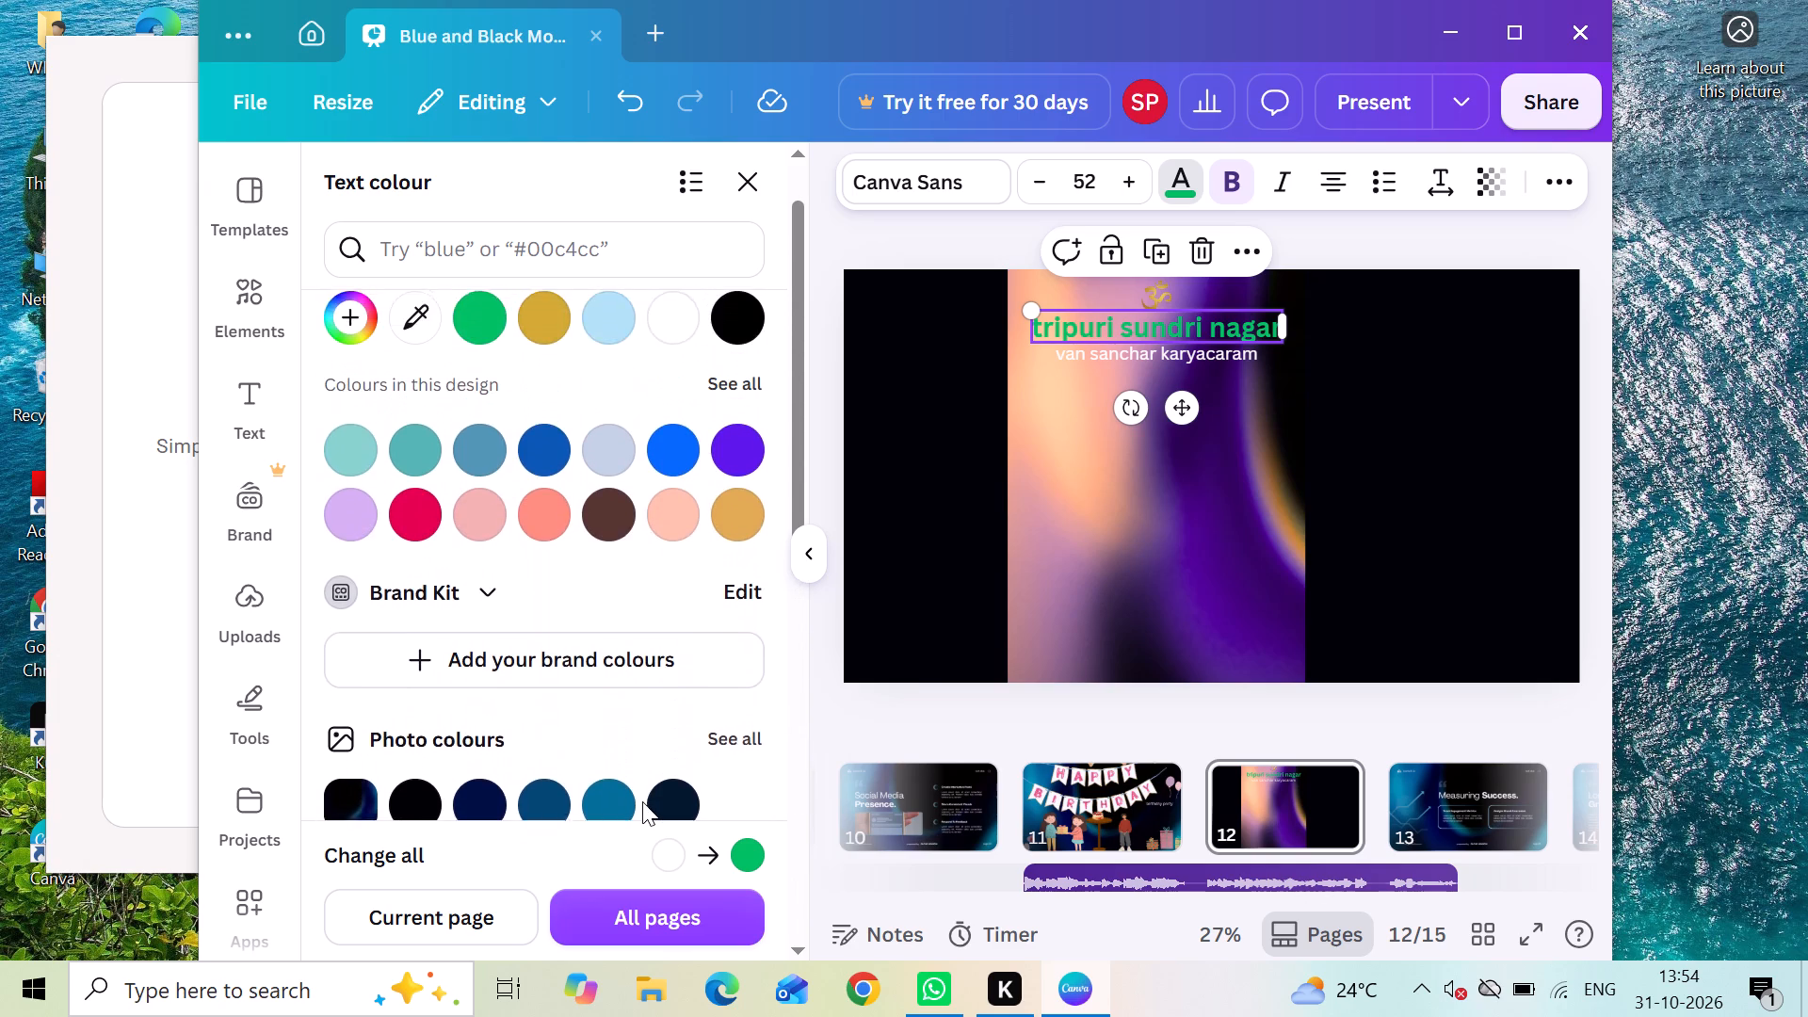
scroll(642, 801, "right", 1)
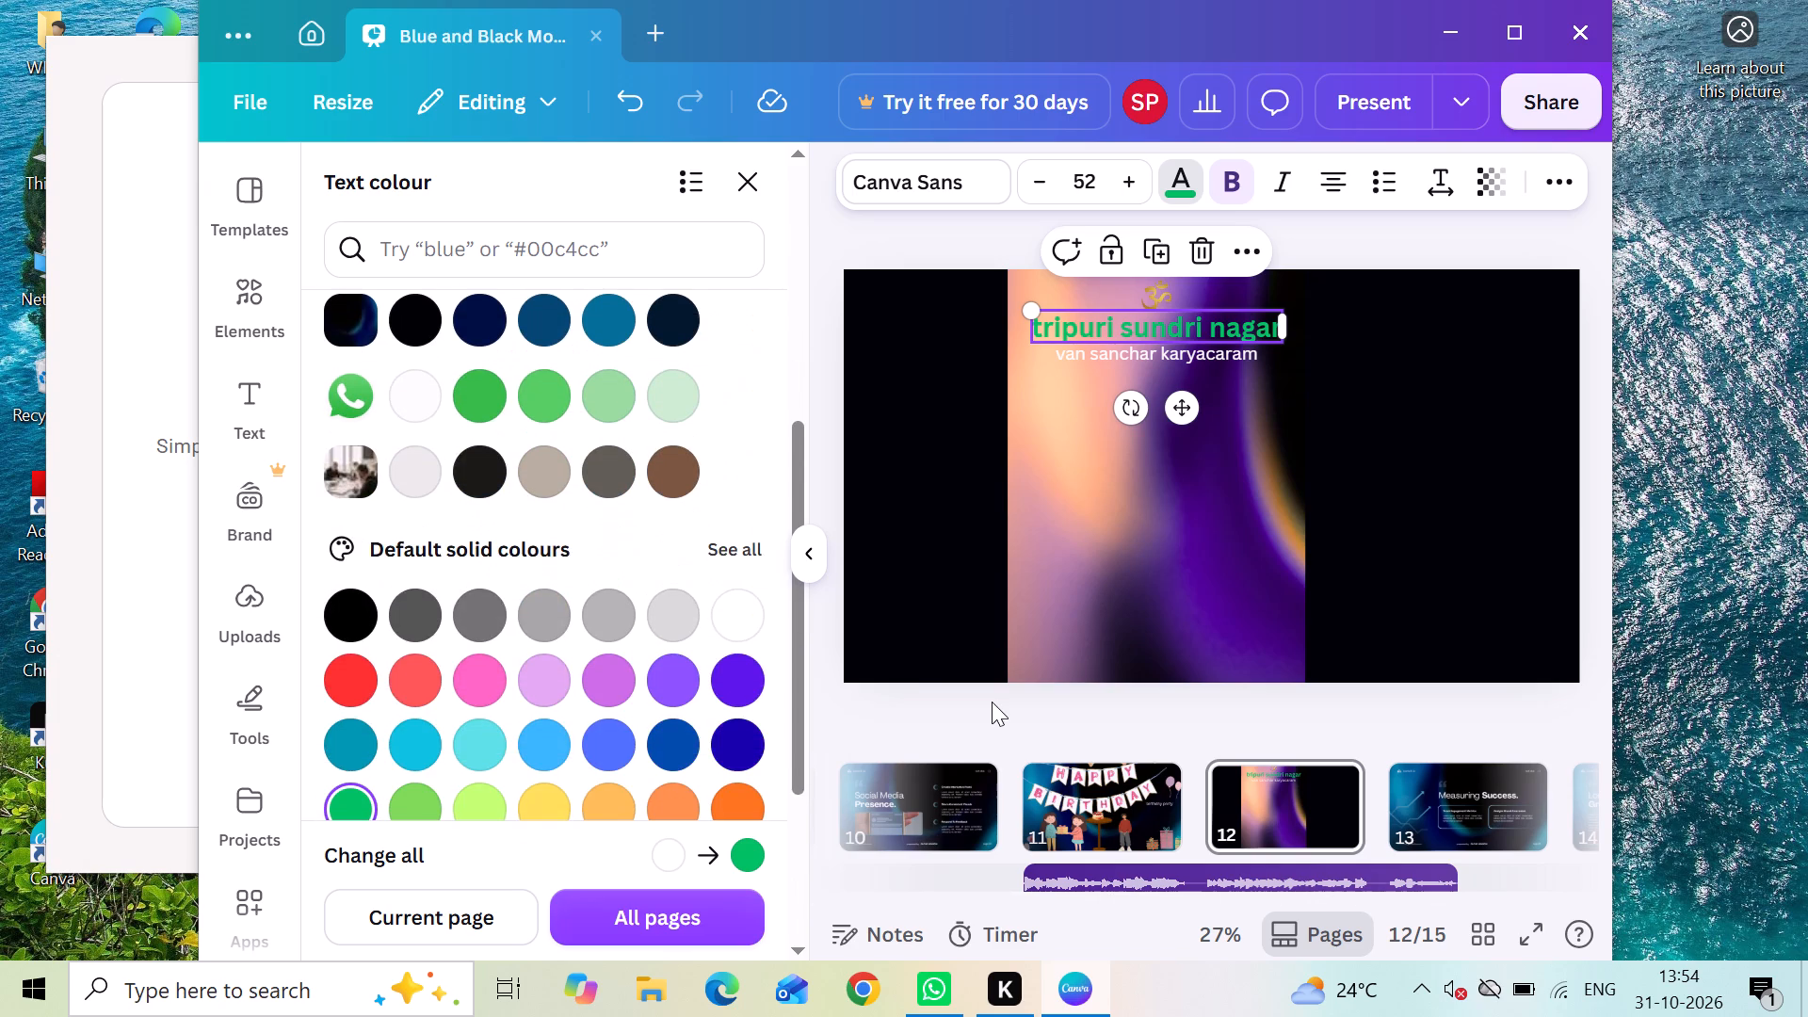
Recolour the "van sanchar karyacaram" text with the bright red from the default solid colours.
left_click(1129, 340)
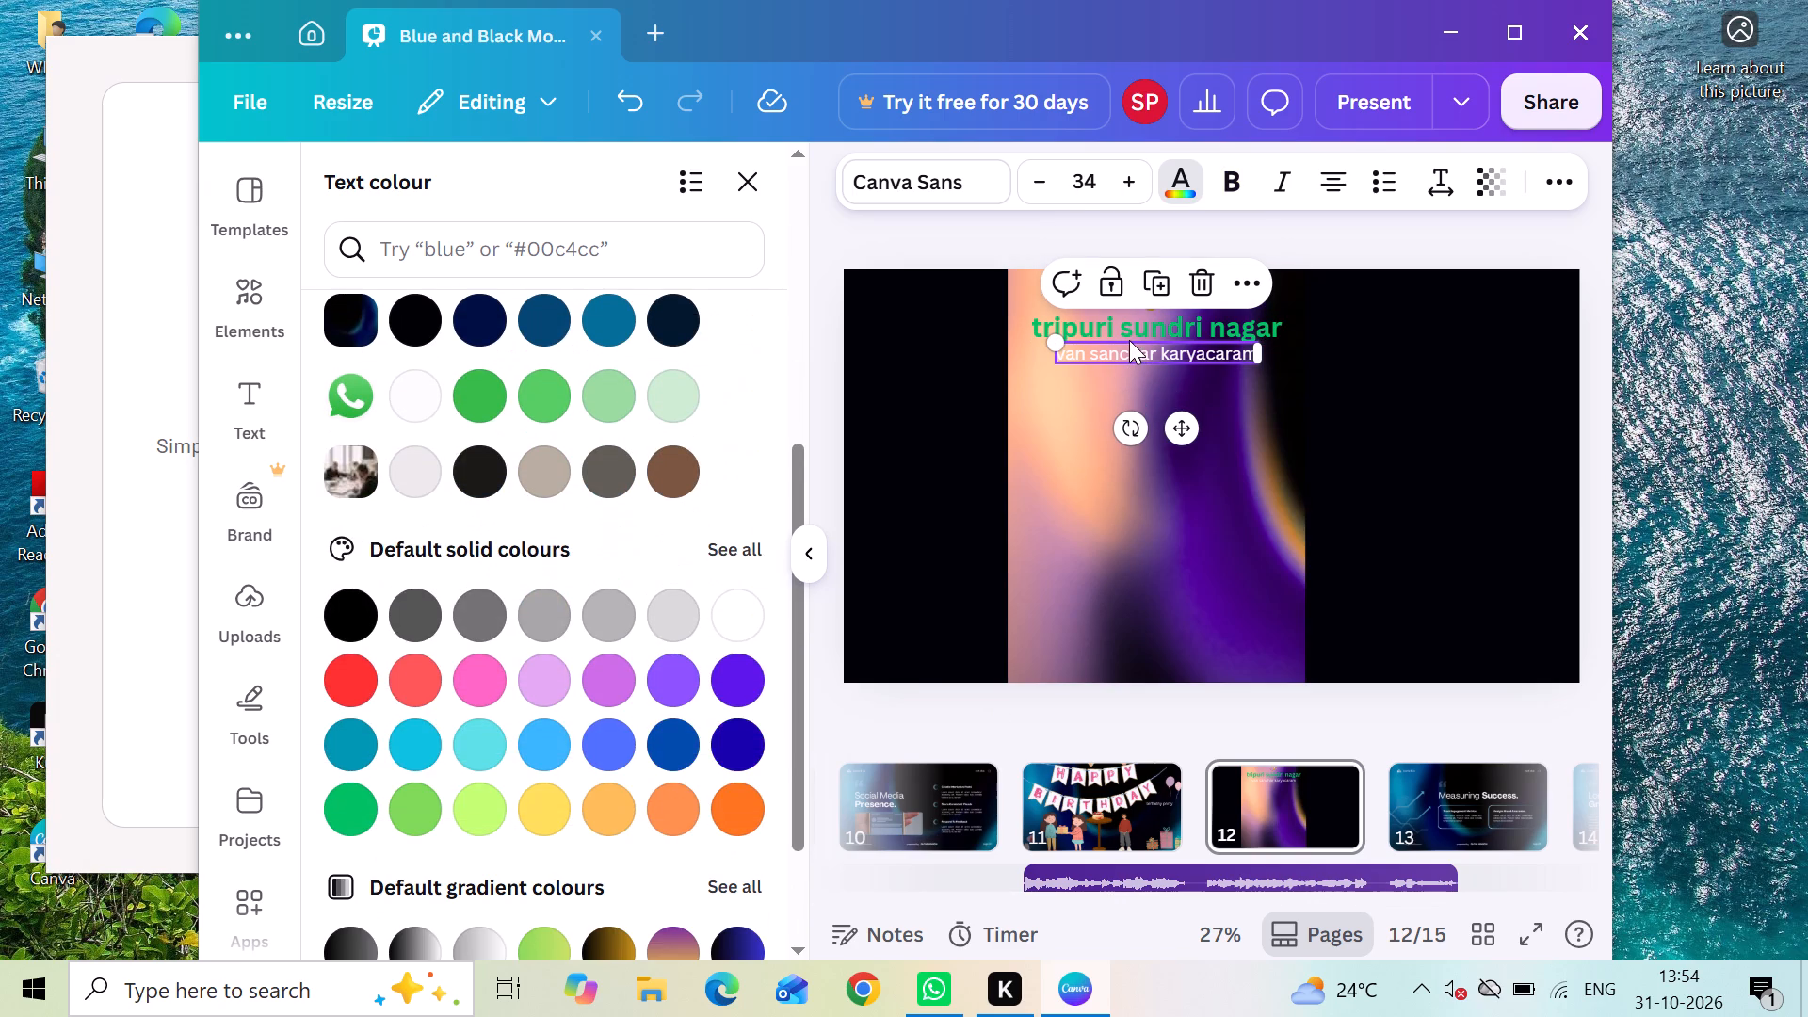
left_click(363, 675)
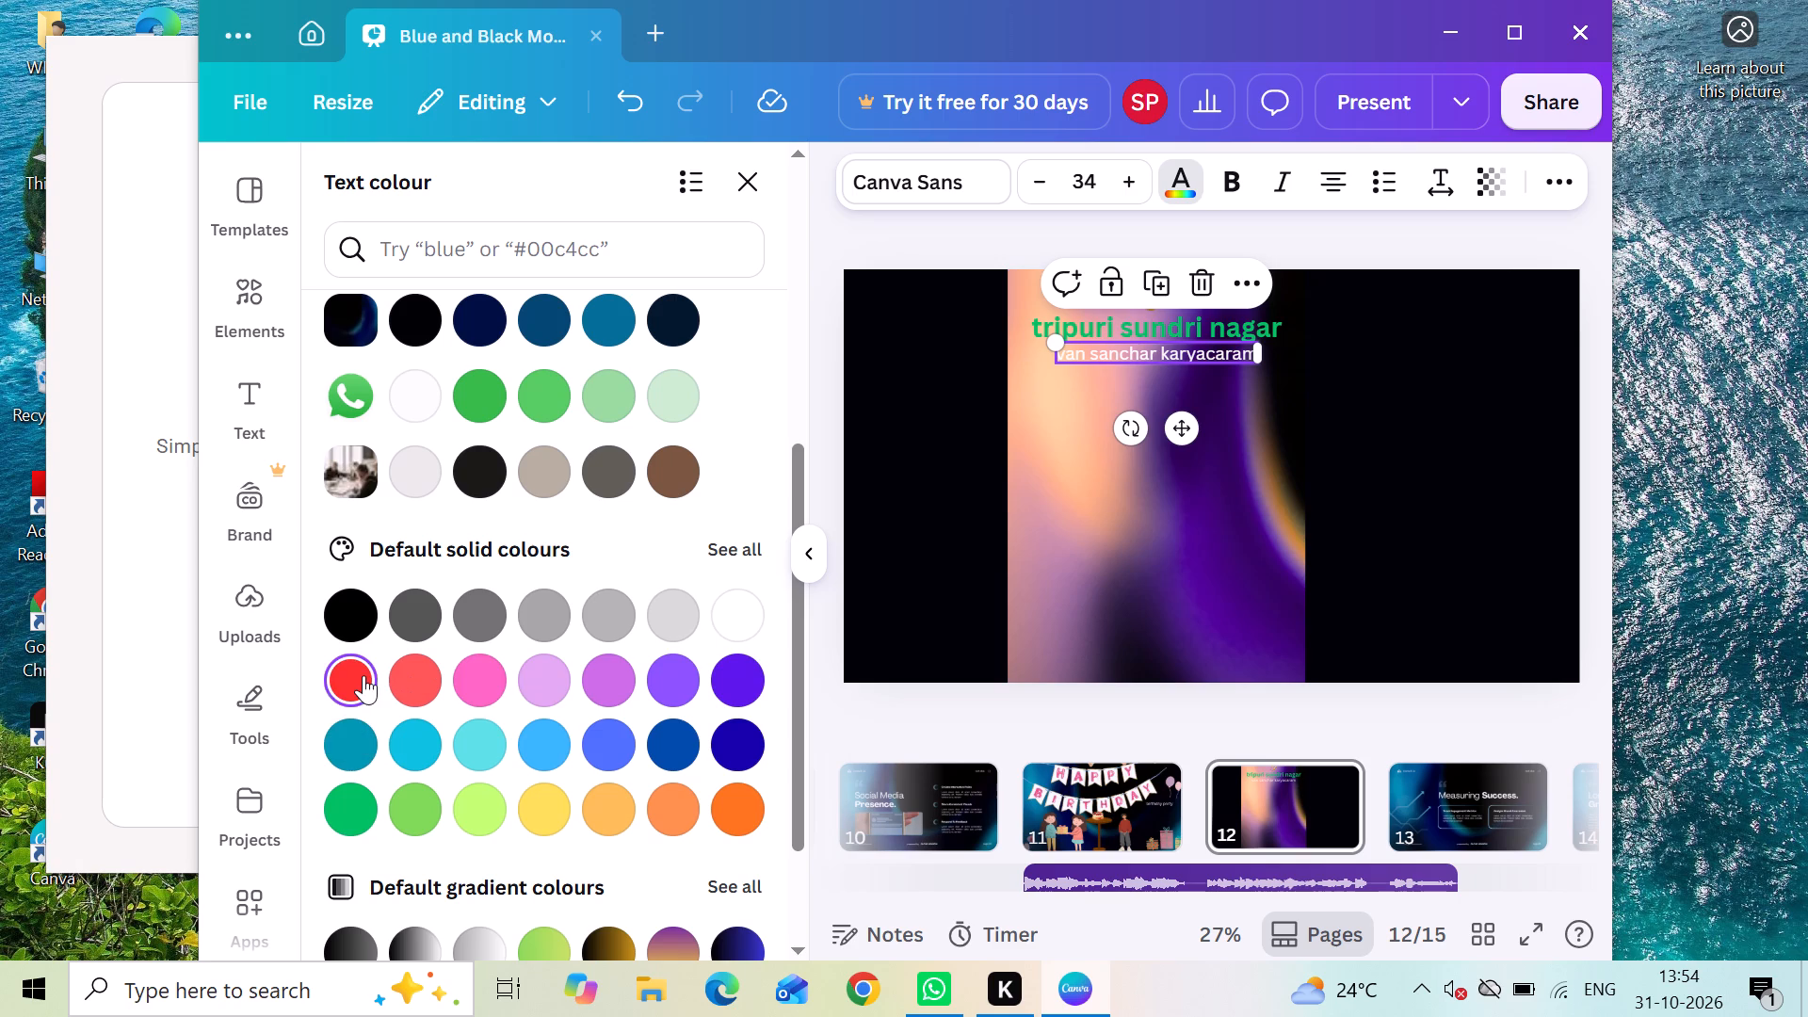
left_click(907, 614)
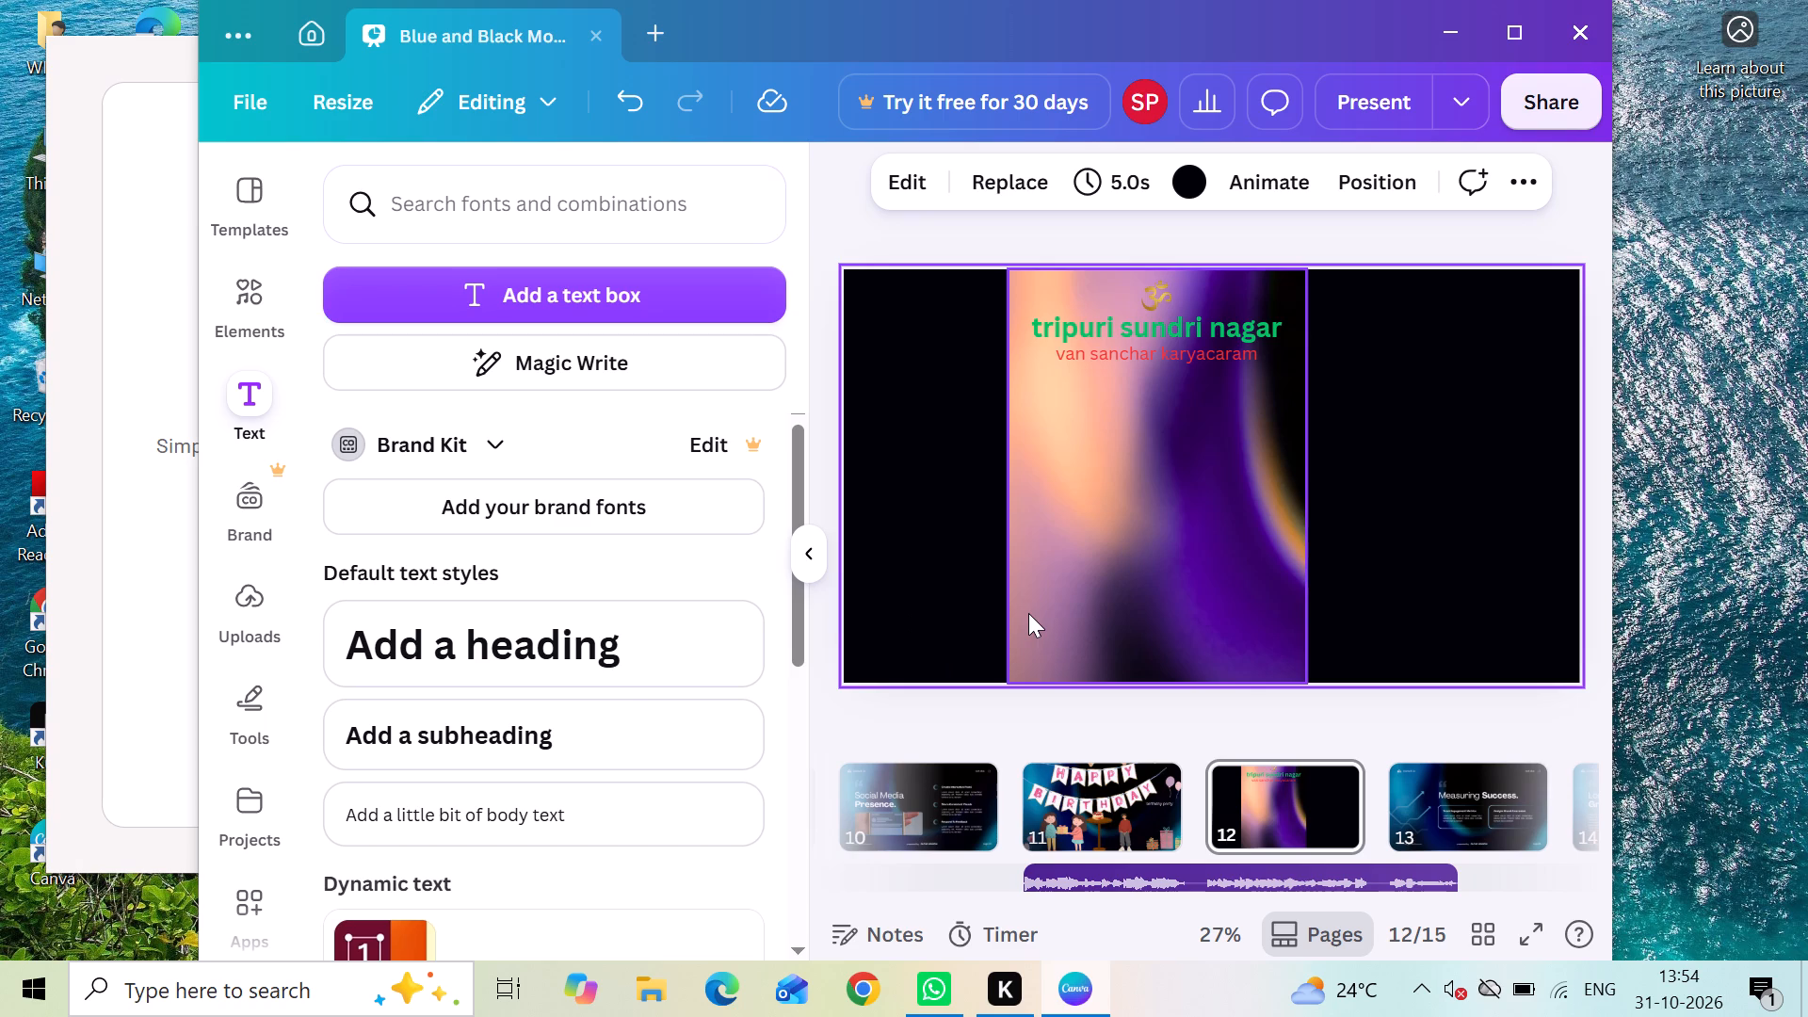
Add a body text box to page 12 with "date", "day" and "time" on three separate lines.
left_click(573, 820)
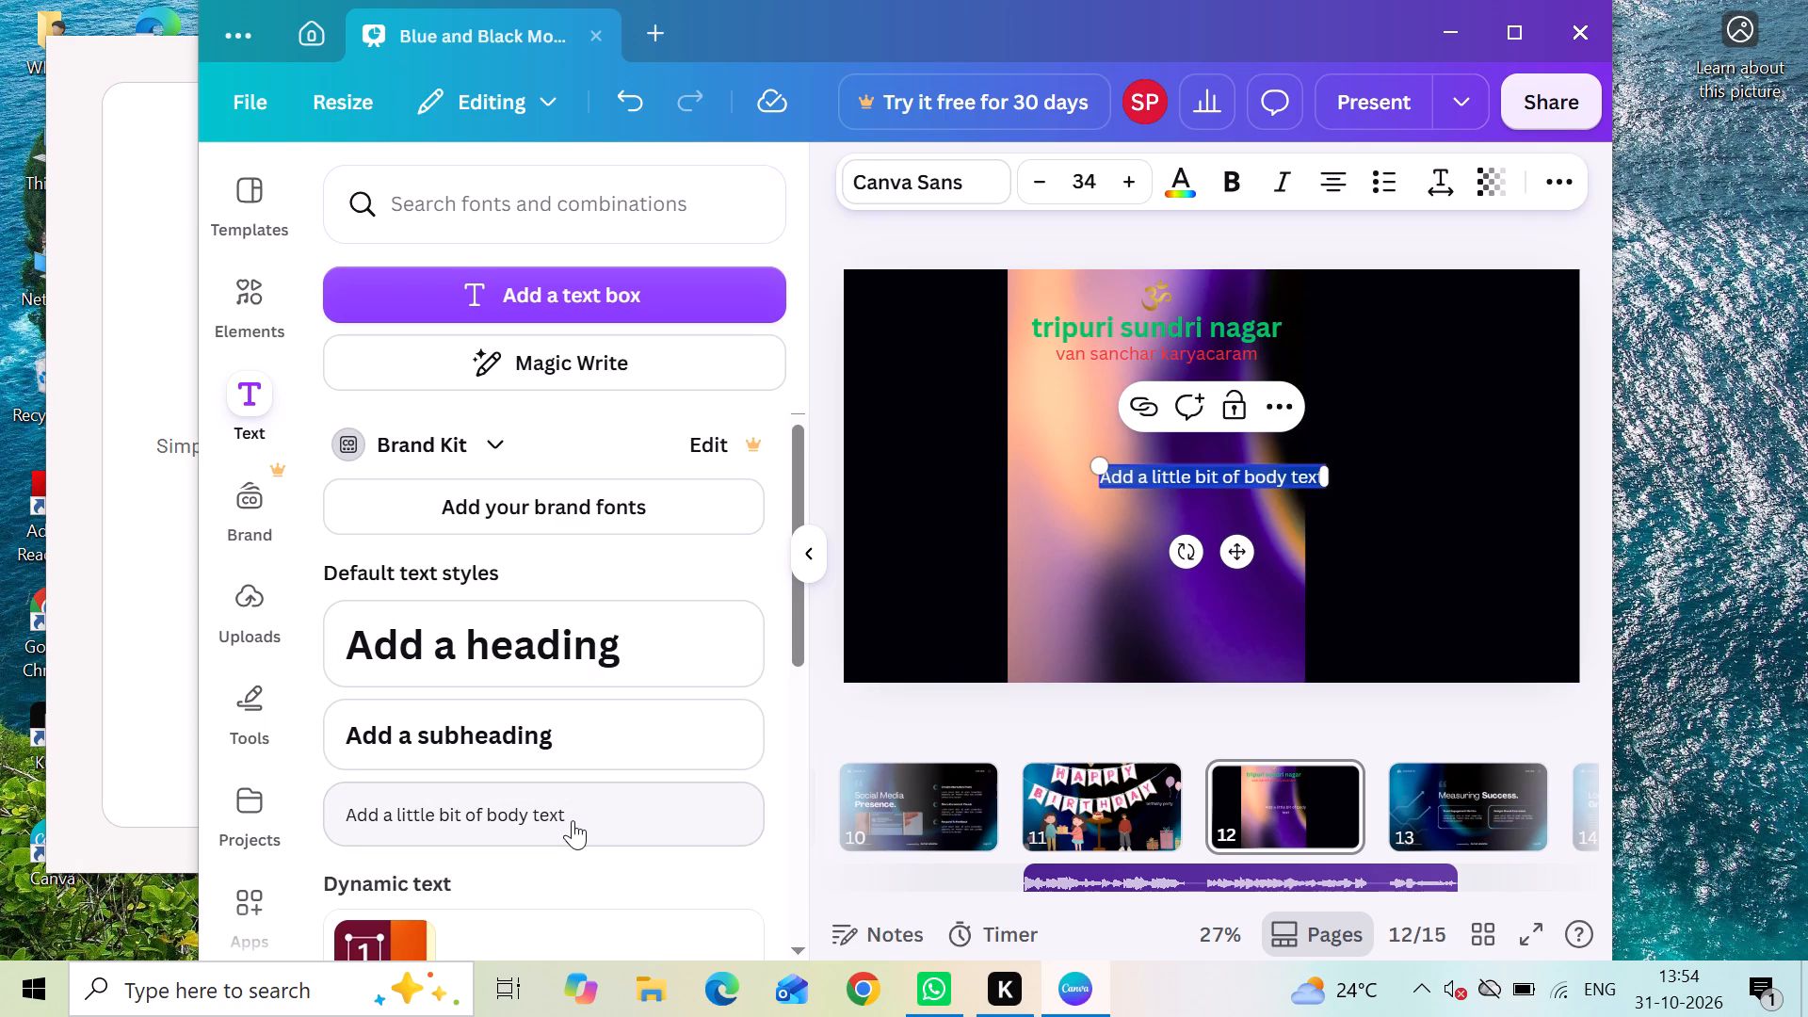
type("date")
key("Return")
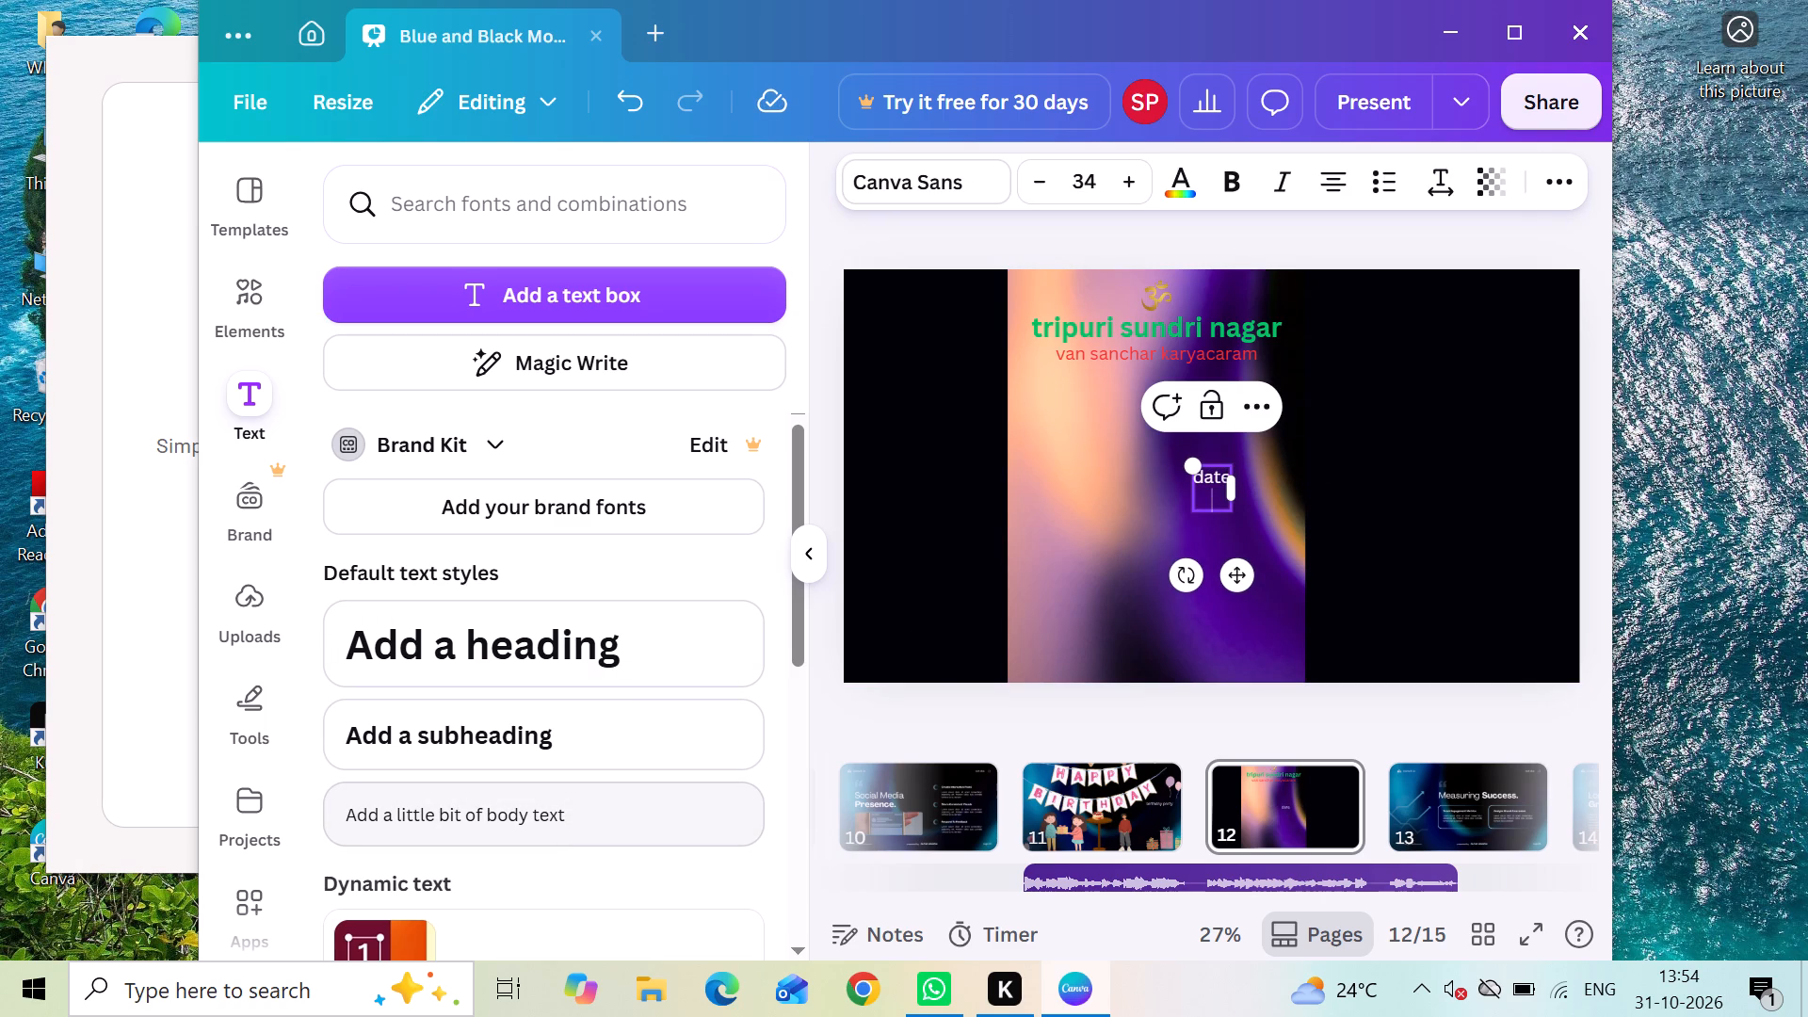
type("day")
key("Return")
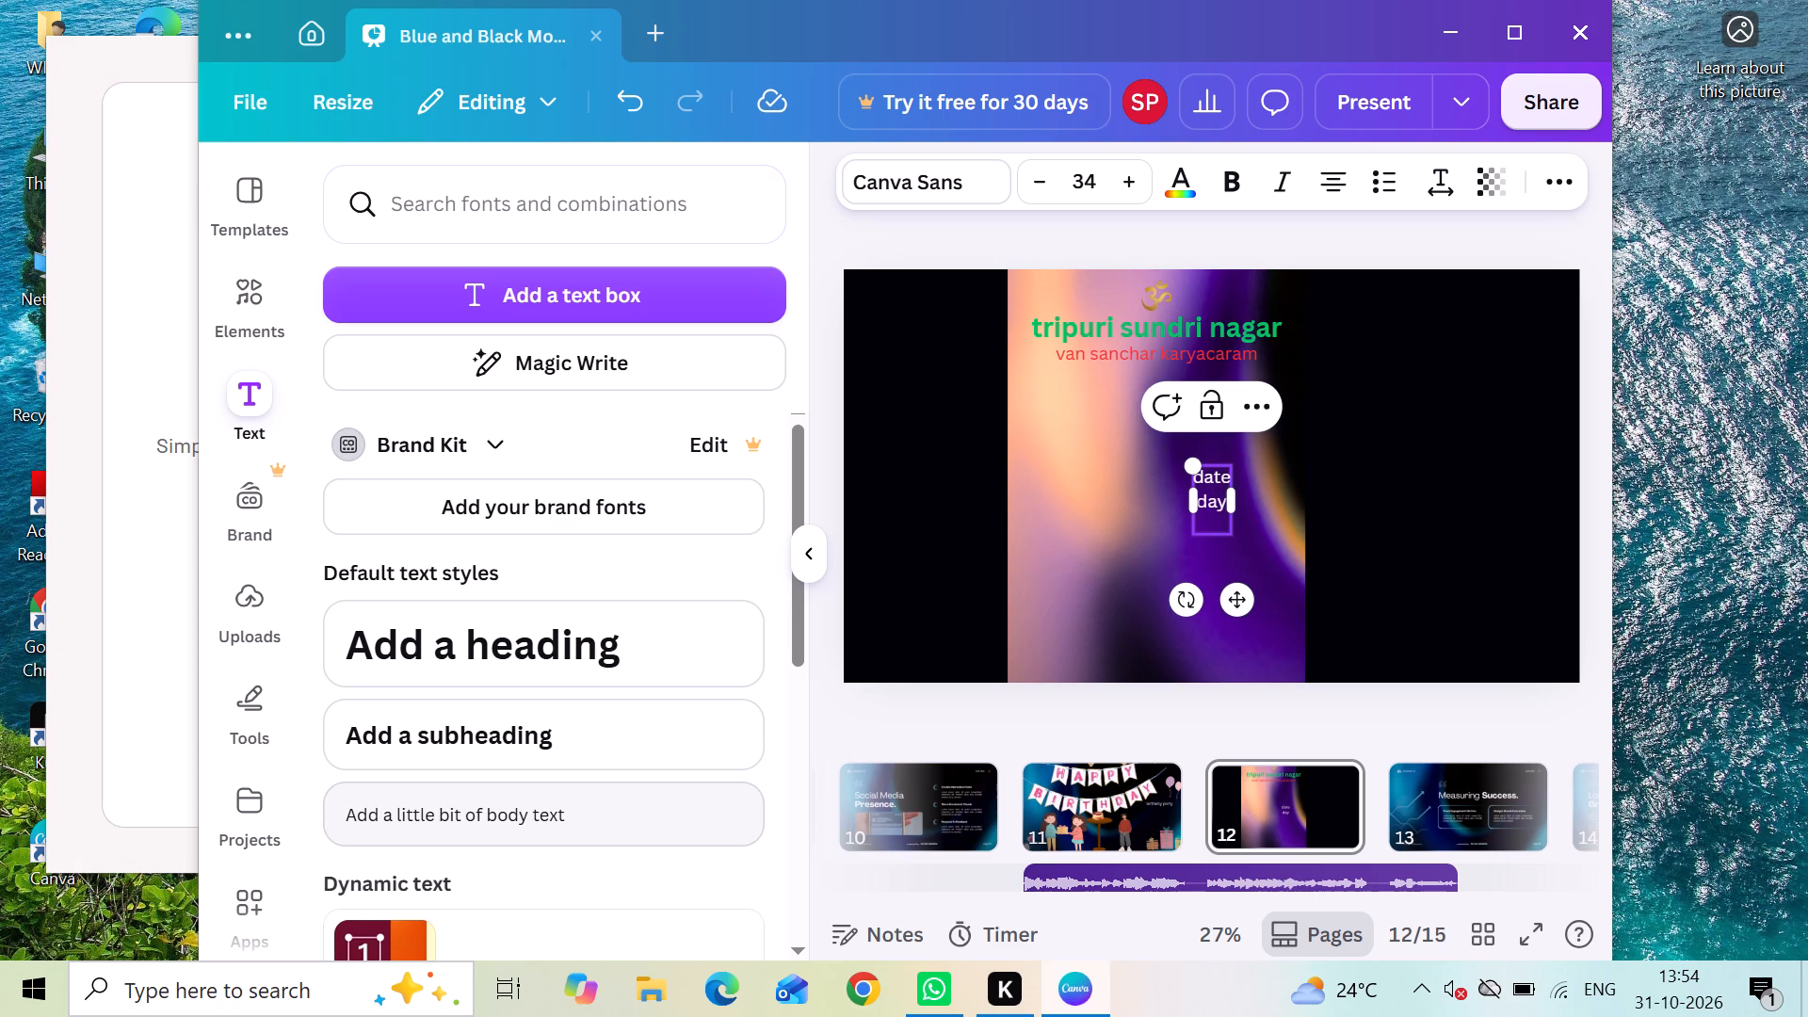
type("tim")
key("e")
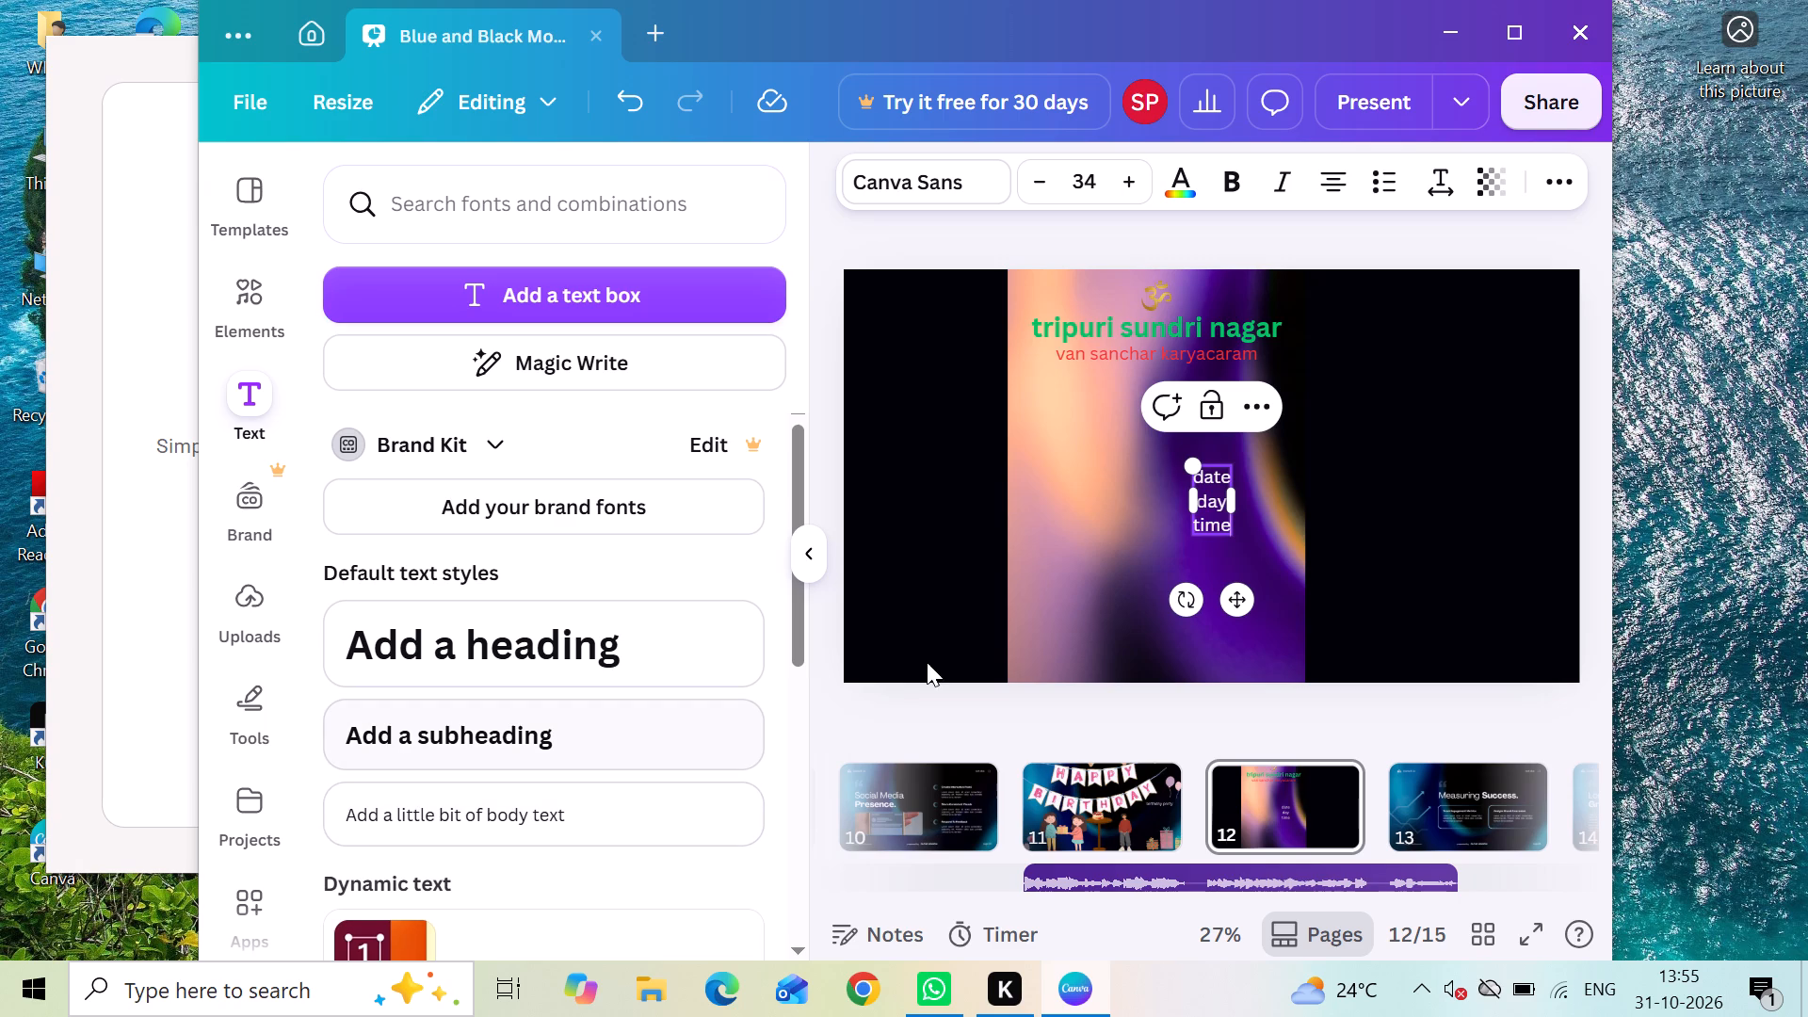
Insert a colon and a wide run of spaces in front of "day" on the second line of the date text box.
left_click(1222, 473)
key("Right")
key("Right")
key("Right")
key("Left")
key("shift+colon")
key("space")
key("space")
key("space")
key("space")
key("space")
key("space")
key("space")
key("space")
key("space")
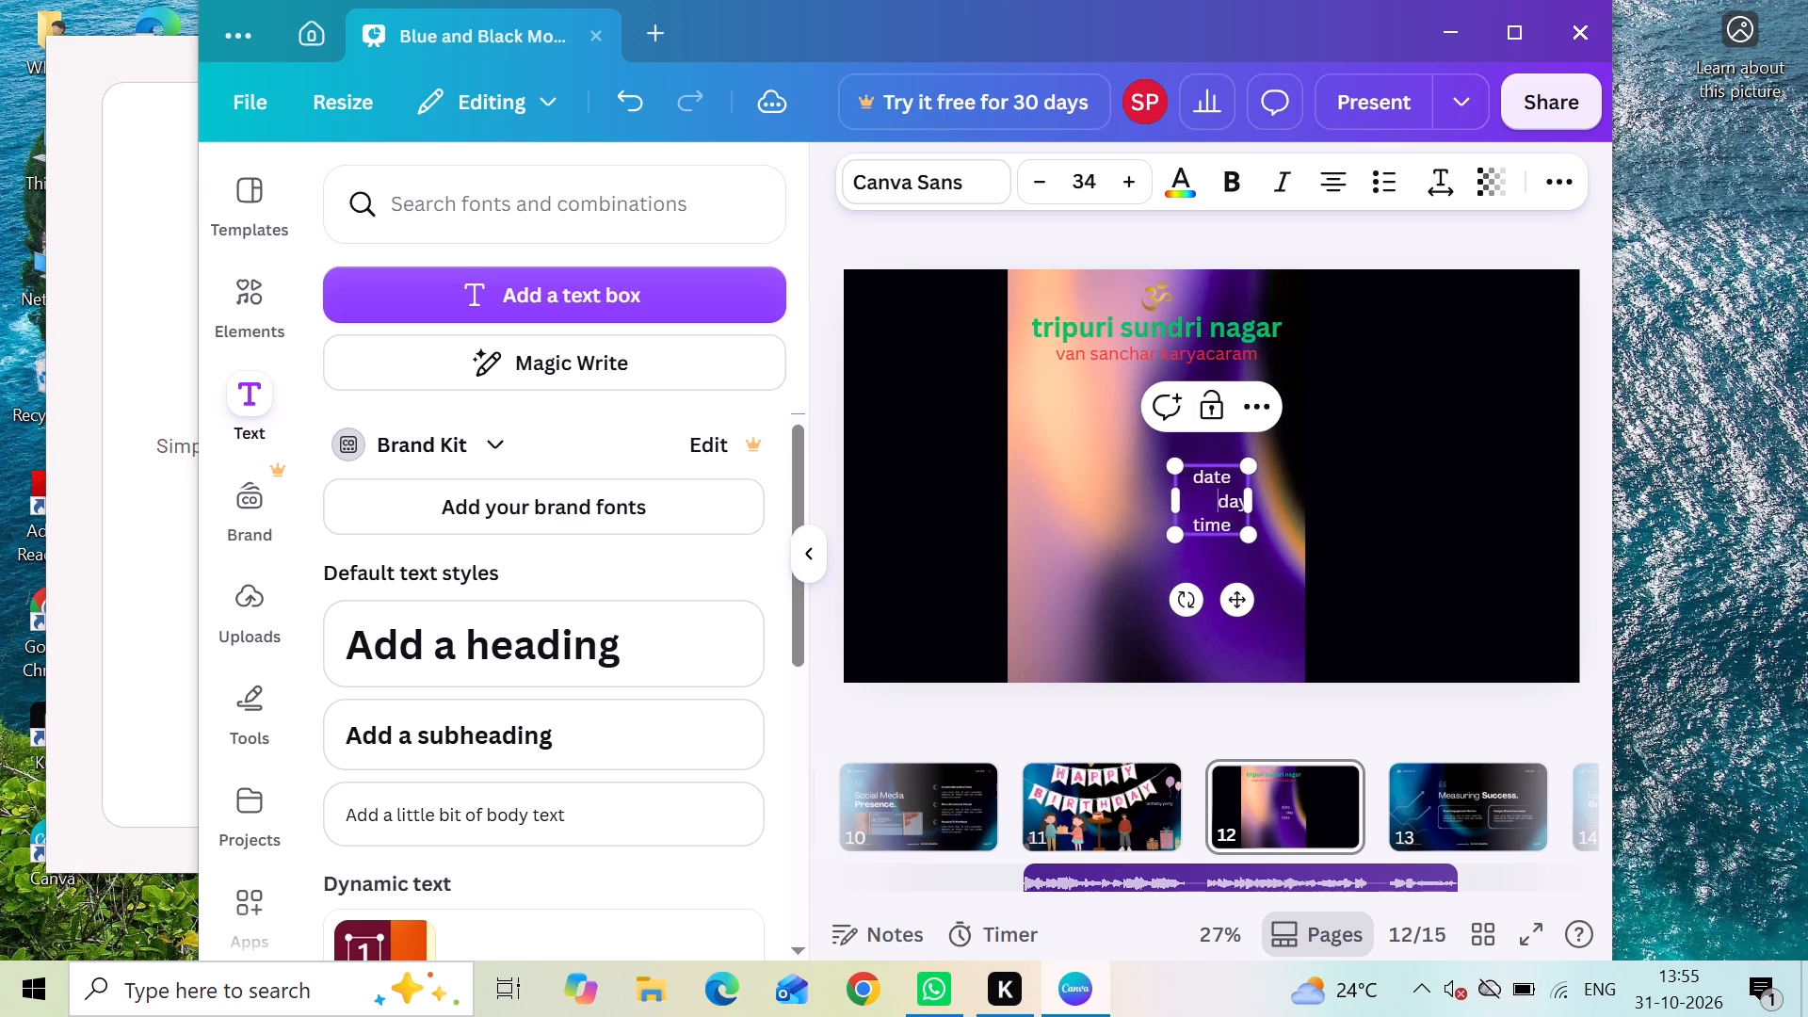
key("space")
key("space")
key("space")
key("space")
key("space")
key("space")
key("space")
key("space")
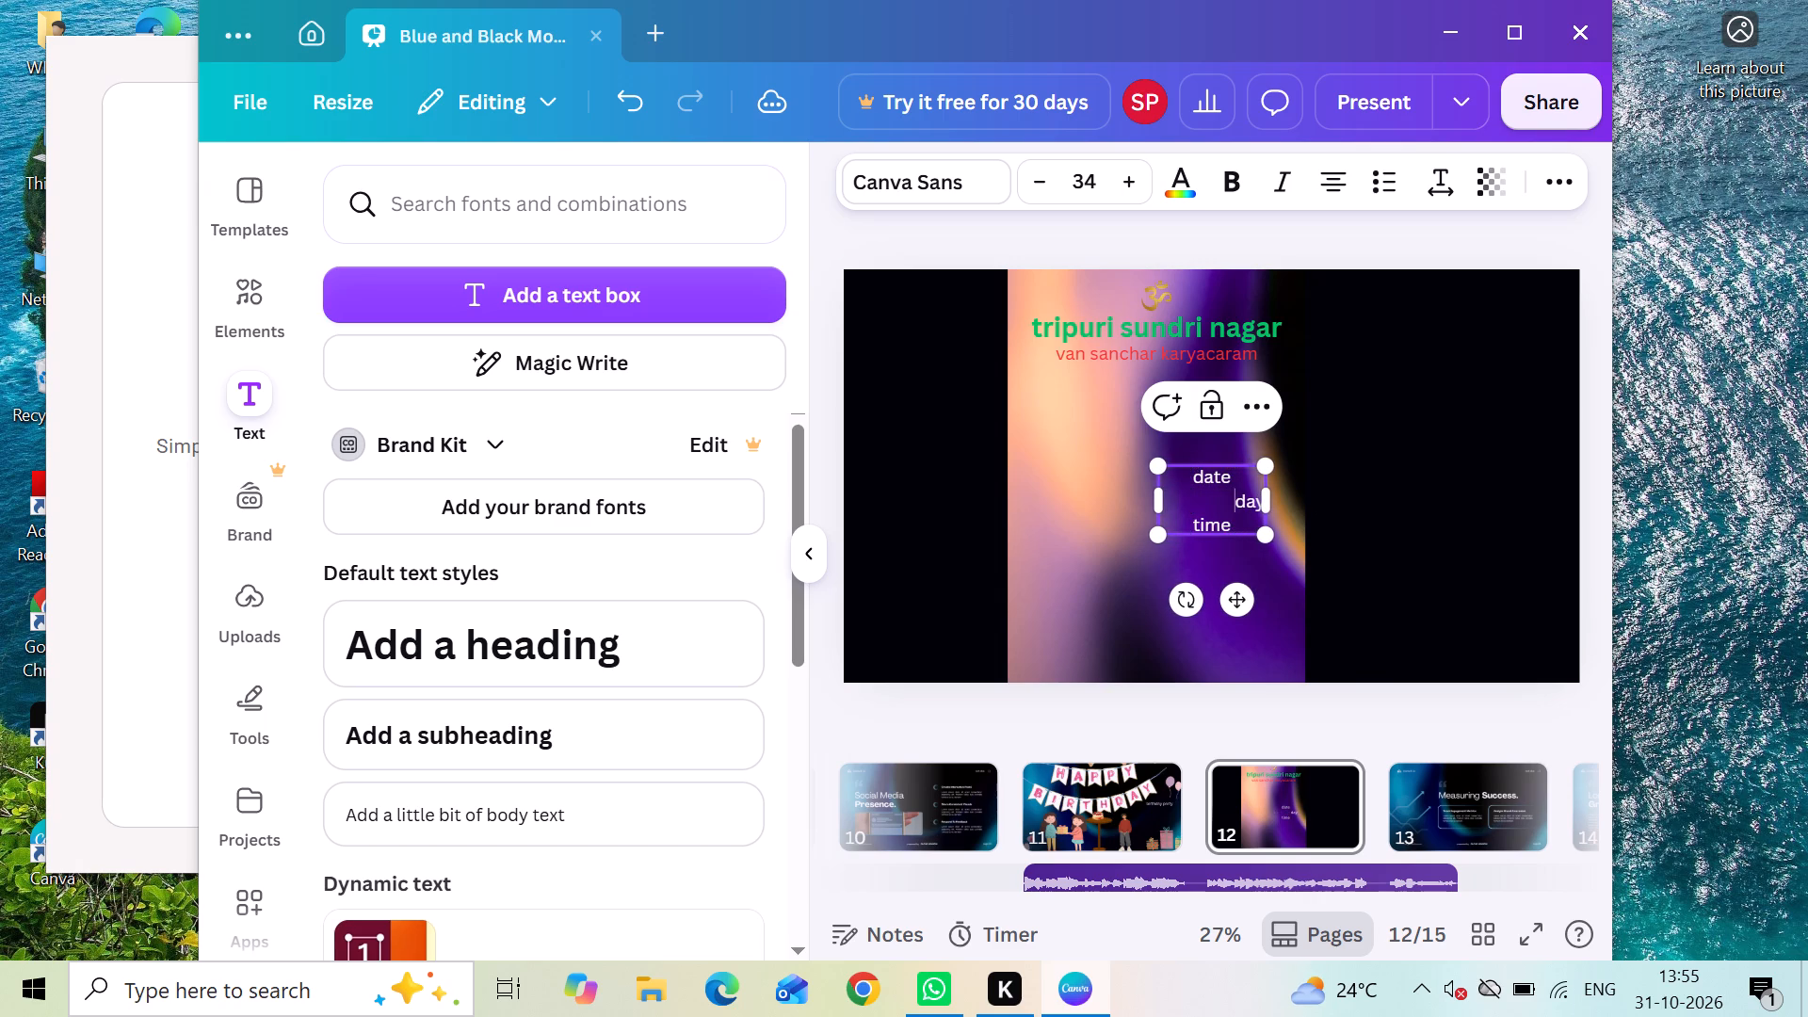
Add a colon after "date" on the first line and after "time" on the third line.
key("Up")
key("shift+colon")
key("Down")
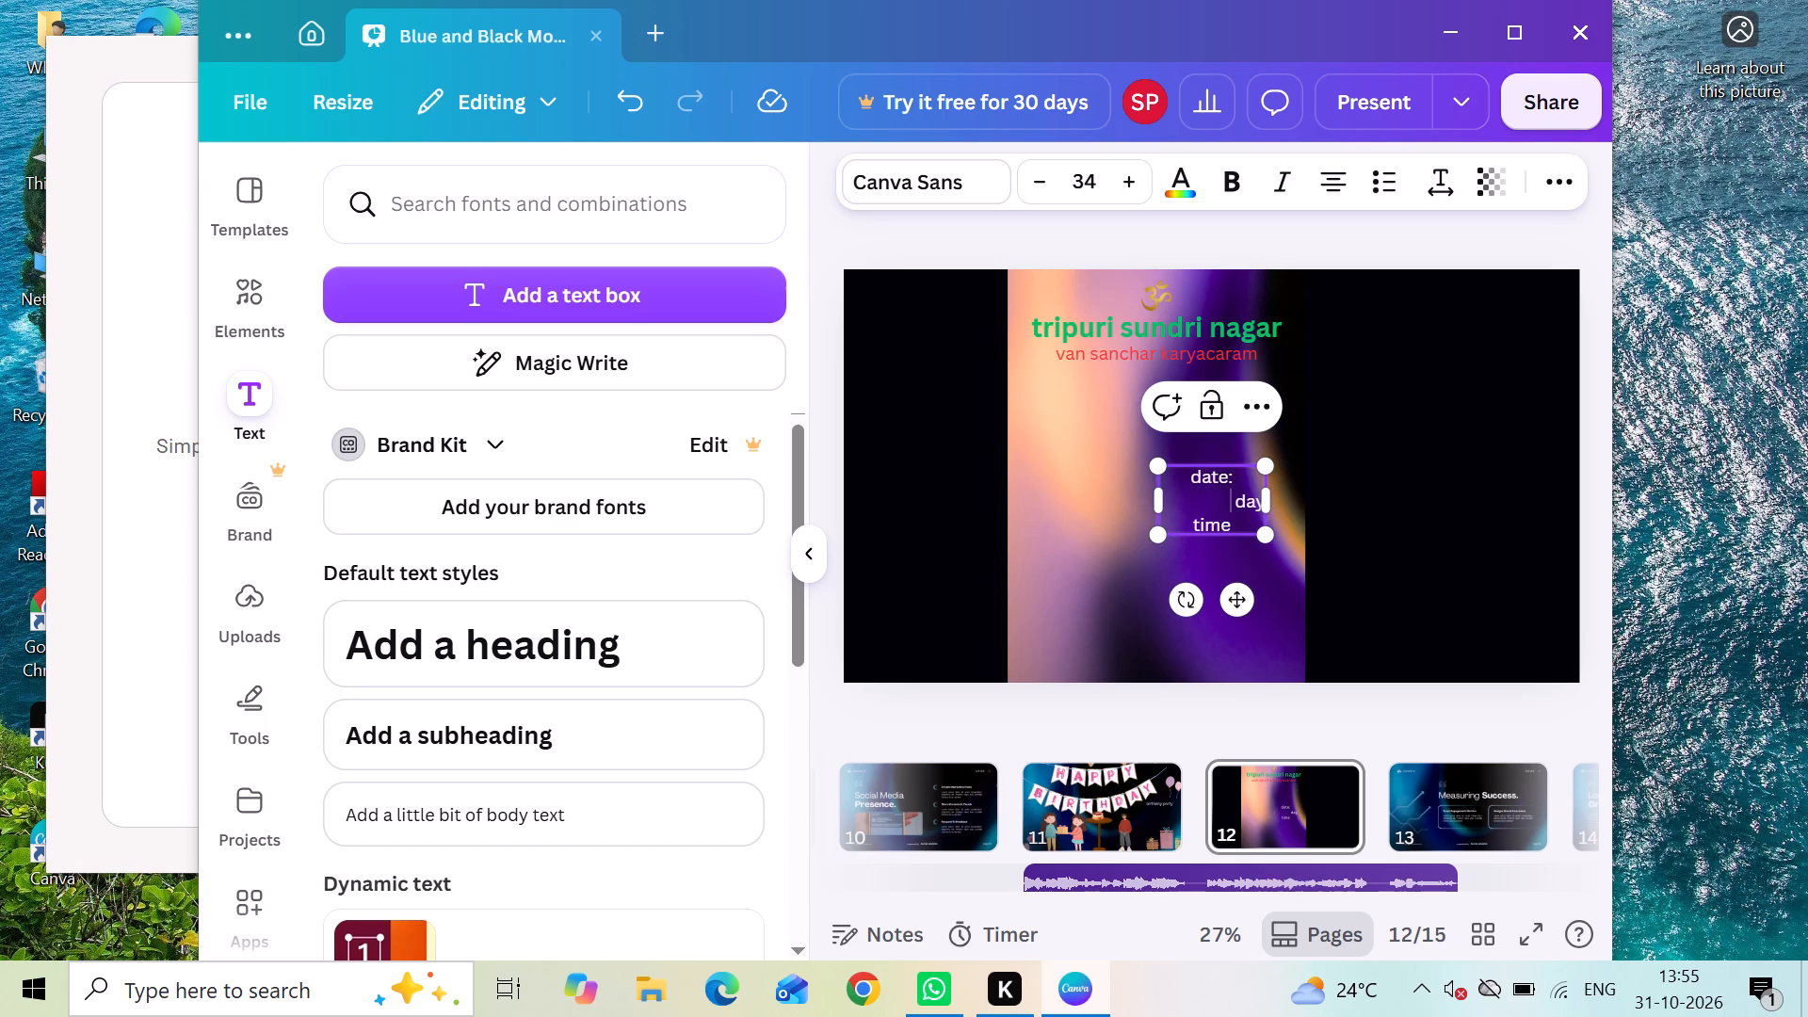
key("Down")
key("shift+colon")
Remove the wide run of spaces in front of "day" and keep the word on its own second line.
key("Up")
key("BackSpace")
key("BackSpace")
key("BackSpace")
key("BackSpace")
key("BackSpace")
key("BackSpace")
key("BackSpace")
key("BackSpace")
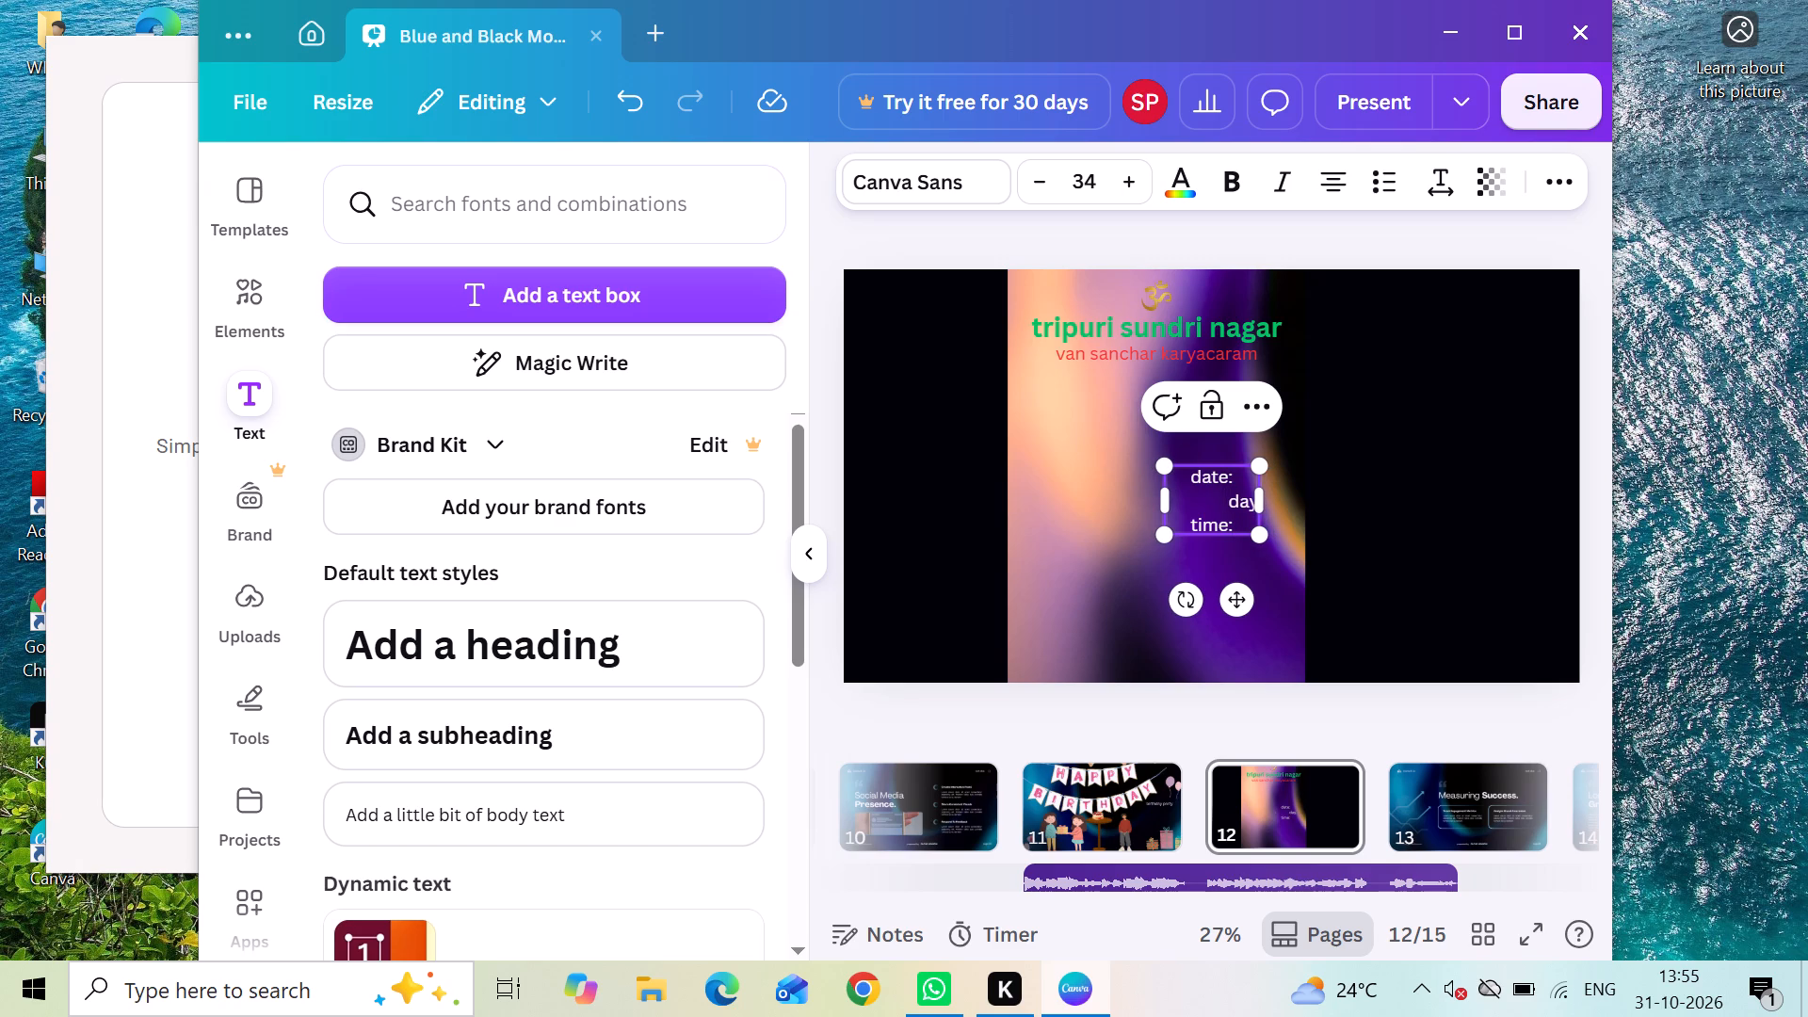
key("BackSpace")
key("BackSpace")
key("BackSpace")
key("BackSpace")
key("BackSpace")
key("BackSpace")
key("BackSpace")
key("BackSpace")
key("BackSpace")
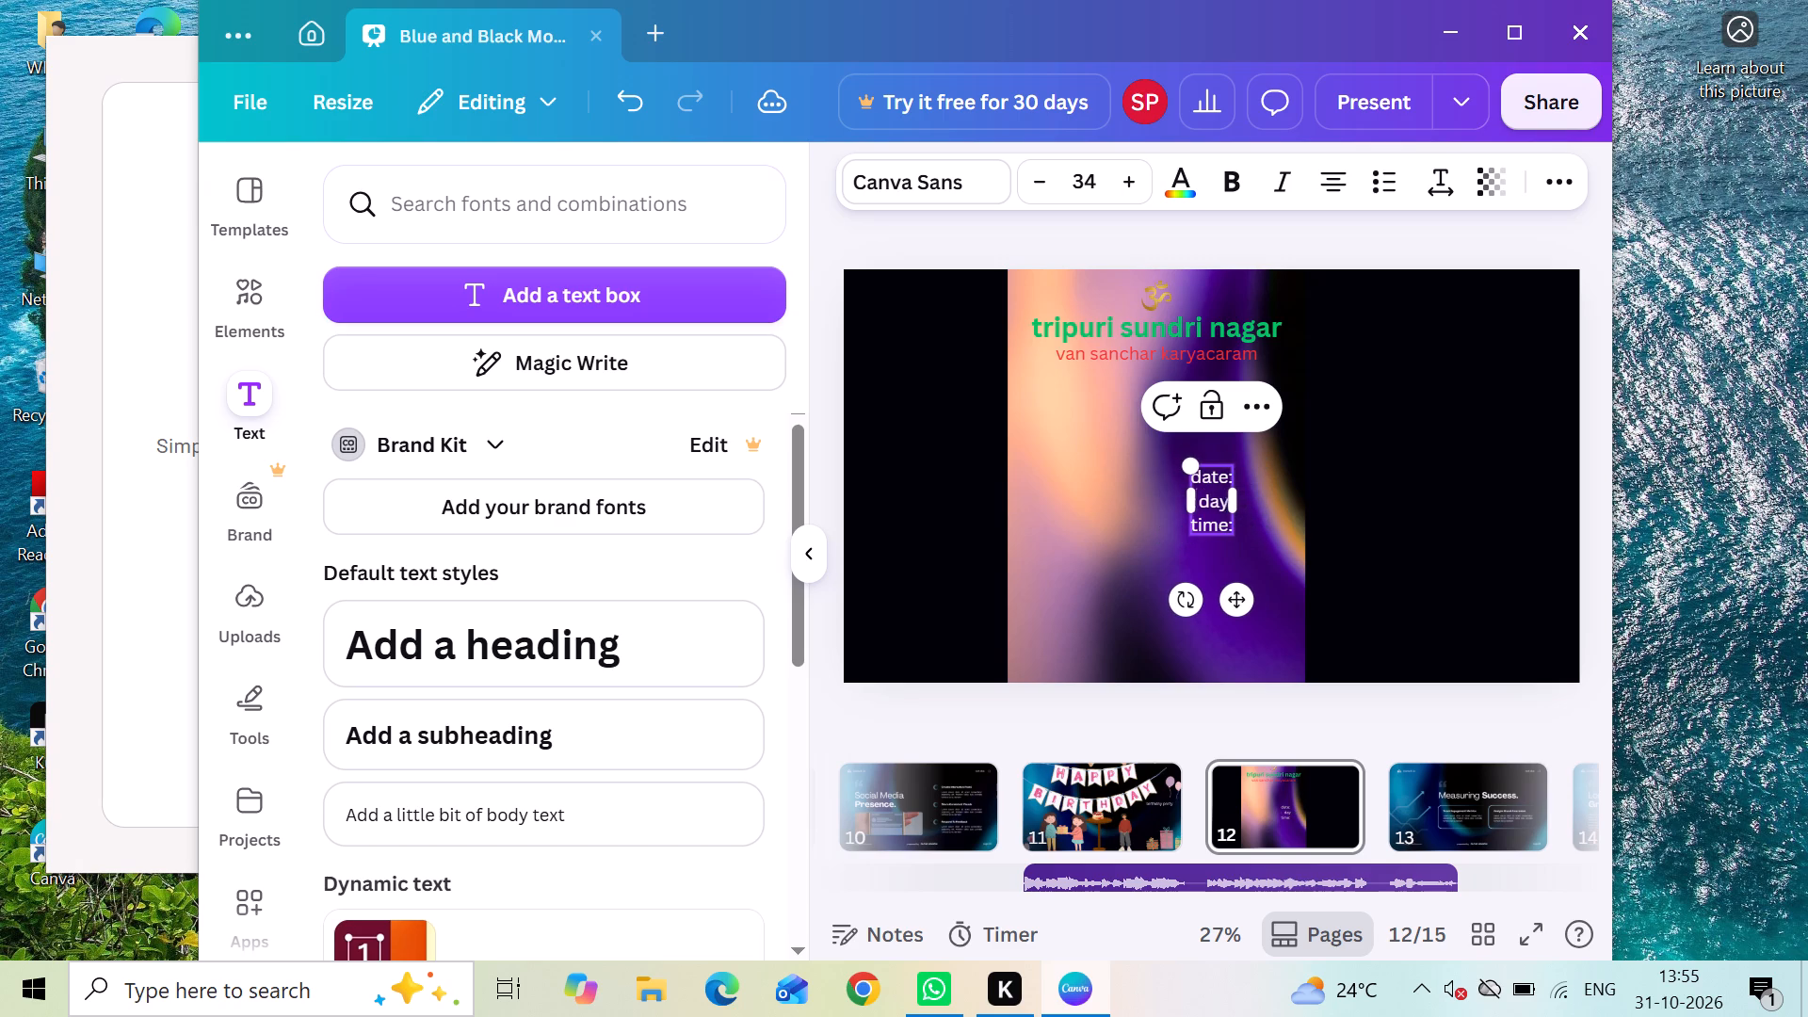
key("BackSpace")
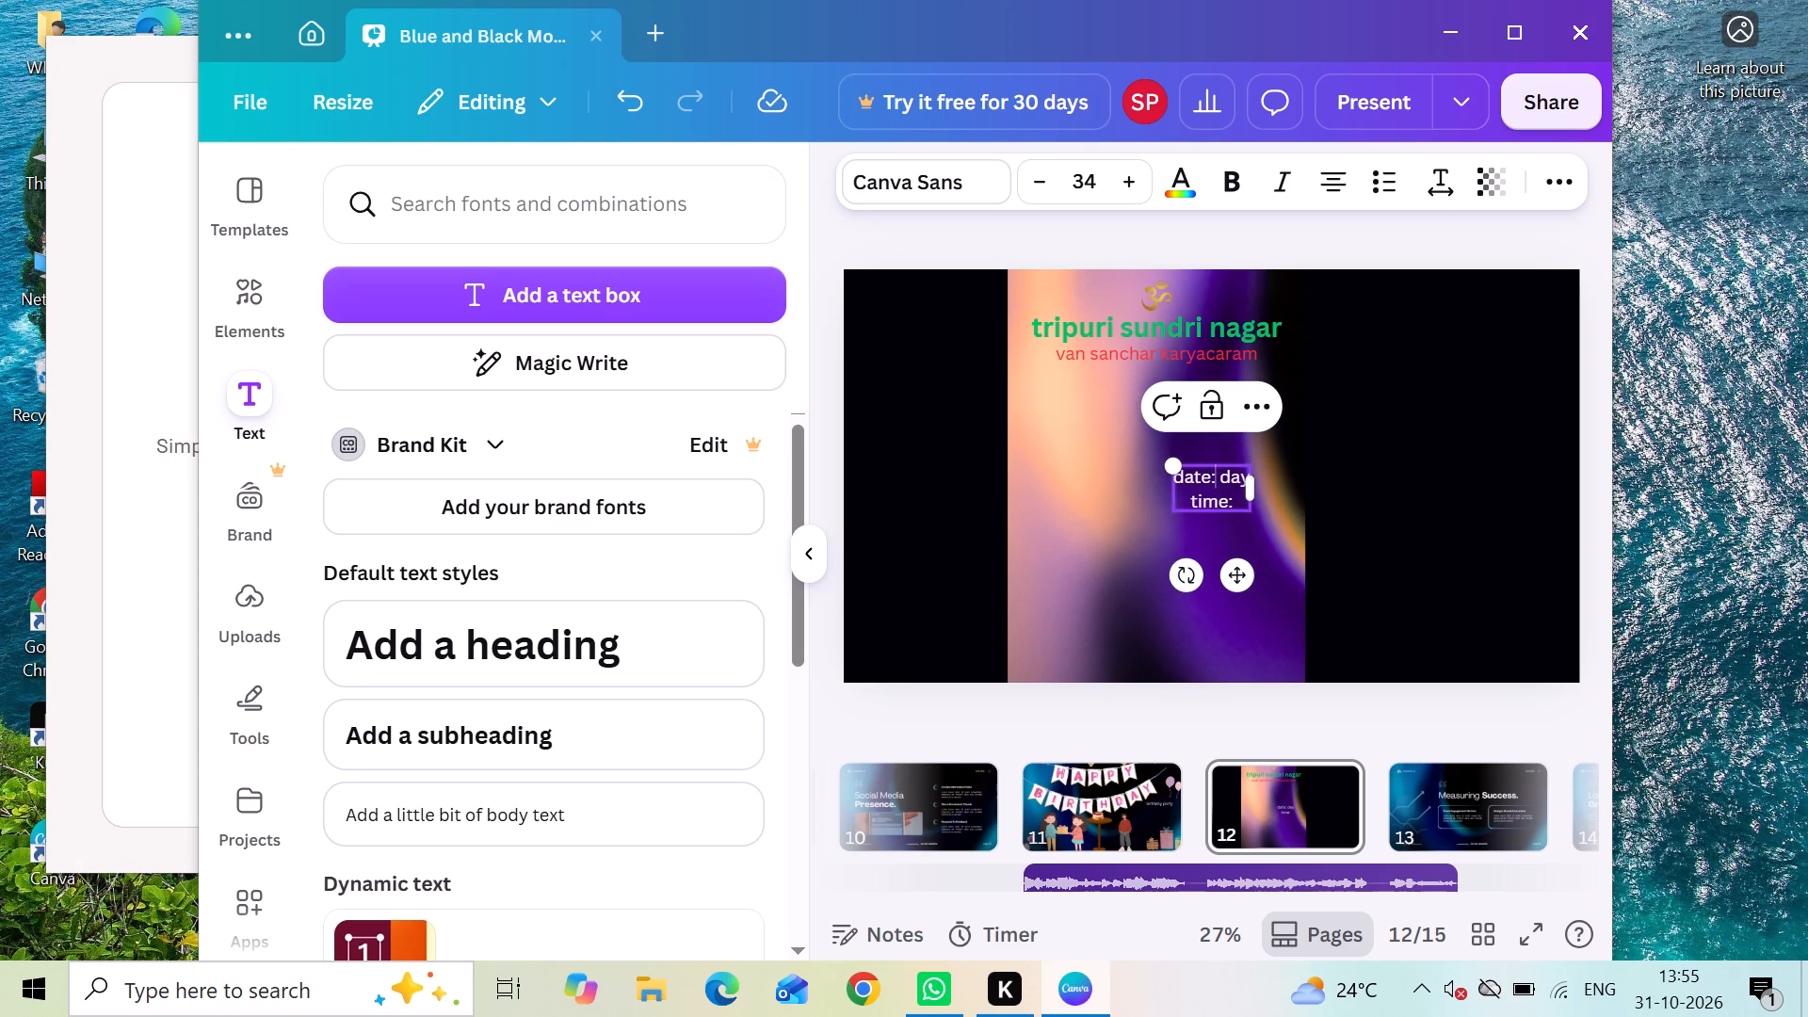
key("Return")
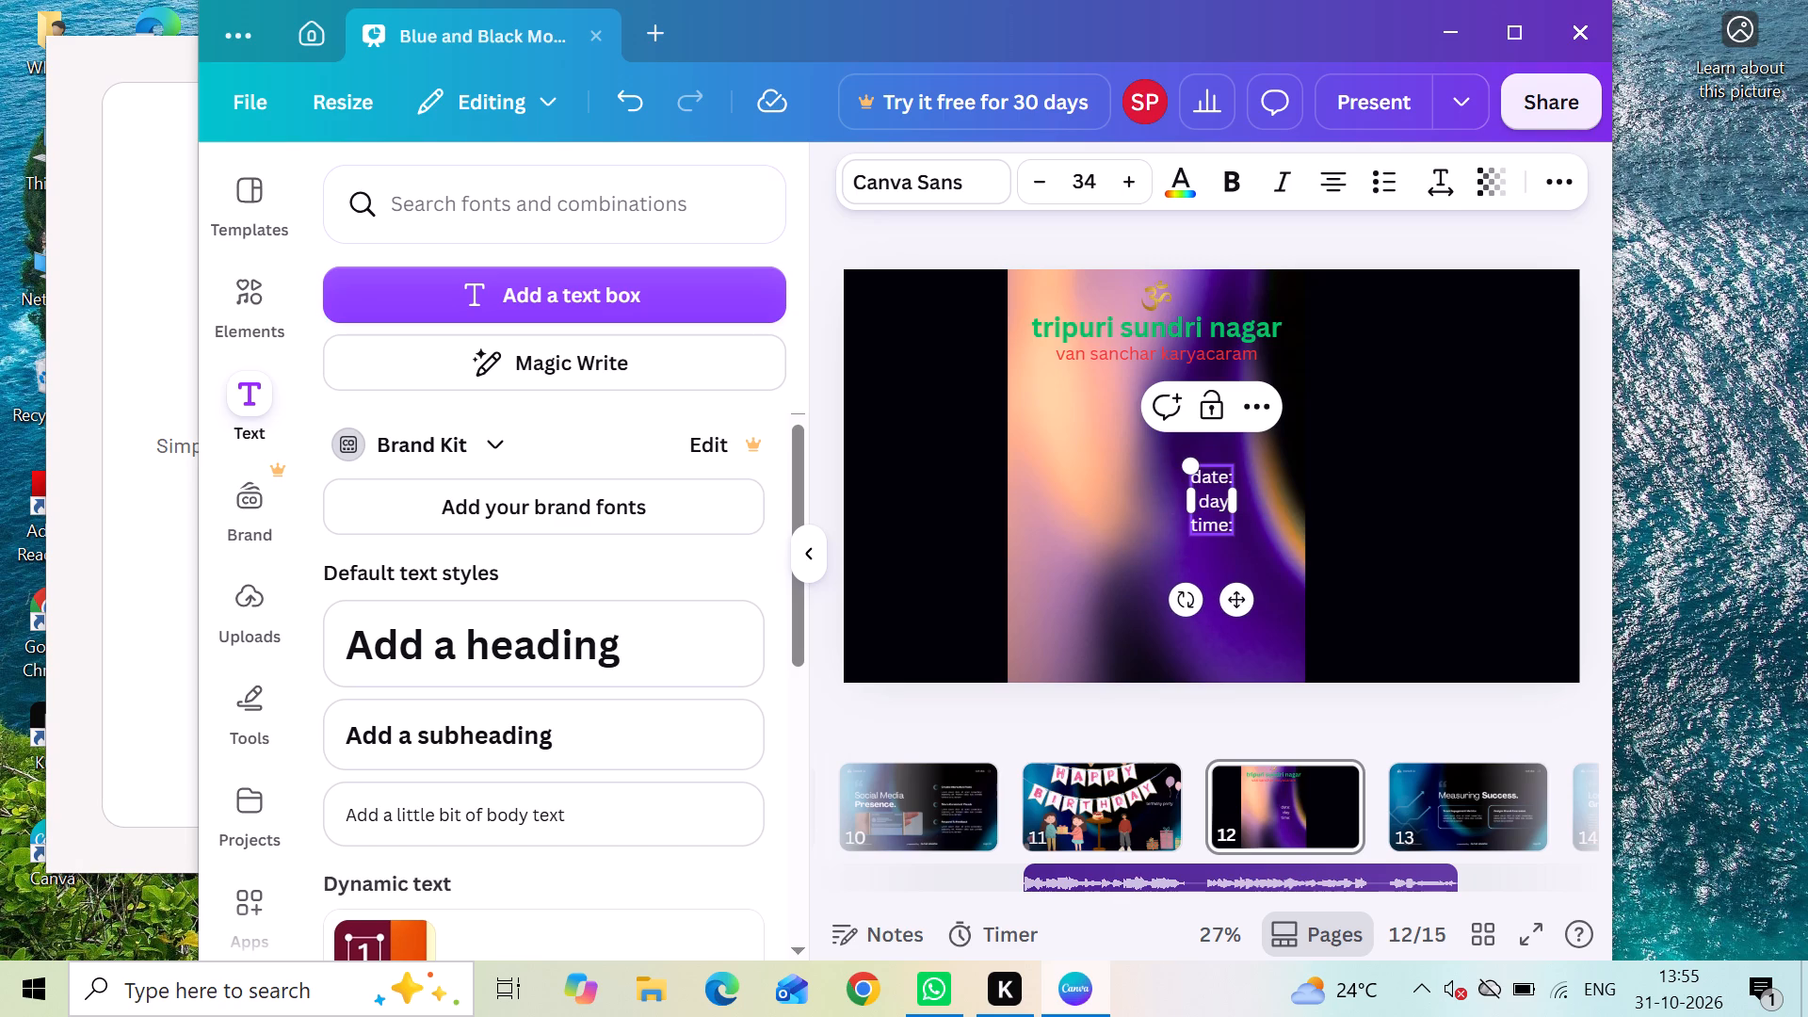
Add a colon after "day" on the second line of the date text box.
key("Down")
key("Up")
key("Right")
key("Right")
key("Right")
key("Right")
key("Right")
key("Left")
key("shift+colon")
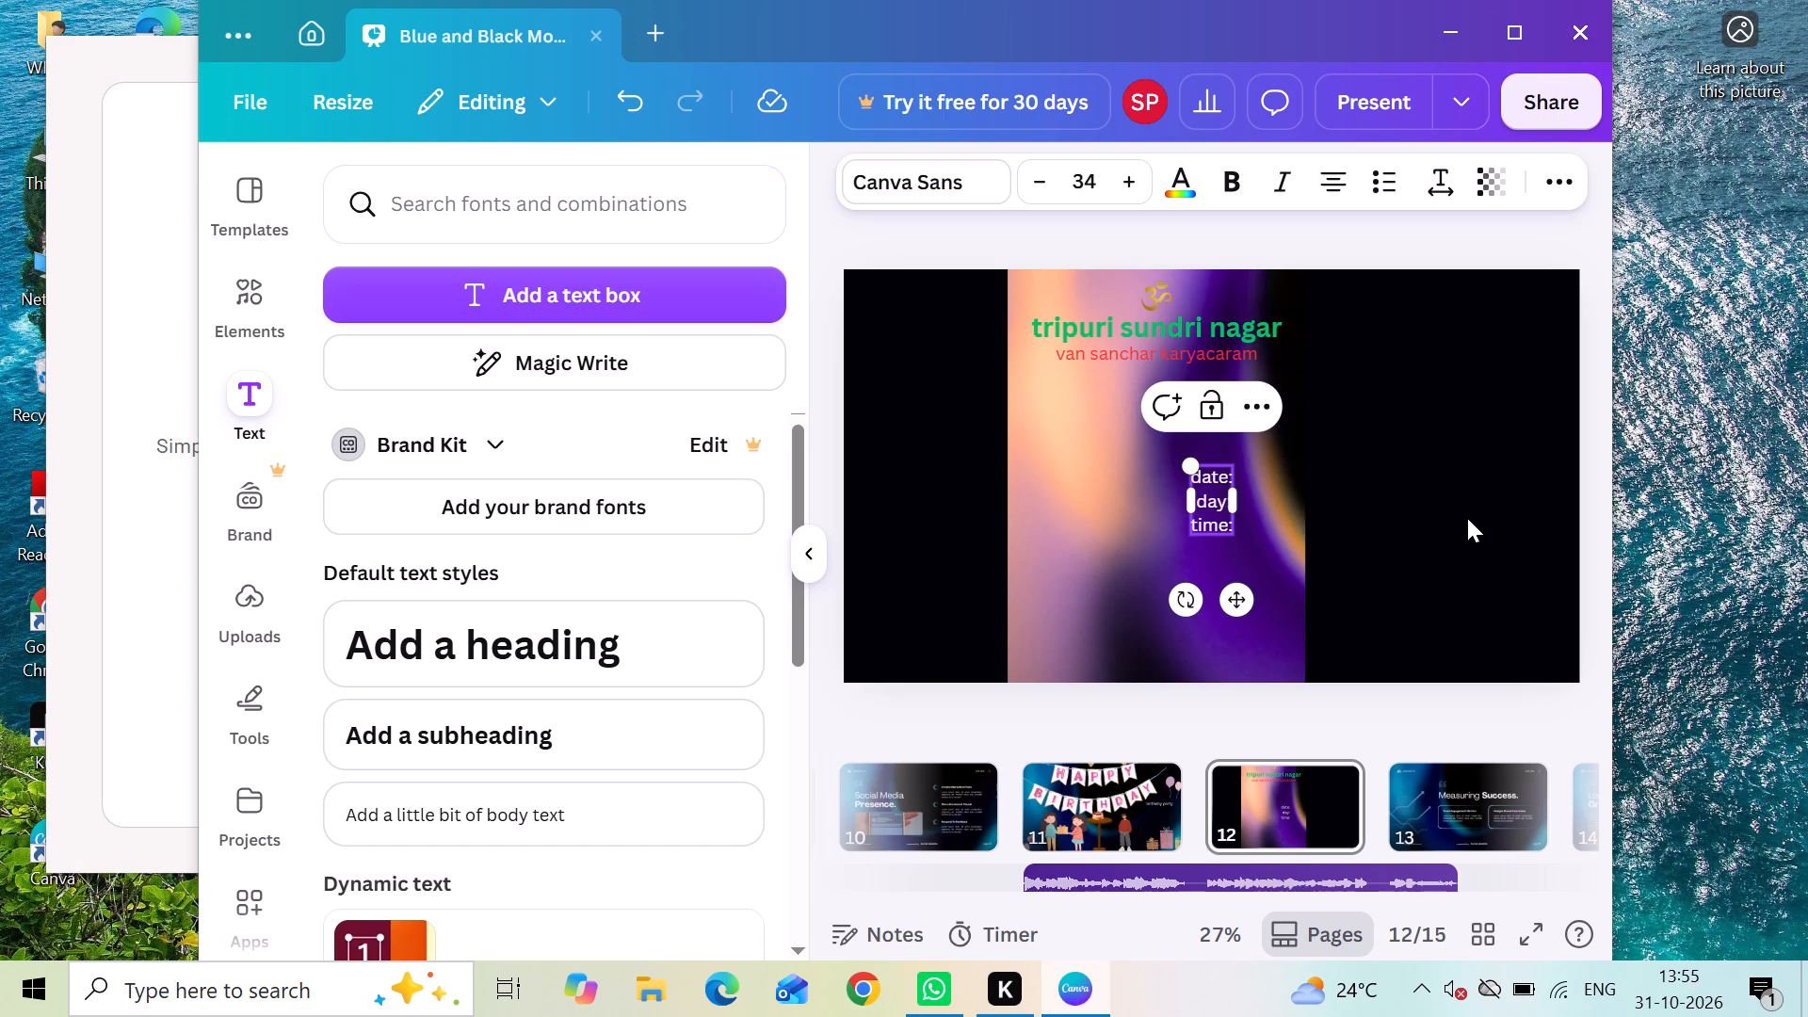
left_click(1417, 479)
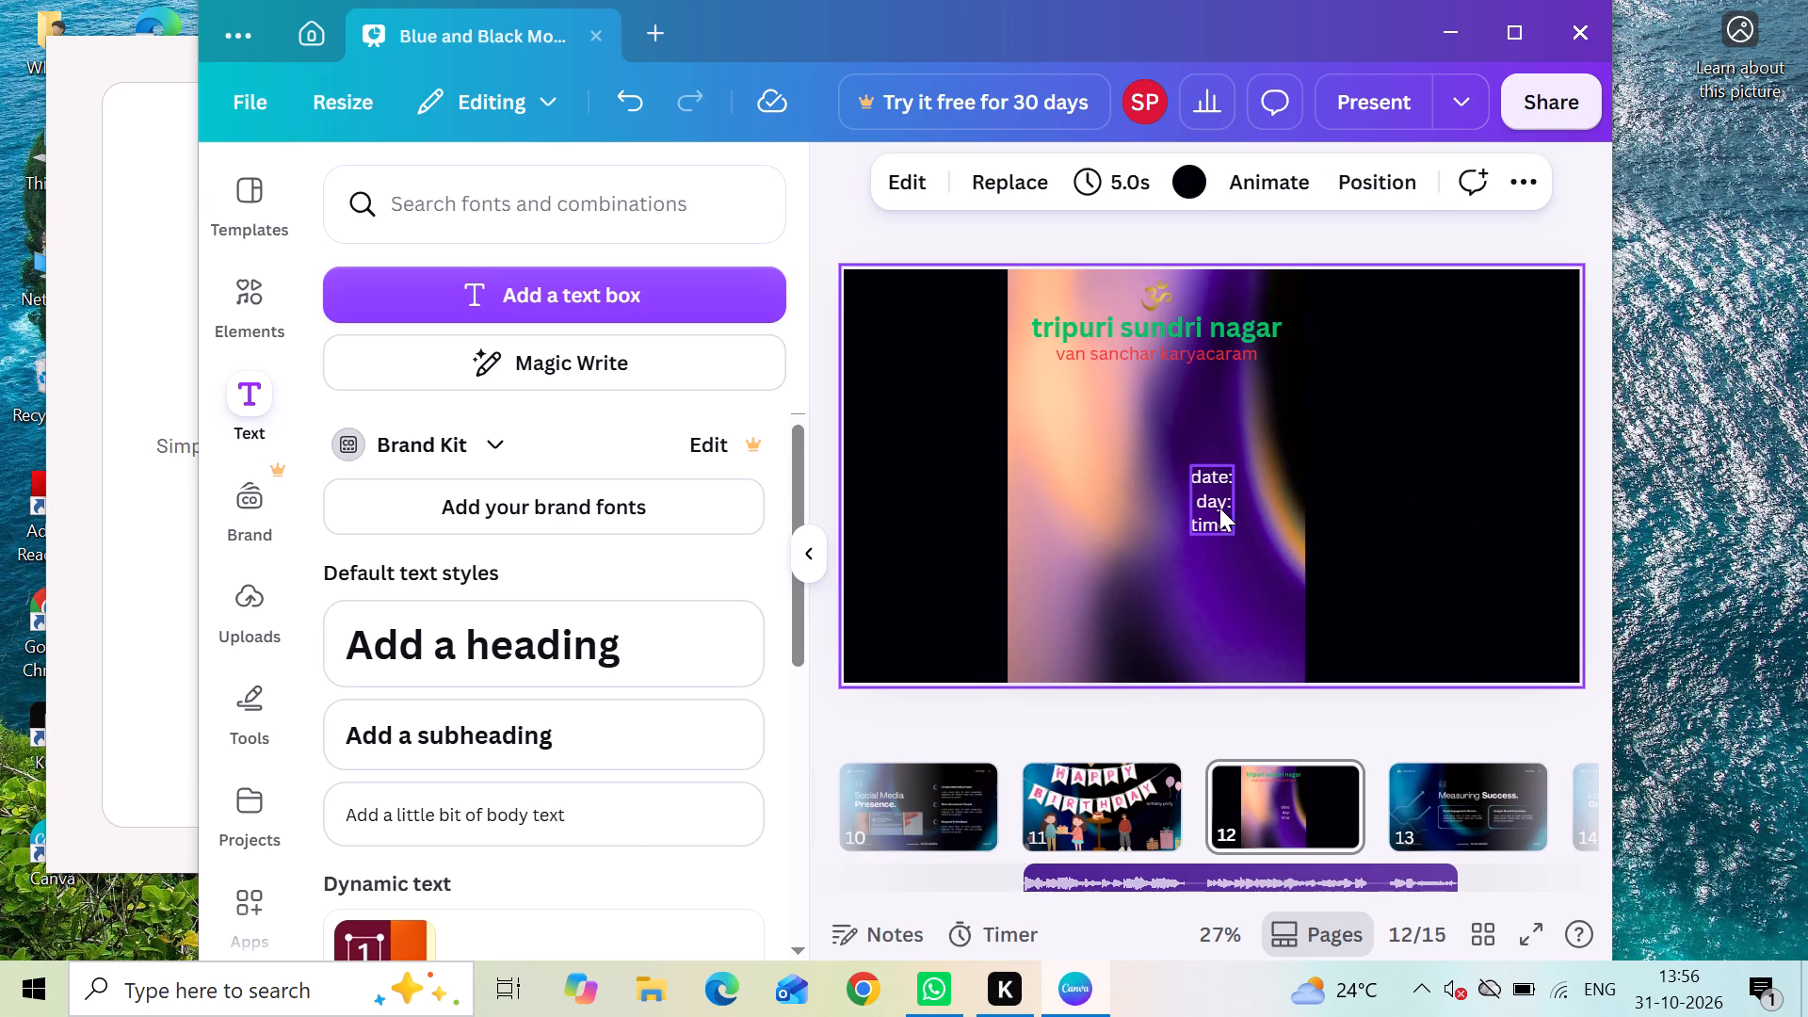
Move the date, day and time text box onto the orange area below the event text, aligned with the title's left edge.
left_click_drag(1195, 498, 1079, 462)
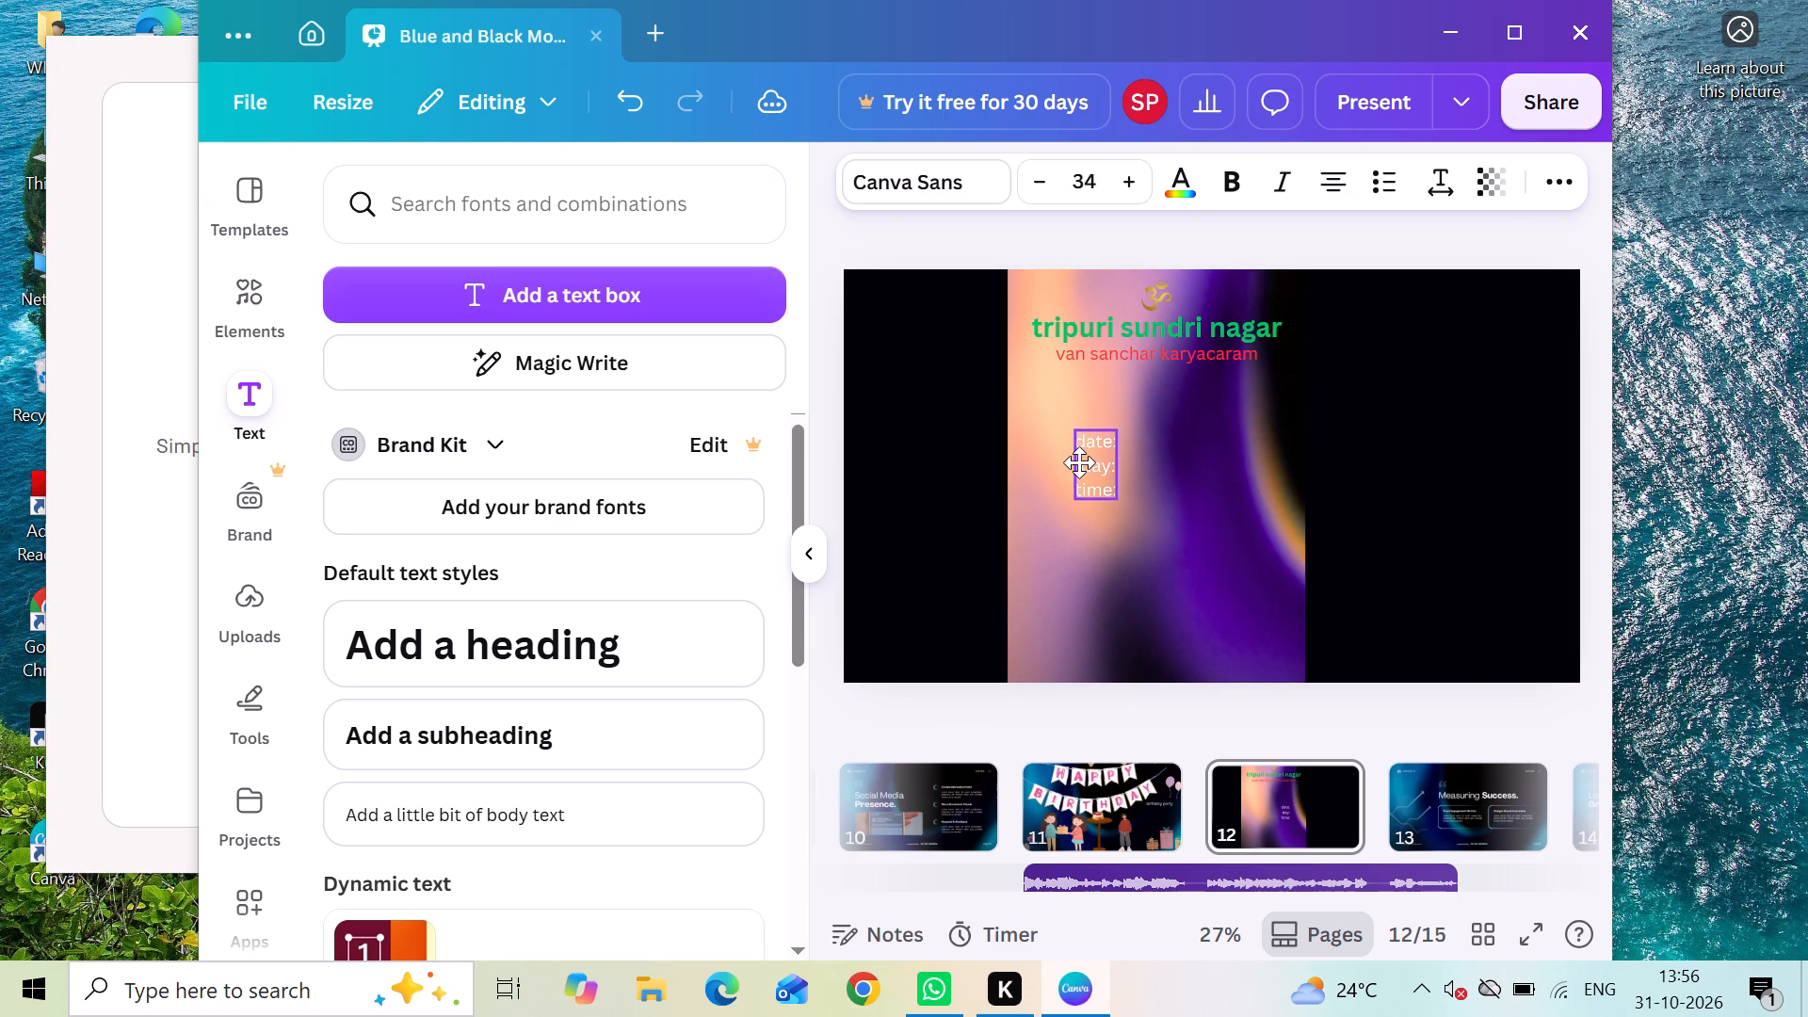
left_click_drag(1079, 462, 1030, 415)
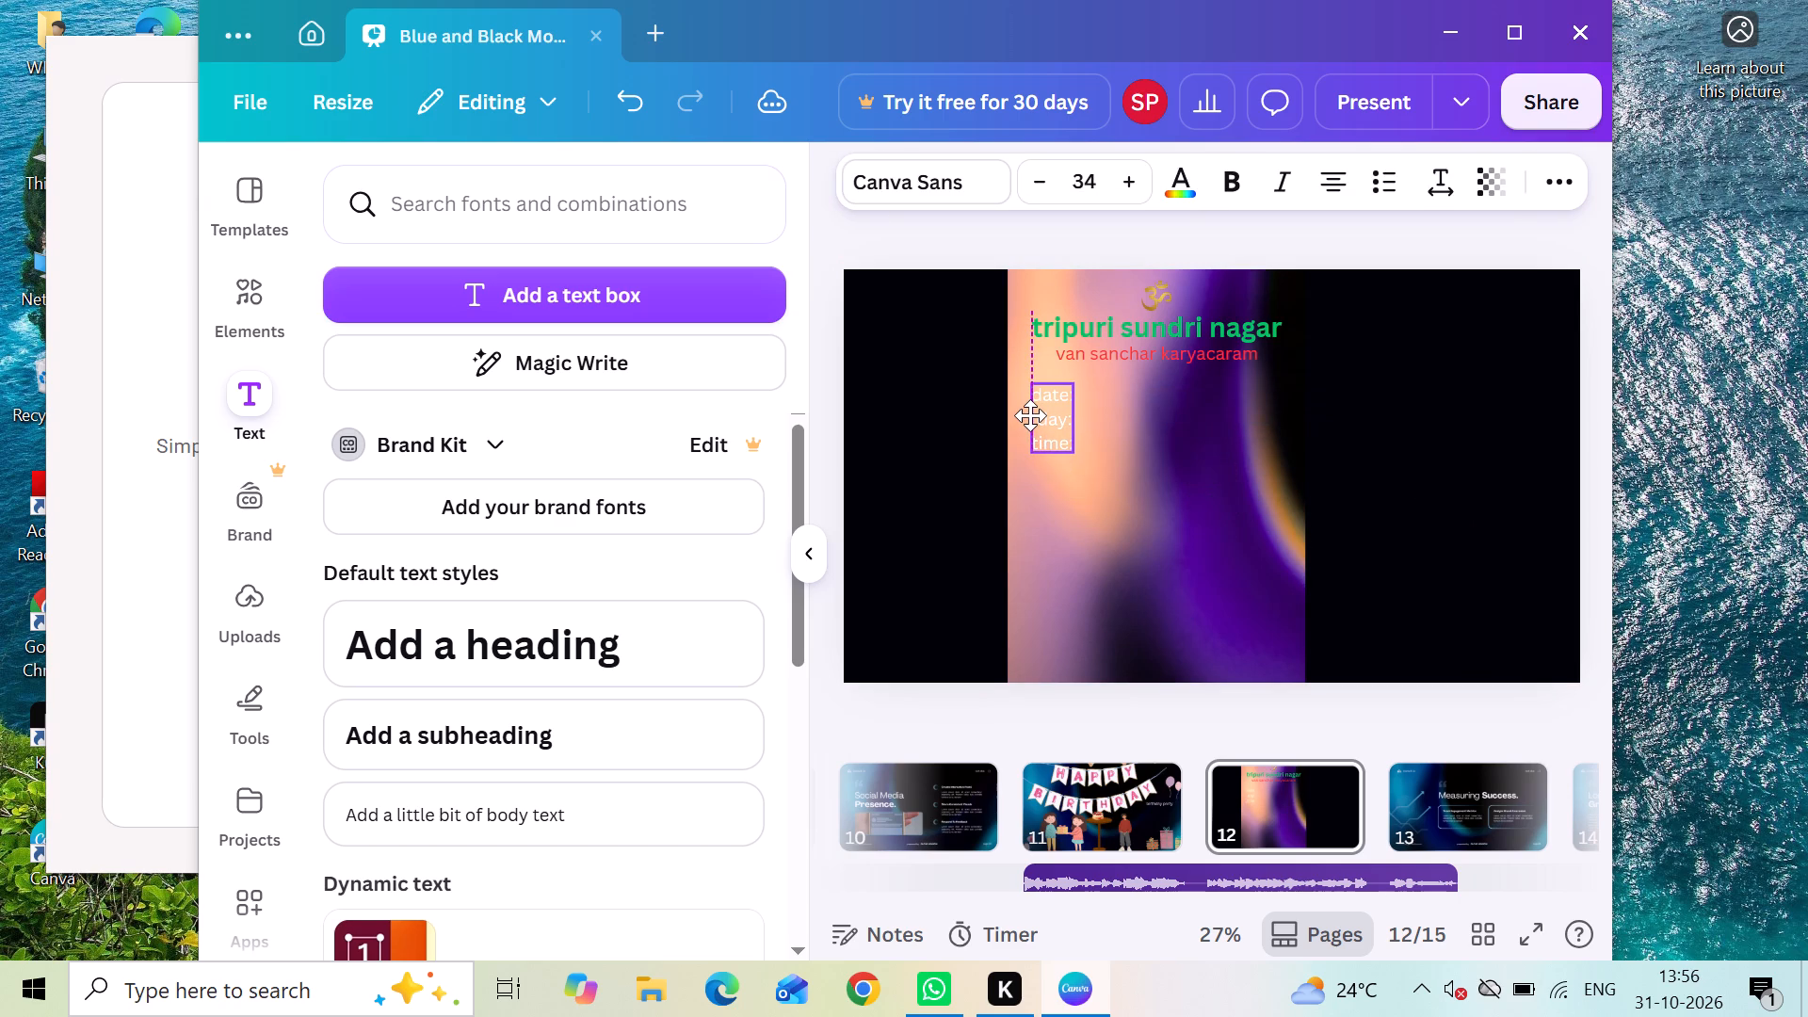
left_click_drag(1030, 415, 1030, 414)
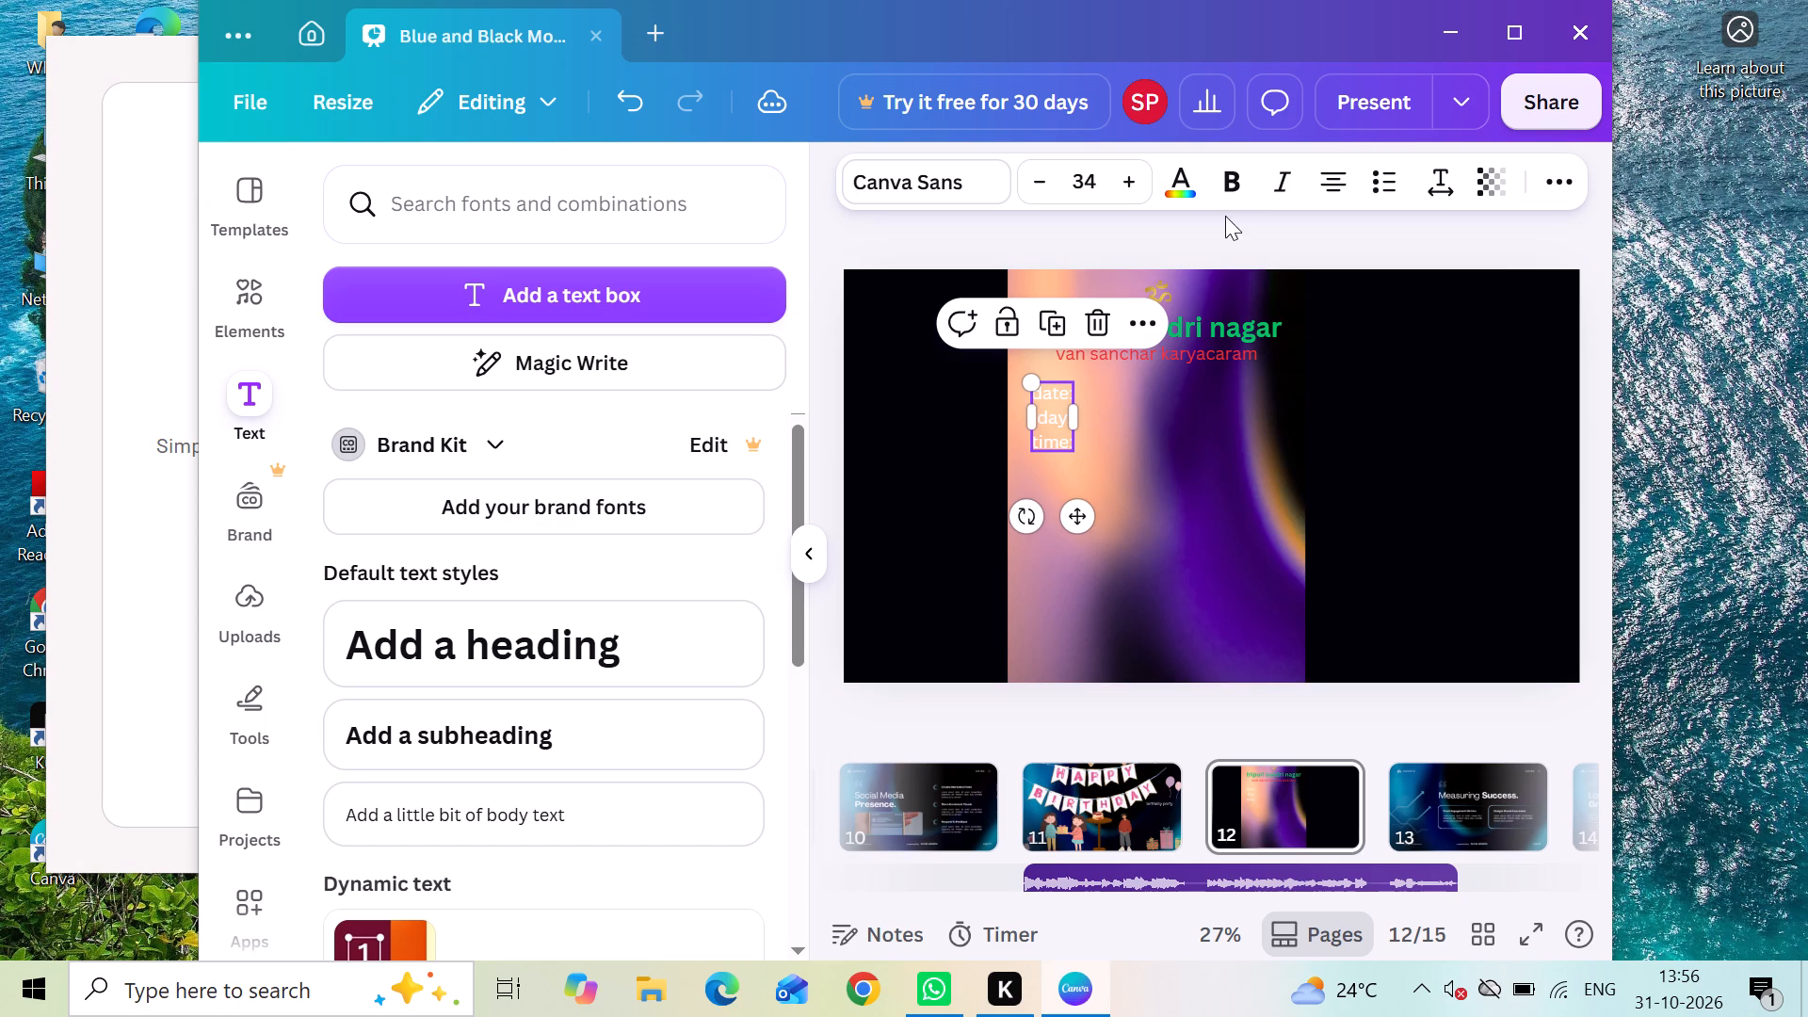
Make the date, day and time text bold and recolour it black from the existing text colours.
left_click(1230, 177)
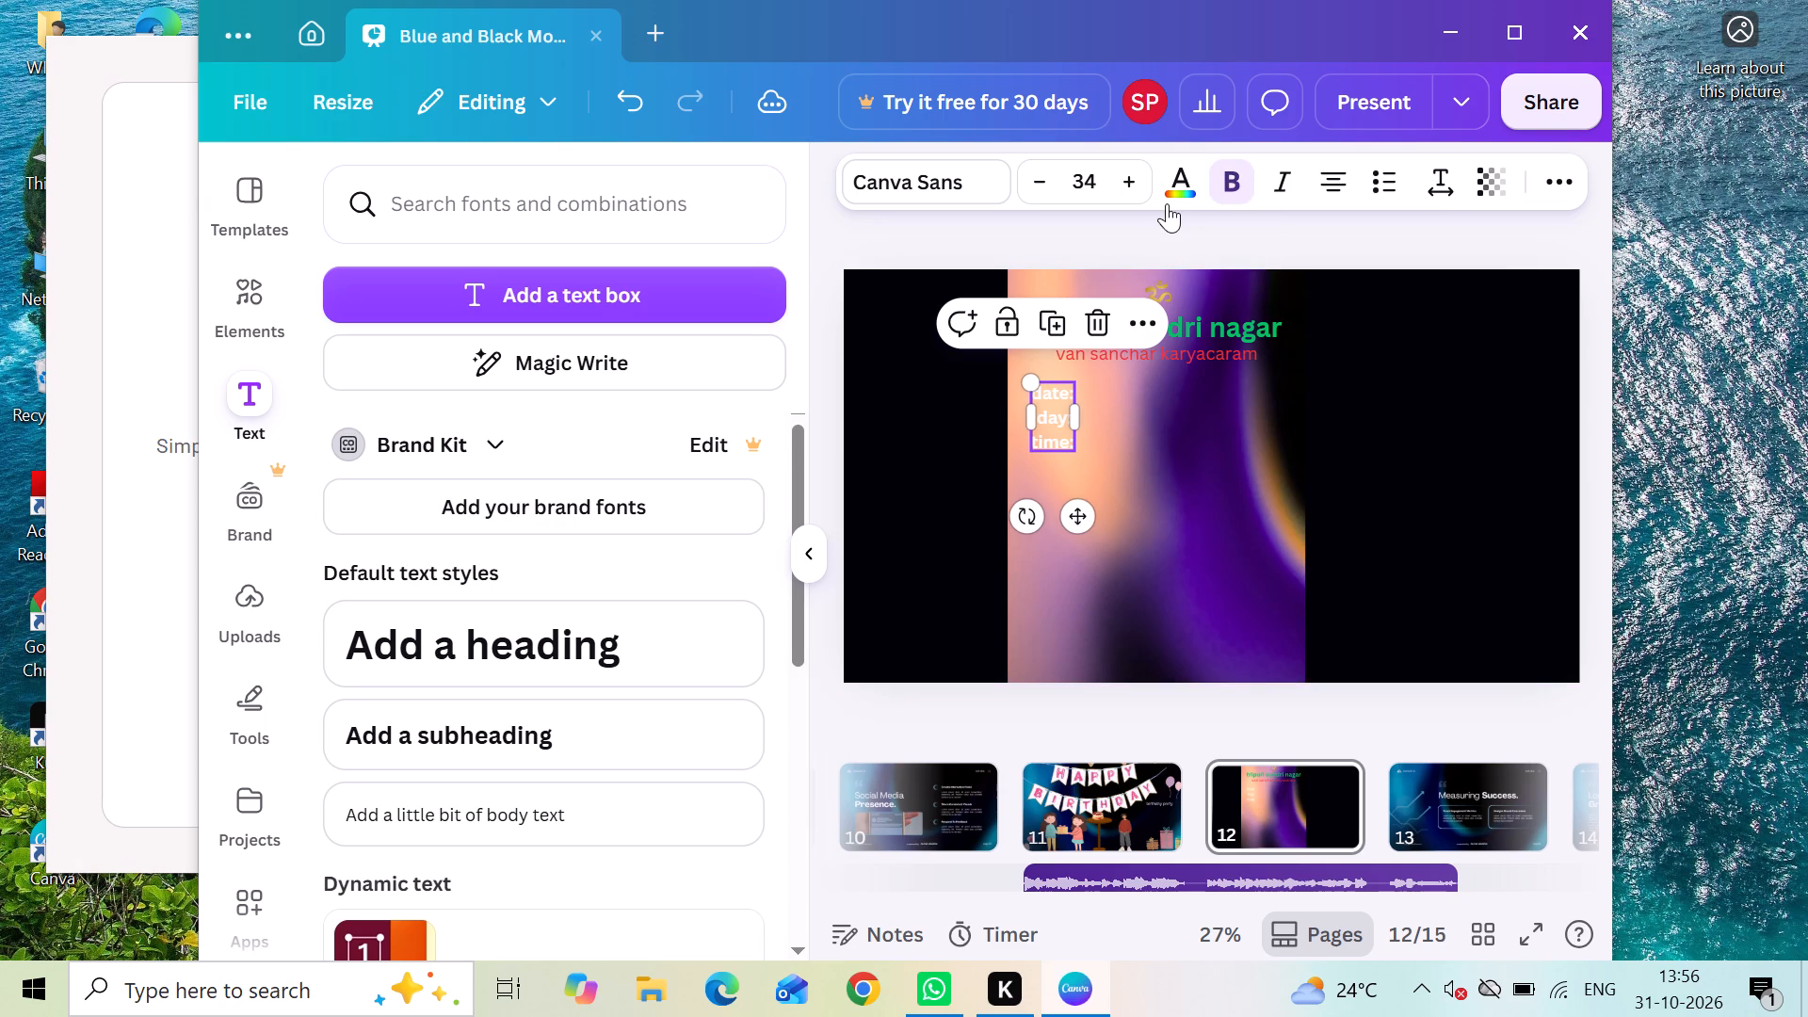
left_click(1183, 175)
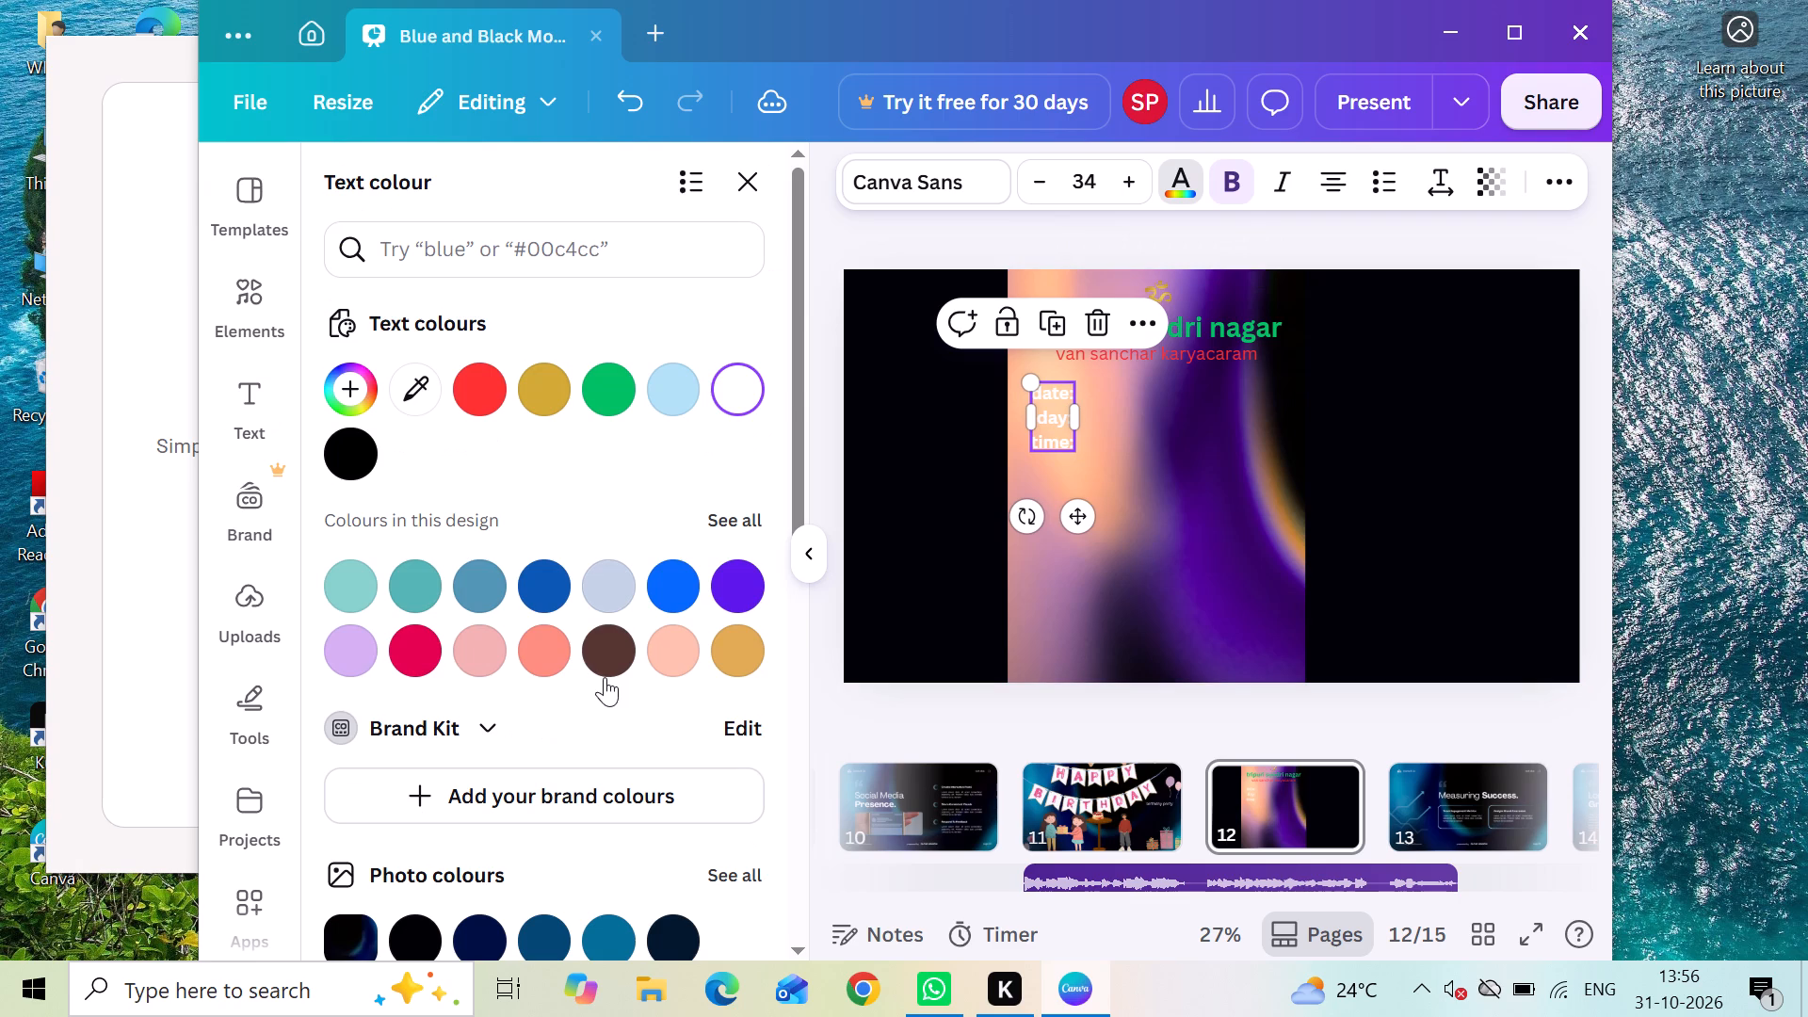
scroll(608, 716, "down", 2)
left_click(358, 917)
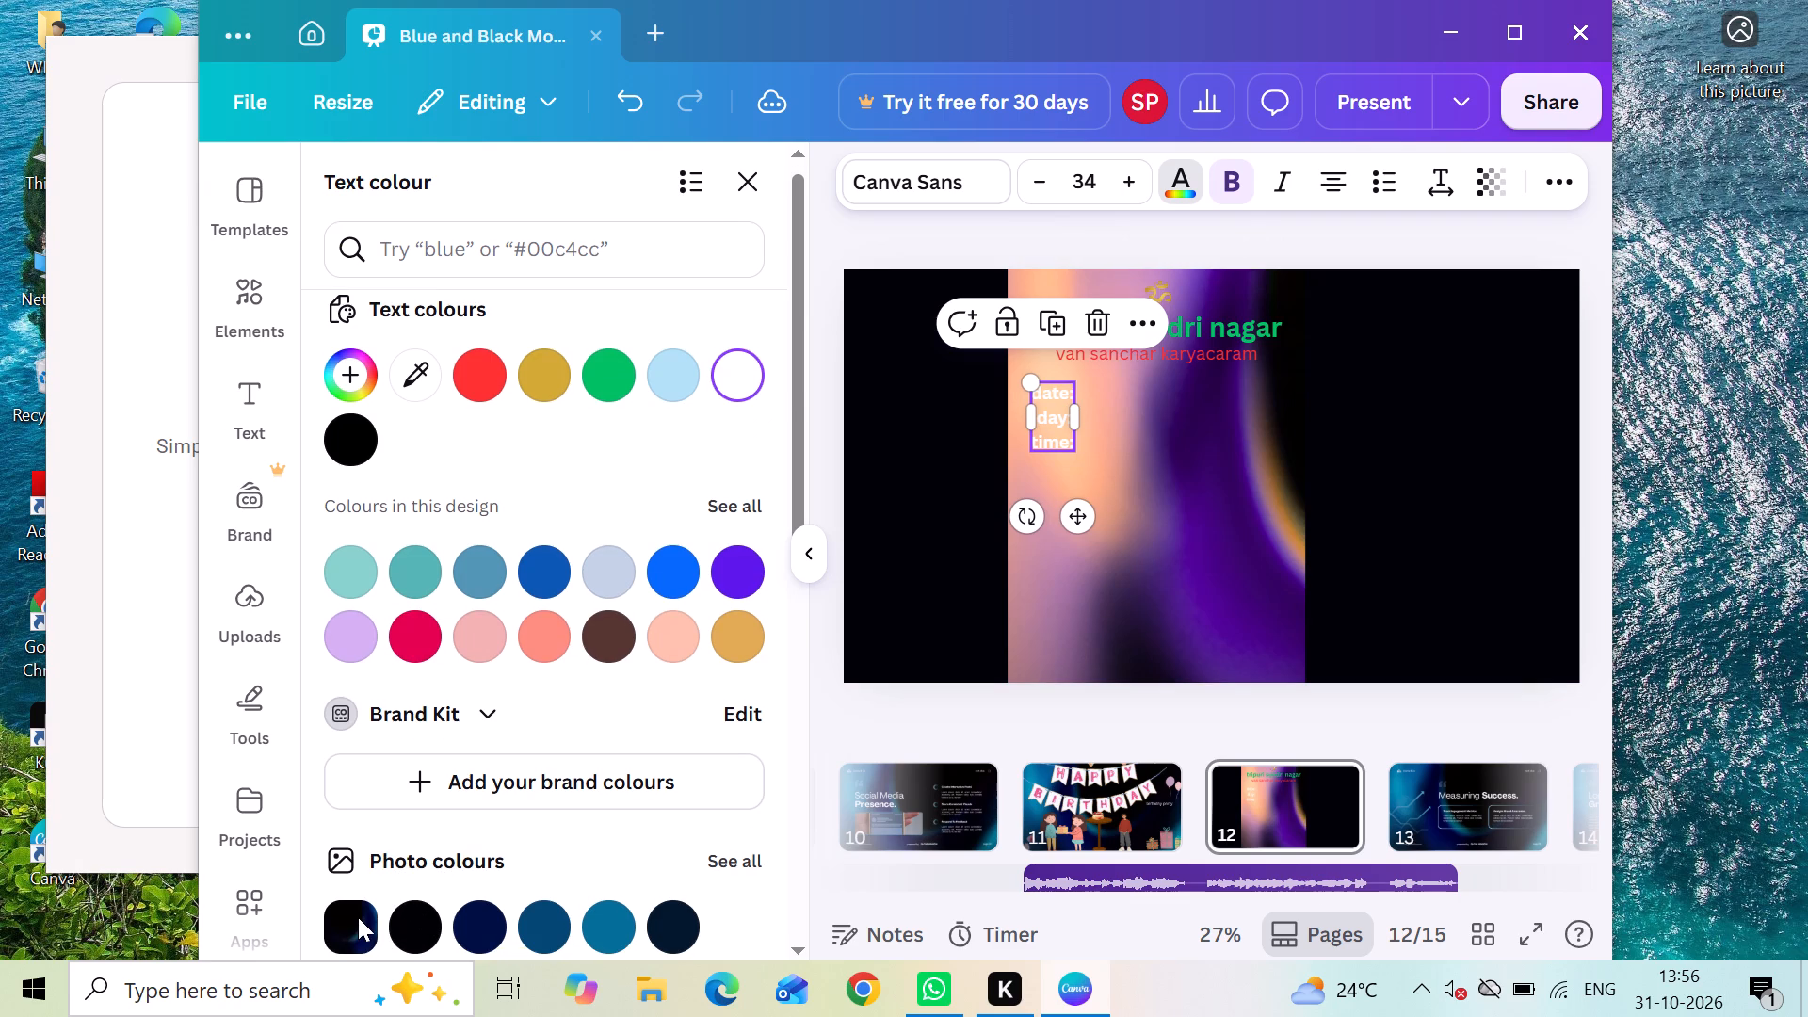
scroll(432, 897, "down", 1)
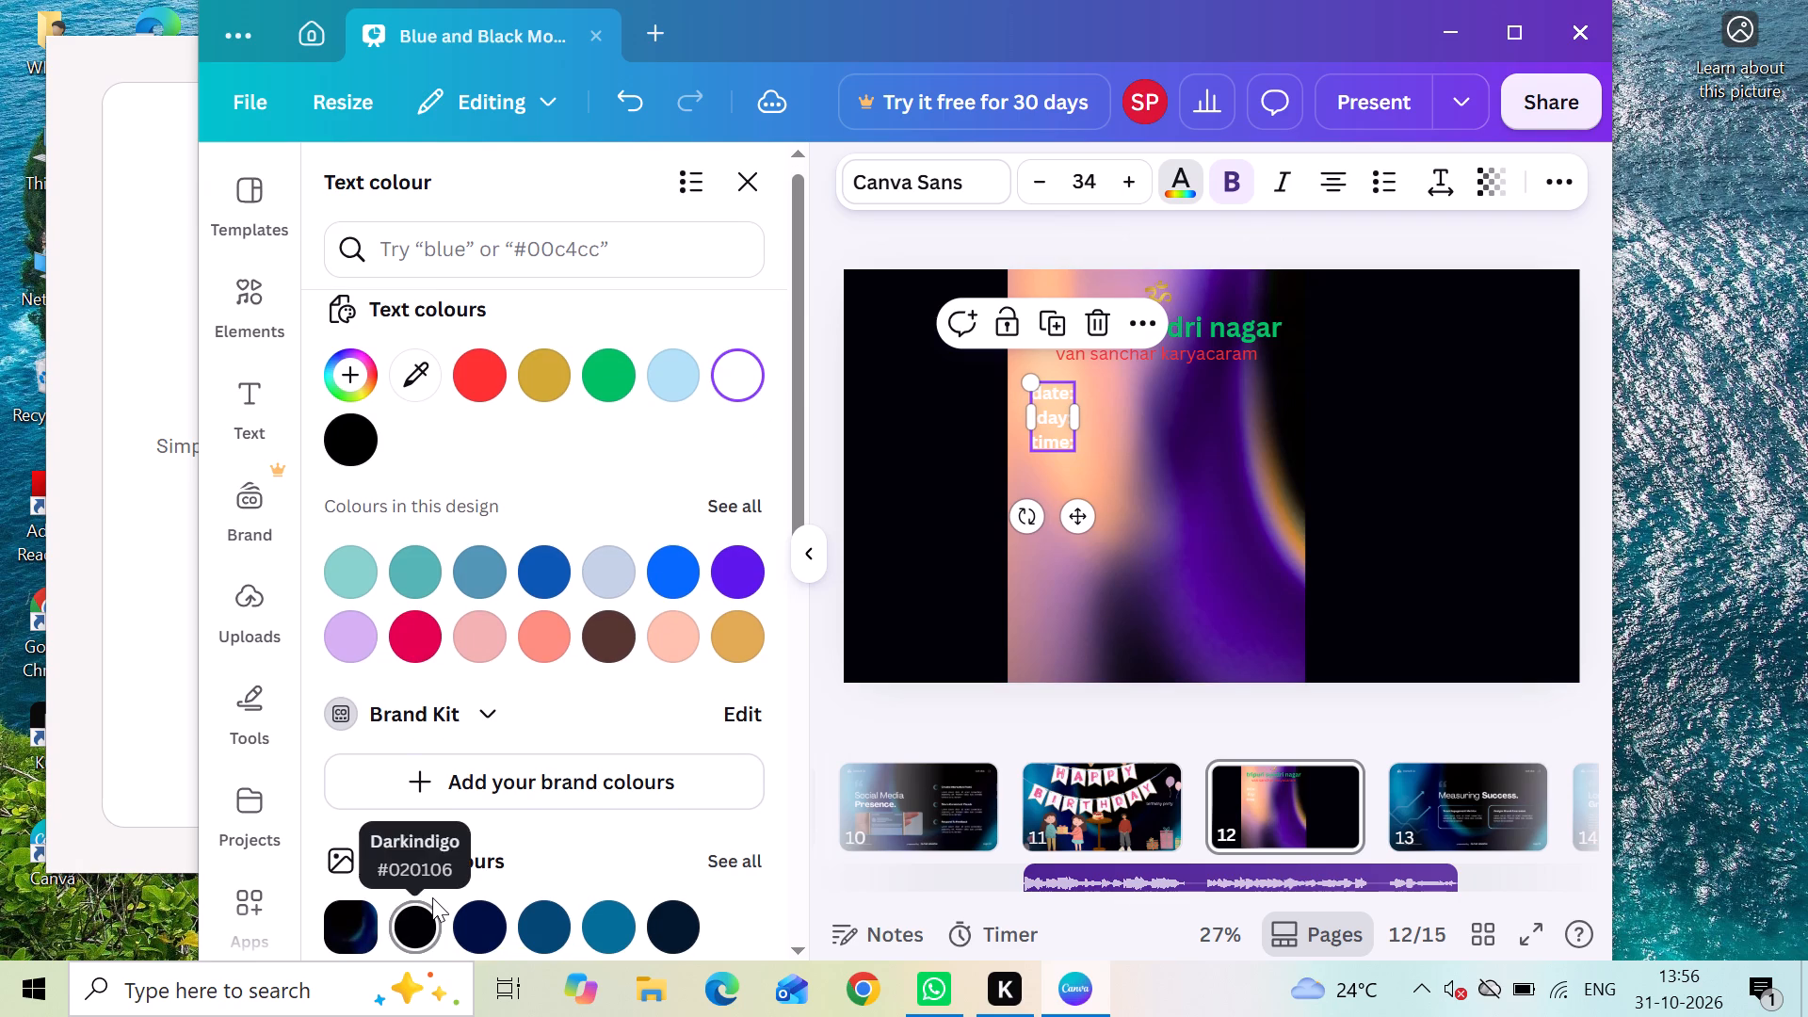
scroll(432, 897, "down", 1)
left_click(363, 828)
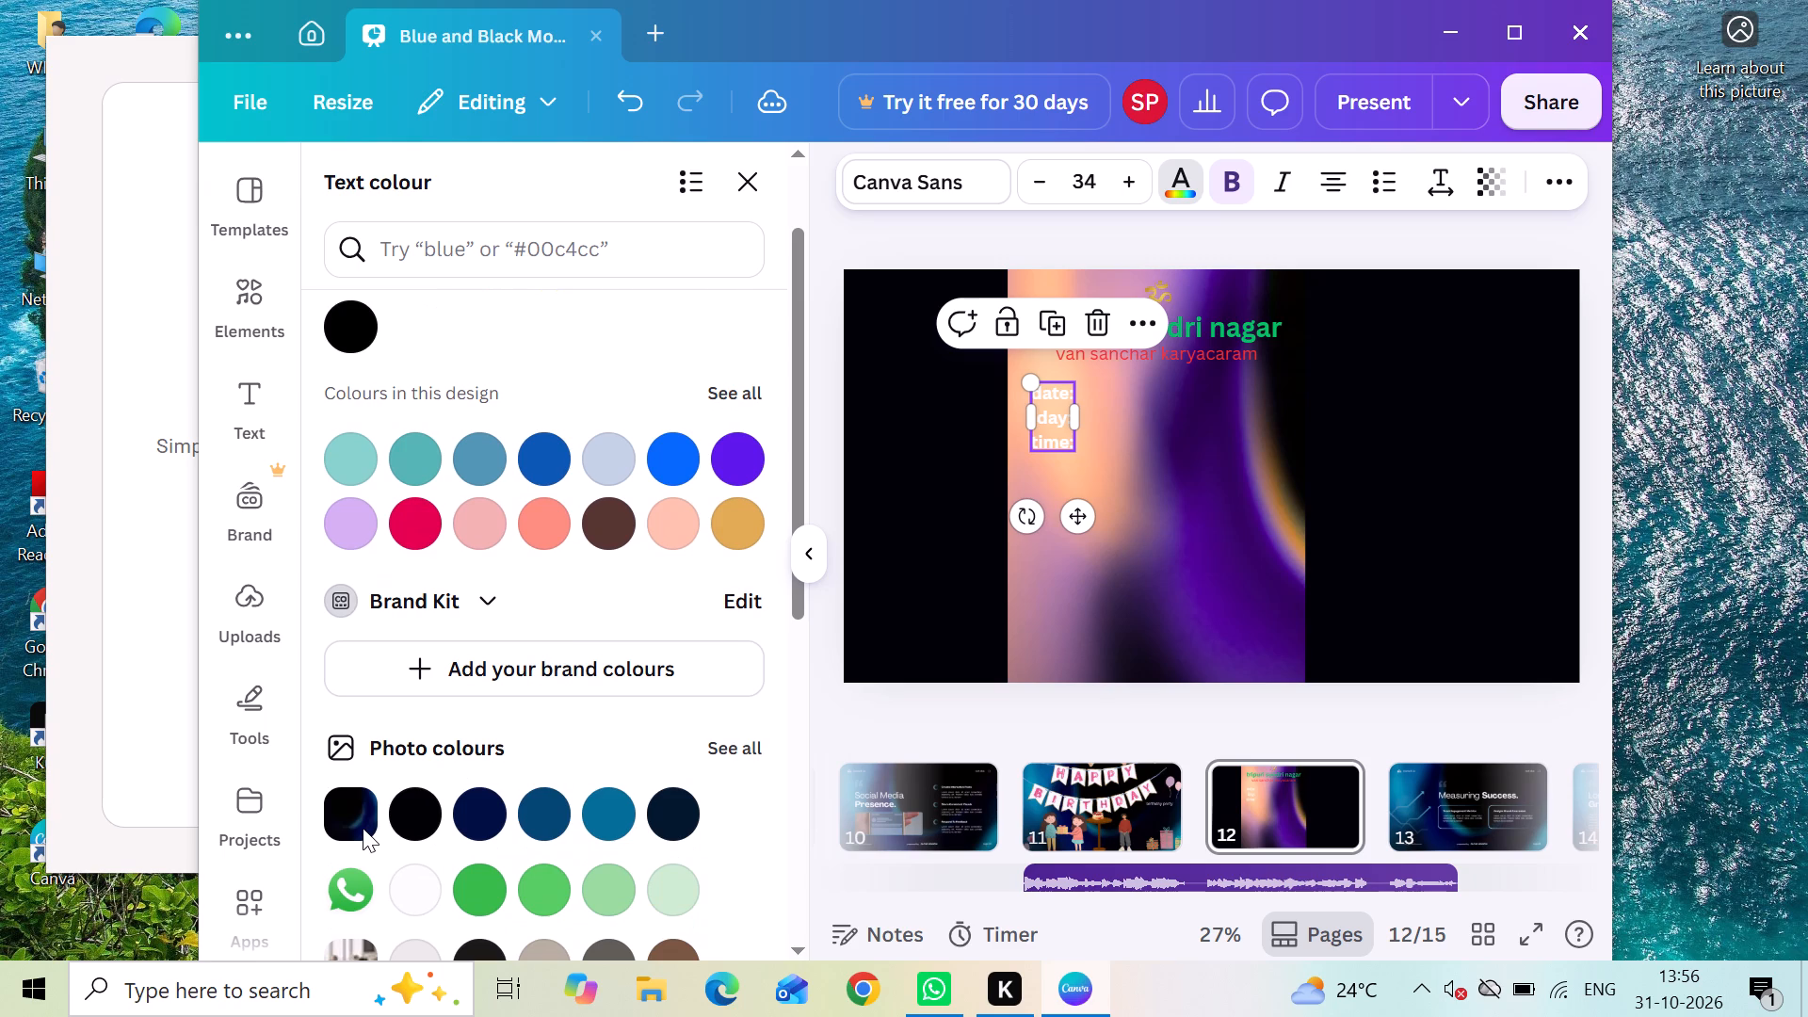
triple_click(363, 828)
scroll(382, 804, "up", 1)
scroll(516, 673, "up", 1)
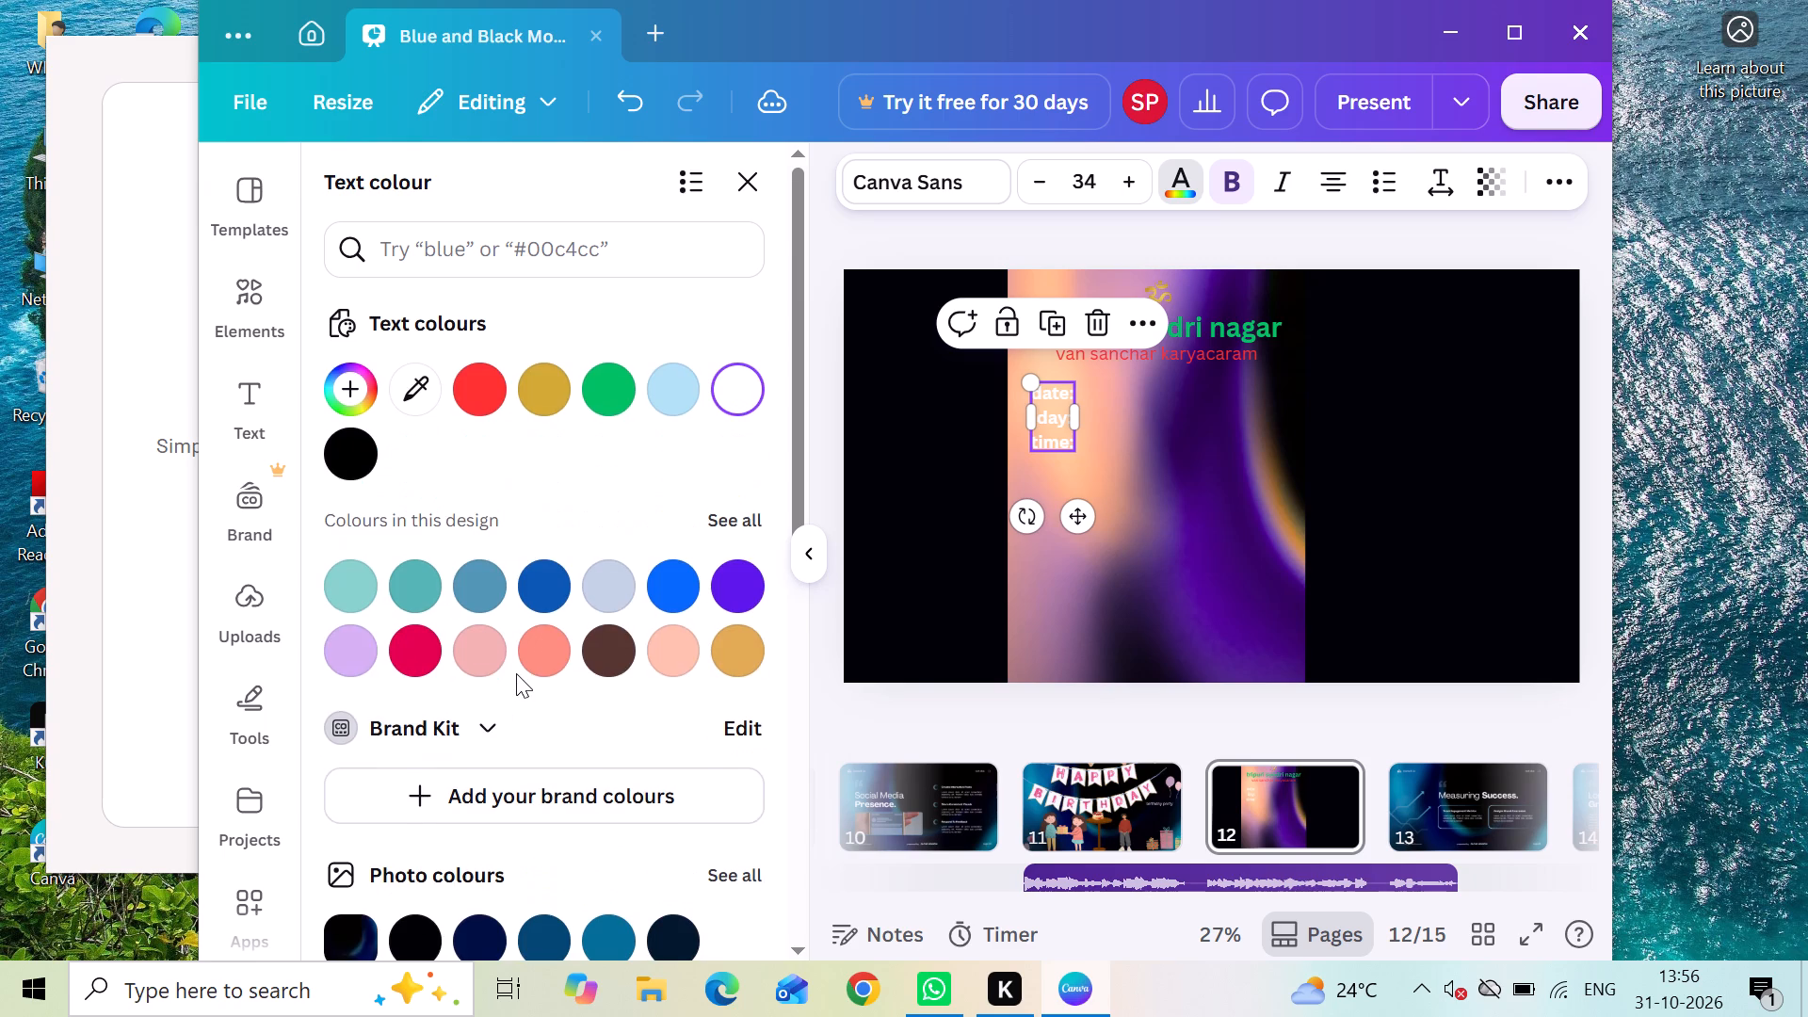
scroll(436, 519, "up", 1)
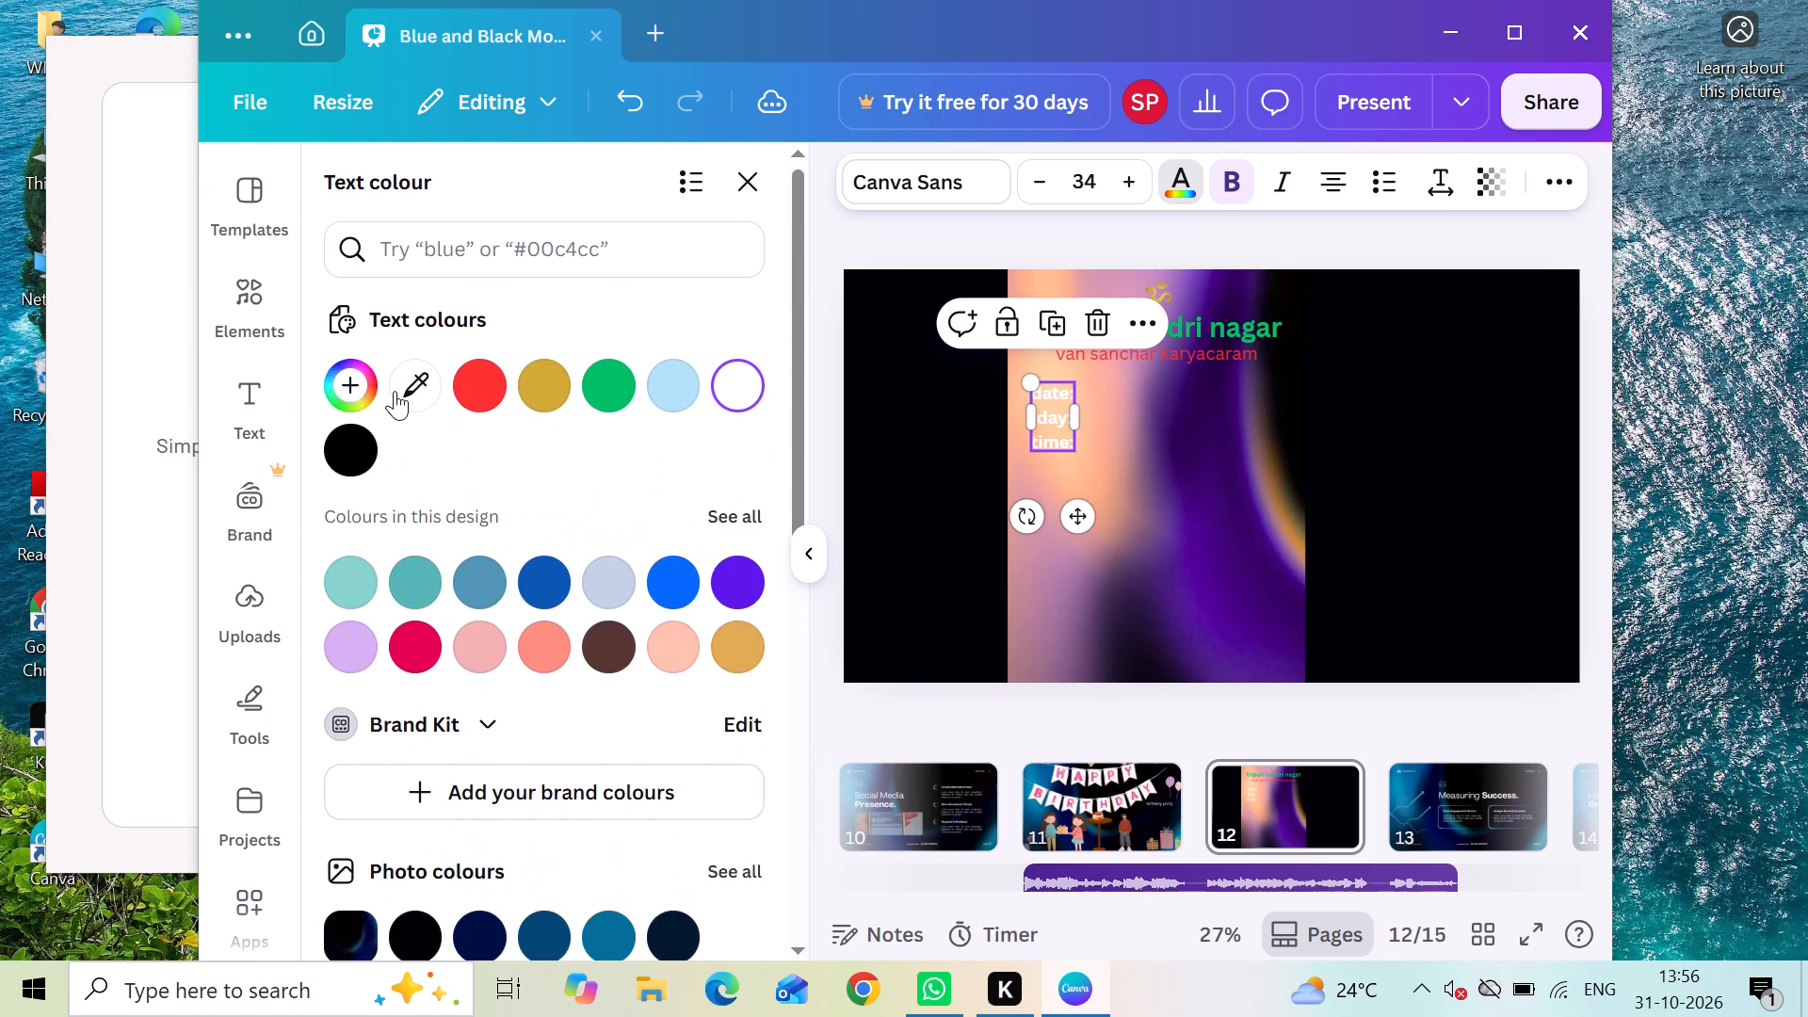
left_click(367, 435)
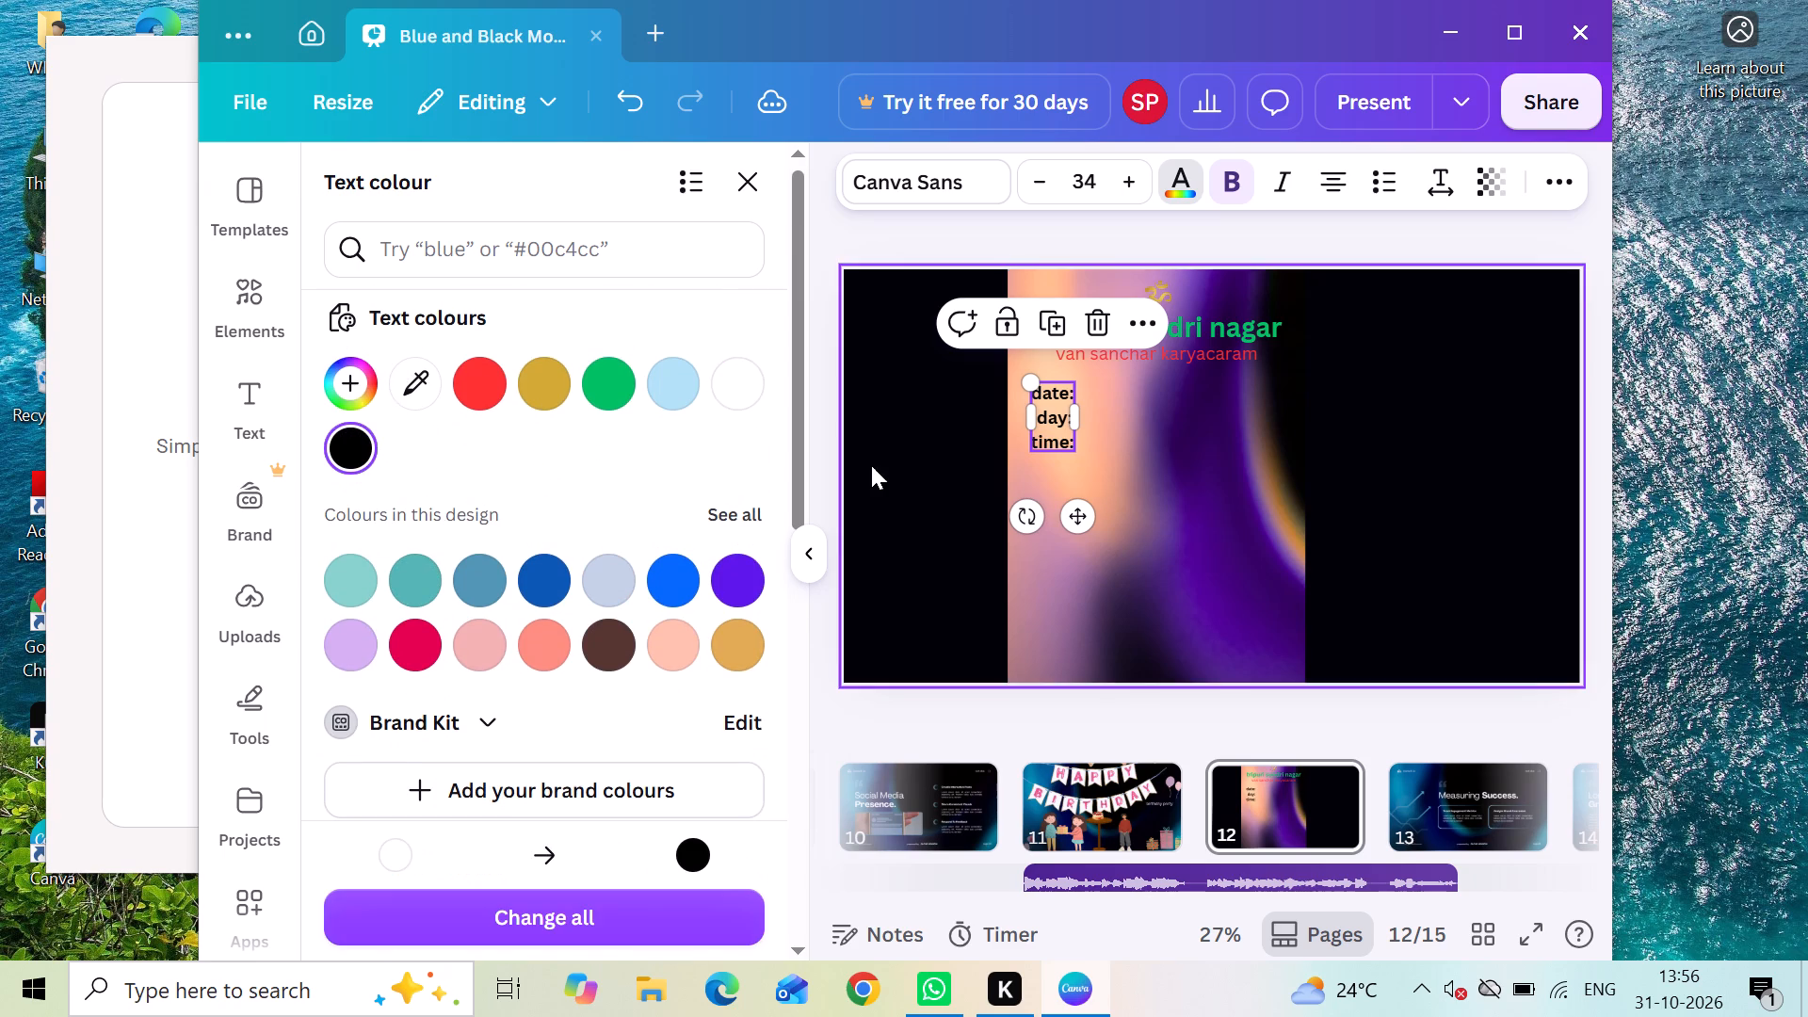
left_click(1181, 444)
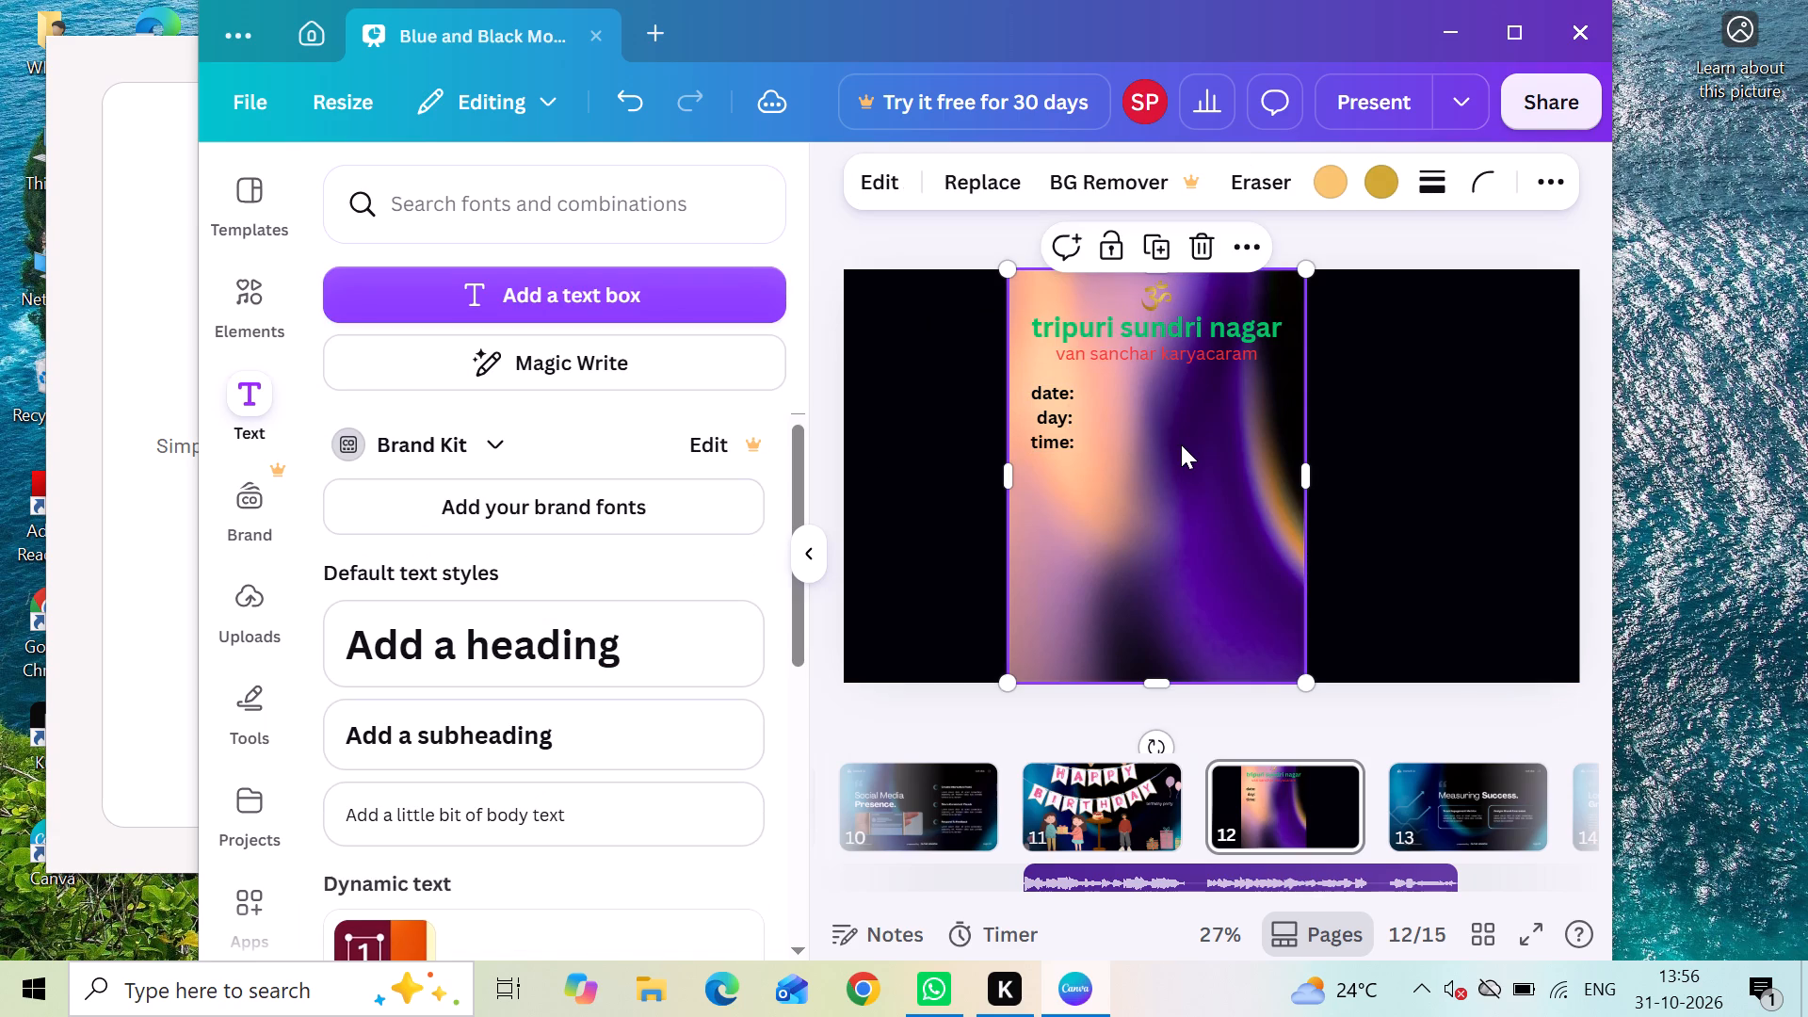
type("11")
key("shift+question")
Add a subheading text box to page 12 reading "11/11/26".
left_click(581, 715)
type("11")
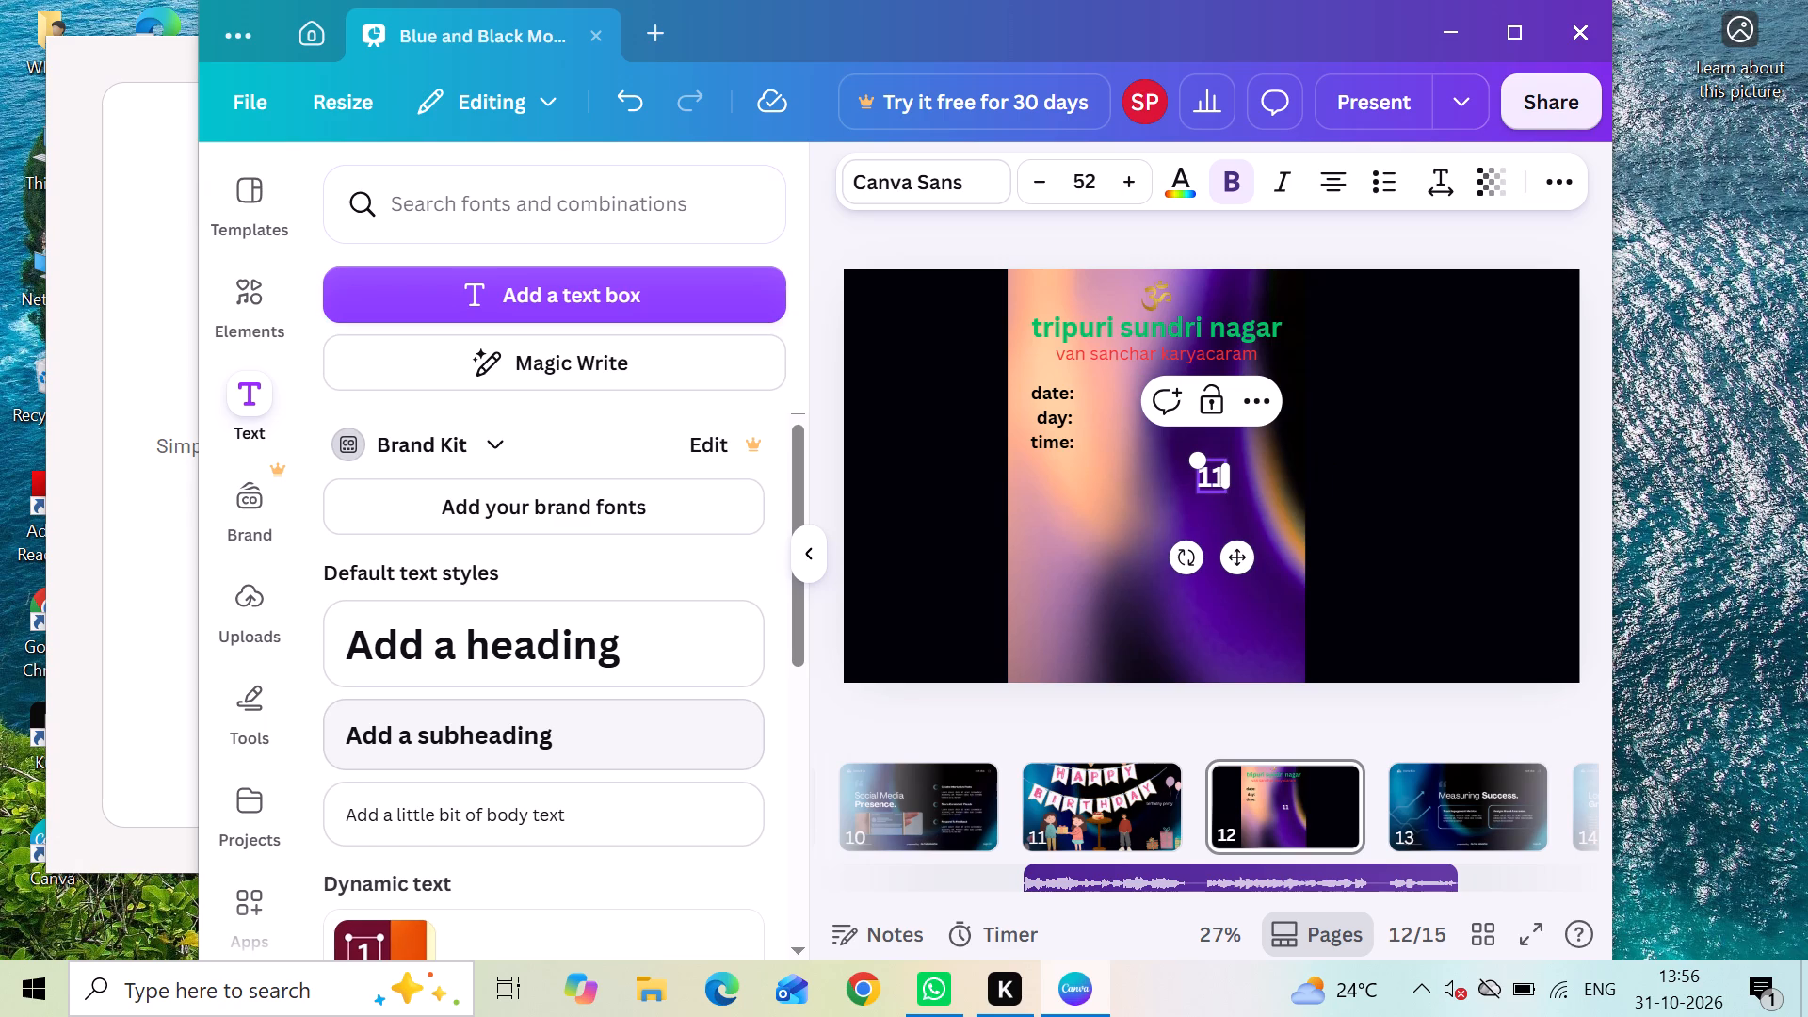
key("shift+question")
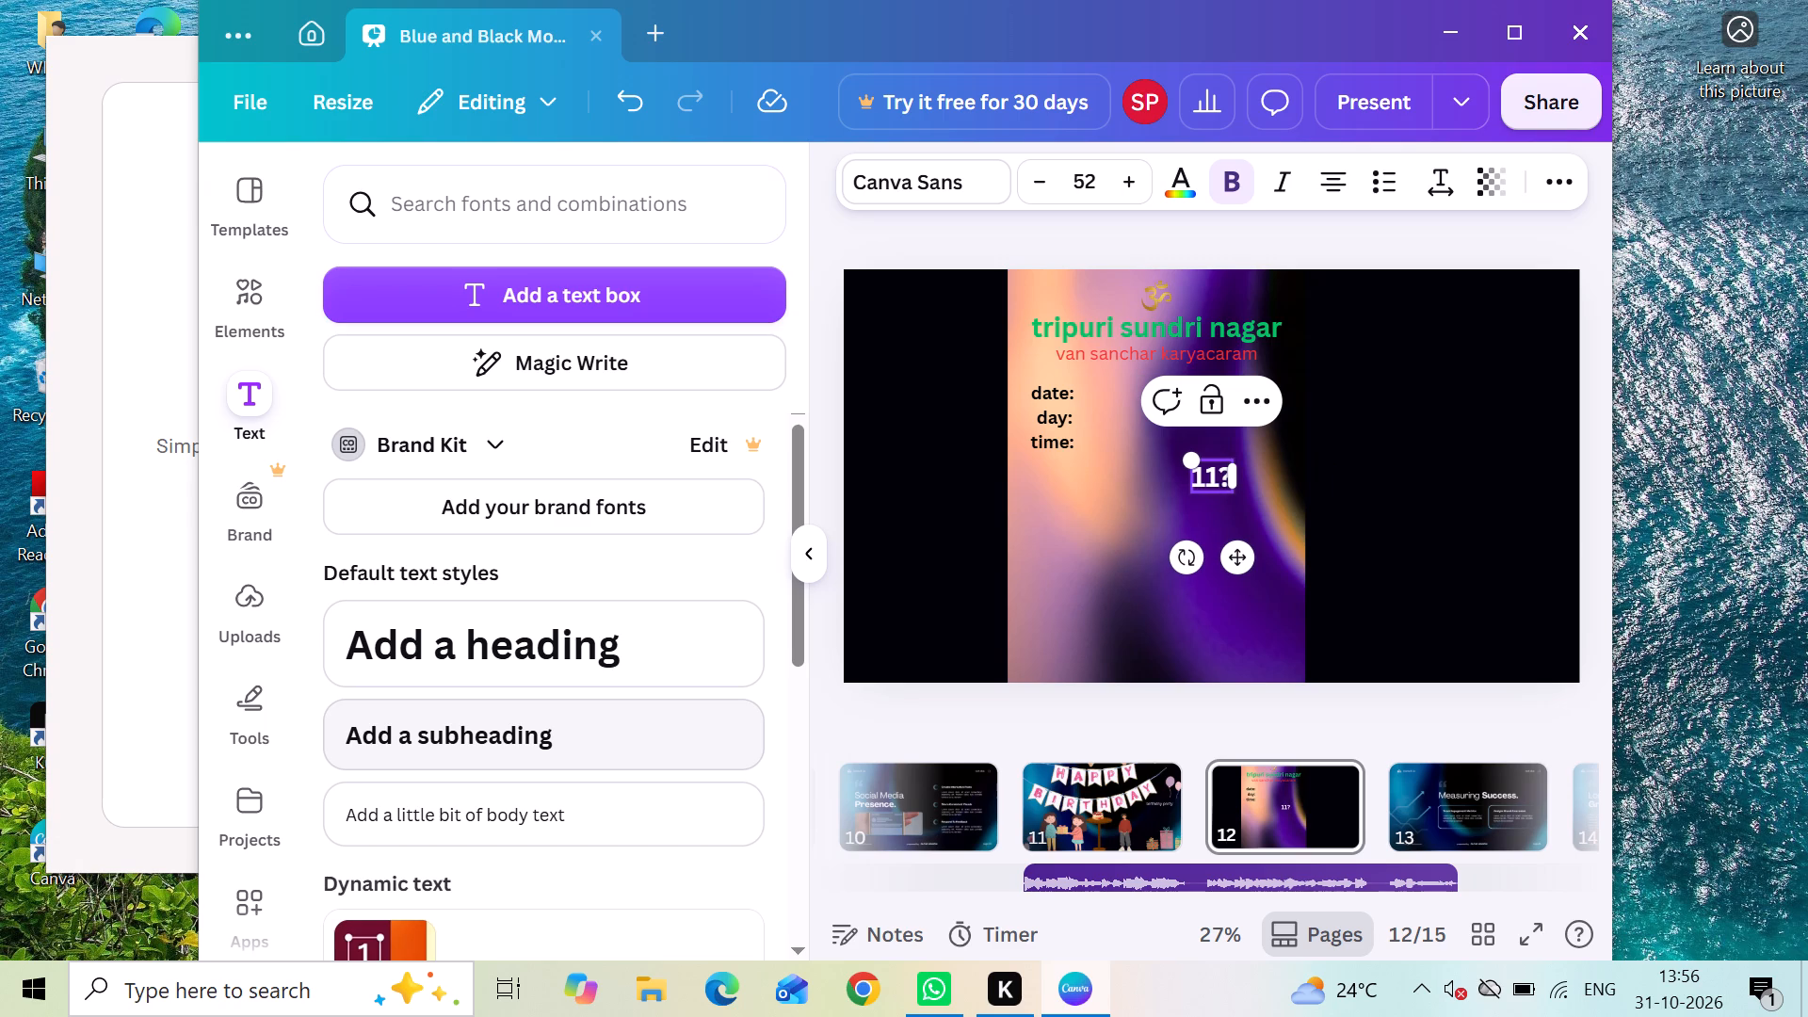
key("BackSpace")
key("slash")
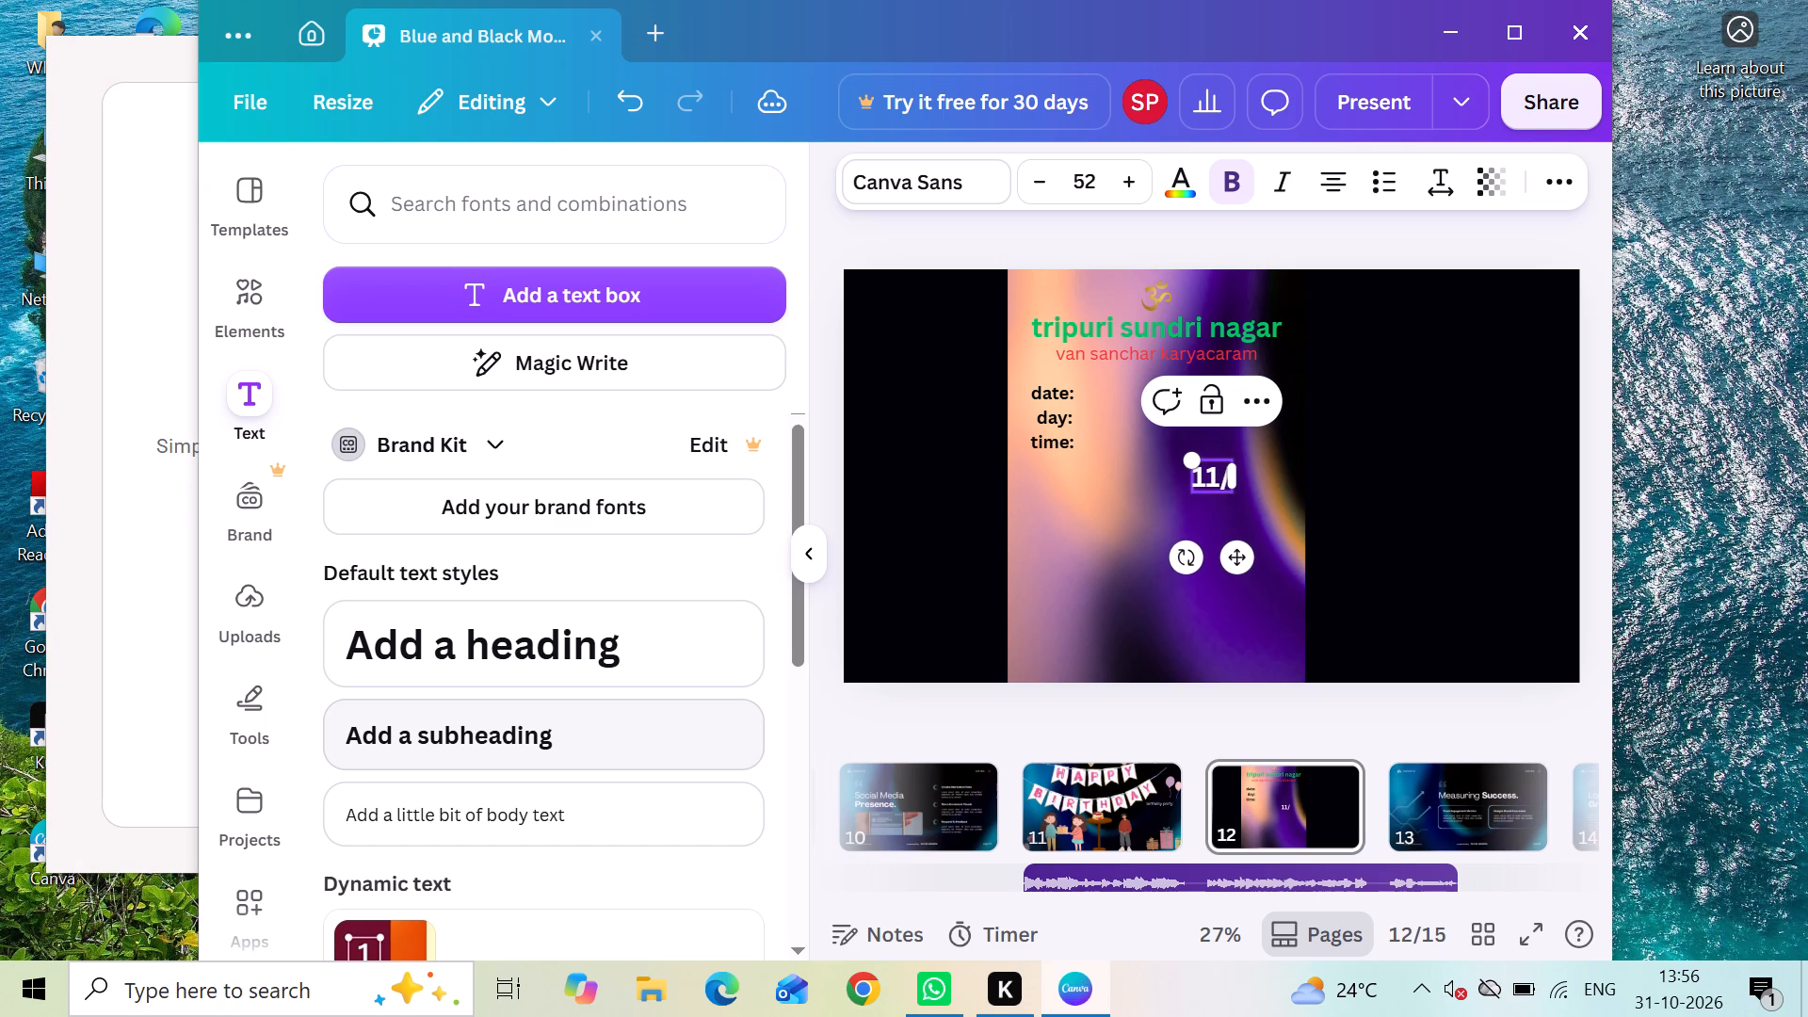
type("11")
key("slash")
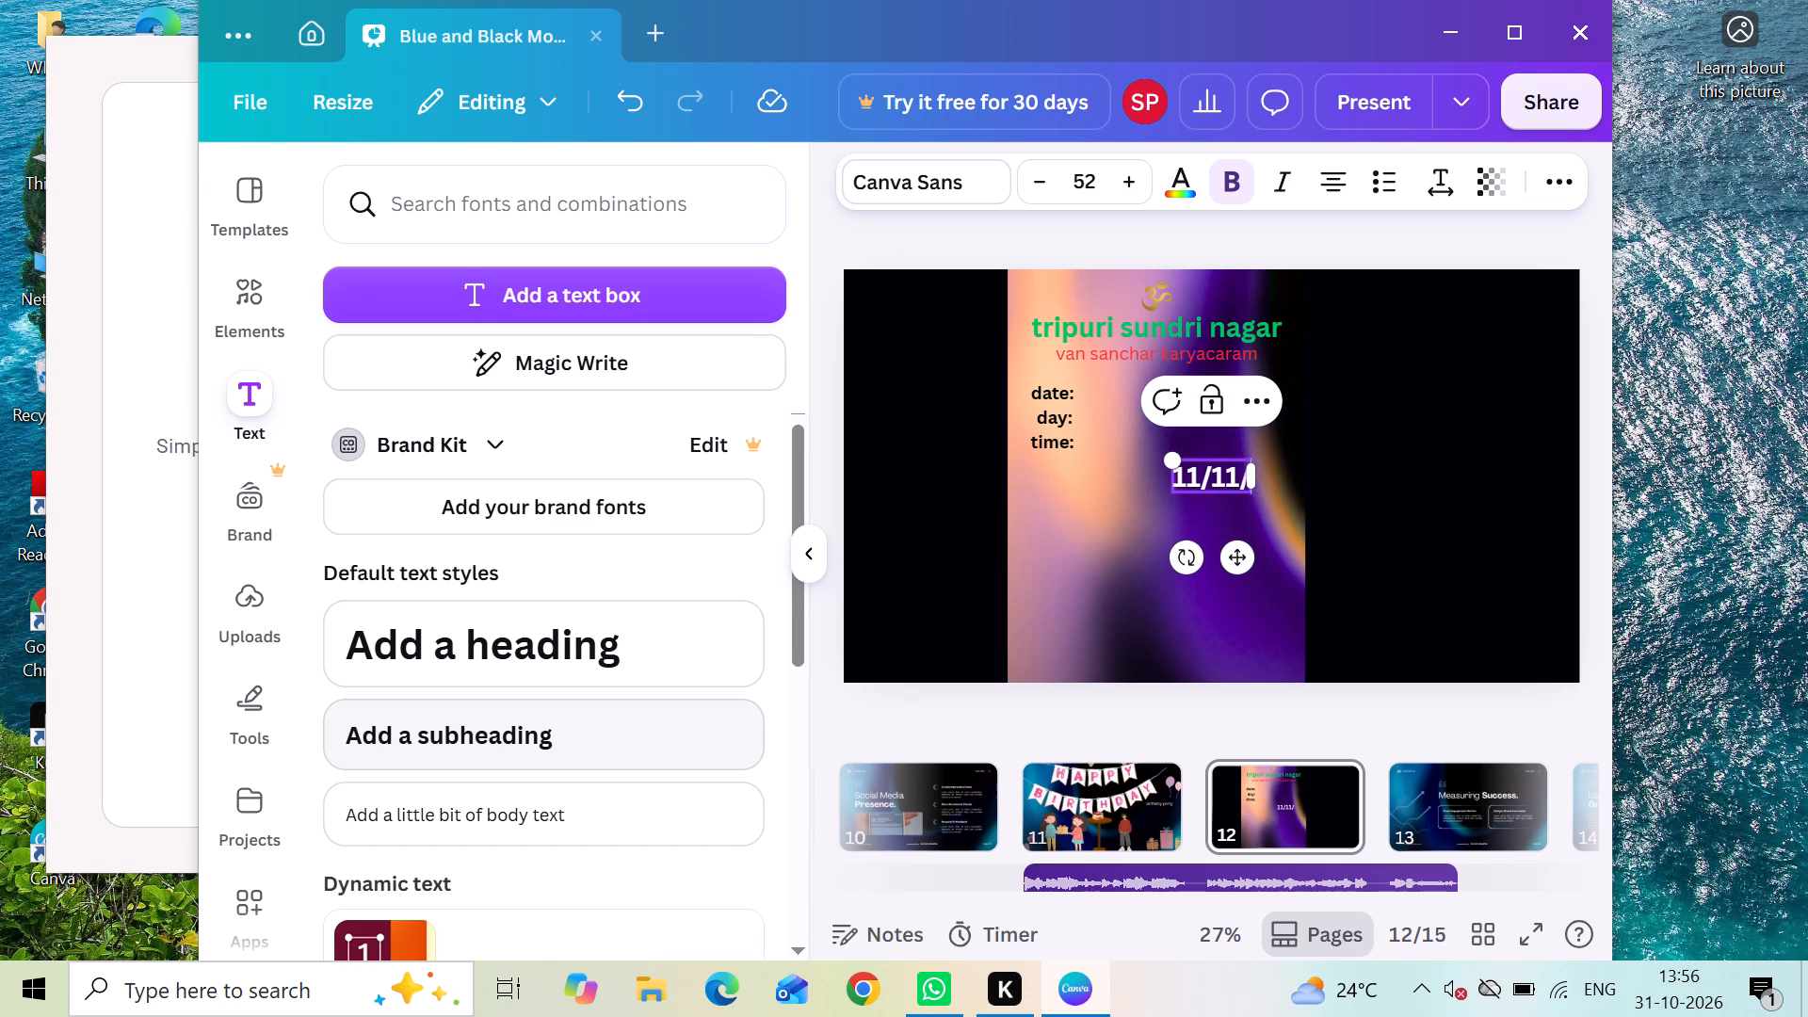
key("2")
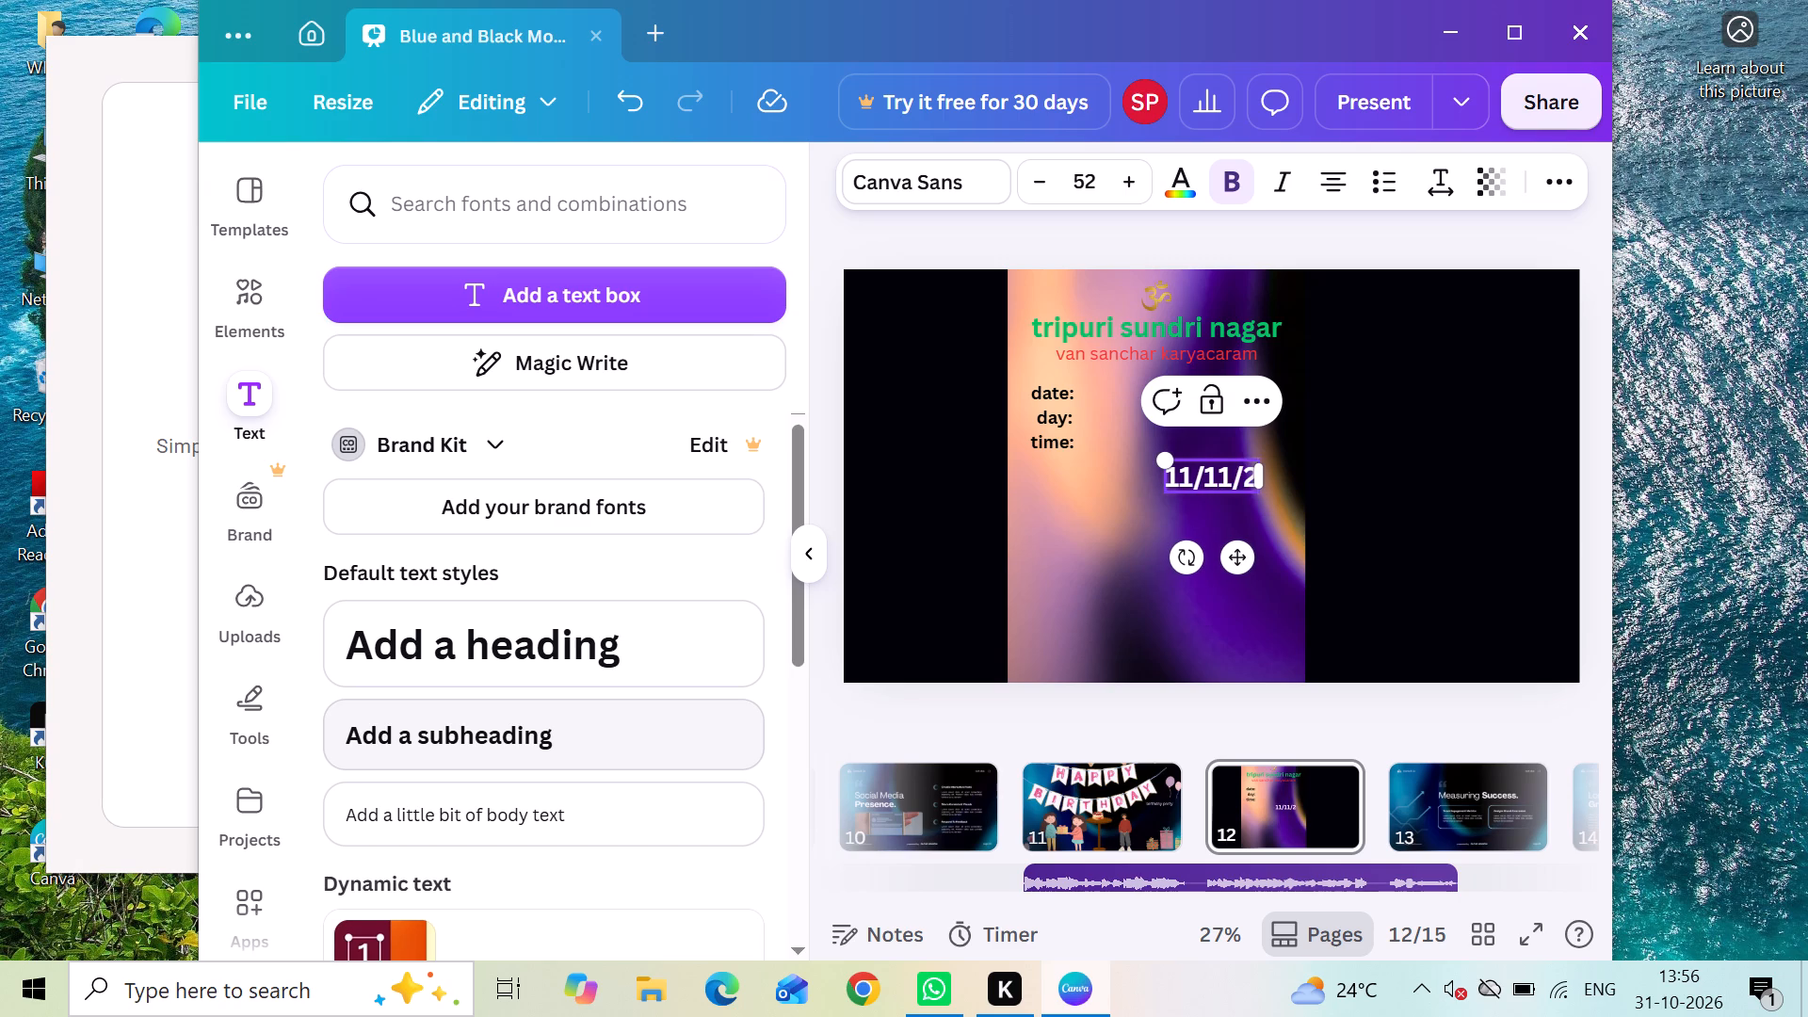
key("6")
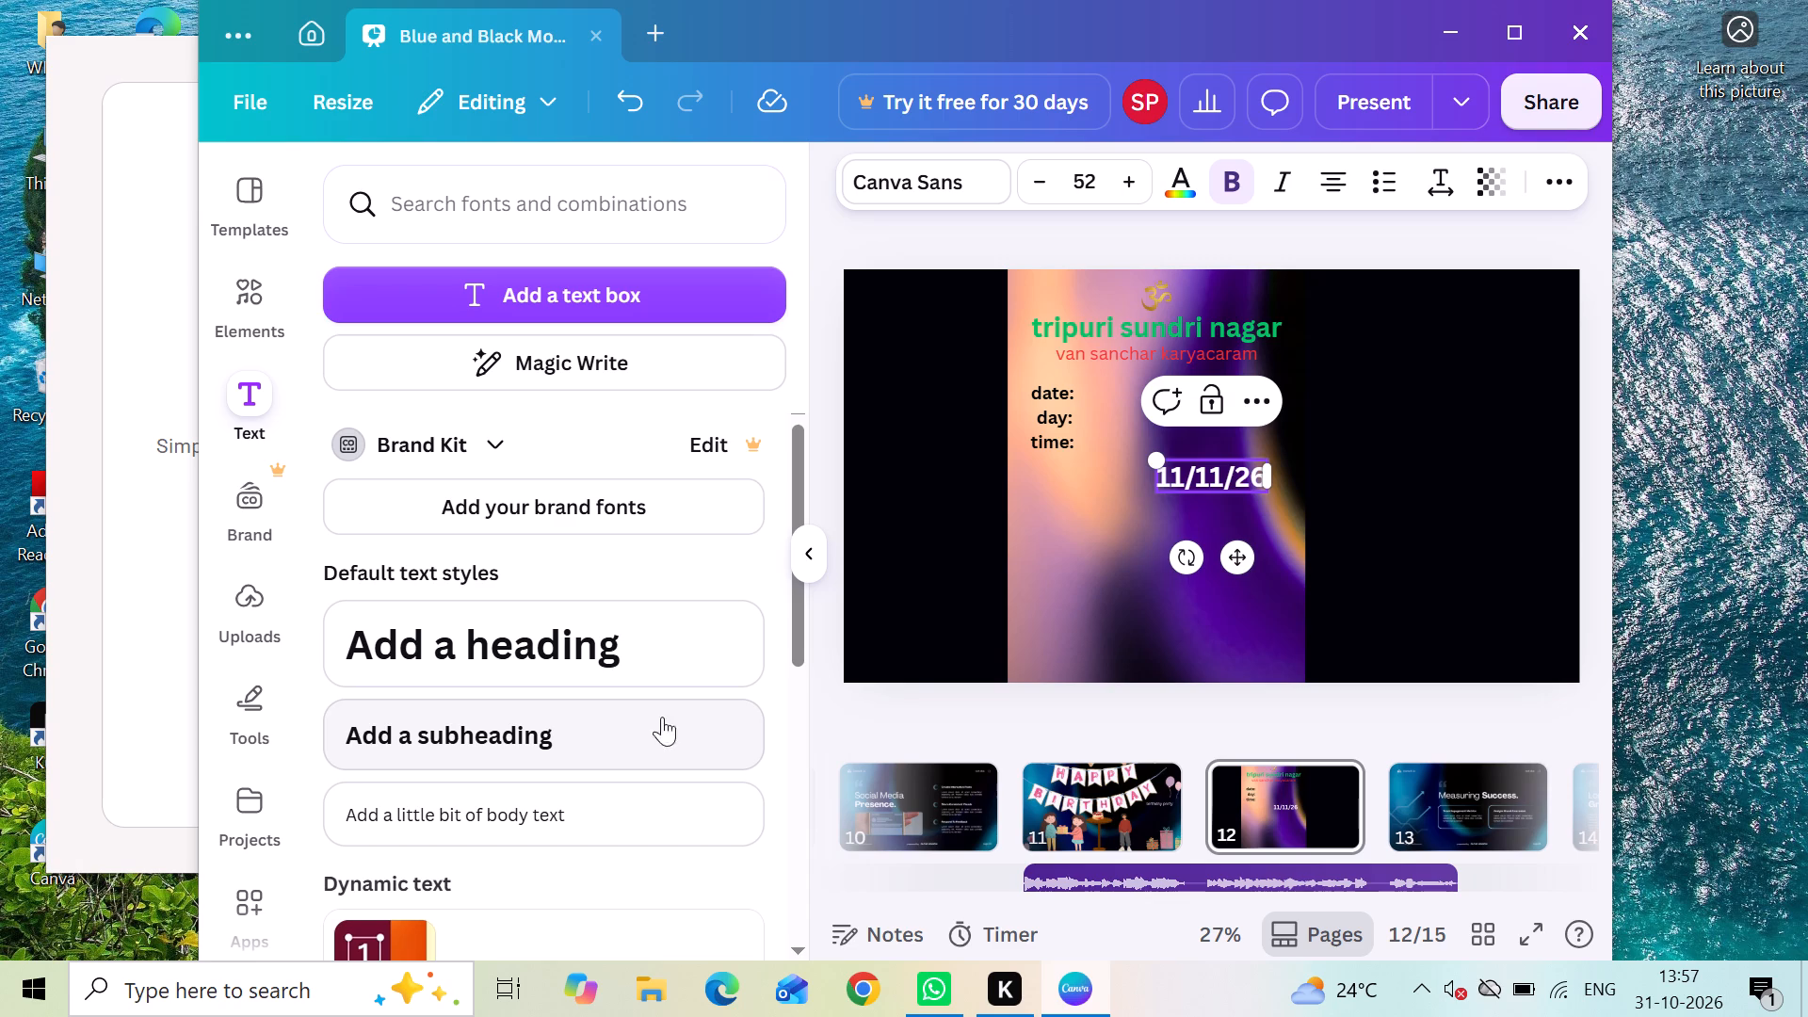
left_click(1079, 617)
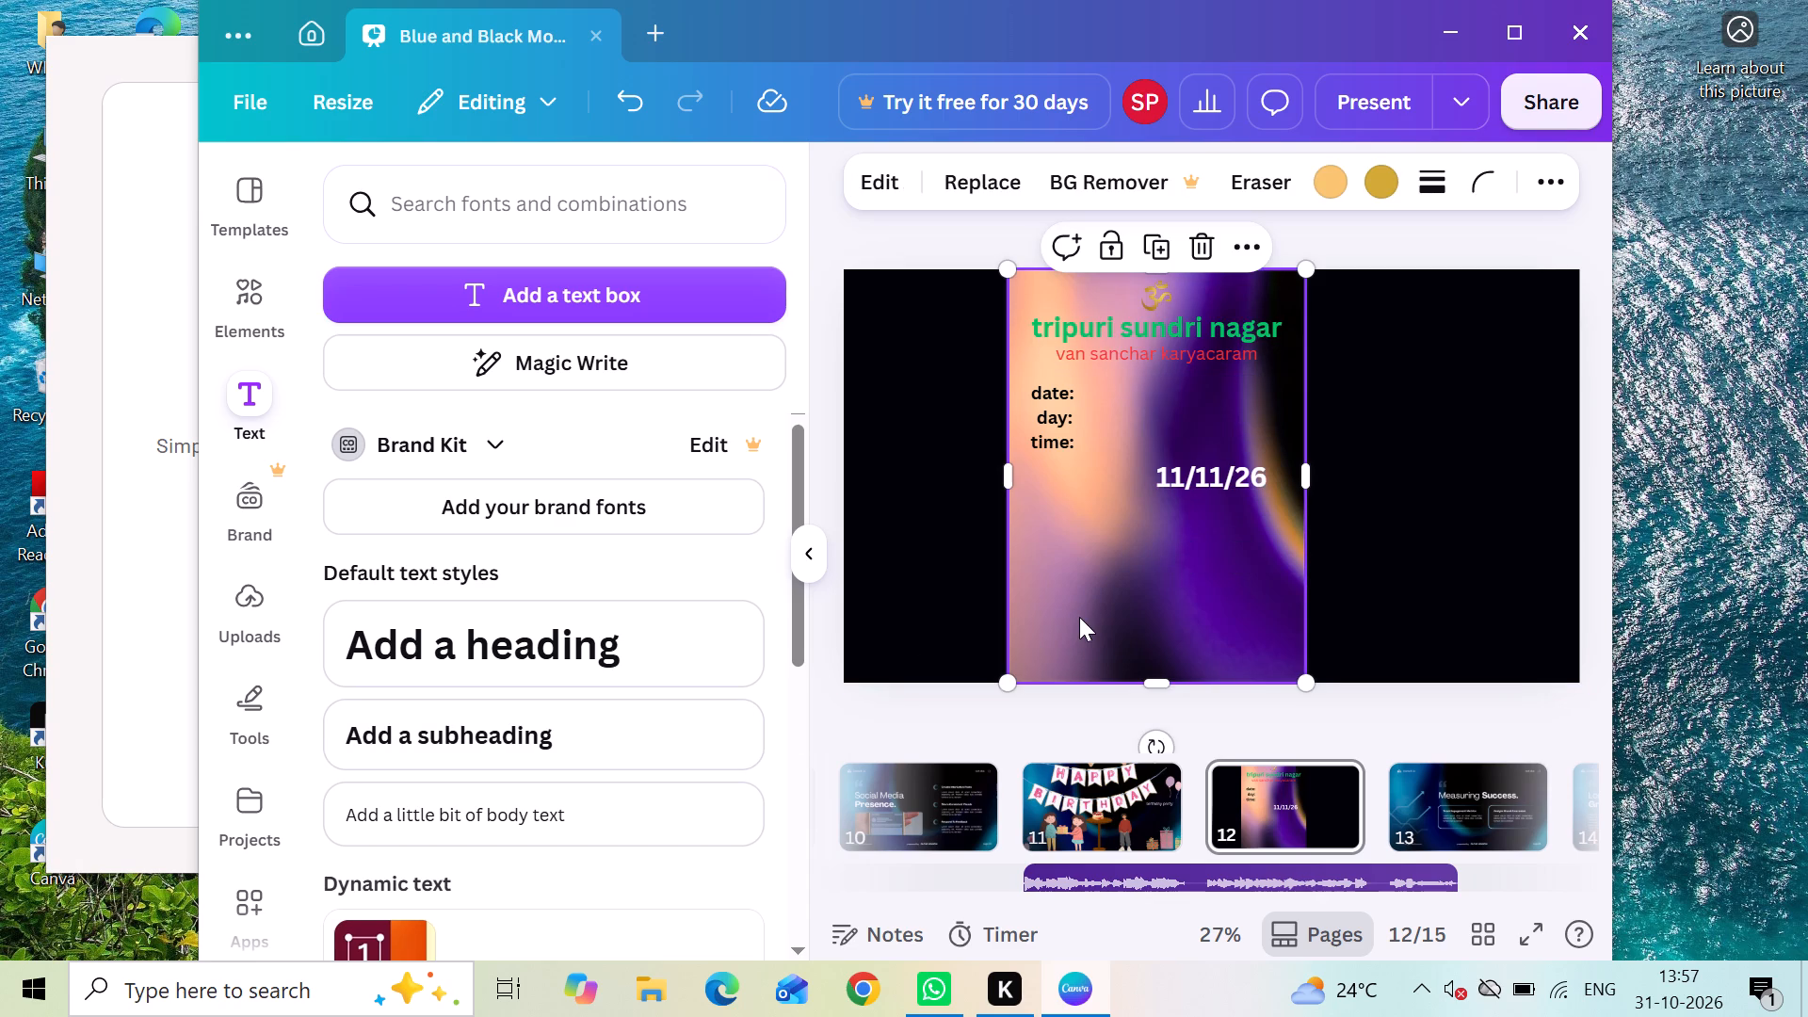
Shrink the "11/11/26" text to size 36 and place it directly beside the "date:" label.
left_click_drag(1222, 489, 1216, 483)
left_click_drag(1216, 483, 1202, 460)
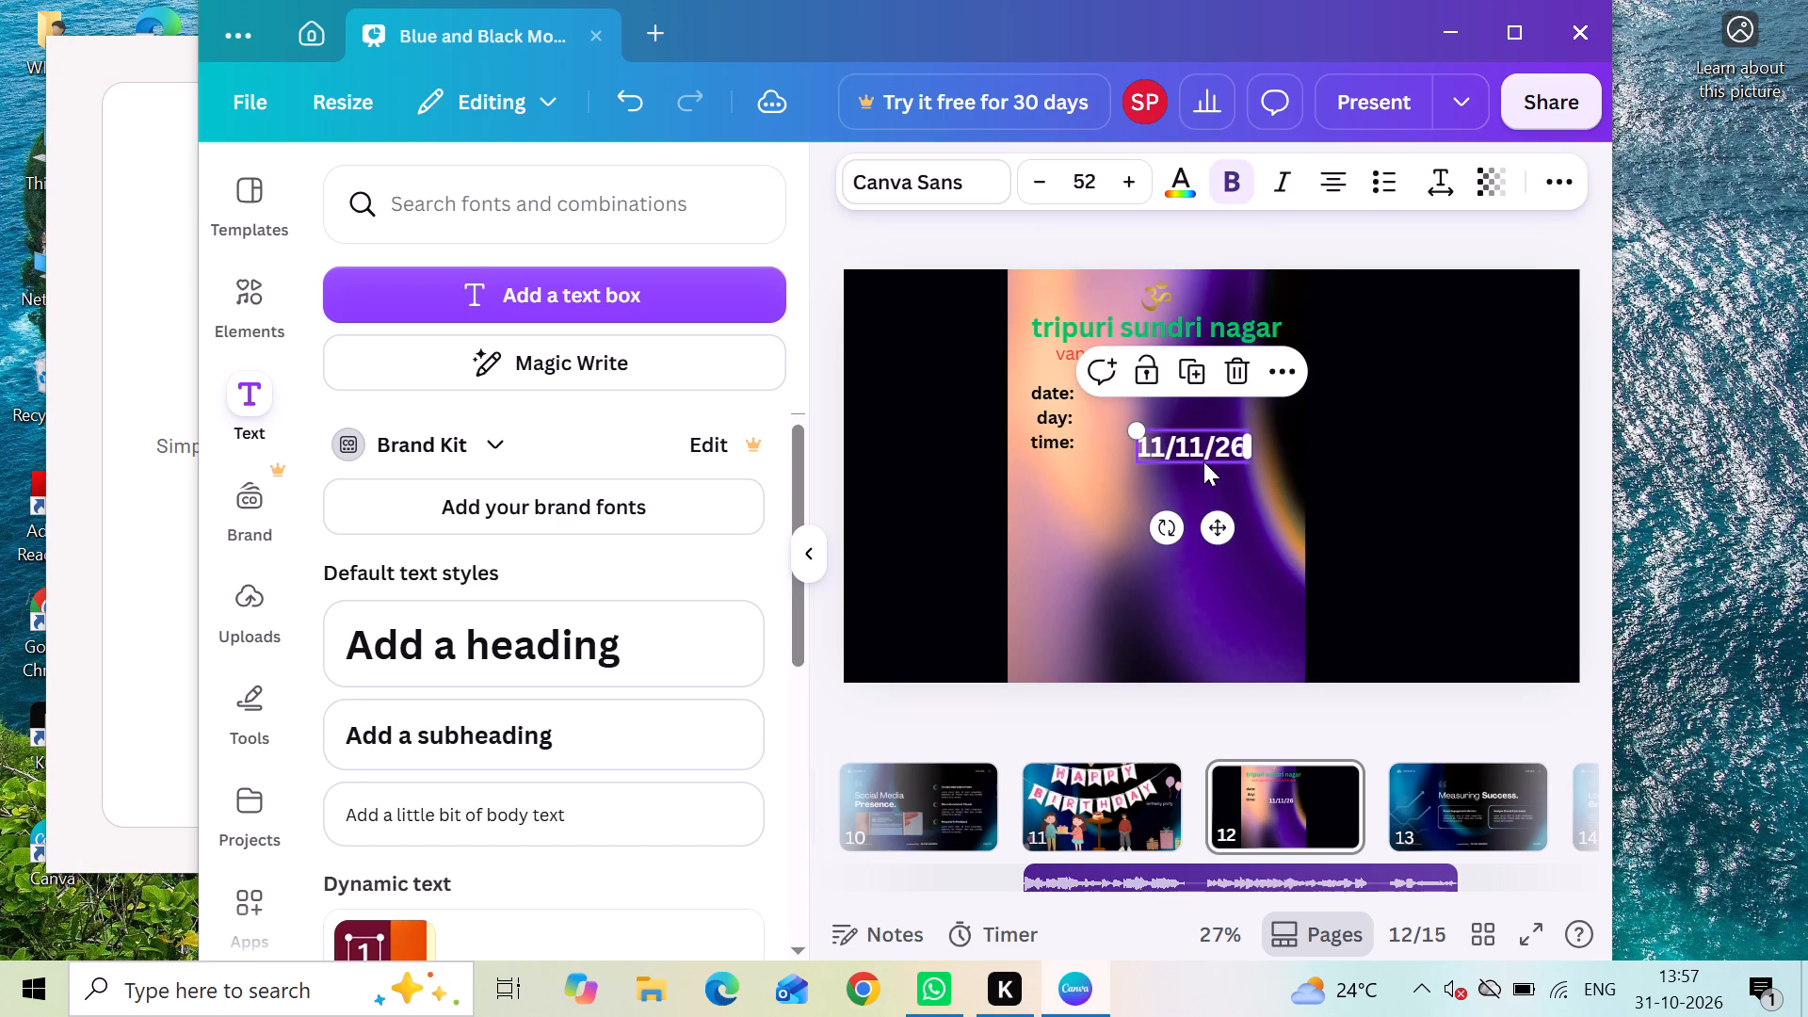
left_click_drag(1136, 437, 1155, 444)
left_click_drag(1182, 438, 1166, 425)
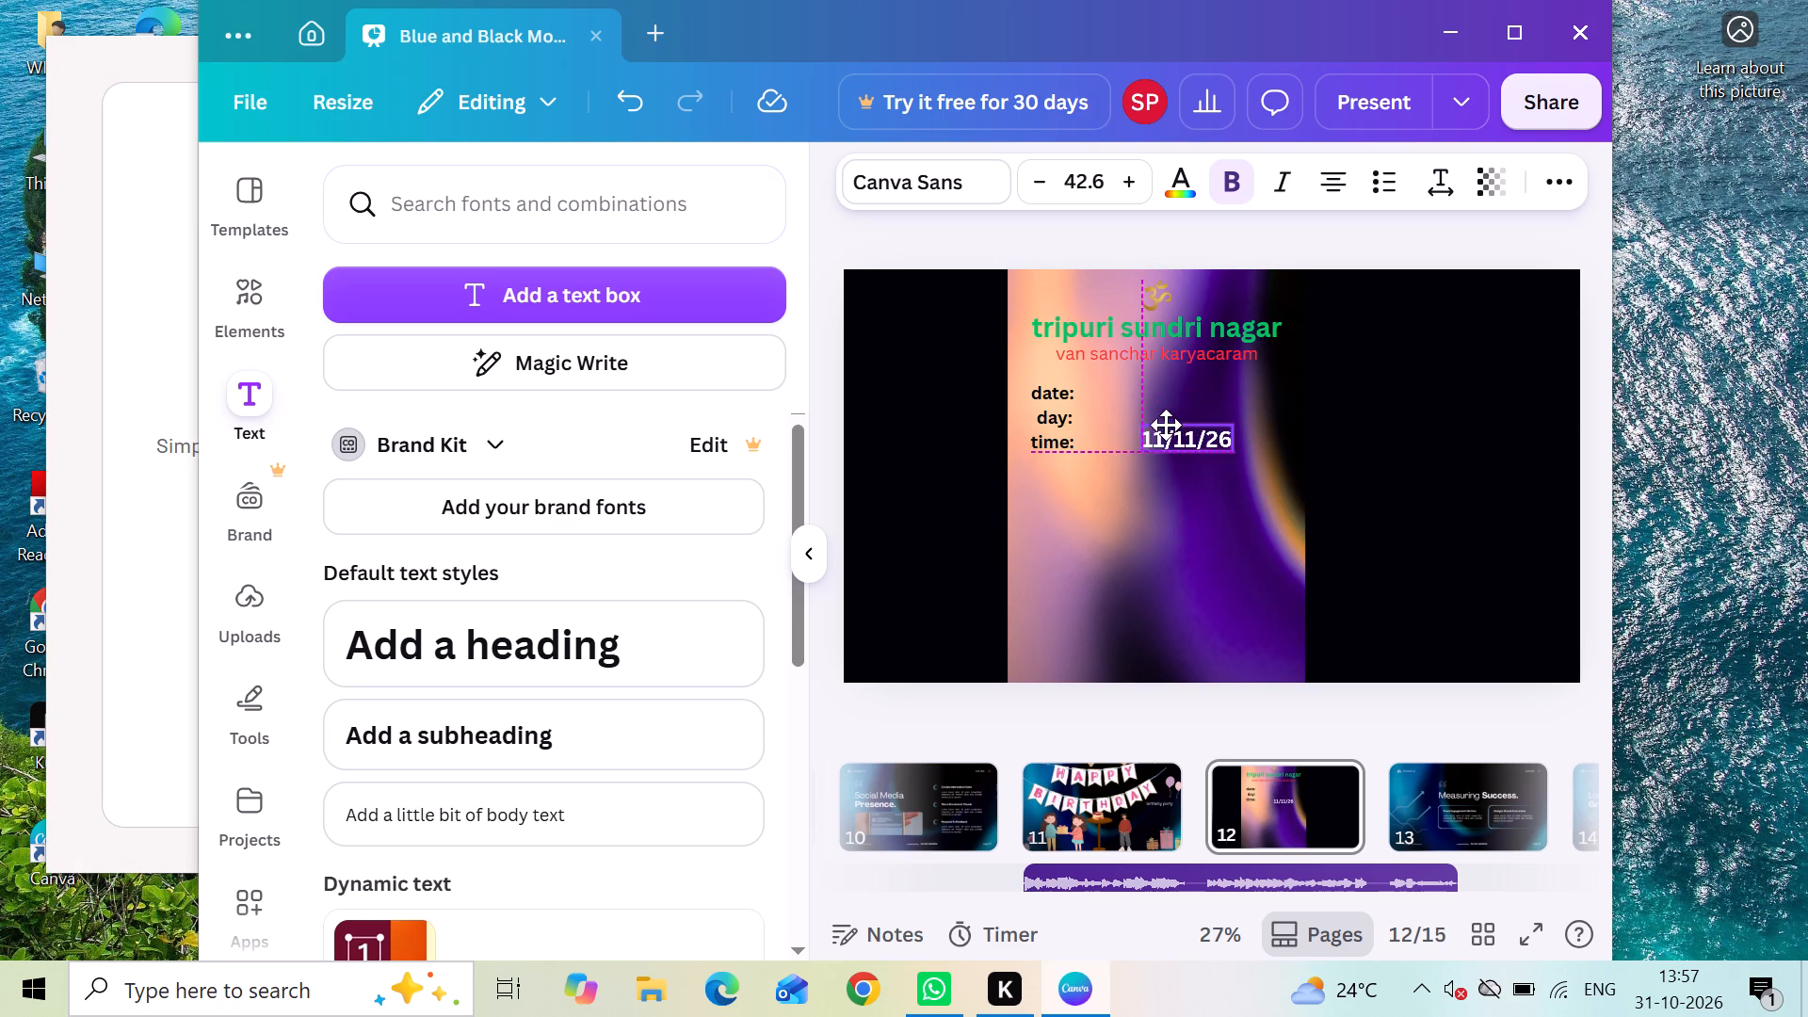
left_click_drag(1166, 425, 1117, 394)
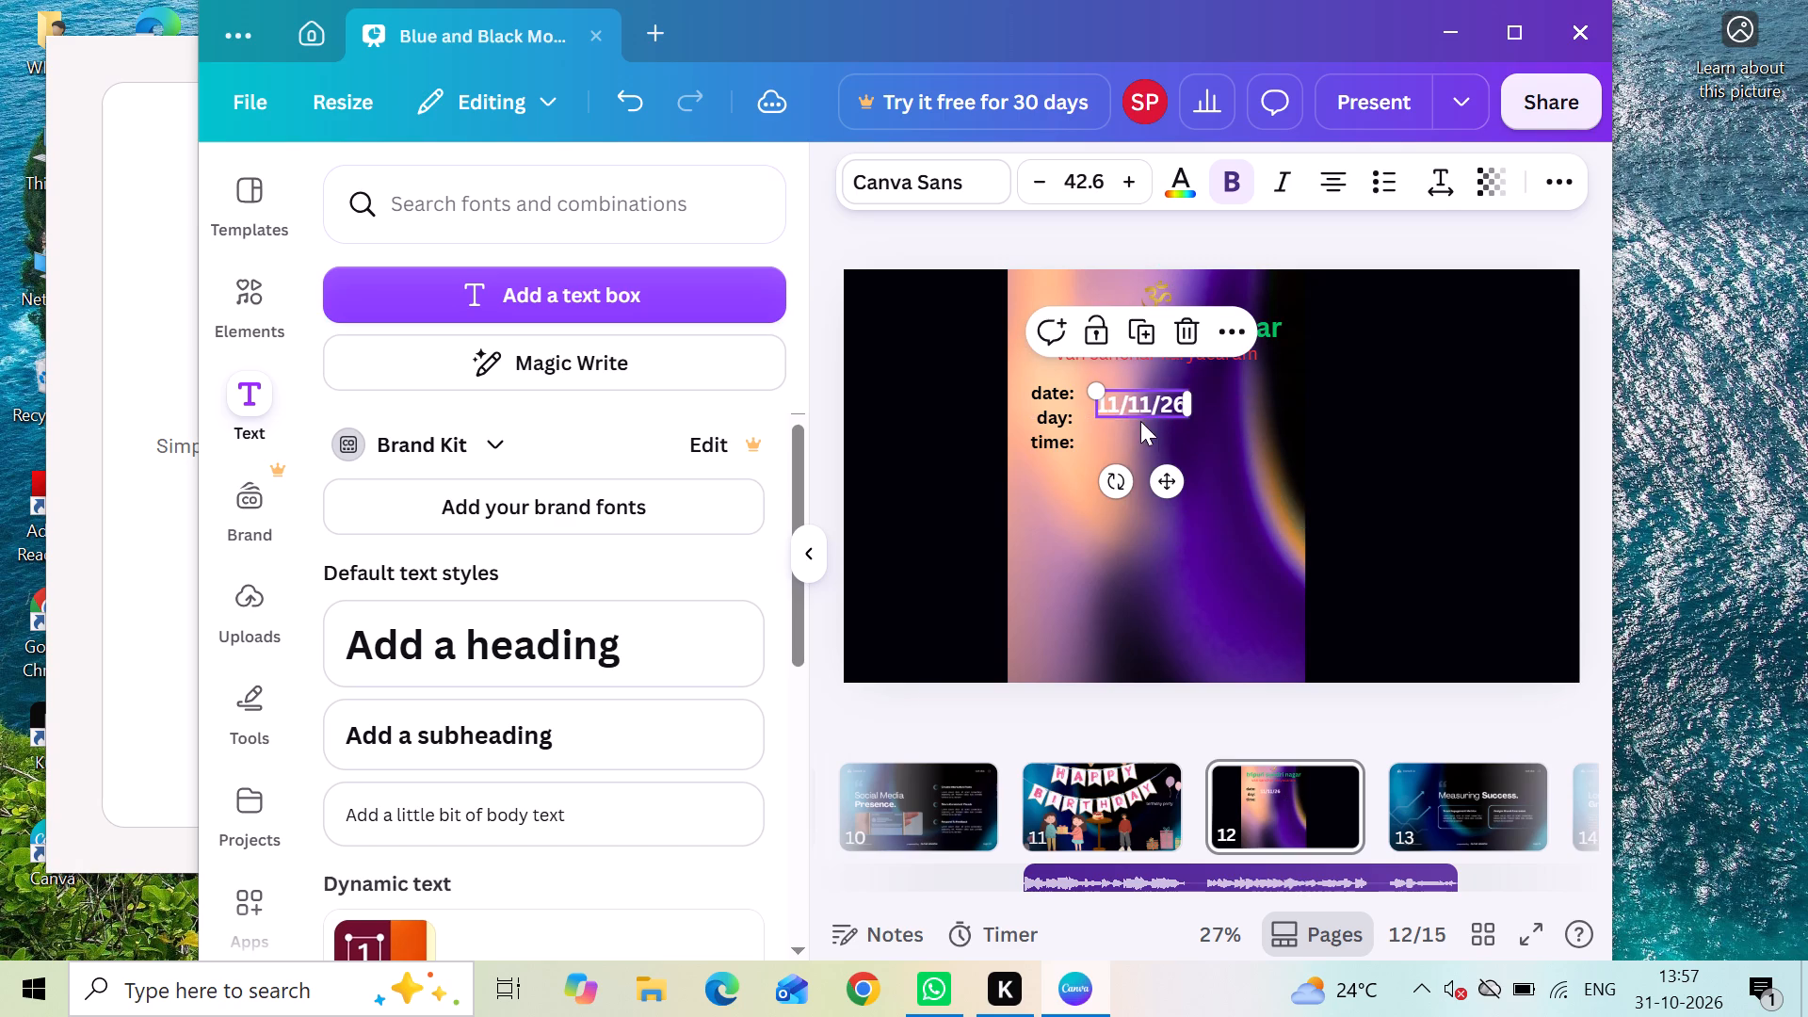
left_click_drag(1102, 393, 1109, 391)
left_click_drag(1109, 391, 1121, 391)
left_click_drag(1136, 410, 1136, 409)
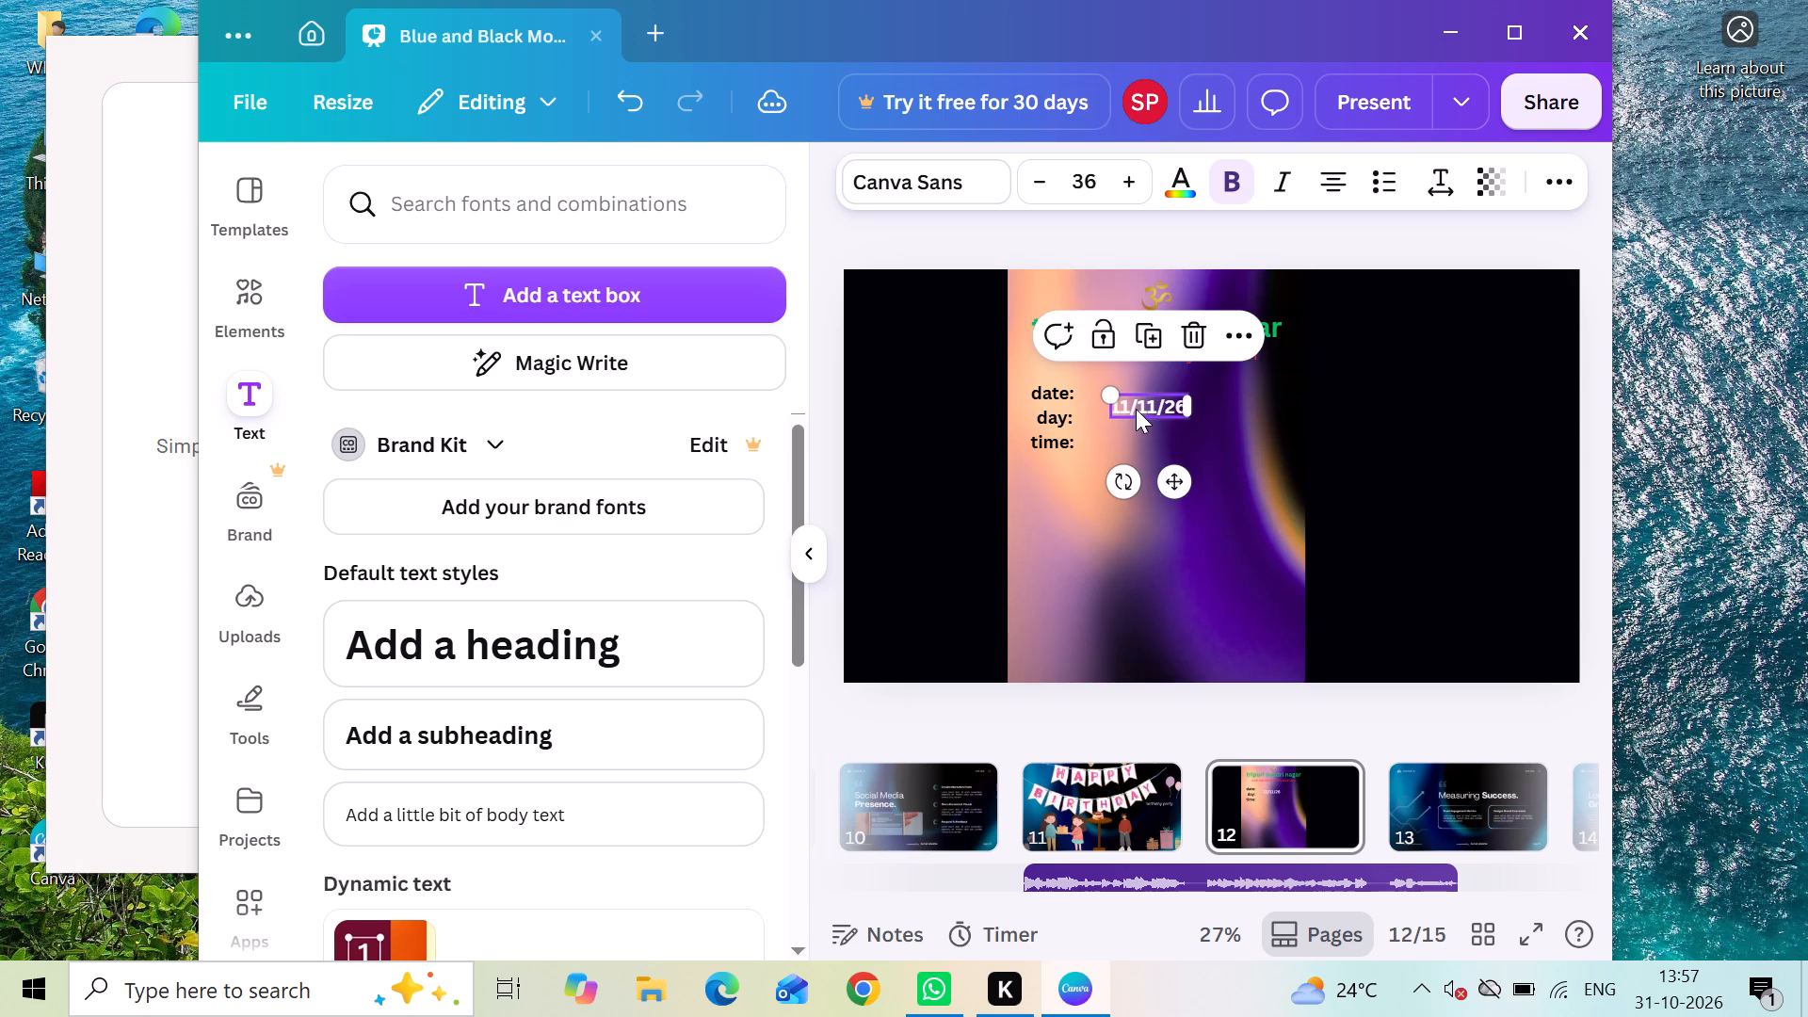
left_click_drag(1136, 409, 1111, 399)
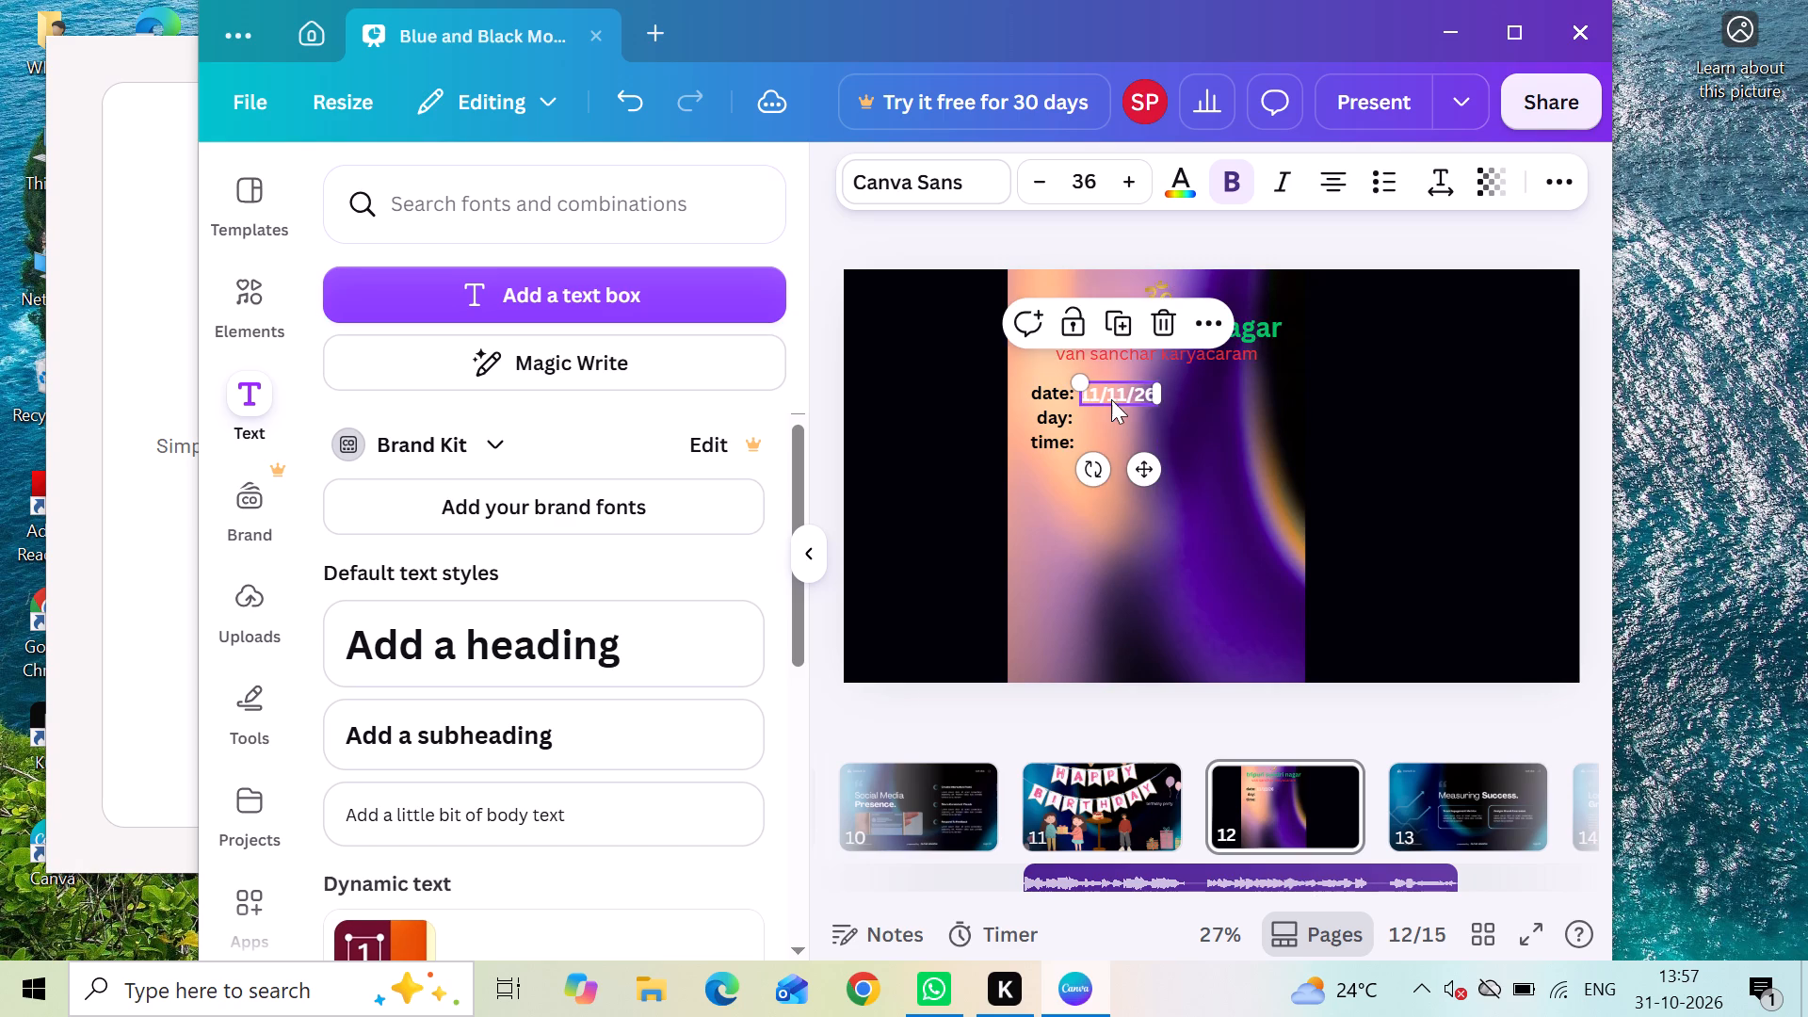
left_click(1183, 433)
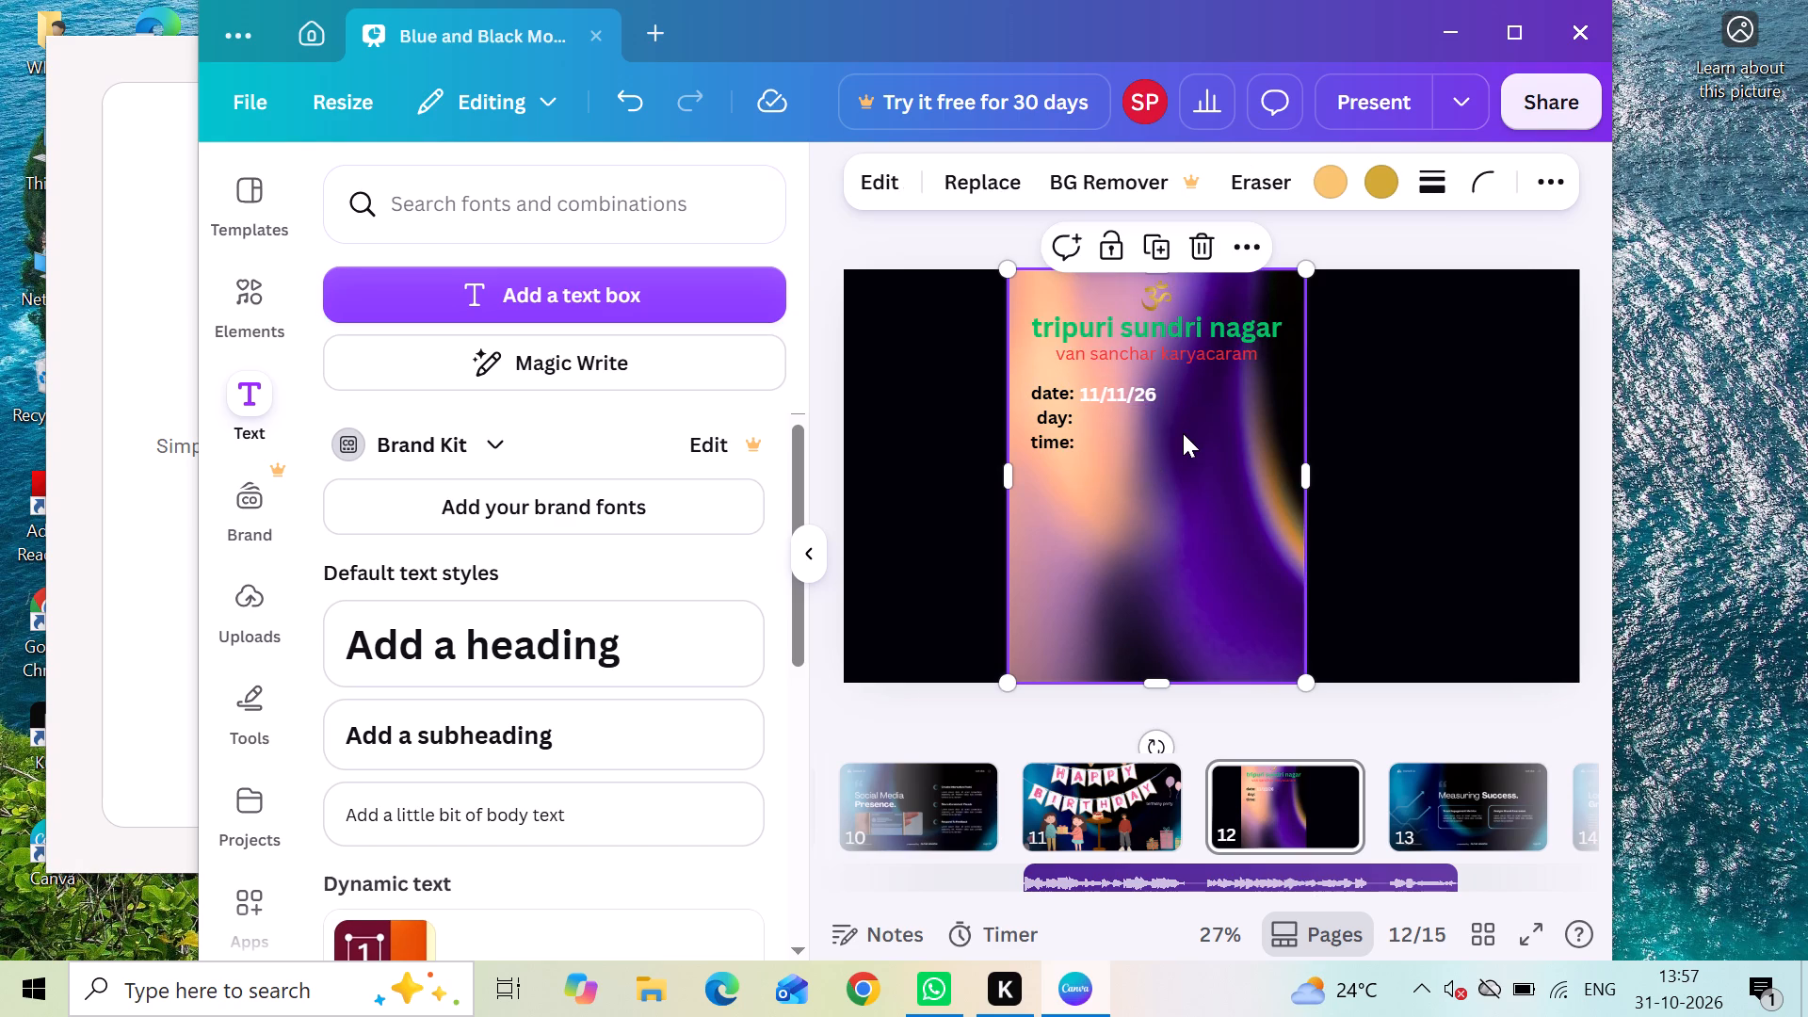
left_click(1183, 433)
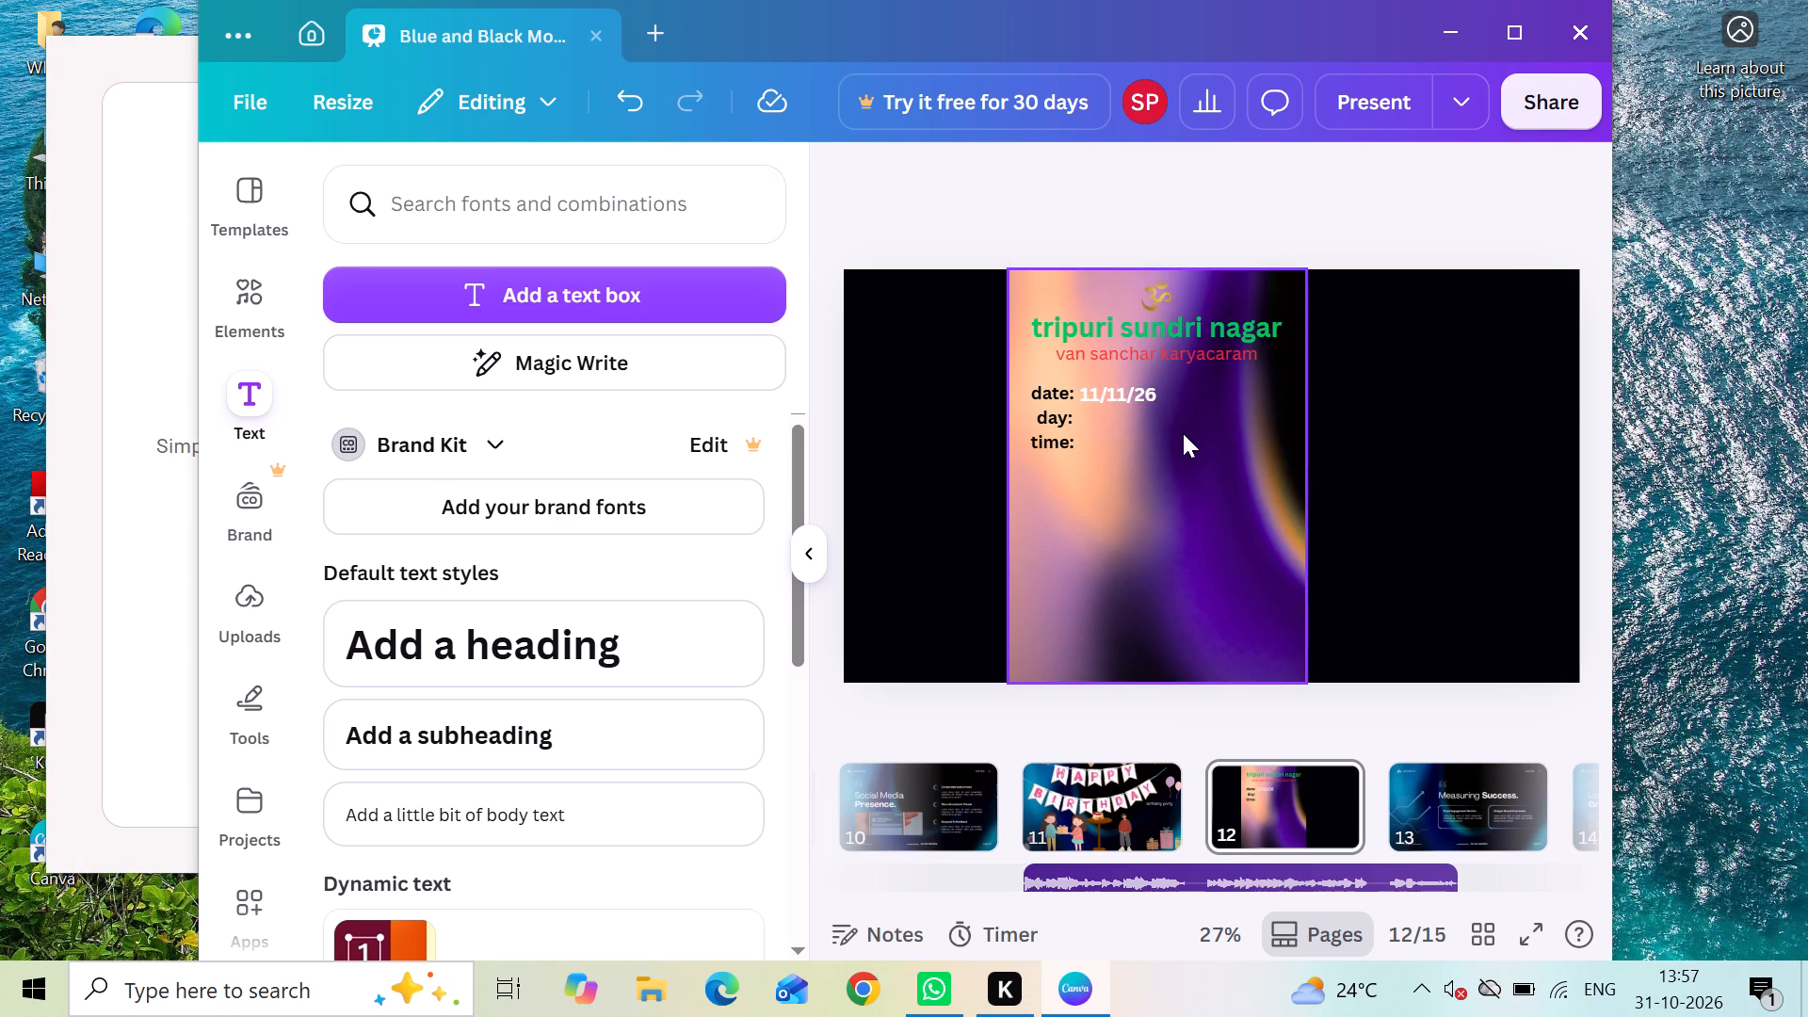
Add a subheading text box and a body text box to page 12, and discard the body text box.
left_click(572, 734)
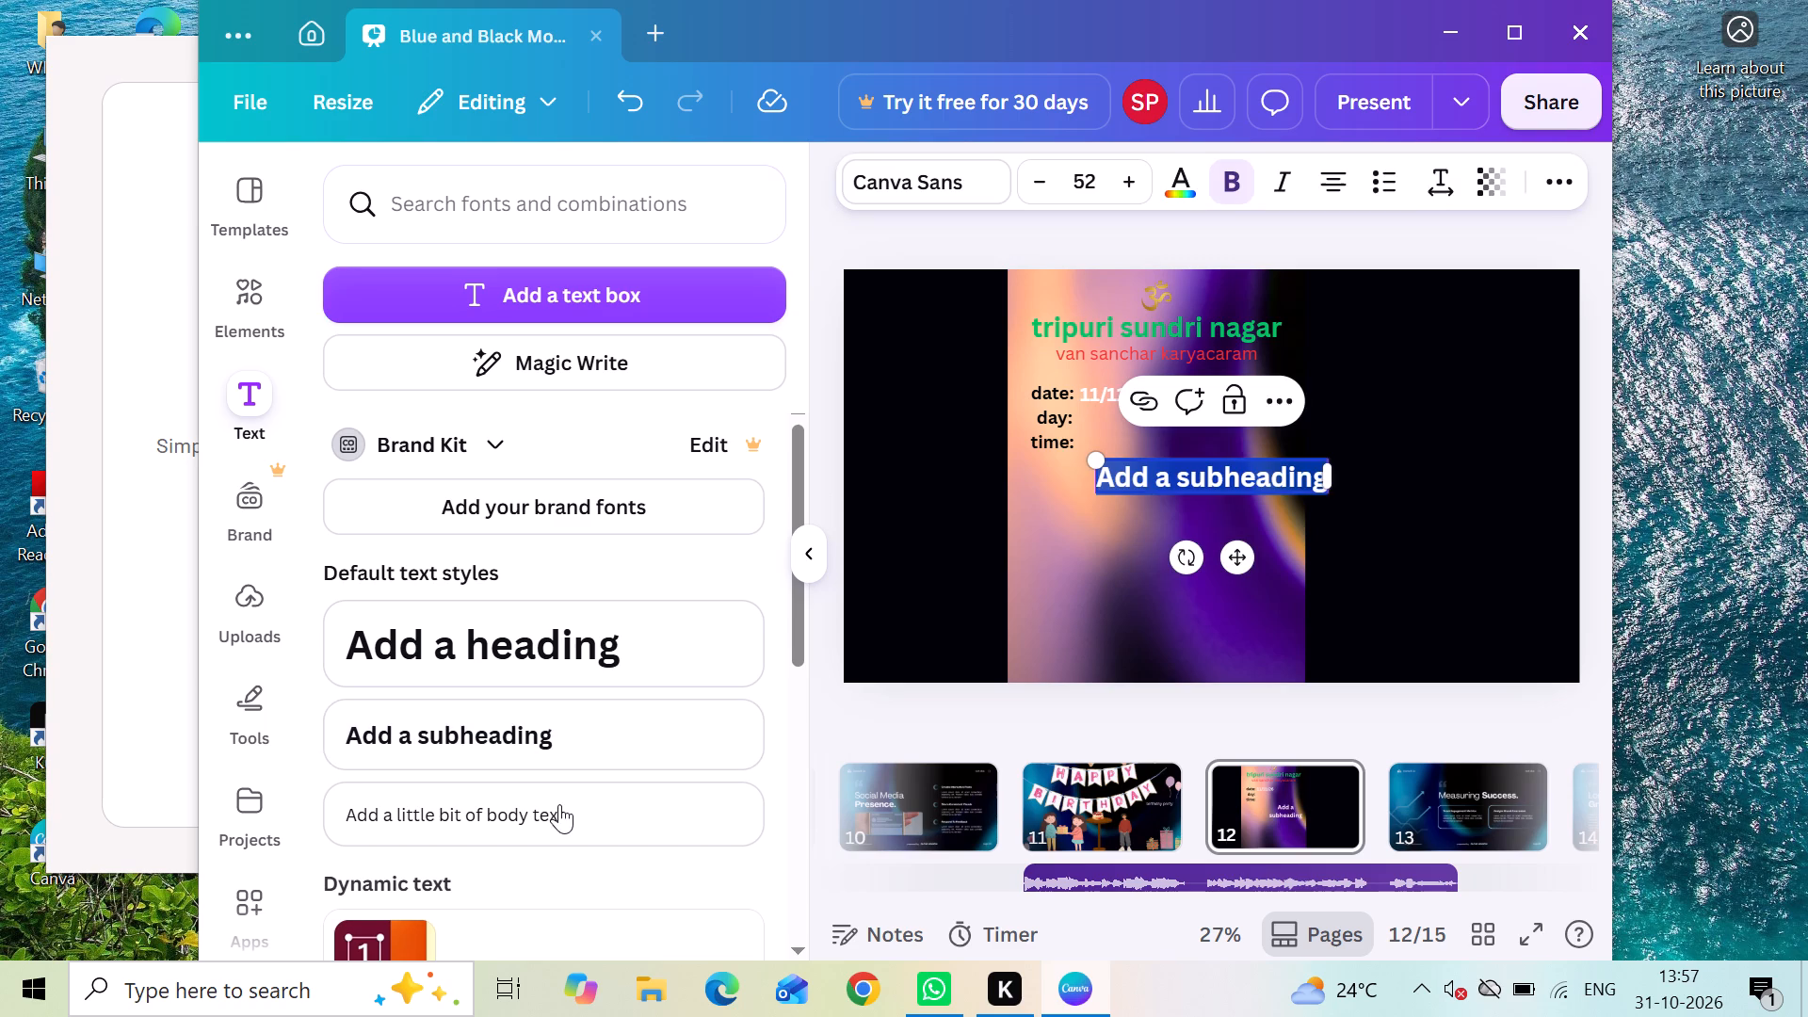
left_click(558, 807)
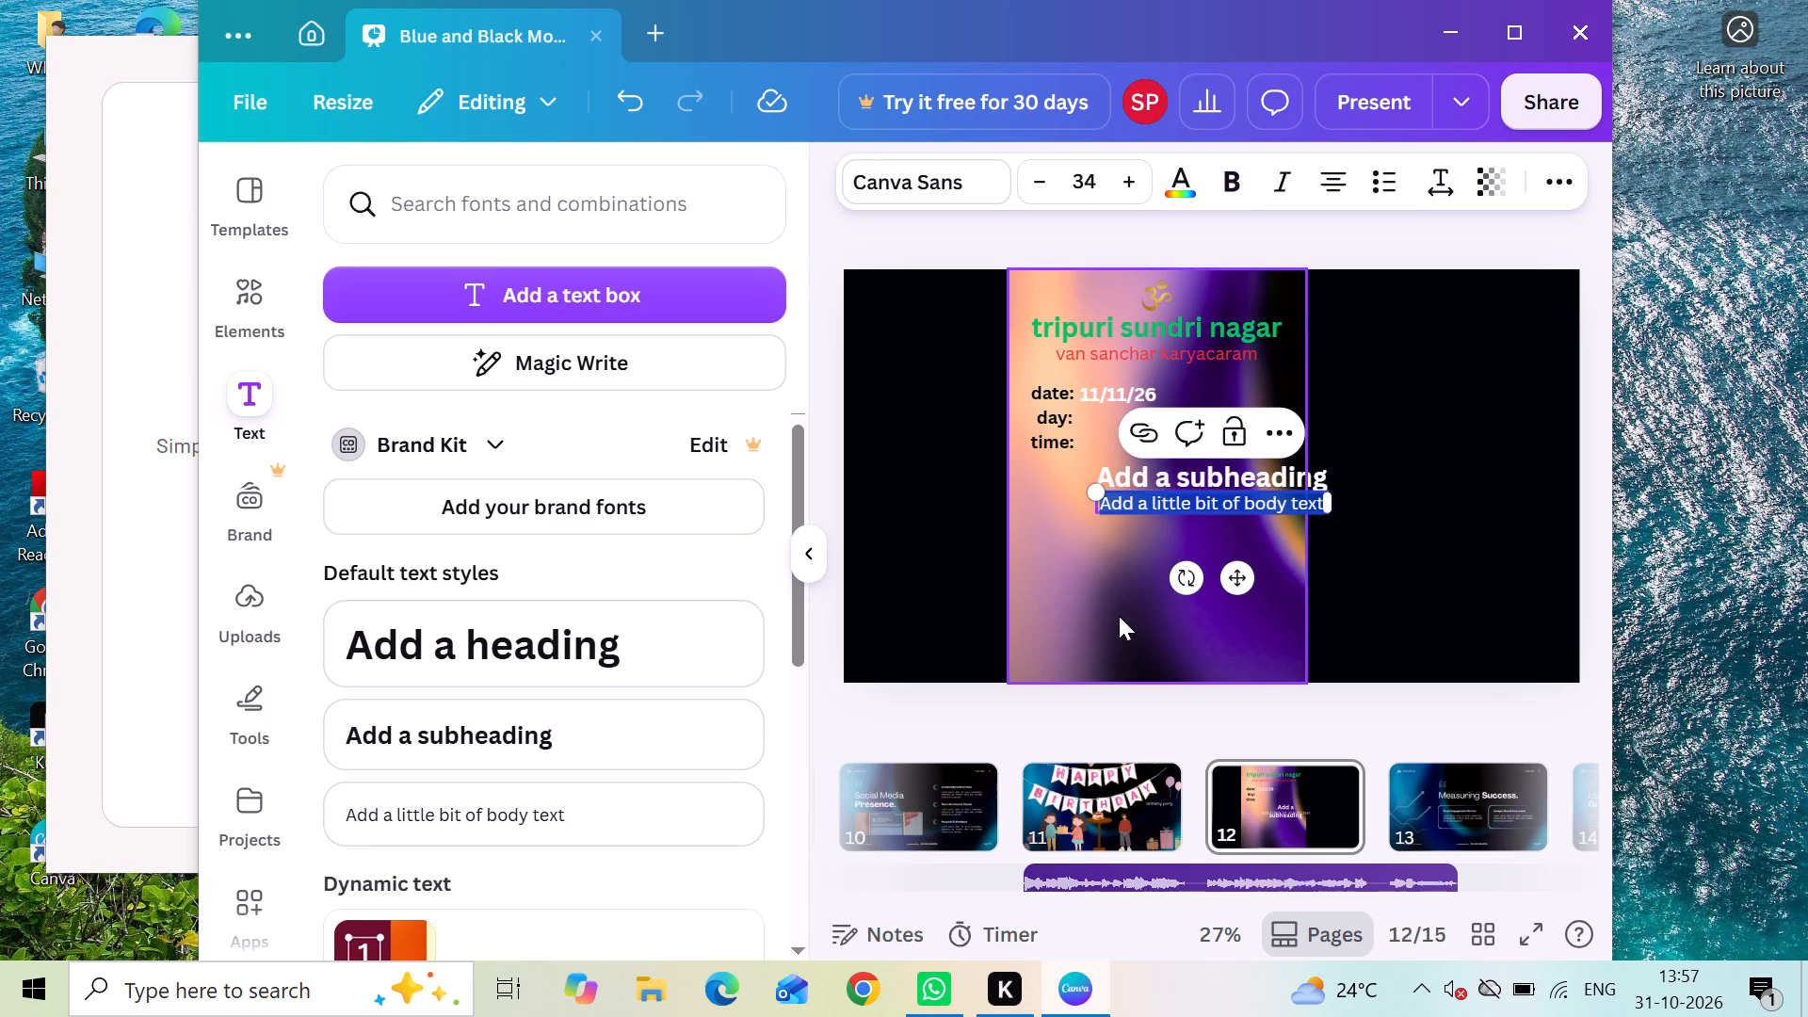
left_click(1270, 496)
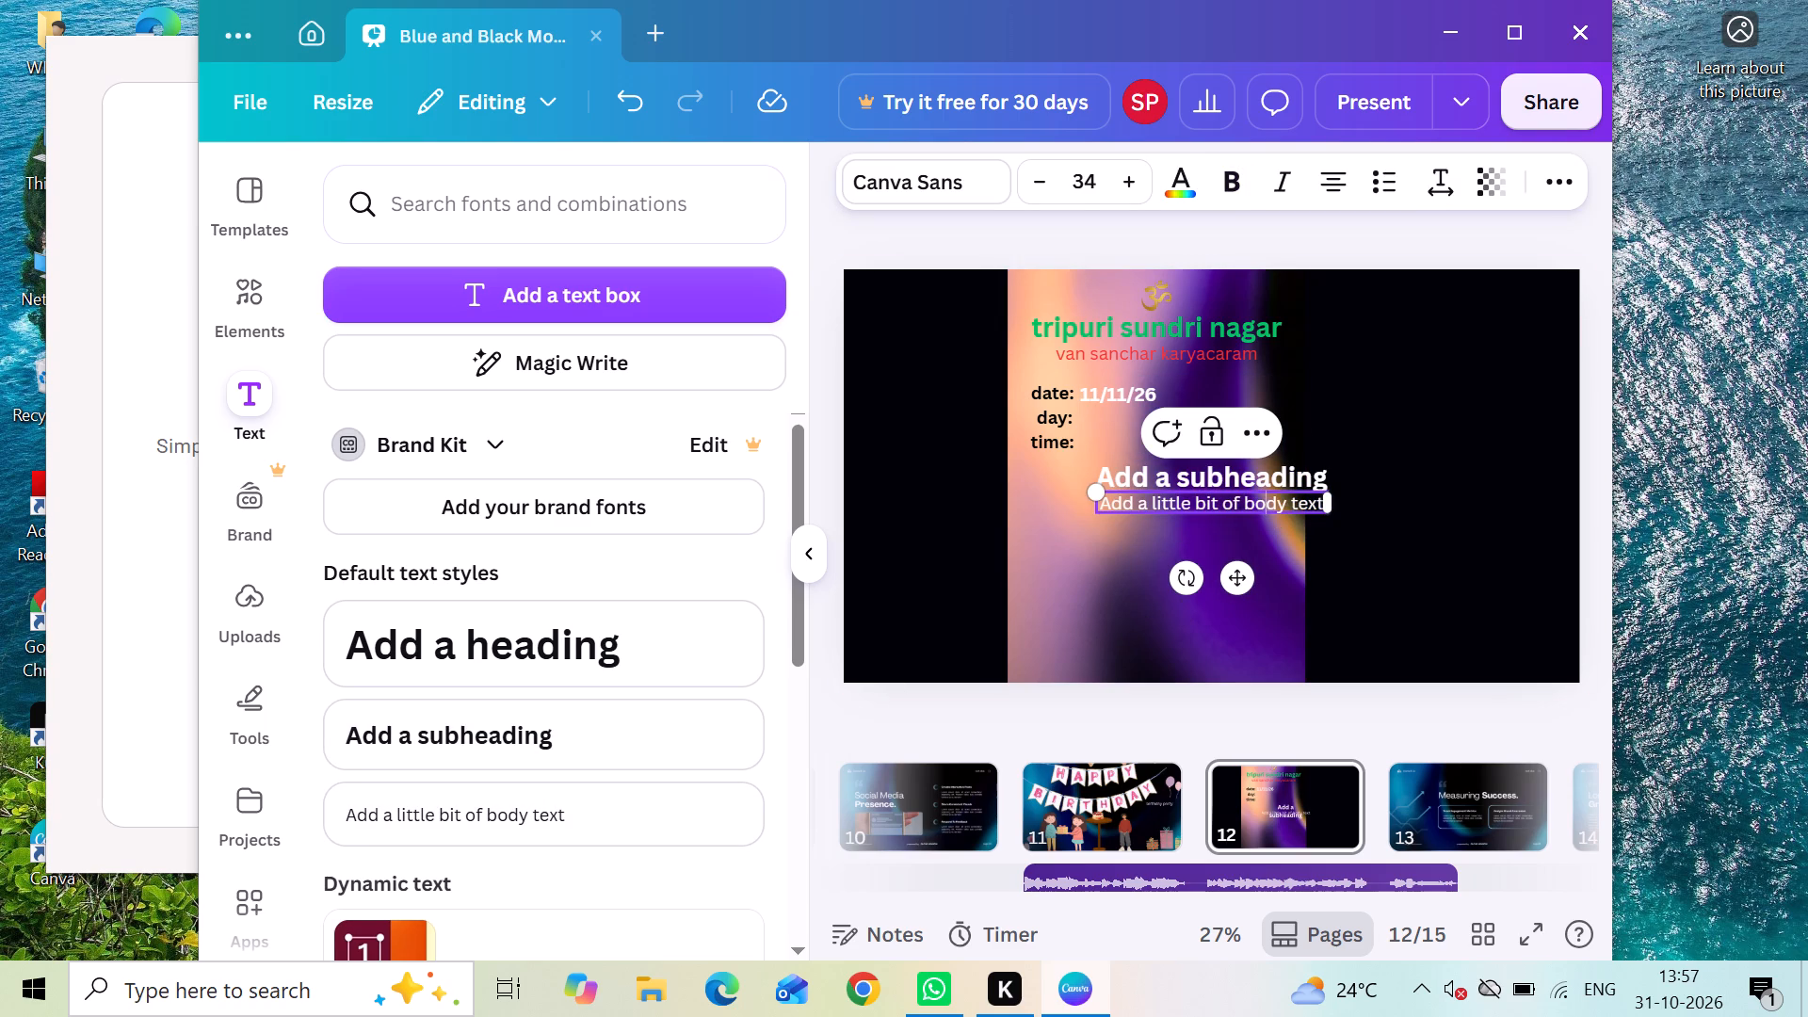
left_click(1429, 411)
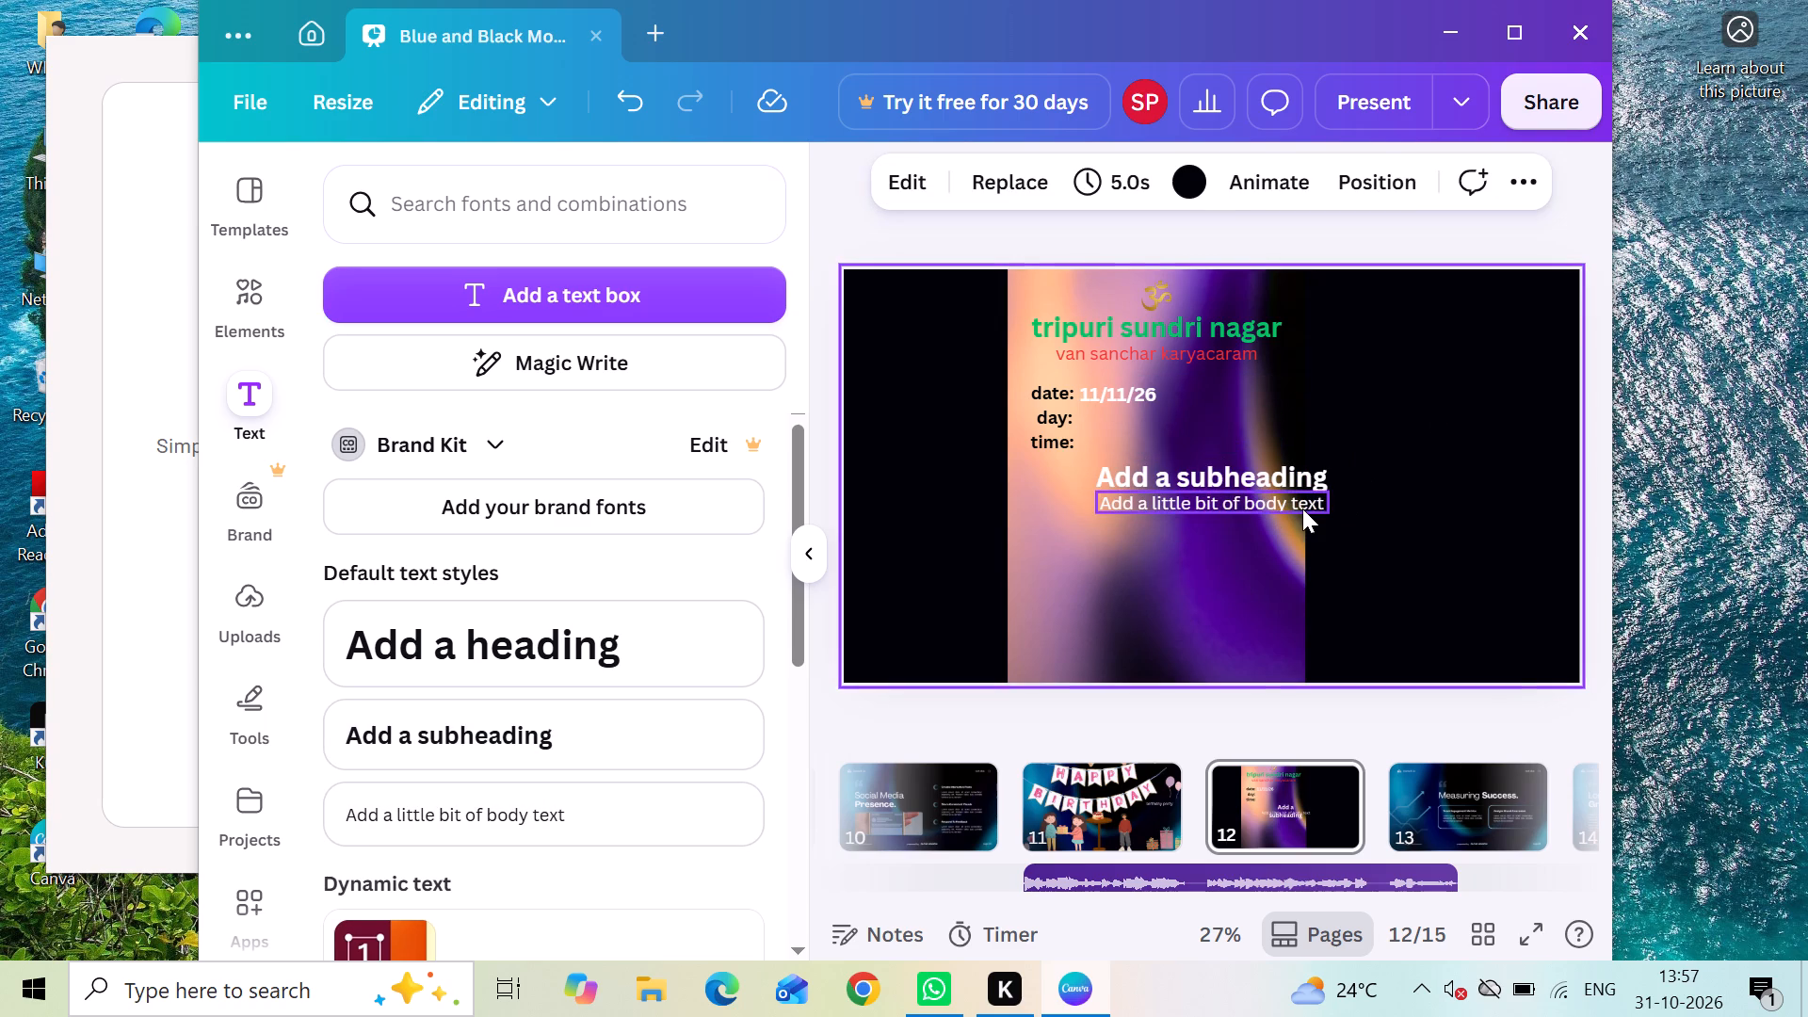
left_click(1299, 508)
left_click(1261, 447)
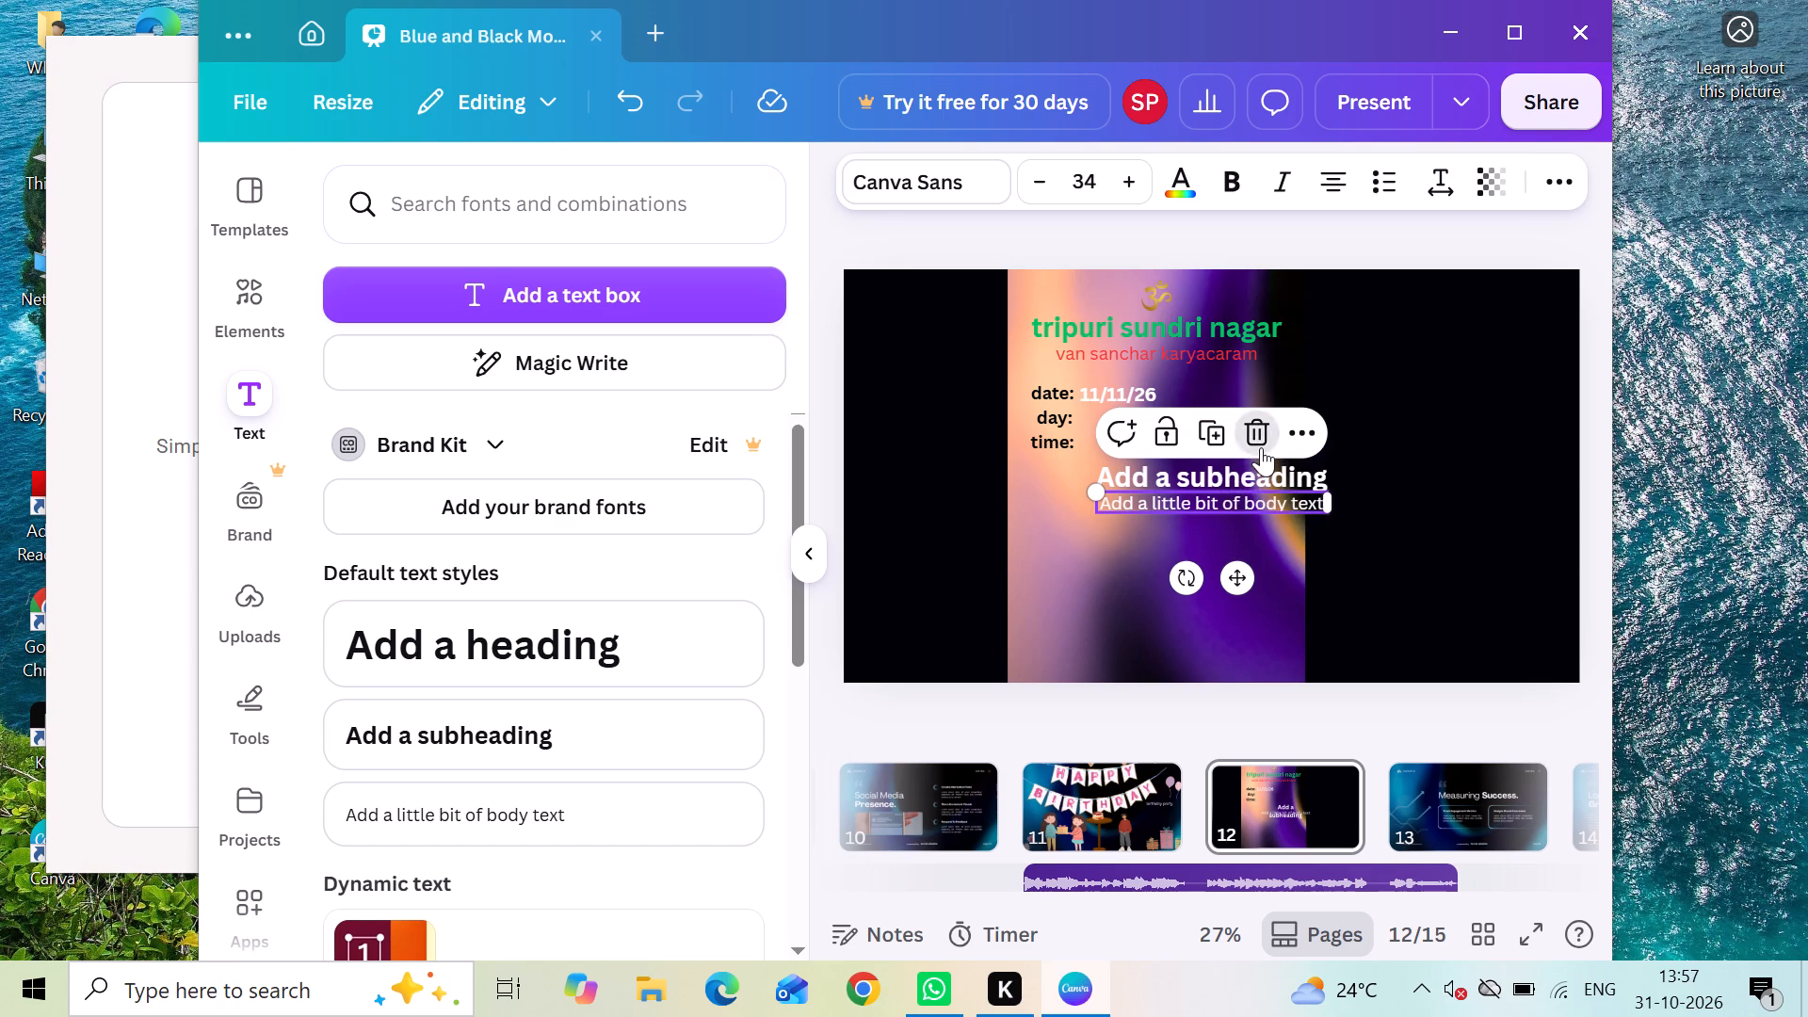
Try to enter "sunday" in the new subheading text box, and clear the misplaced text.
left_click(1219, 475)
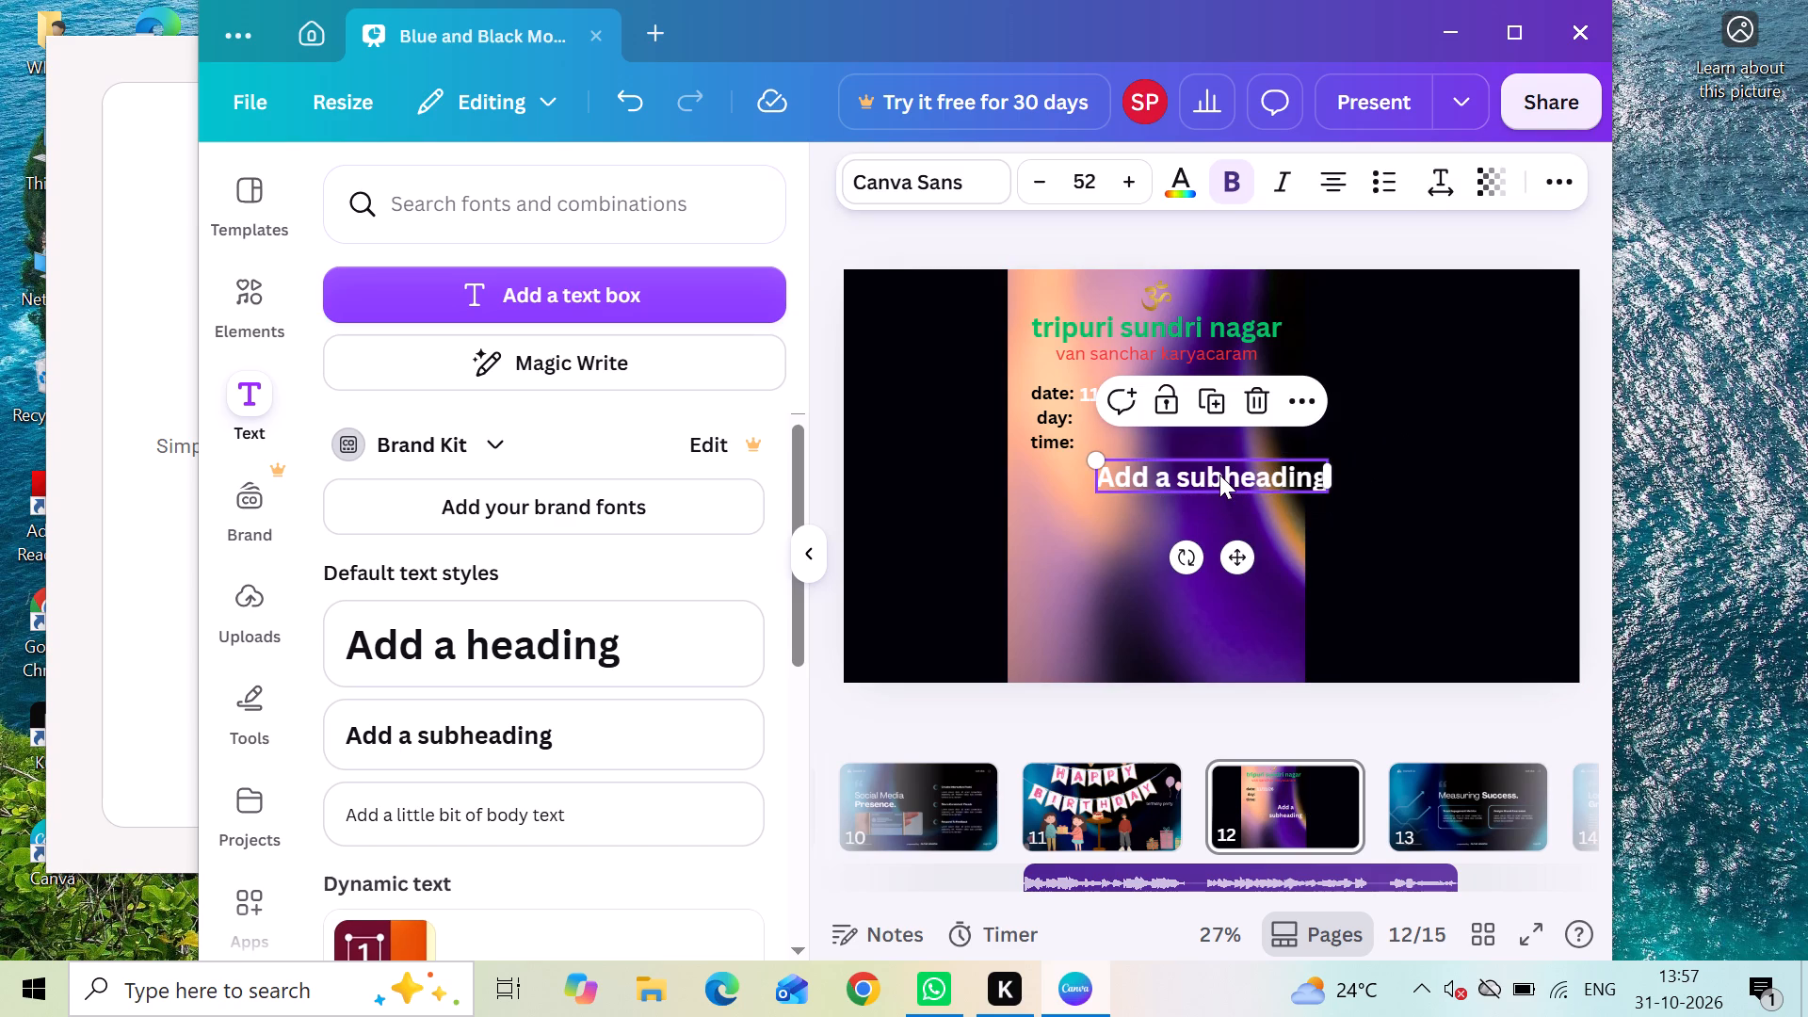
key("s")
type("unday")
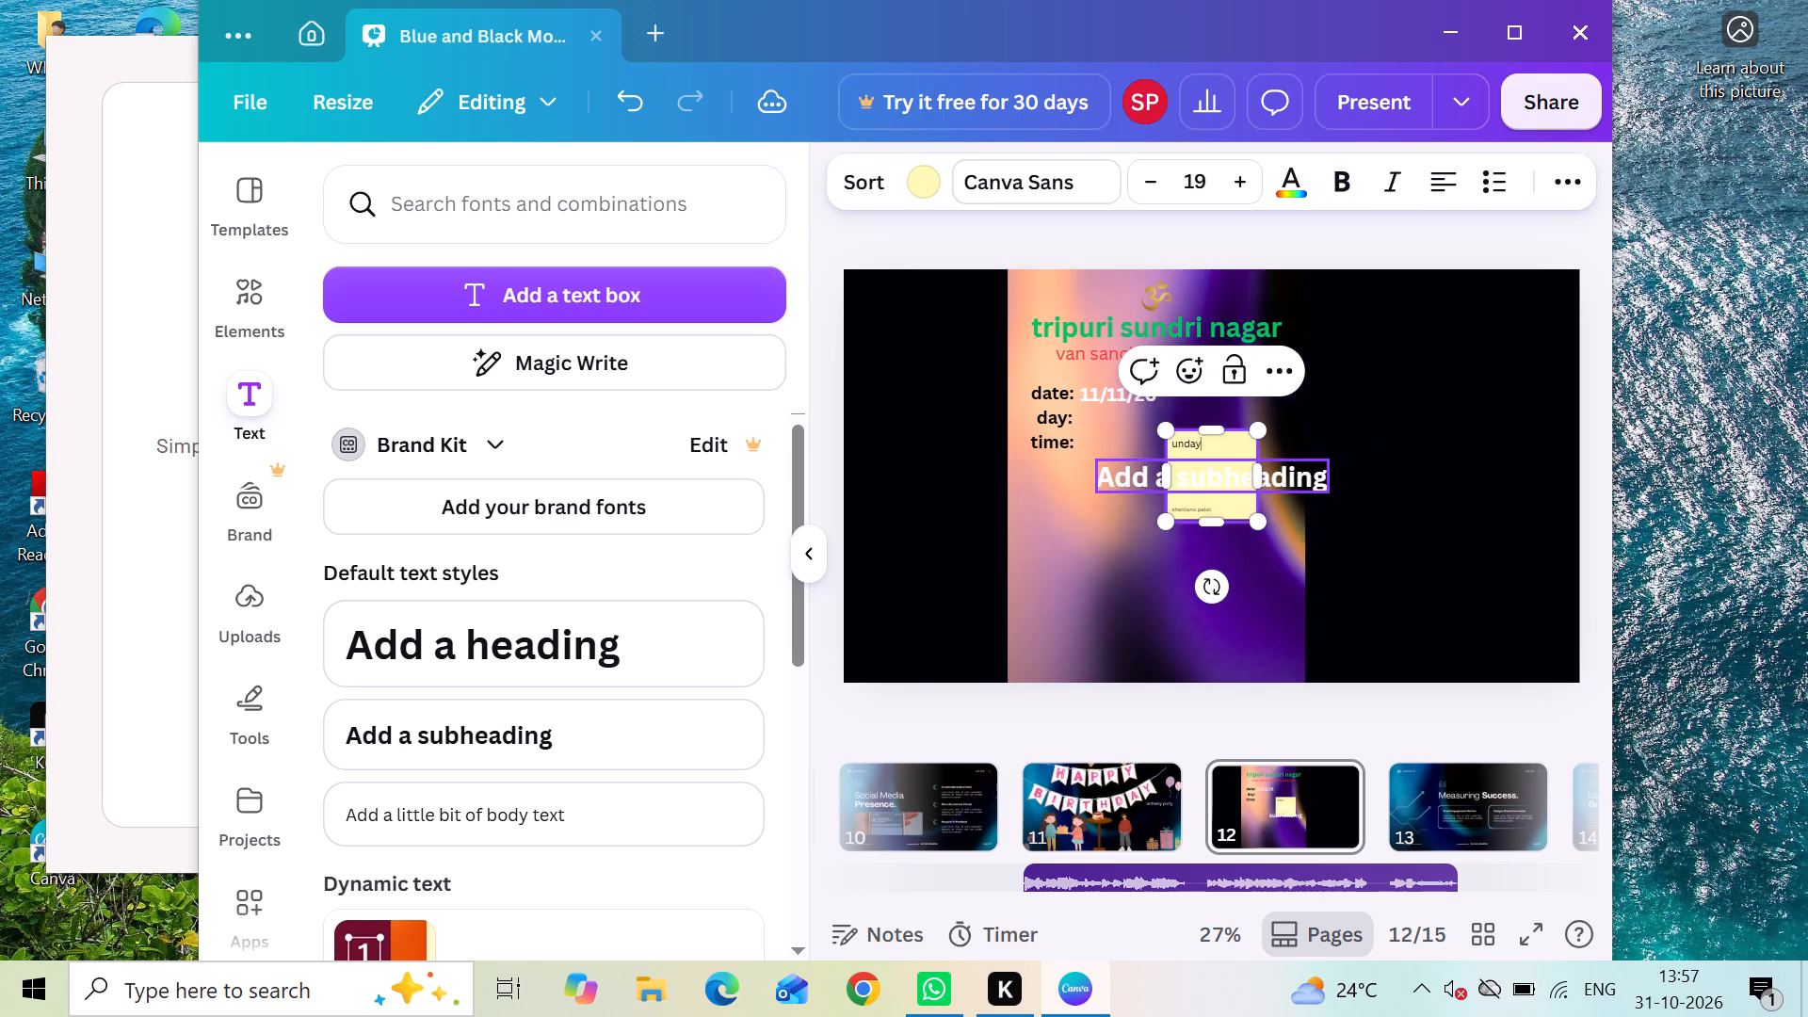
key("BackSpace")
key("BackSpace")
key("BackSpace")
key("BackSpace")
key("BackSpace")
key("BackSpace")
Delete the sticky note and placeholder subheading together with the orange and purple panel and the date, day and time labels.
left_click_drag(1435, 493, 778, 597)
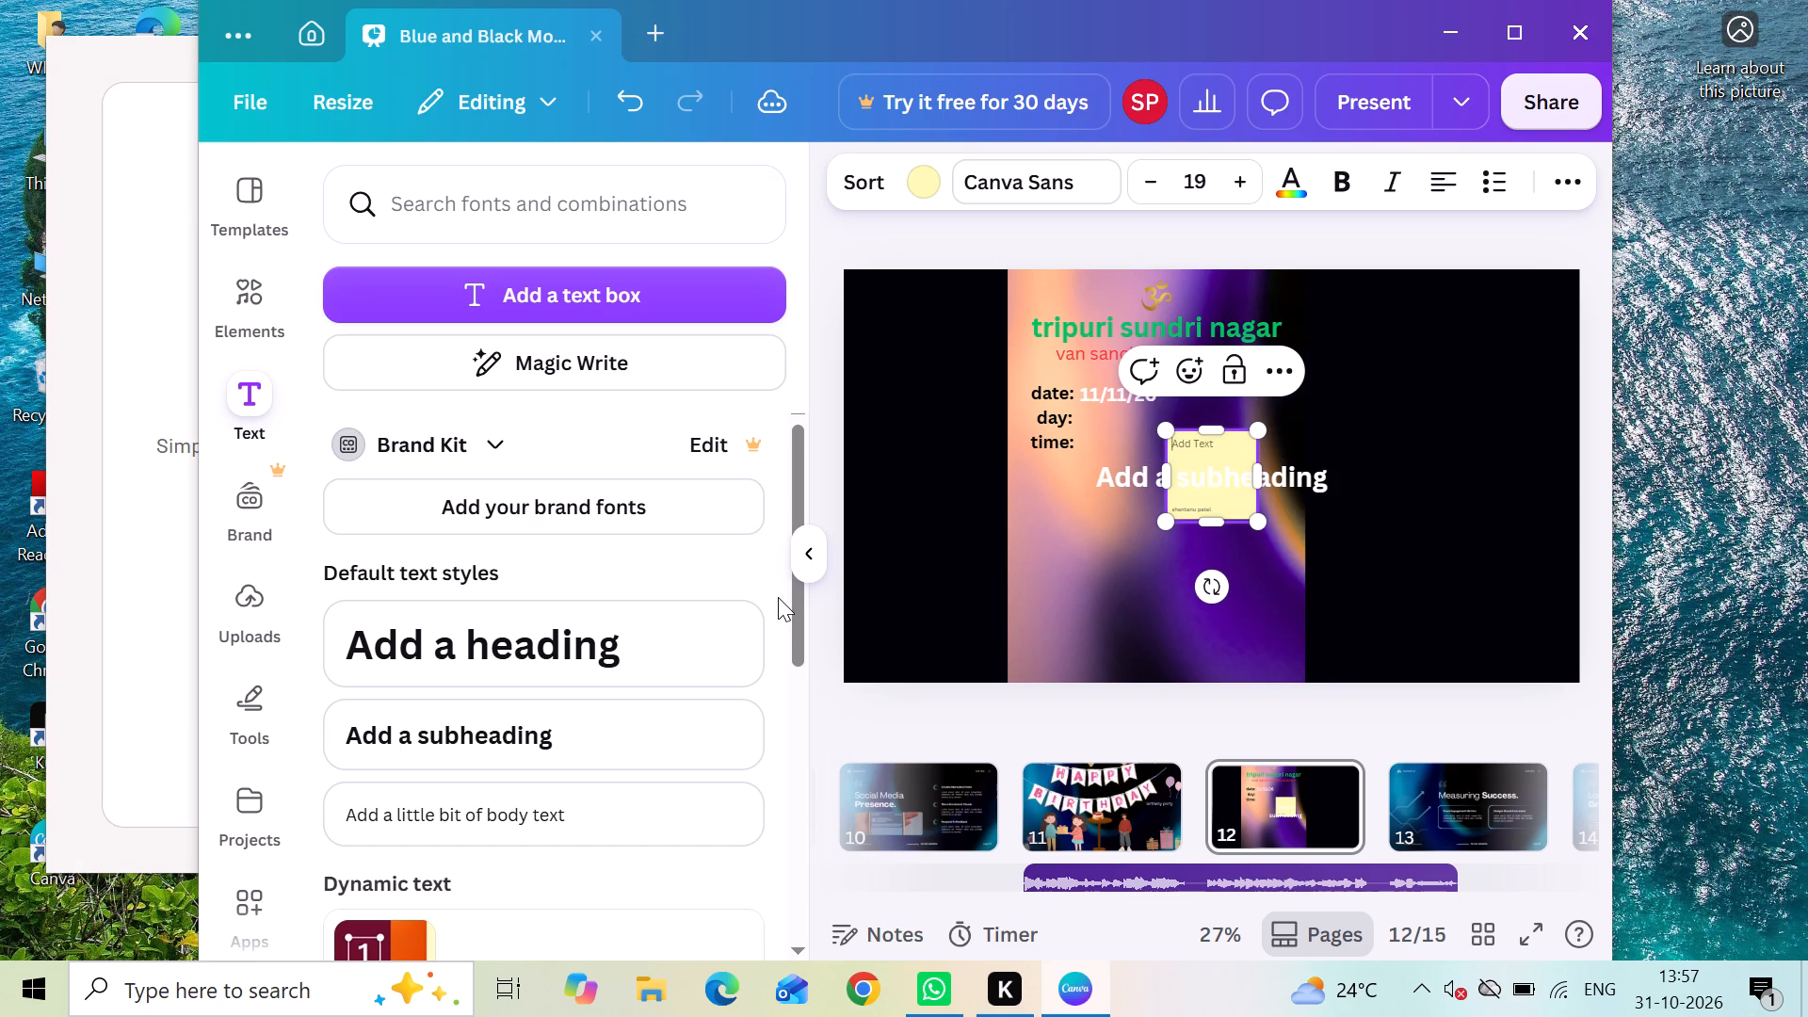
left_click_drag(778, 597, 1219, 472)
left_click(1219, 472)
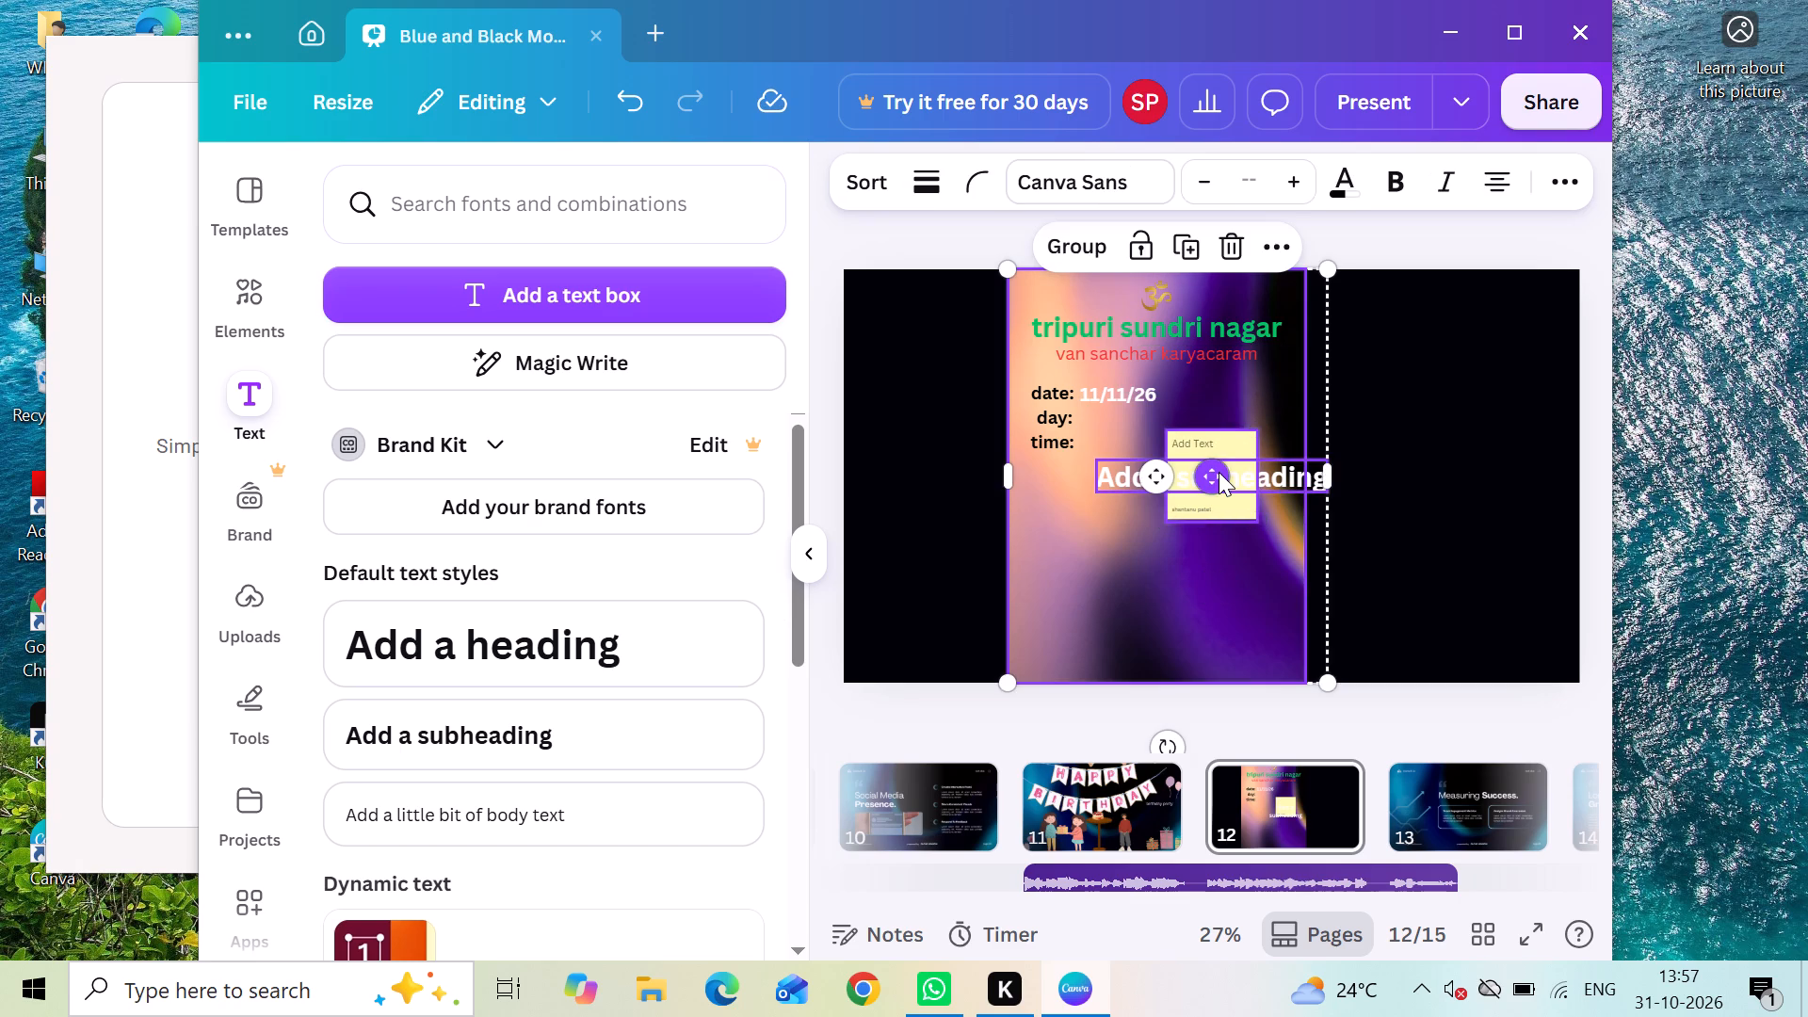
left_click(1234, 249)
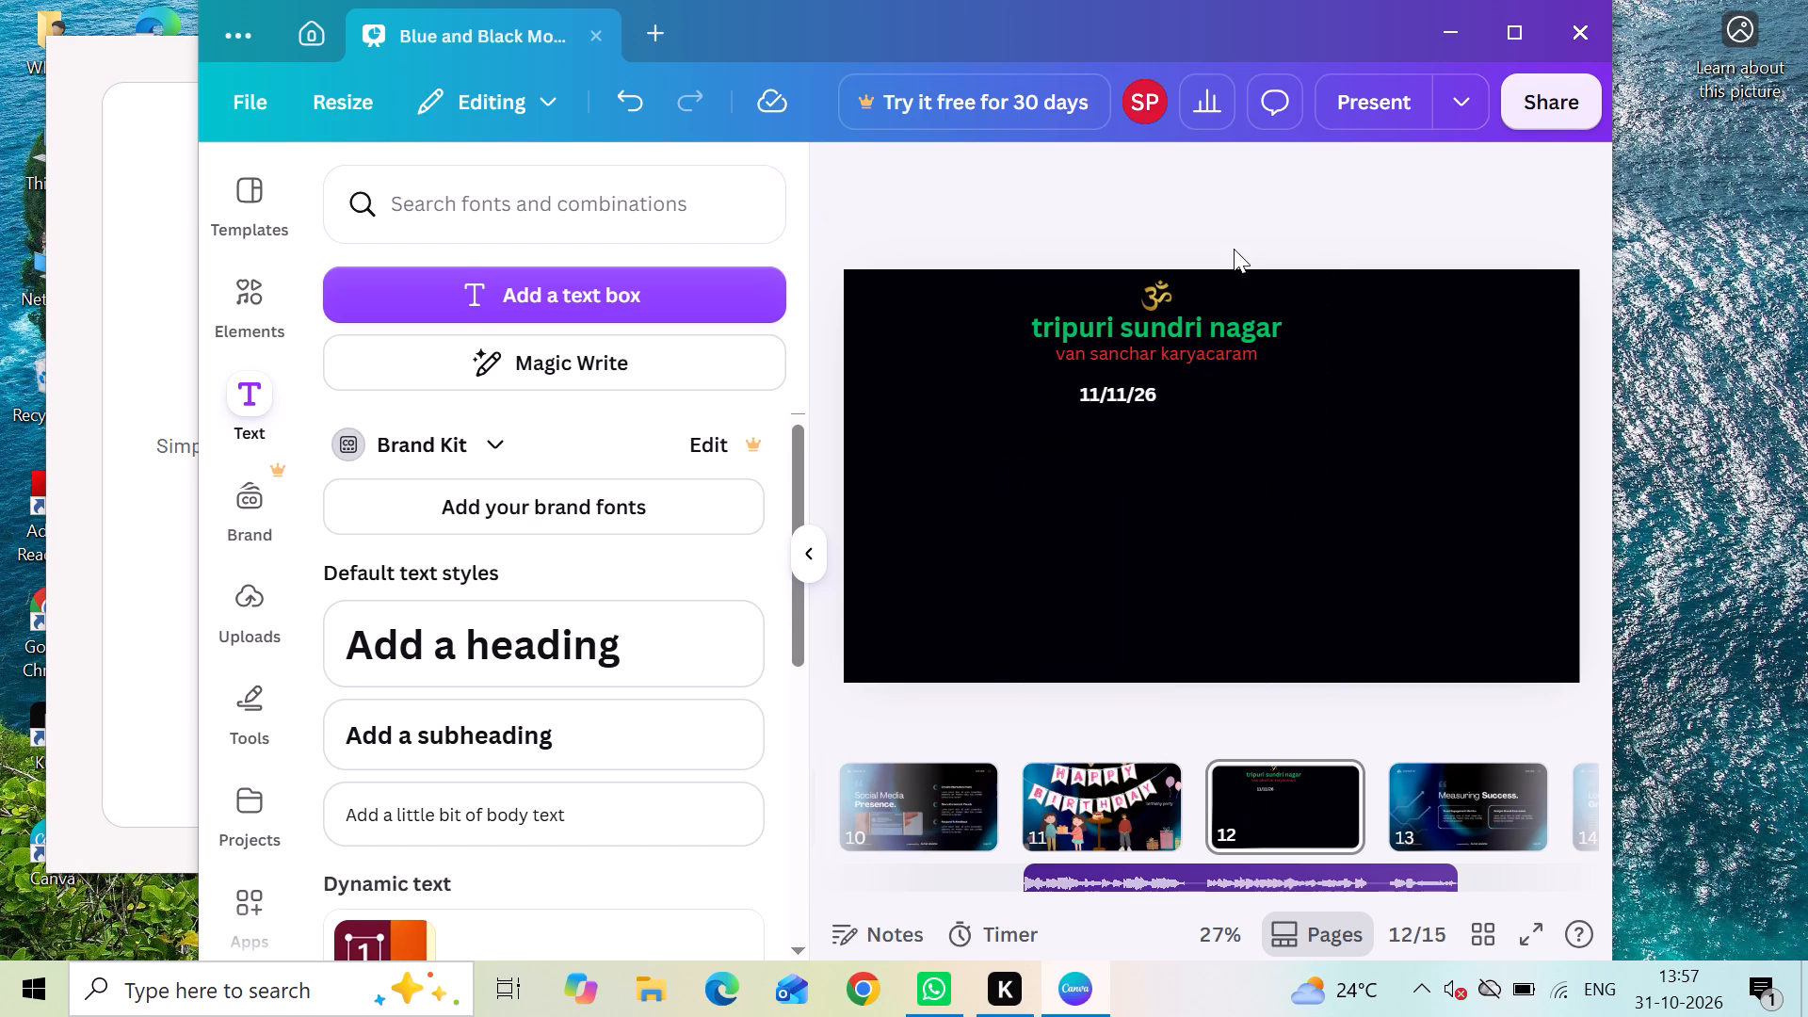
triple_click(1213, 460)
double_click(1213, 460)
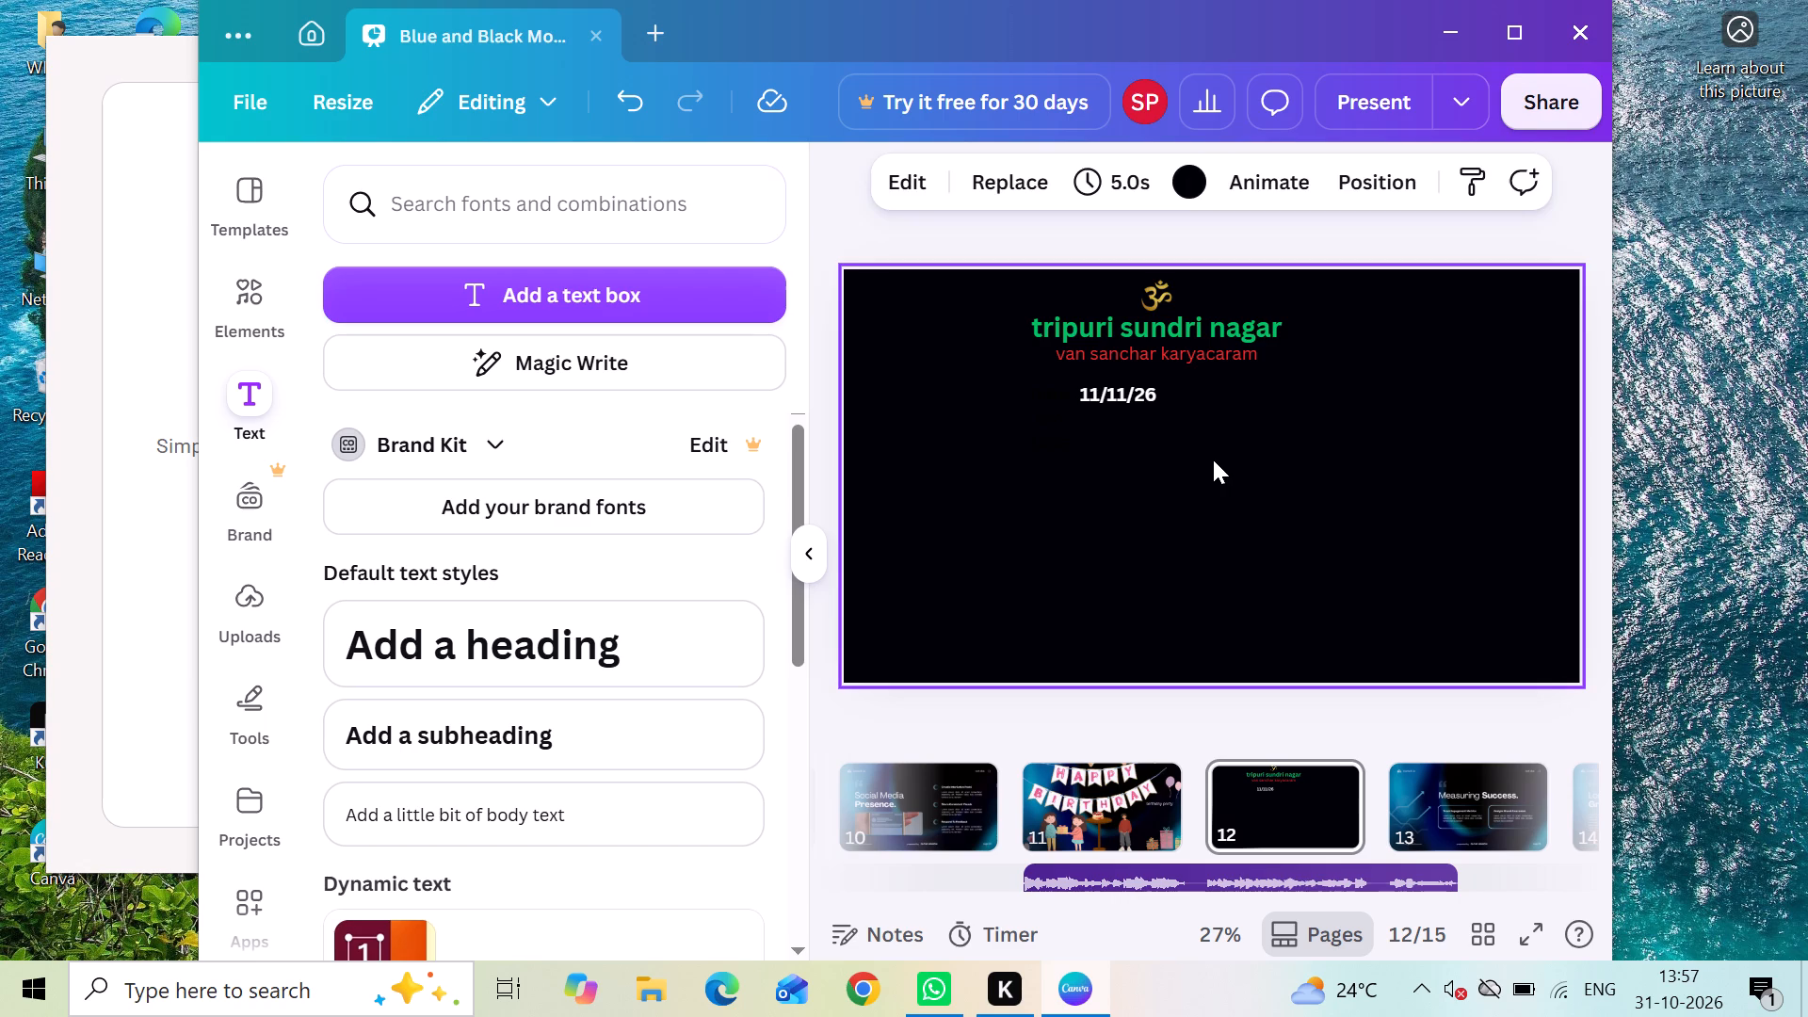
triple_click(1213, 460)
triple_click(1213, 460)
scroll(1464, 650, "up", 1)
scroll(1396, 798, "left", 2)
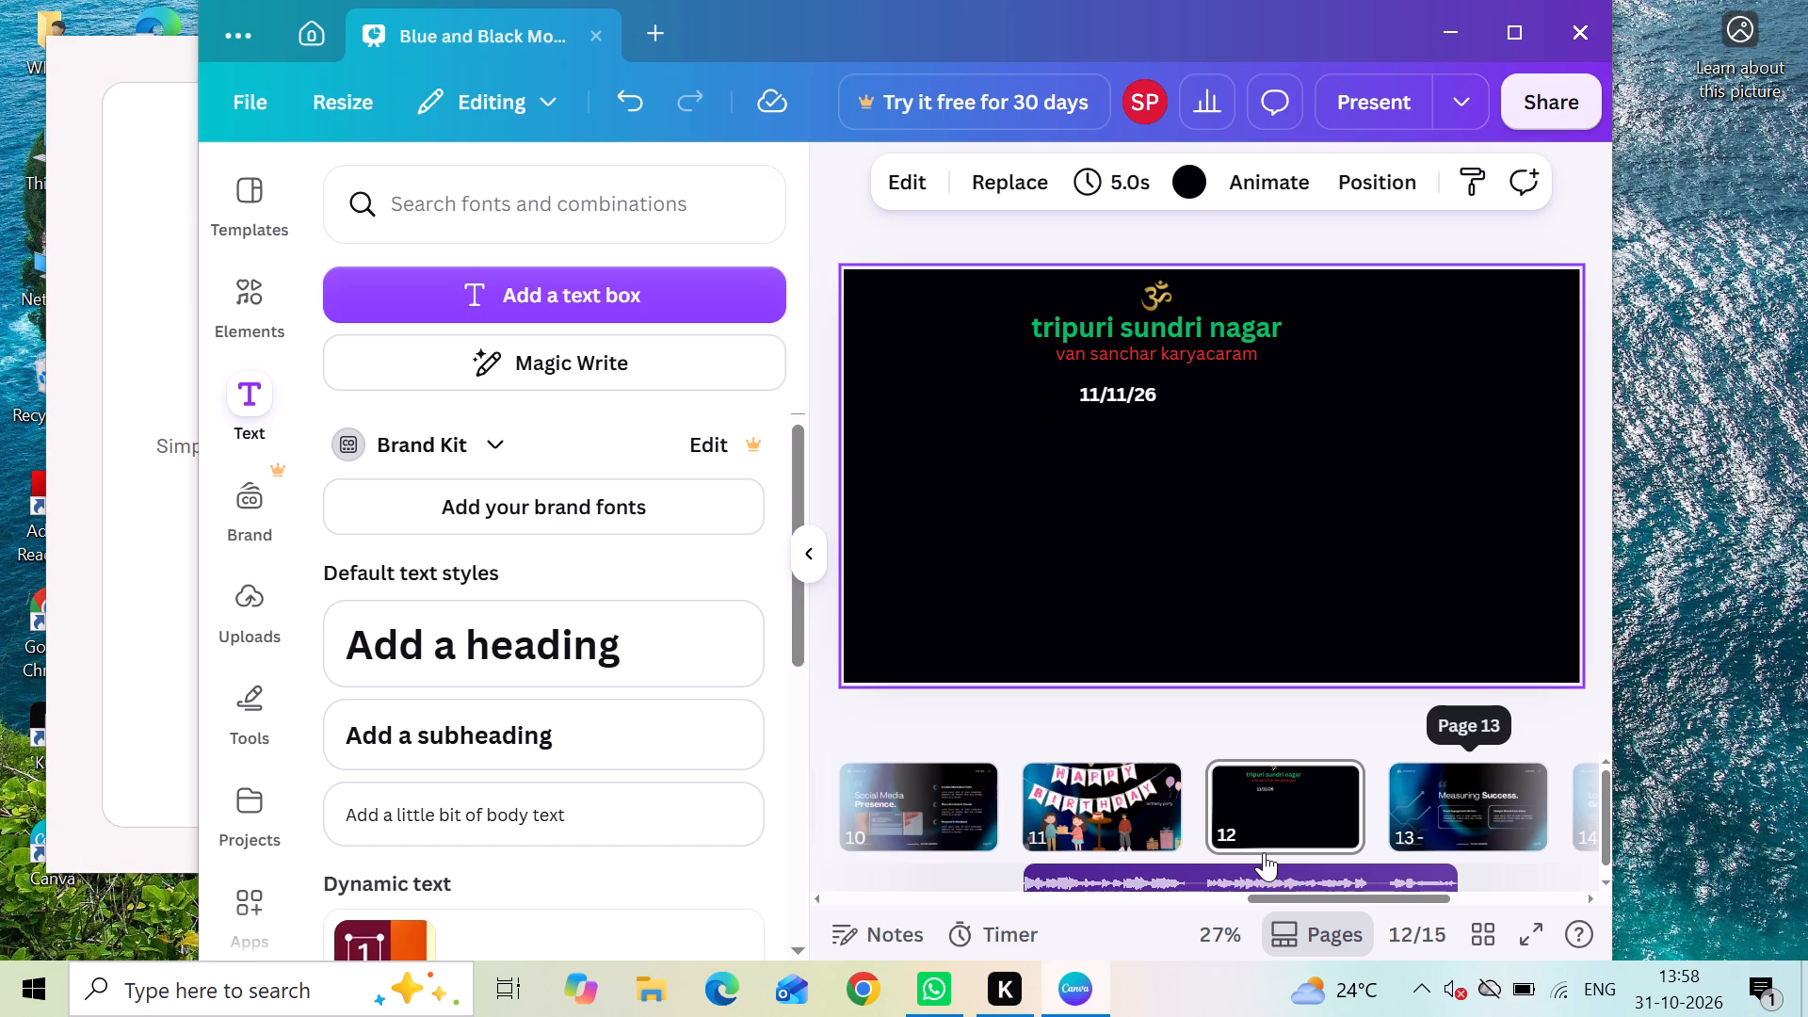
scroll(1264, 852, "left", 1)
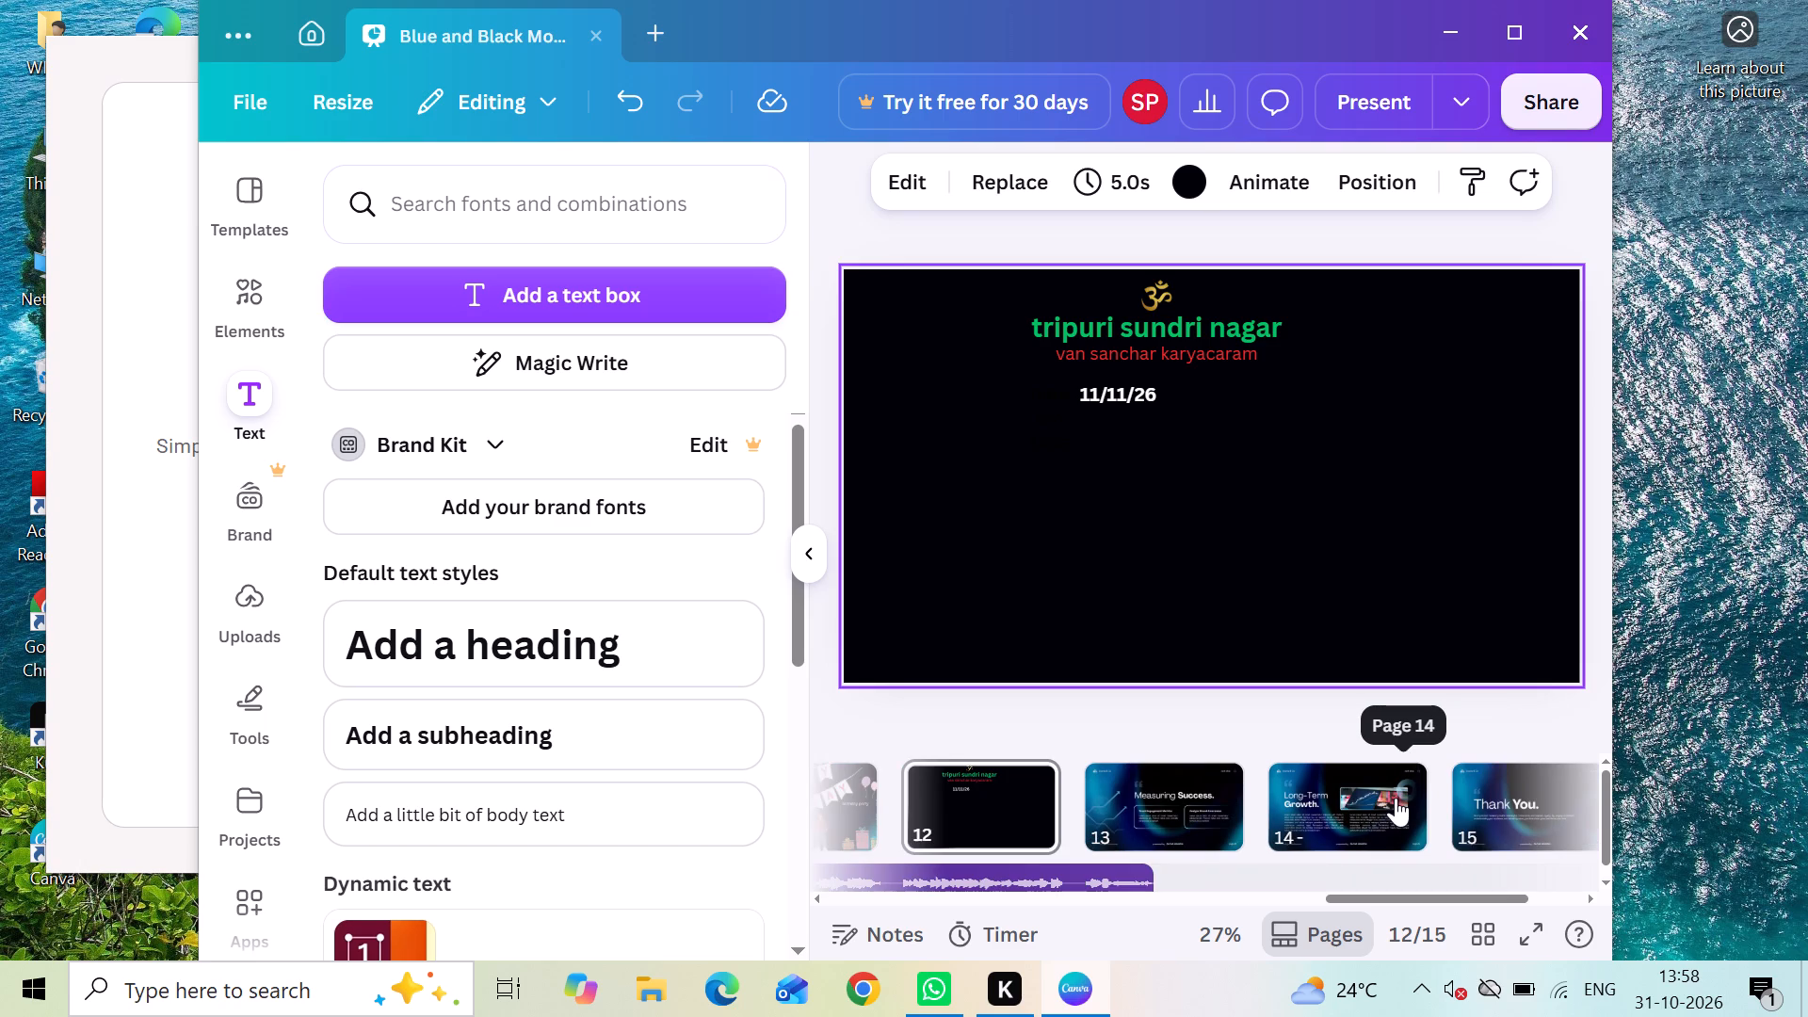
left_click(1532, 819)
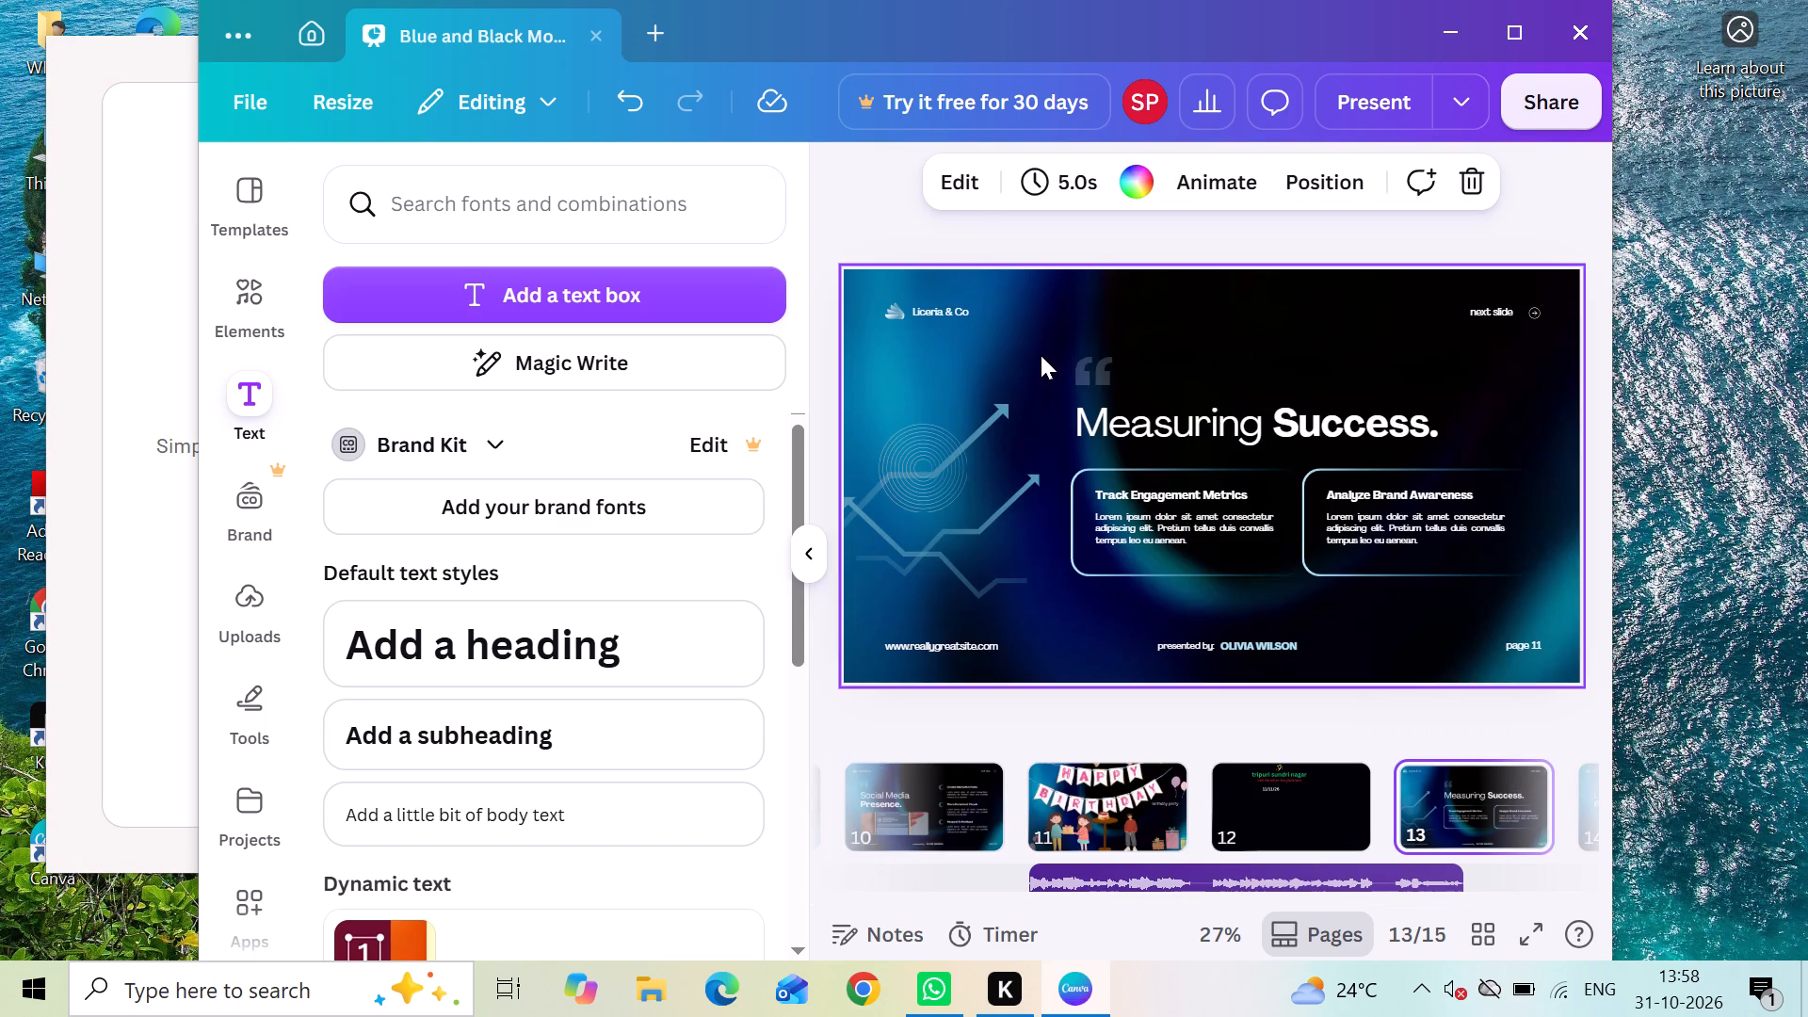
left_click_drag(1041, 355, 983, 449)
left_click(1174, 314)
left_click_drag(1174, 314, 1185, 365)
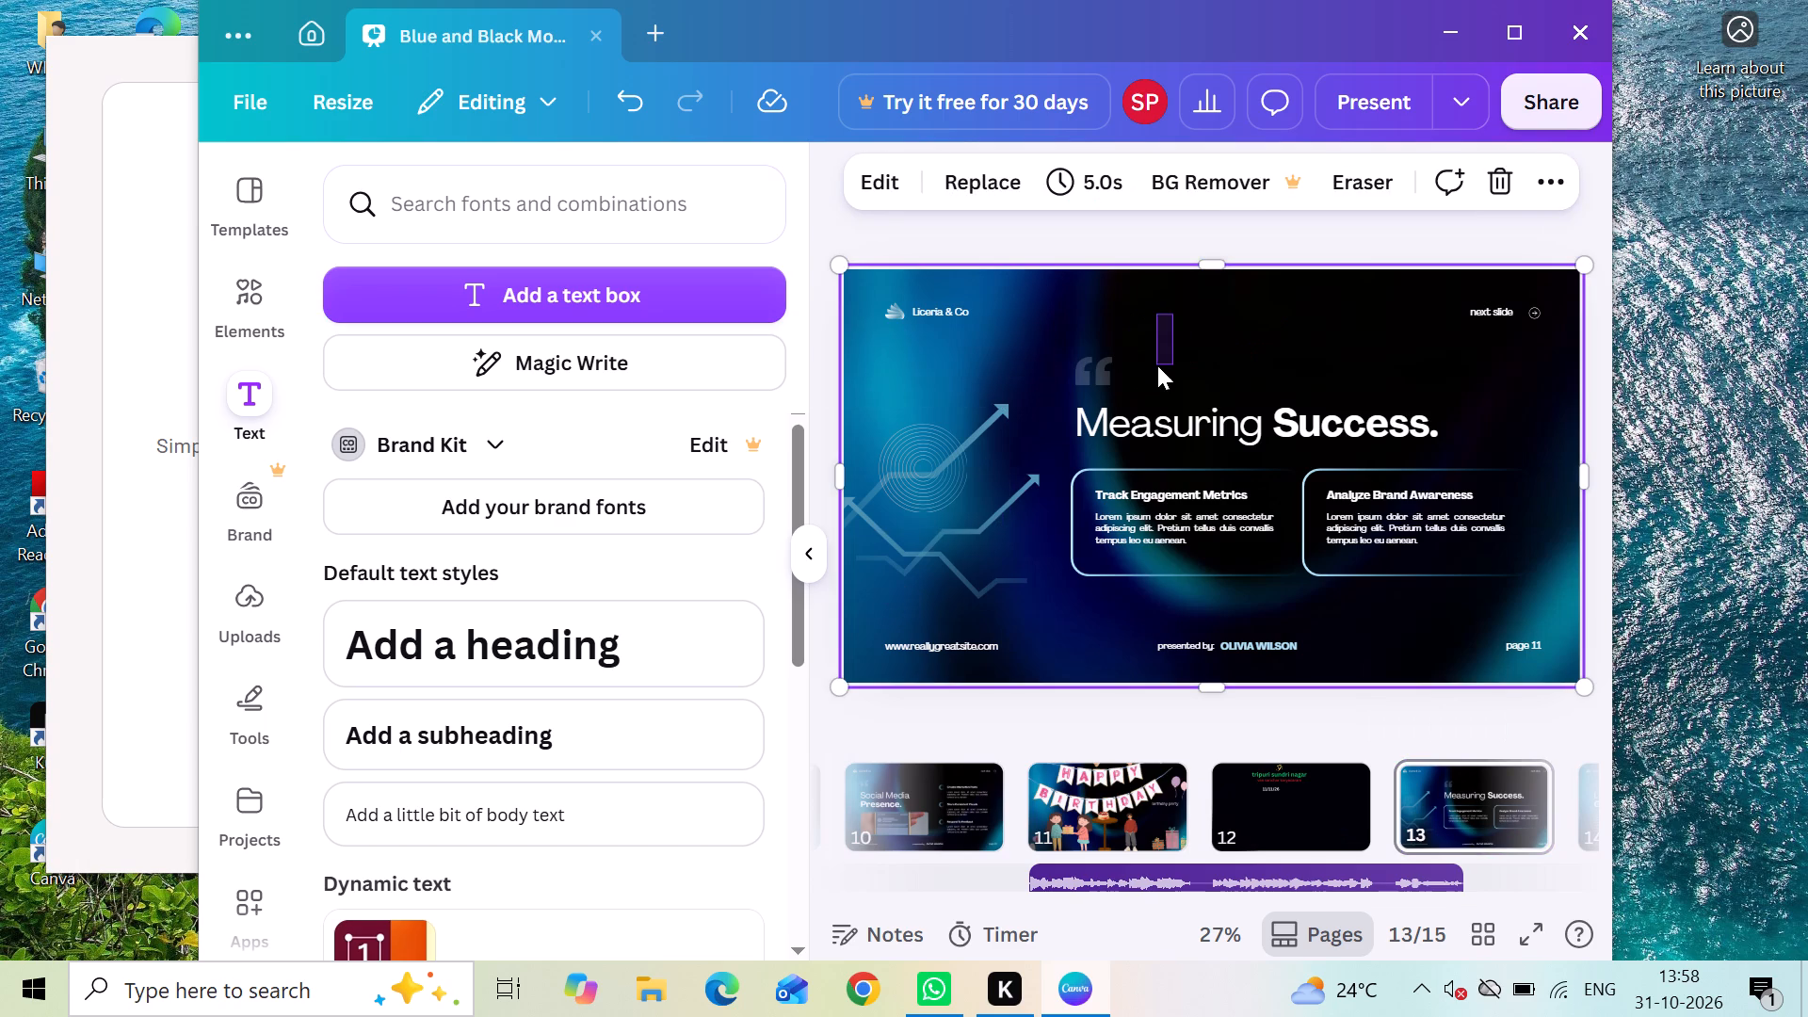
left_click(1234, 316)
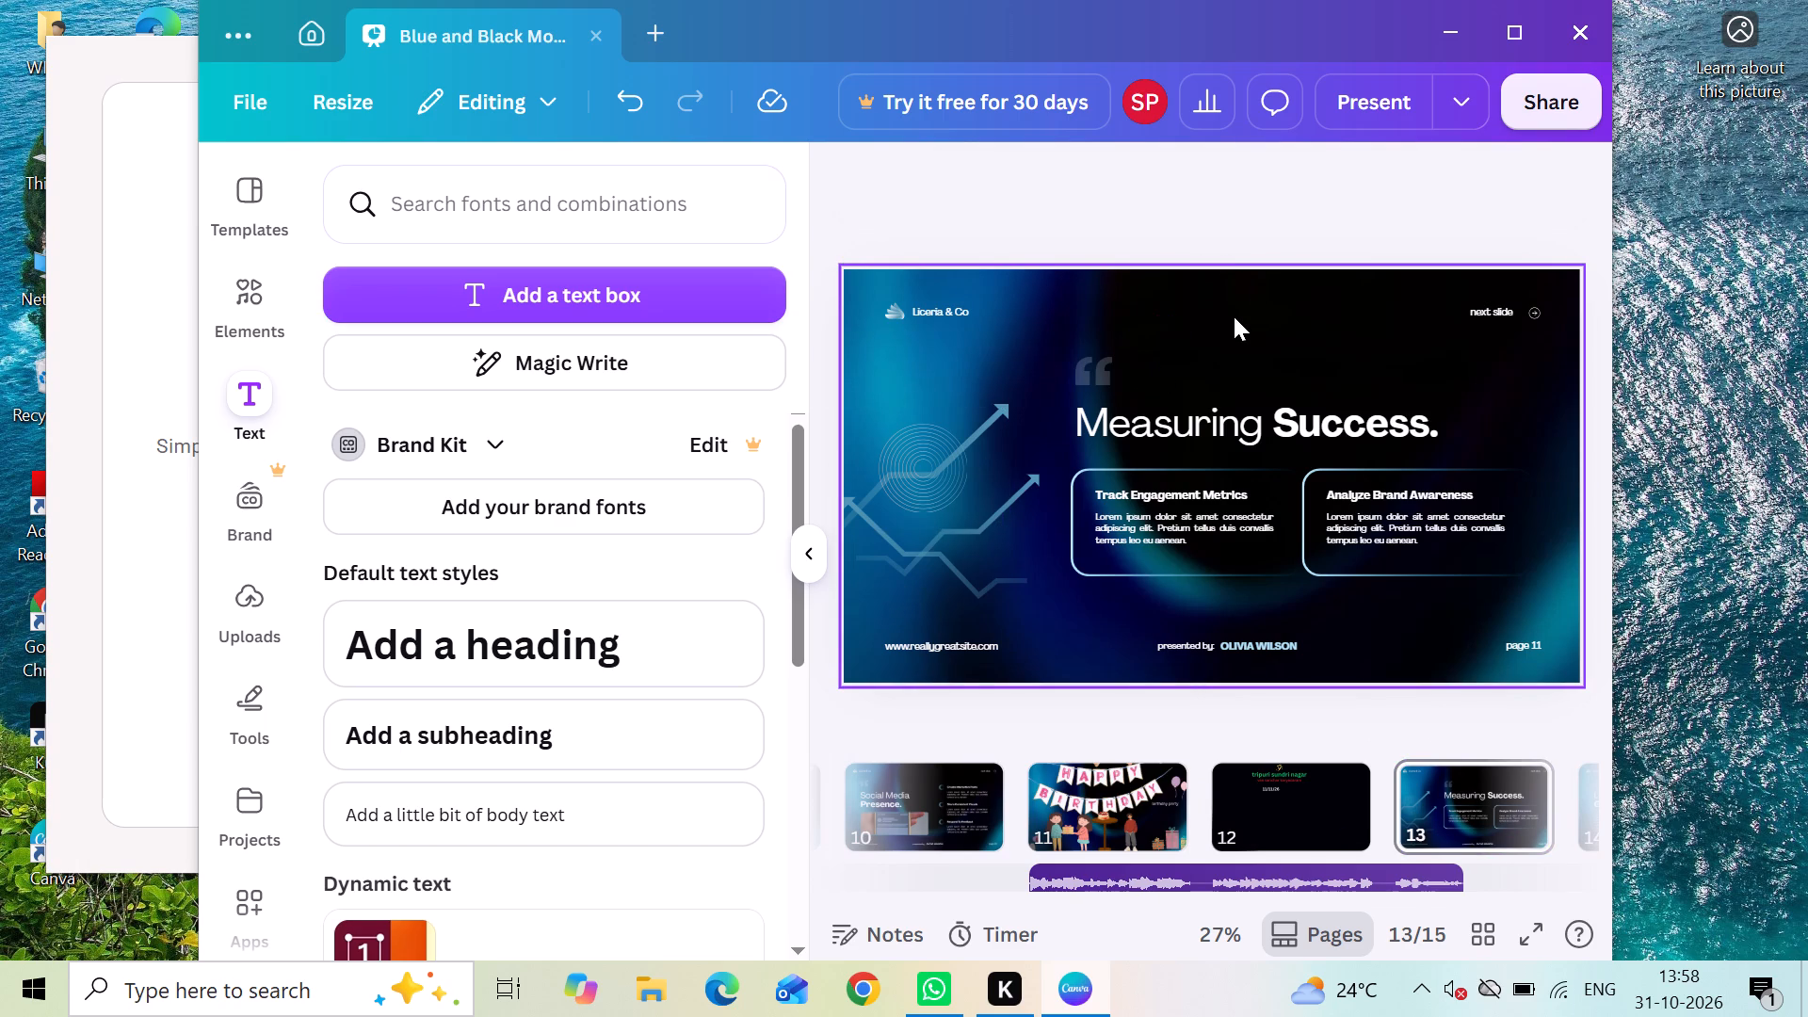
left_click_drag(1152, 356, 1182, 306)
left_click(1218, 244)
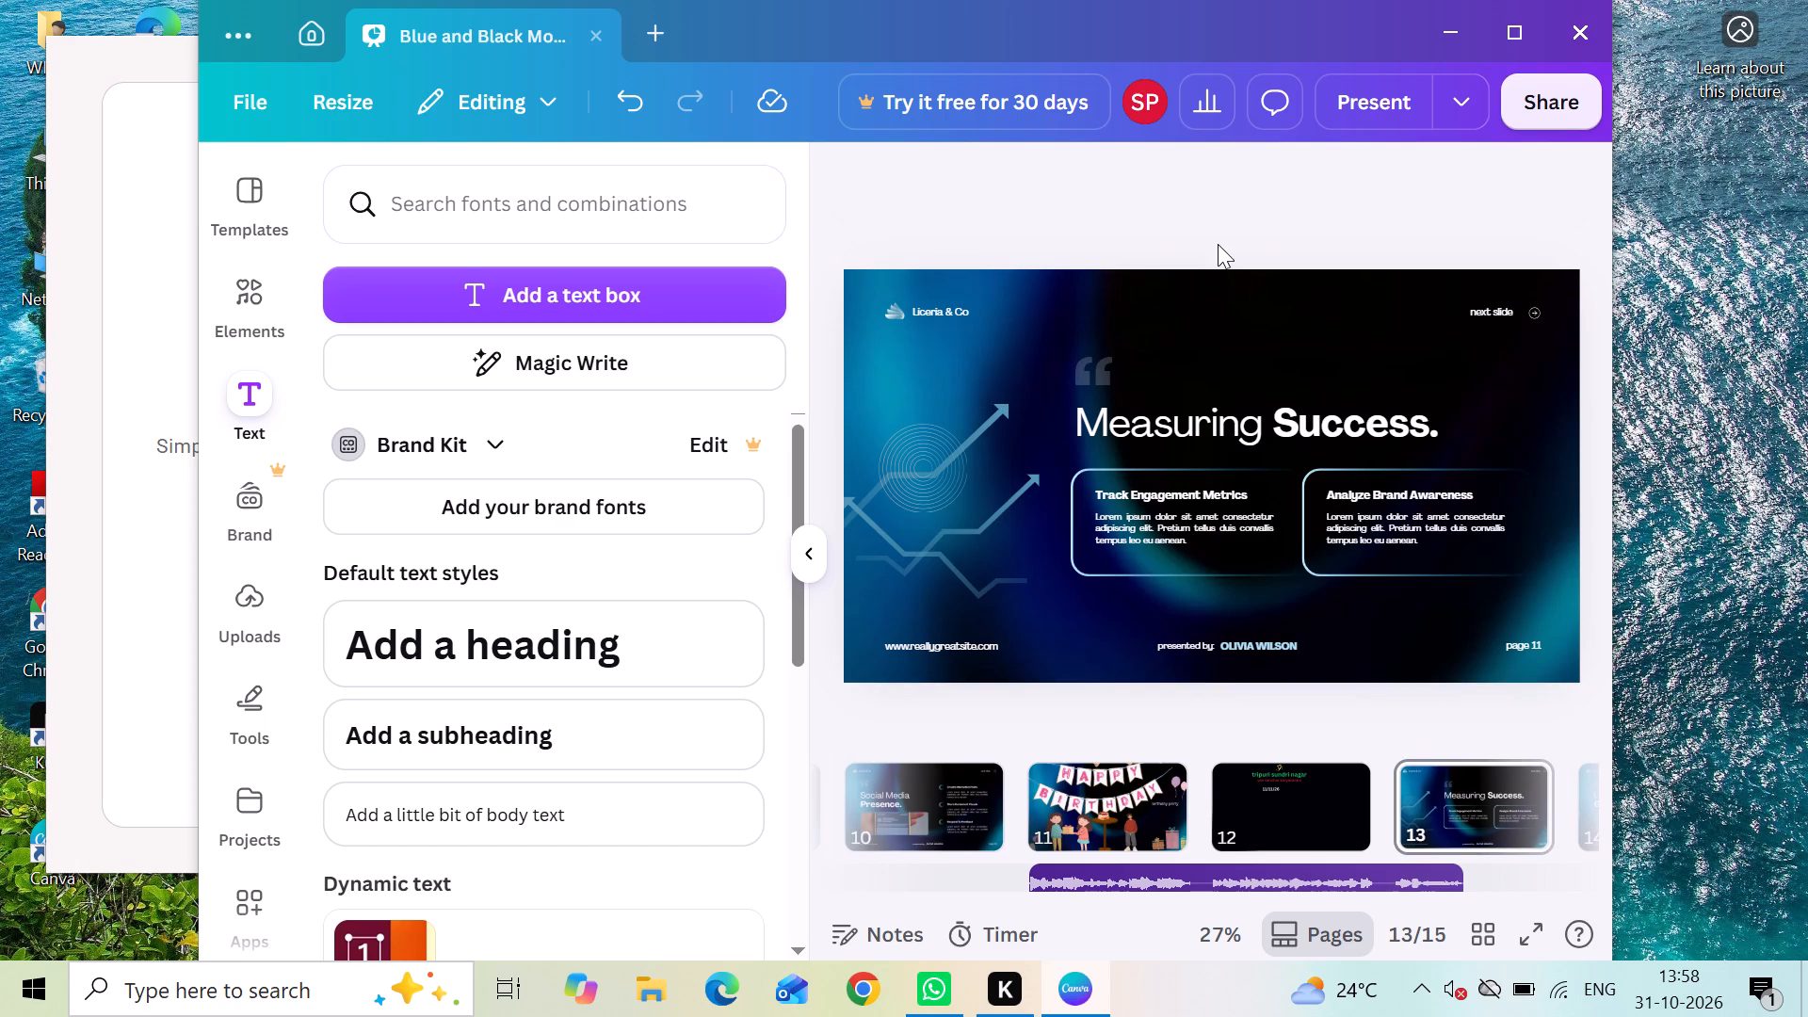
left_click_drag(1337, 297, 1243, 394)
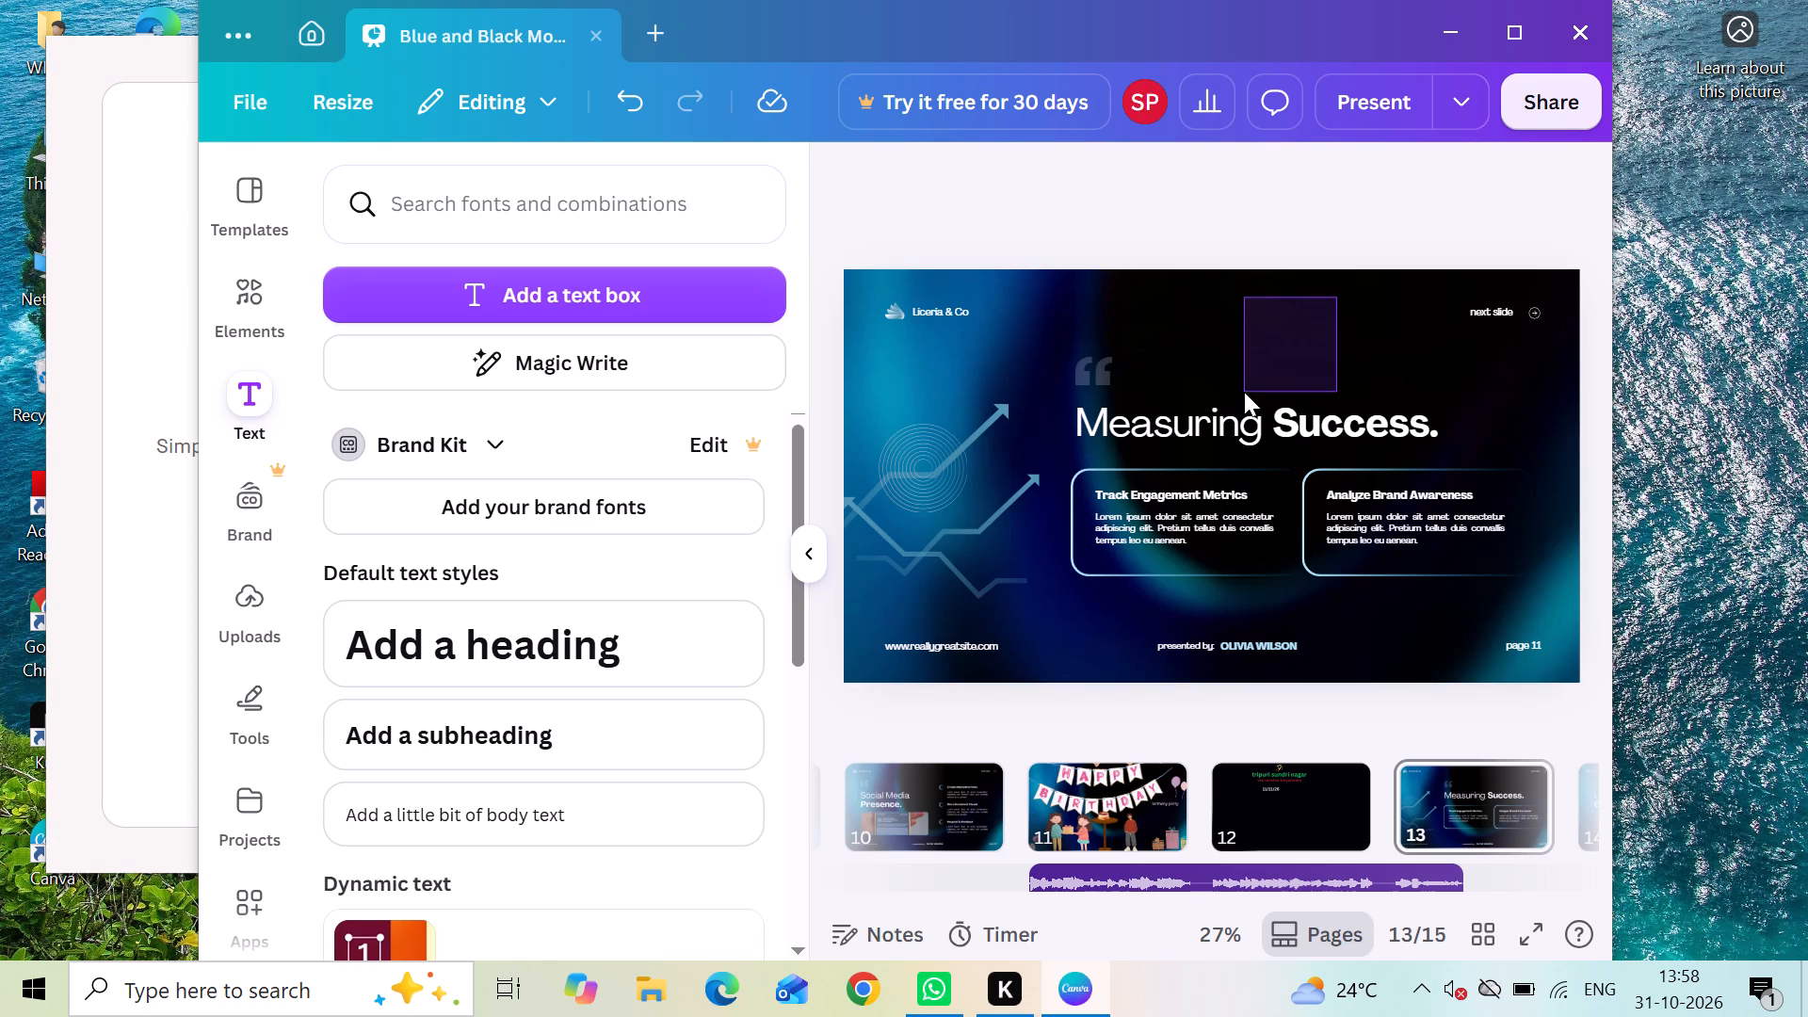
Return to page 12 and start a search of fonts and combinations.
left_click(1258, 787)
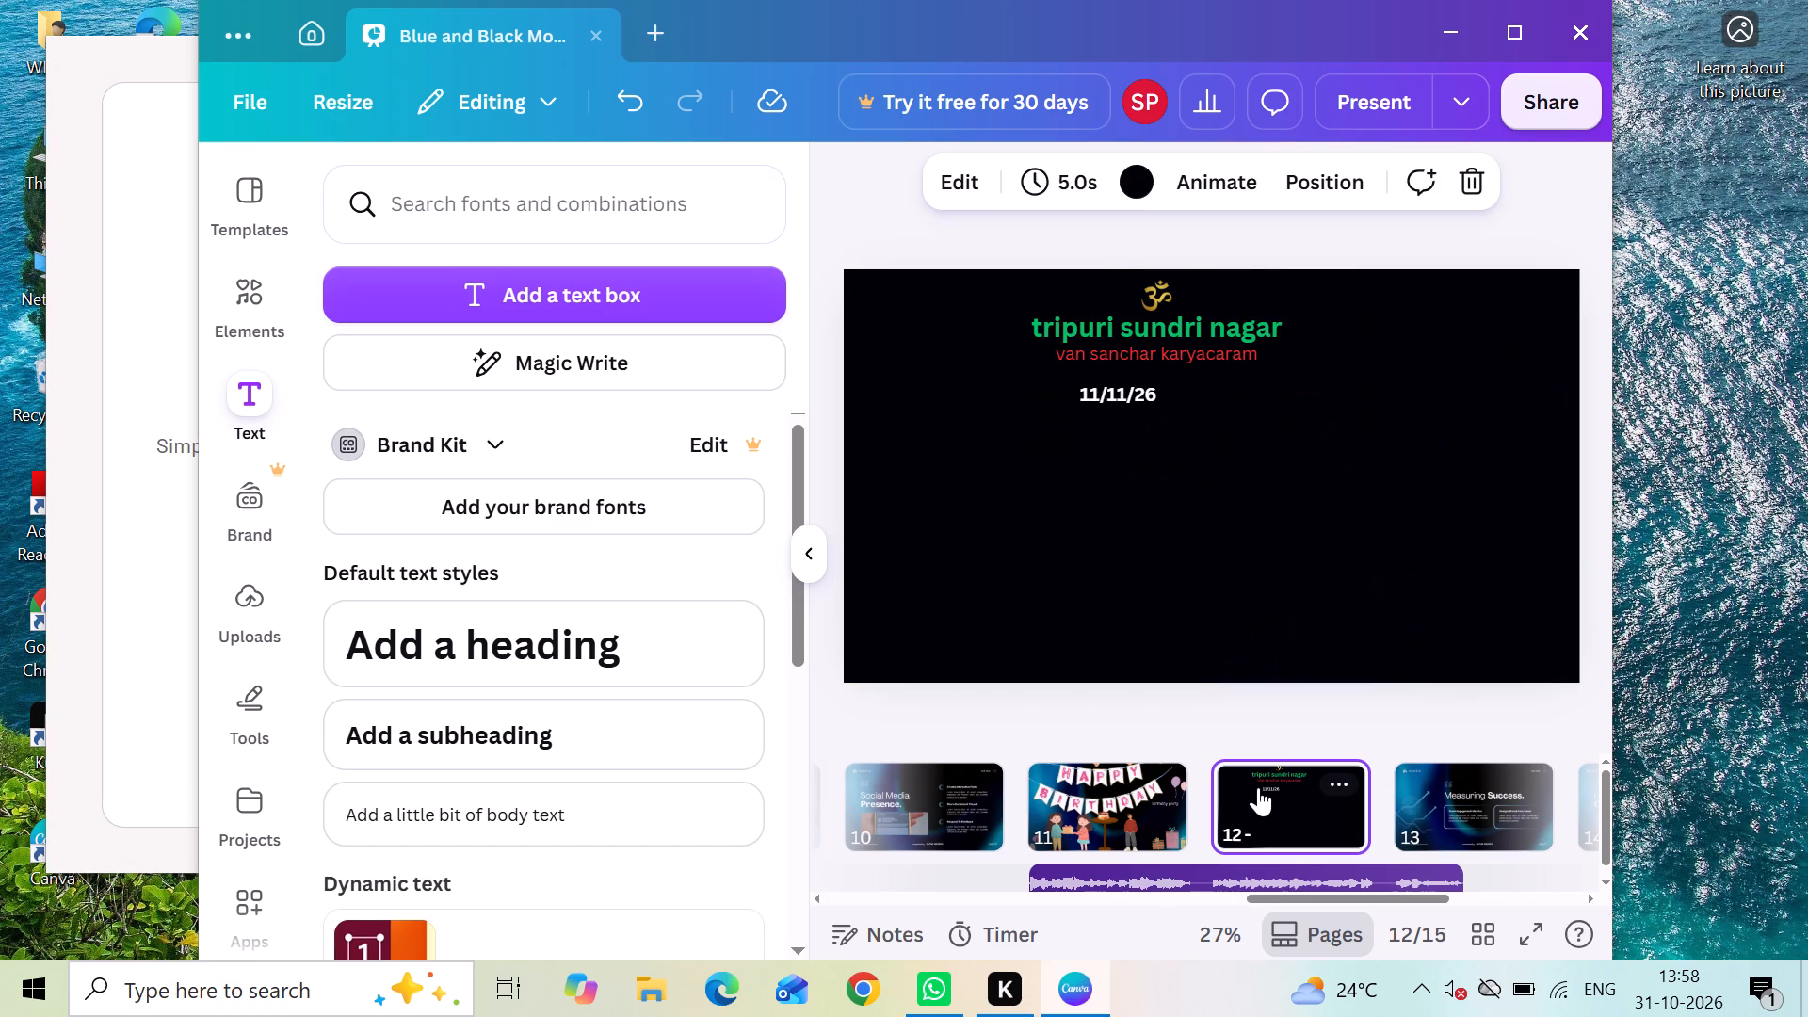
left_click(497, 213)
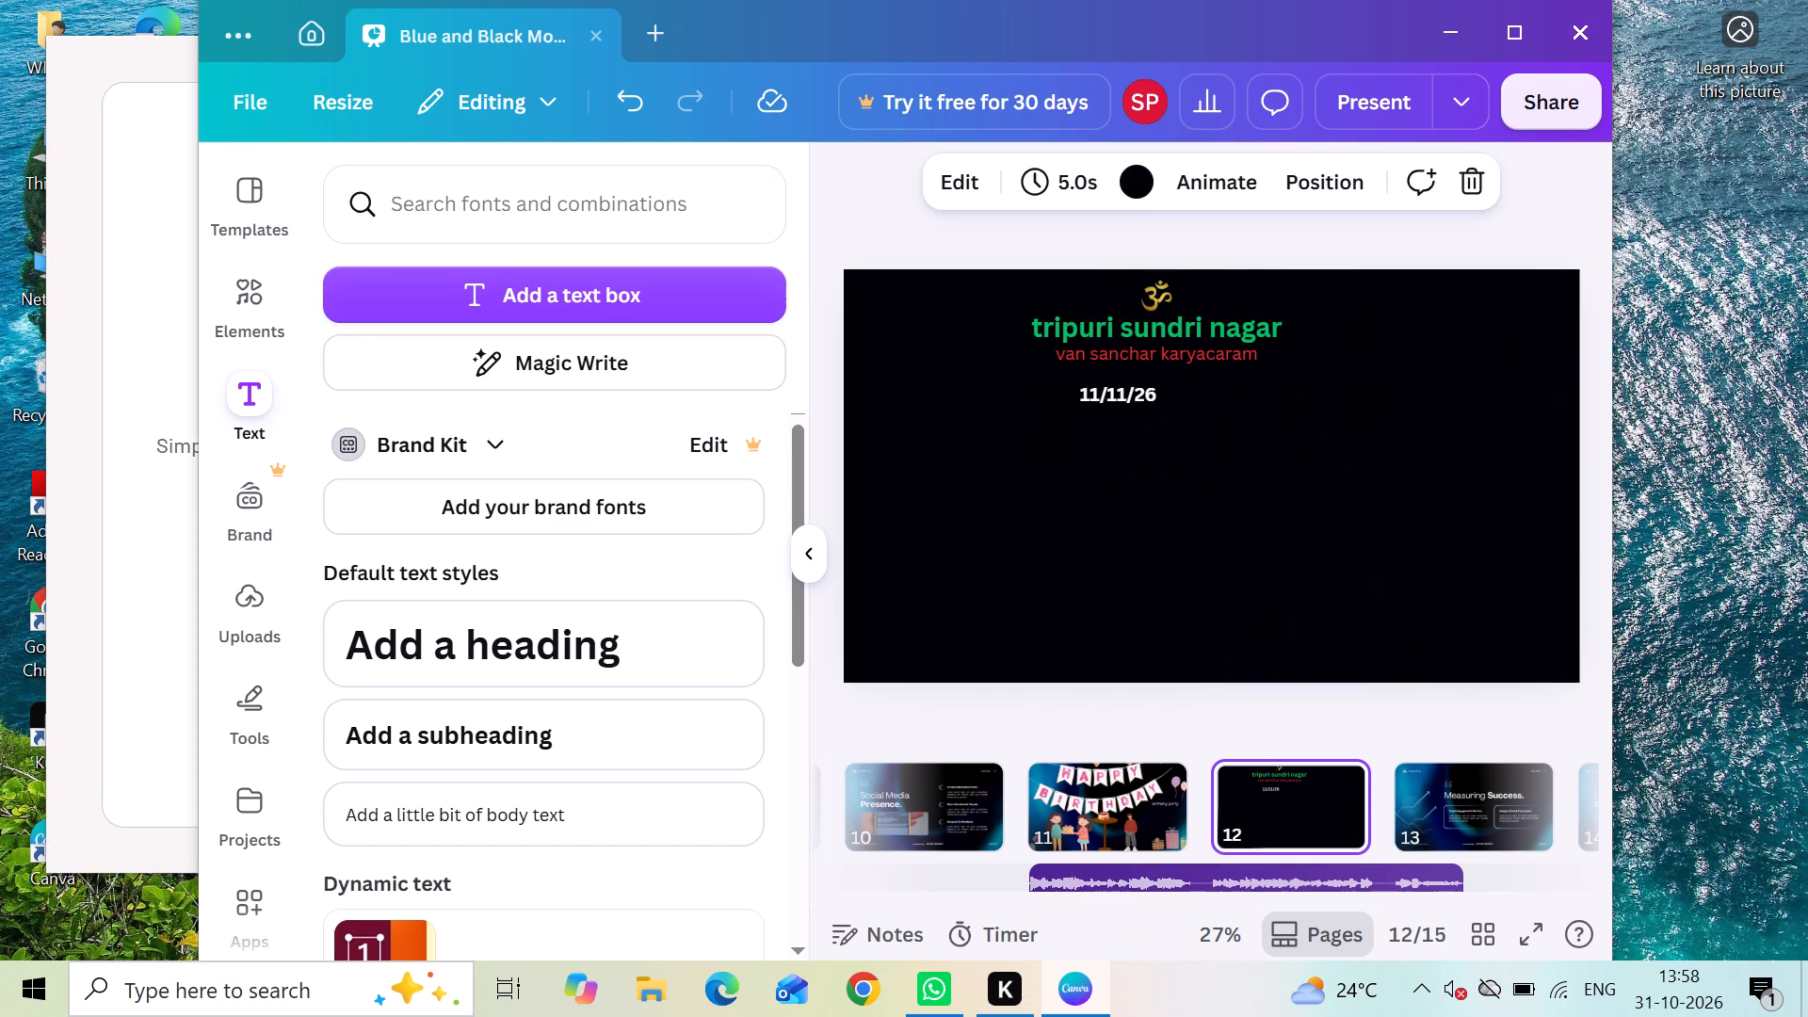
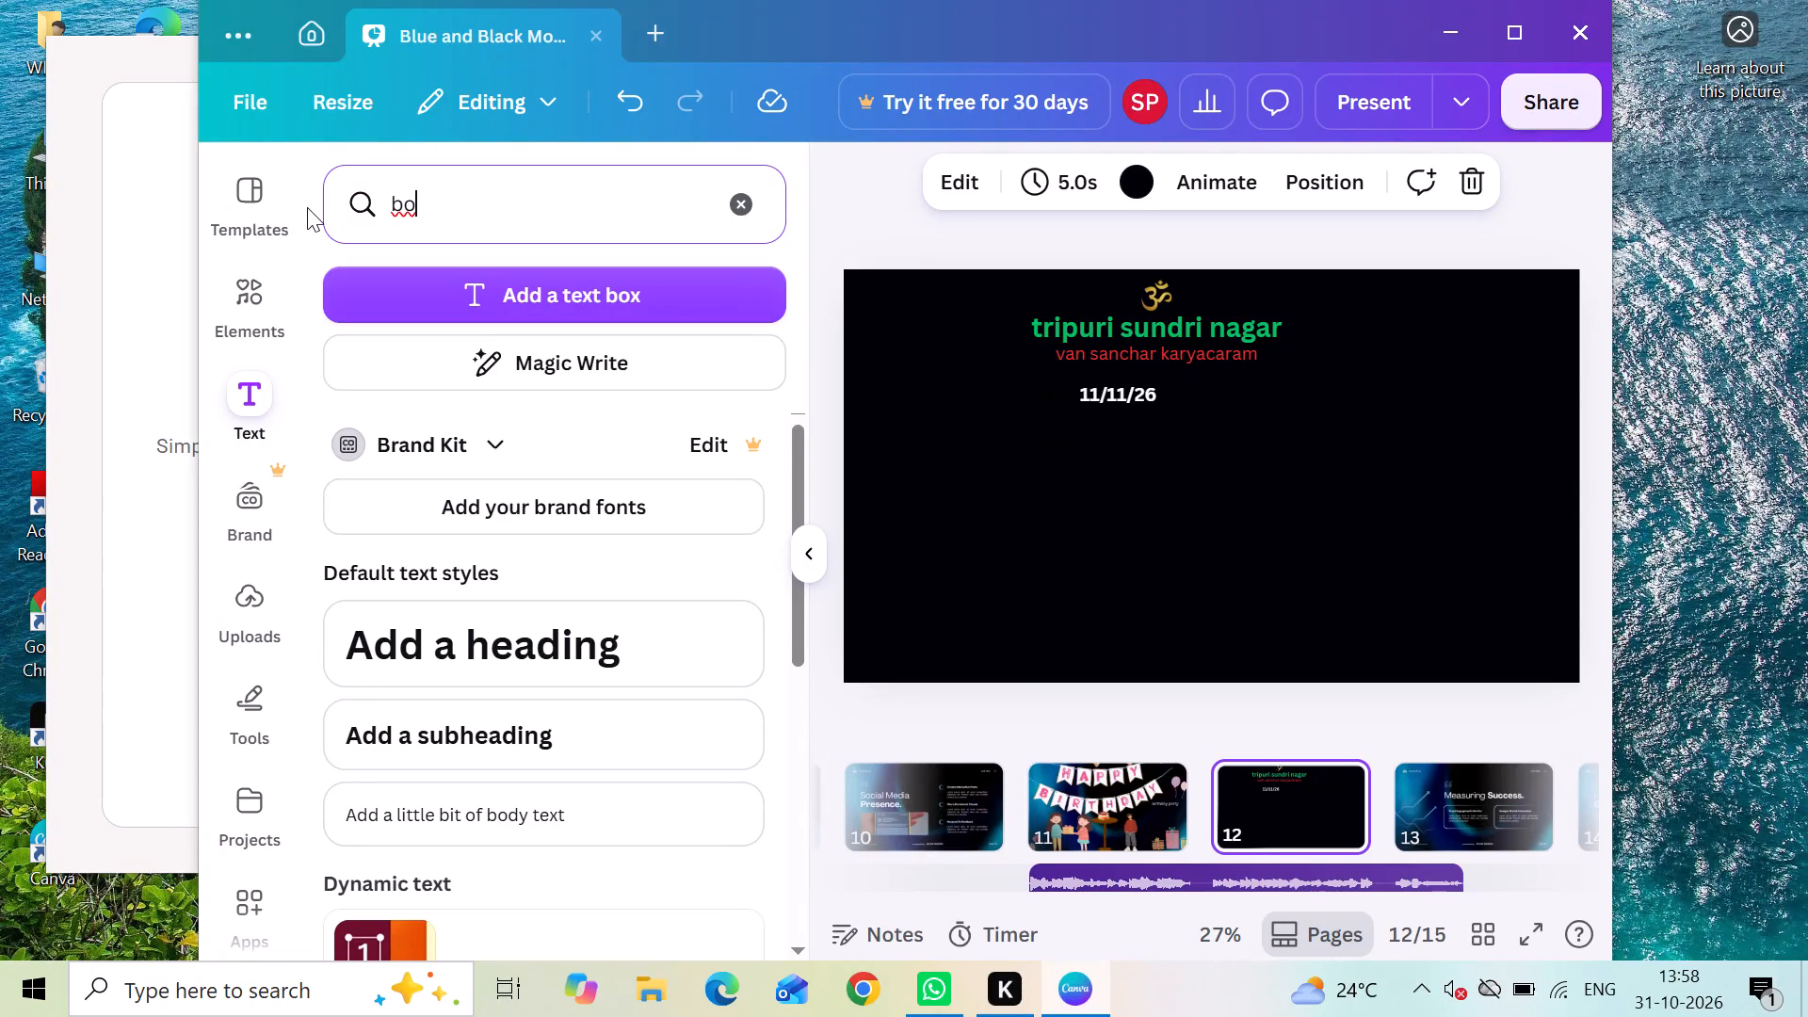
Search the elements library for "box".
left_click(239, 331)
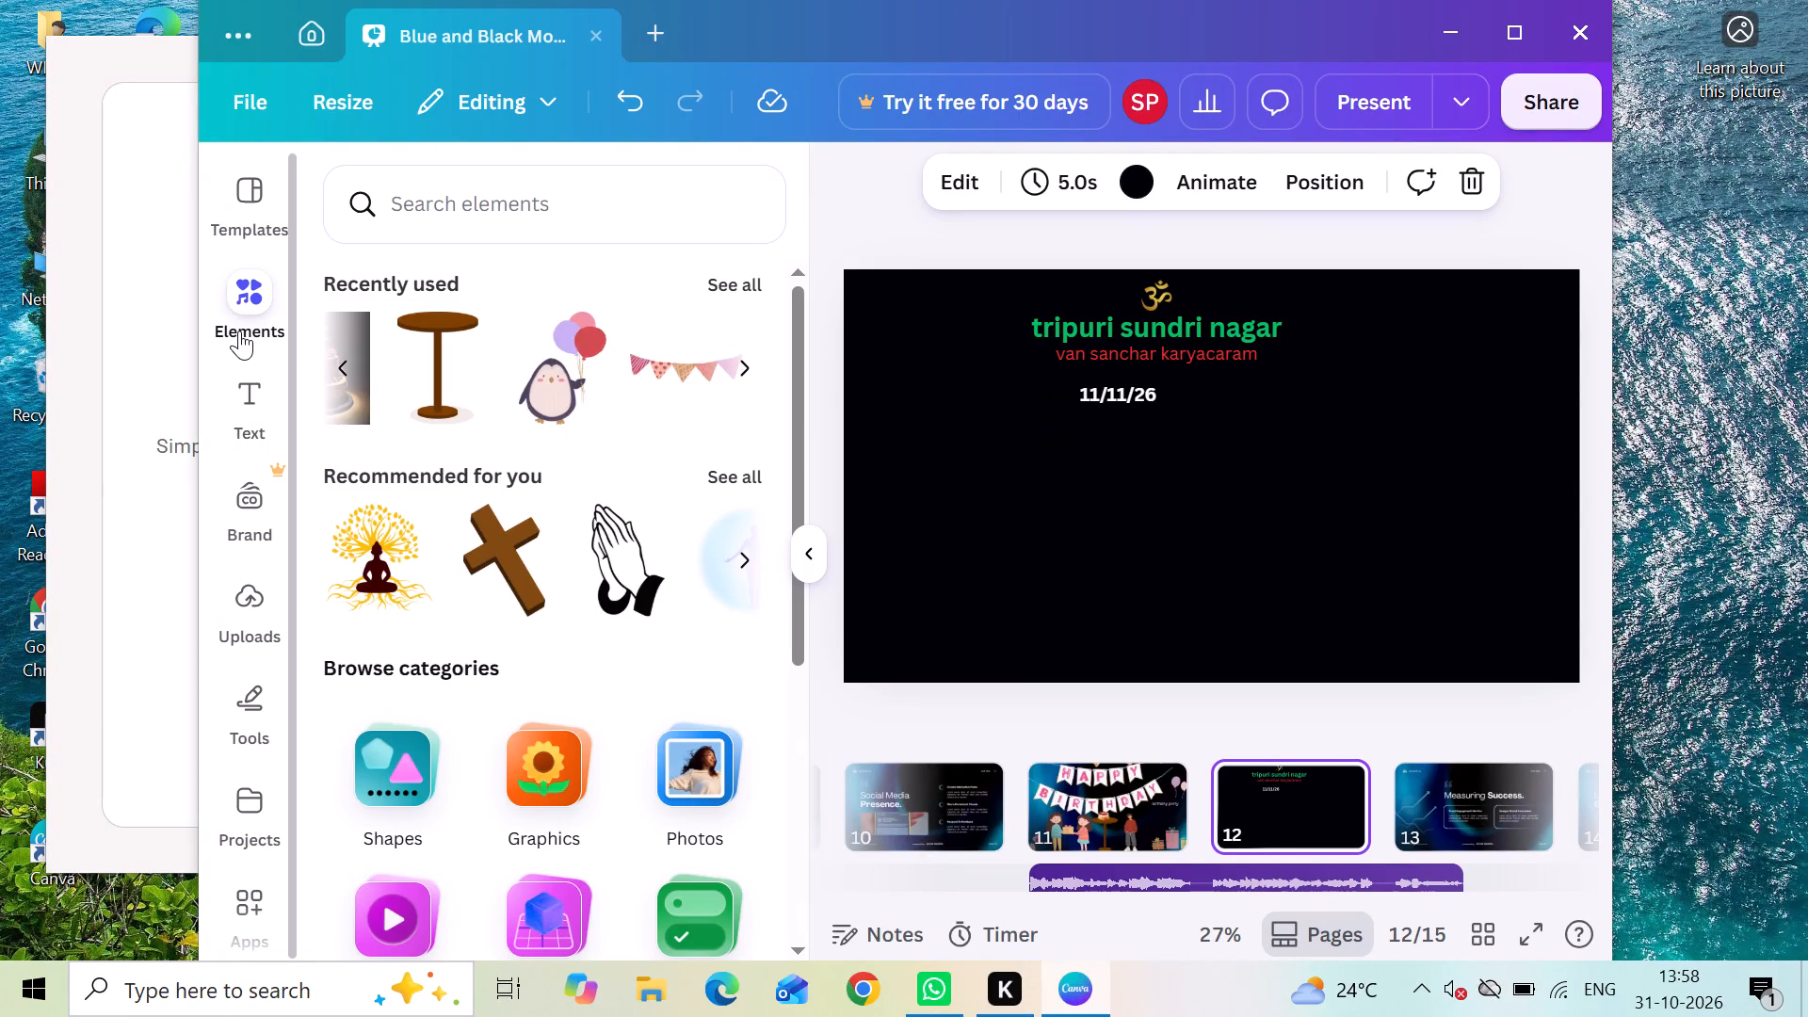
left_click(239, 331)
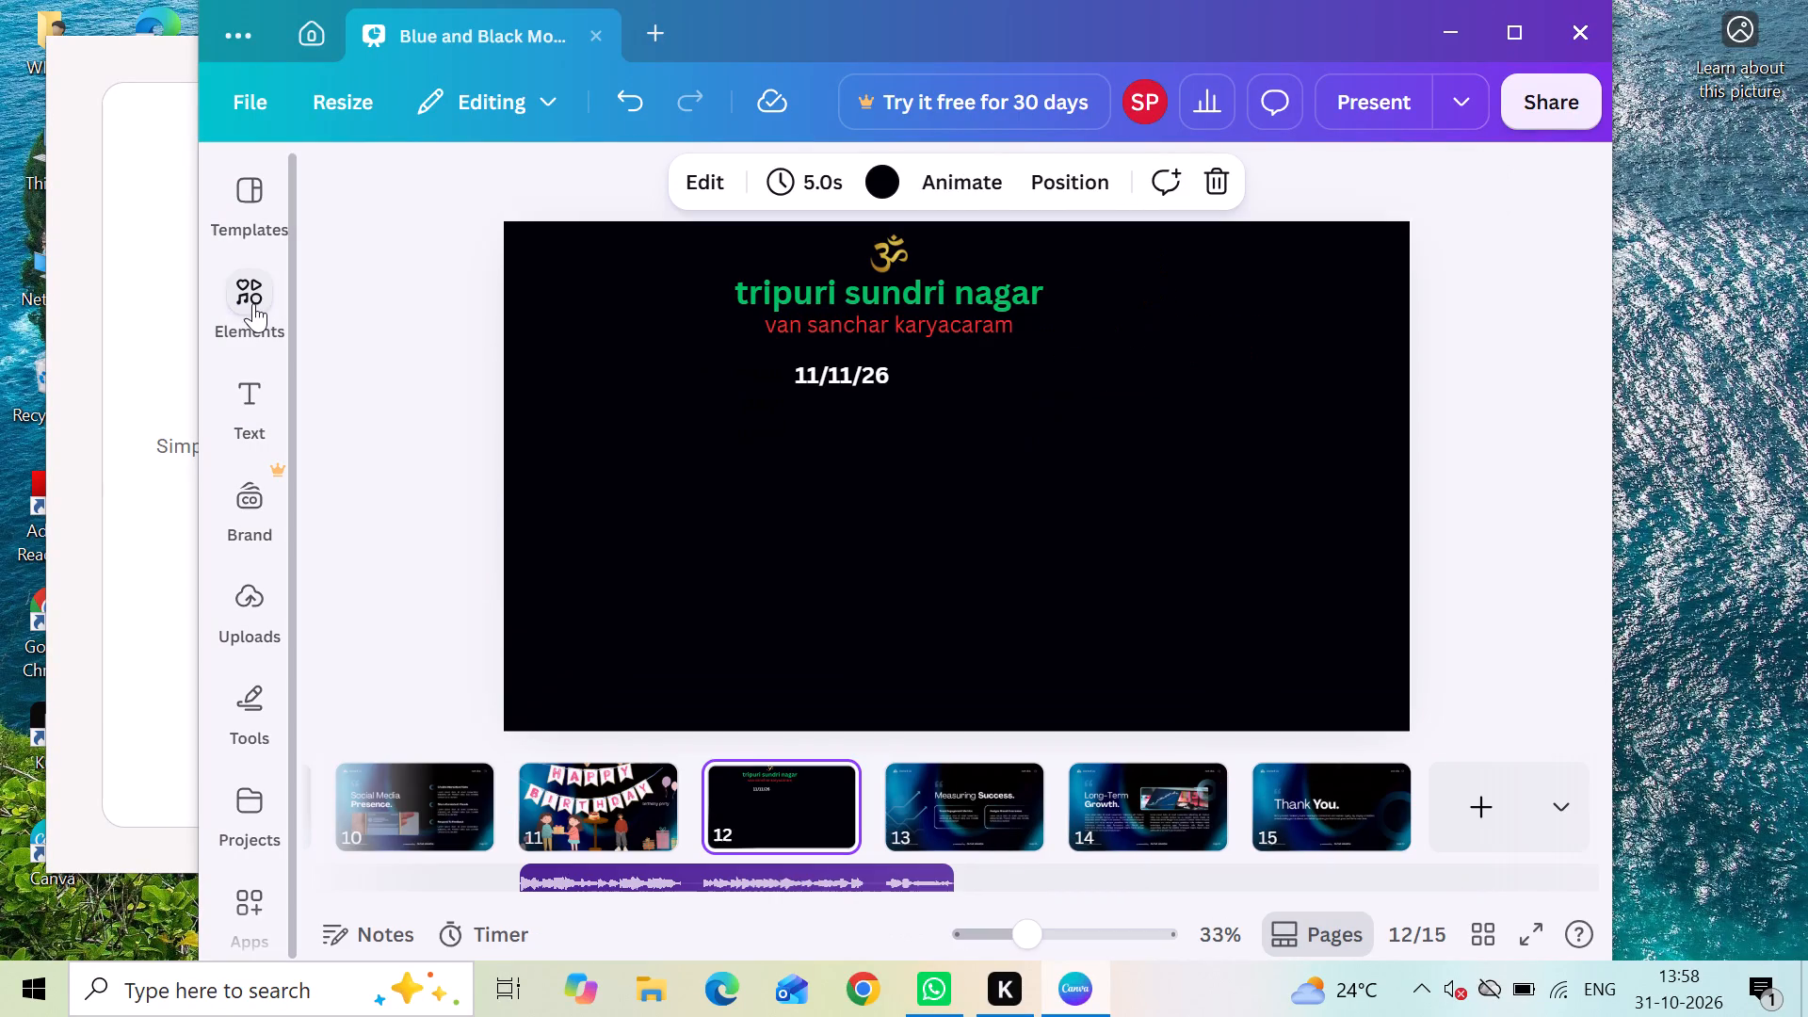
left_click(256, 340)
left_click(430, 208)
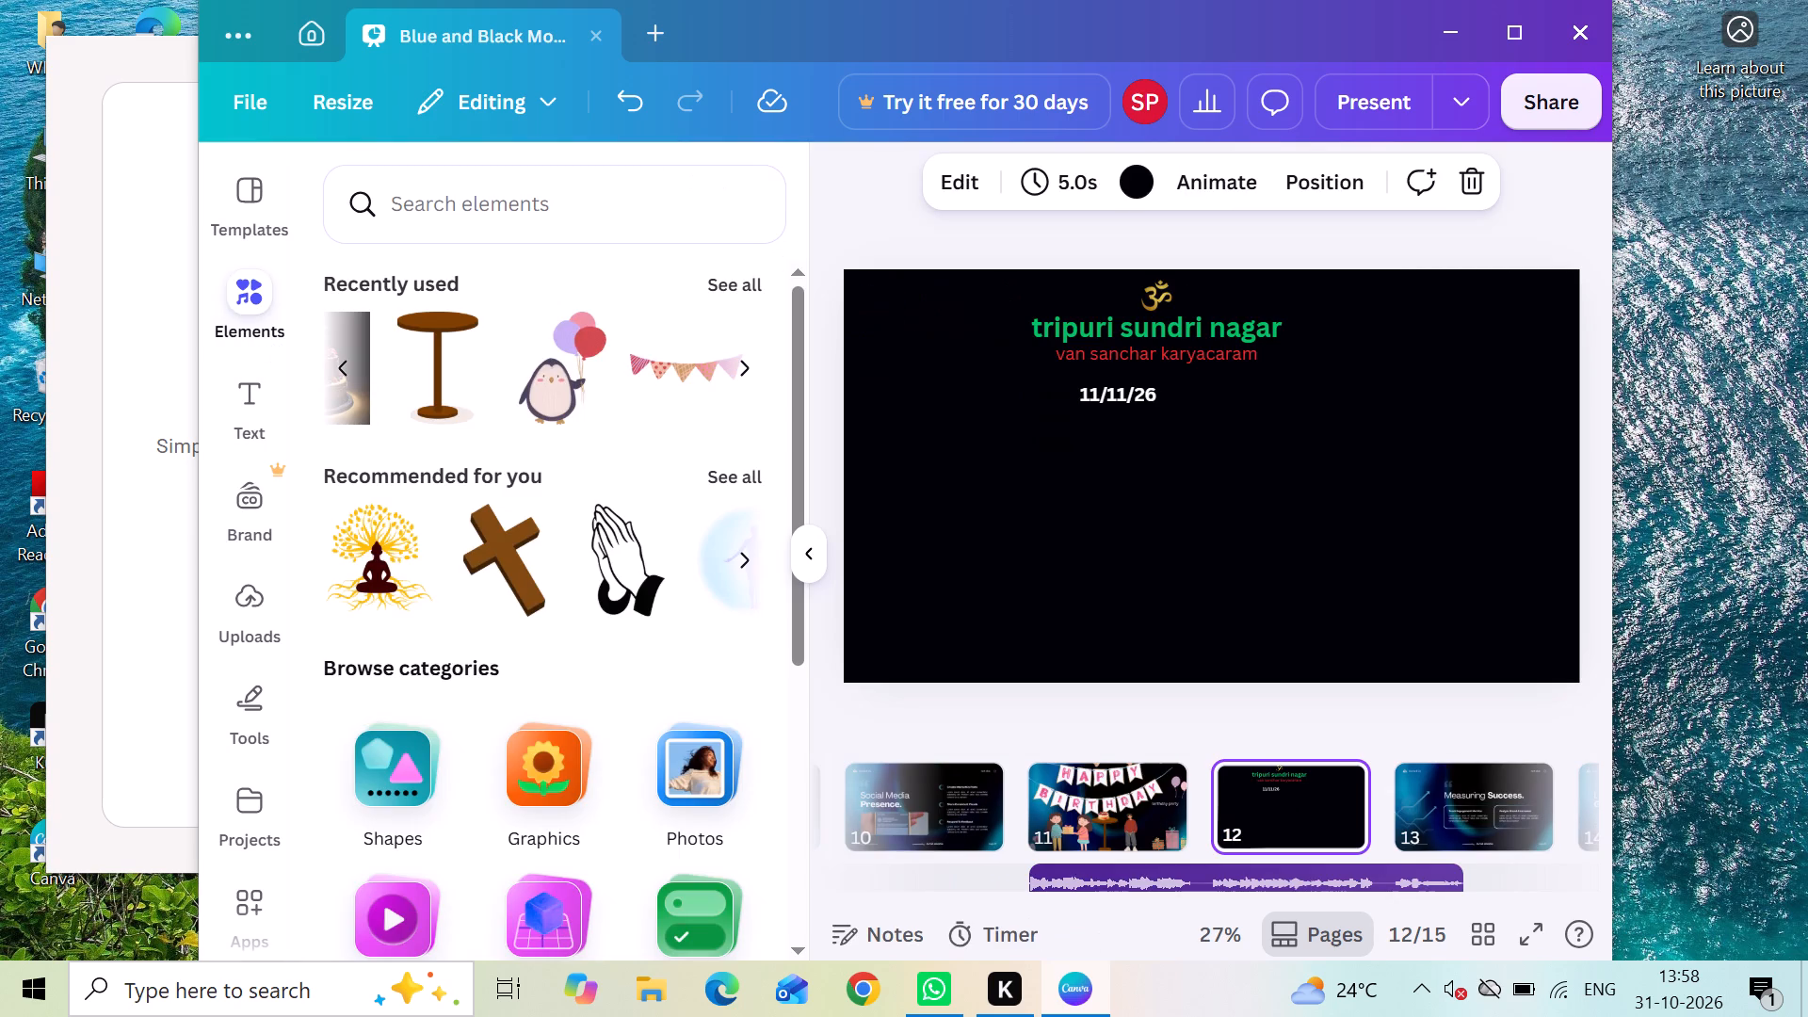
type("bo")
key("x")
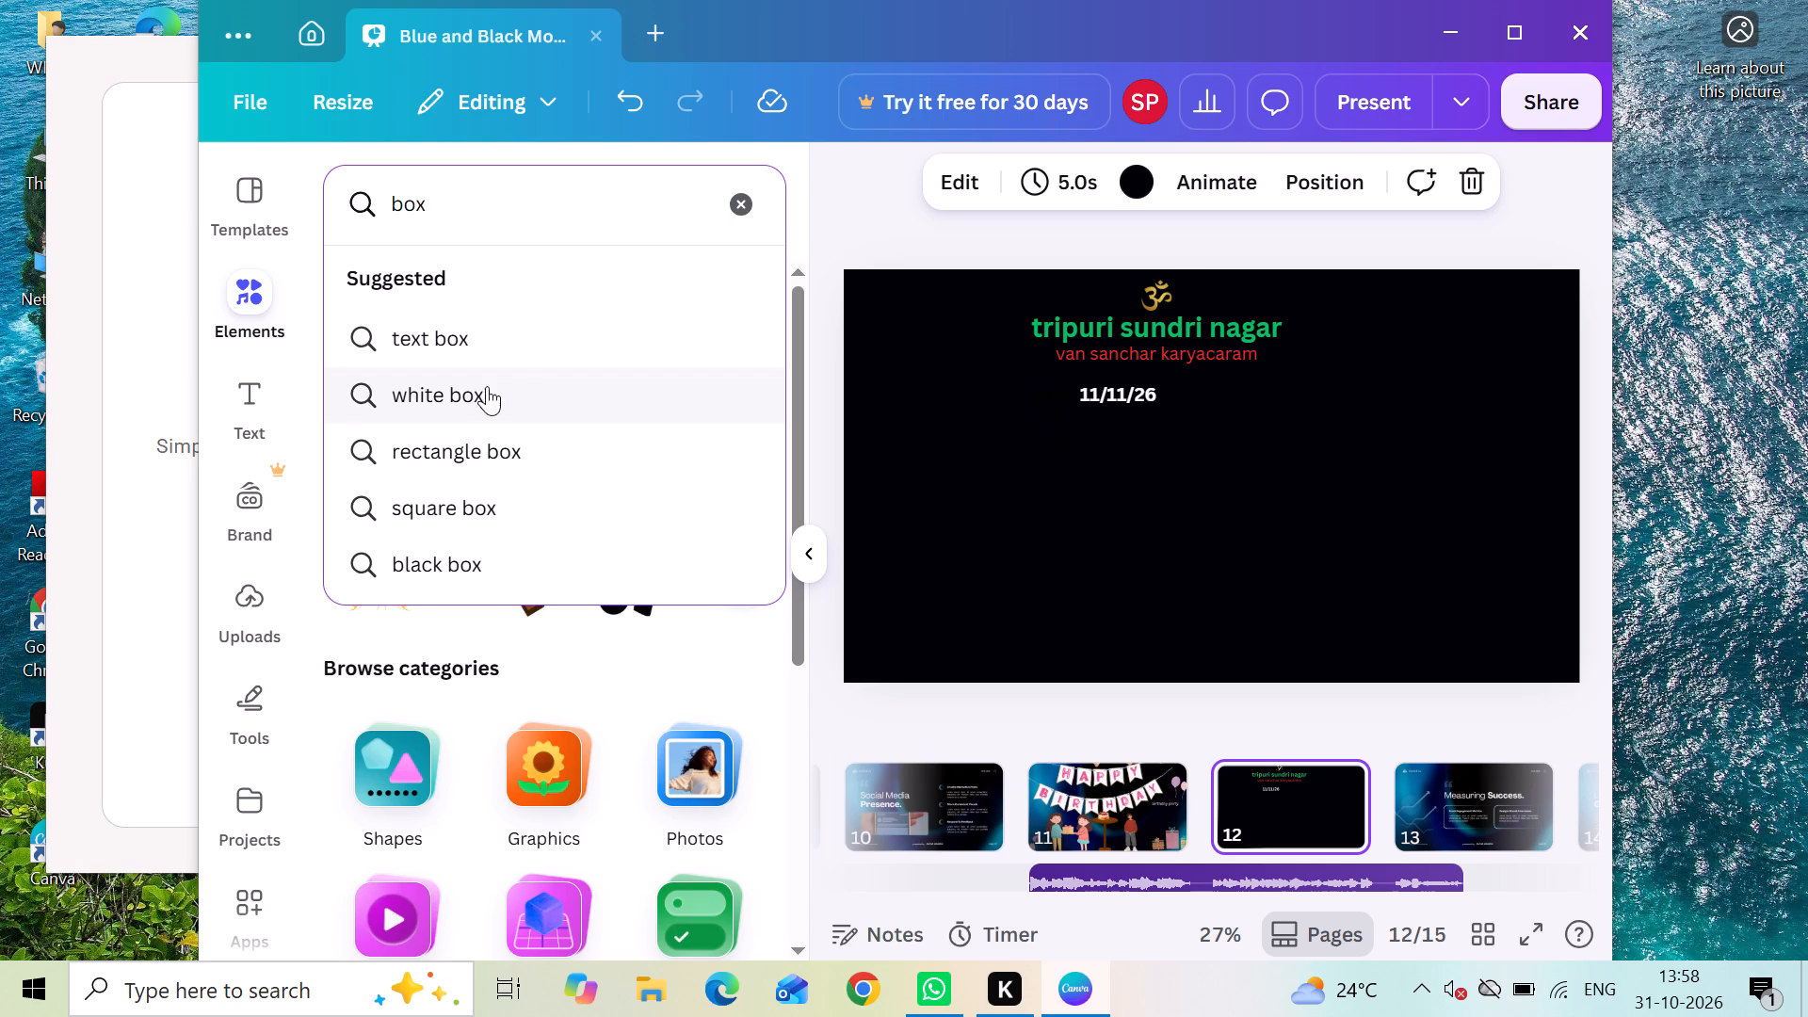
key("Return")
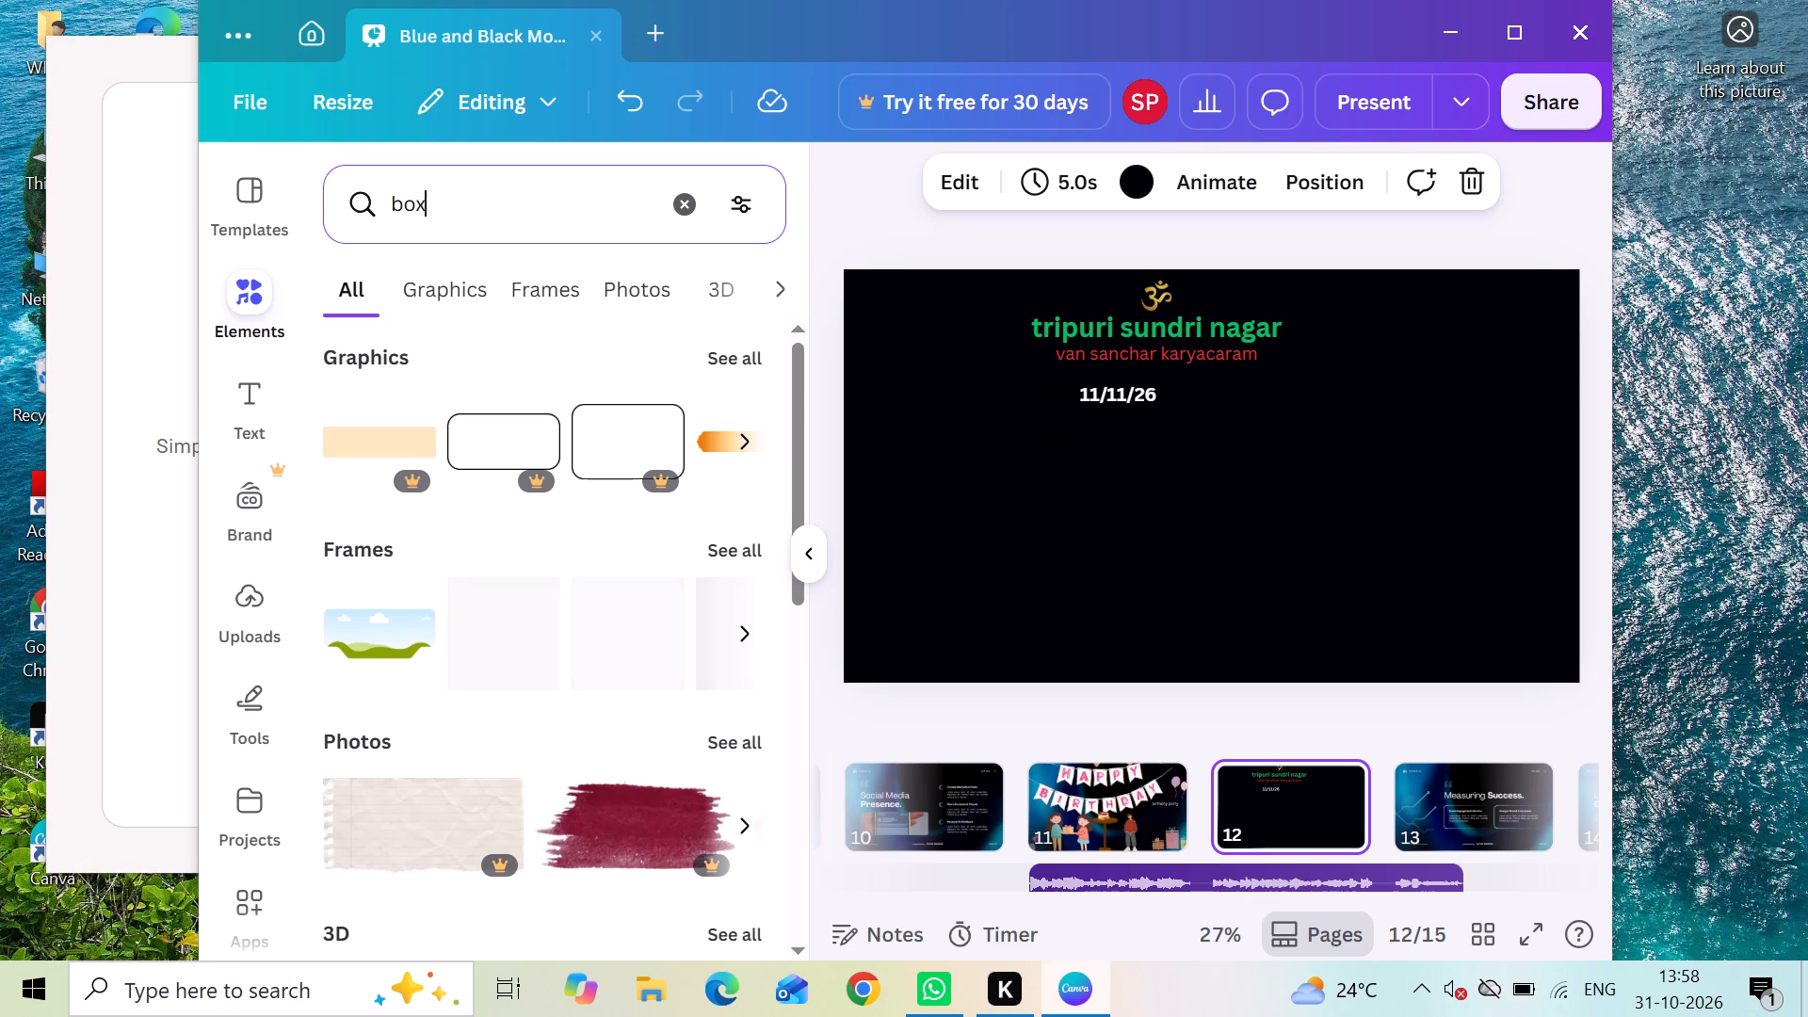
Replace the elements search with "frame" and run it.
key("BackSpace")
key("BackSpace")
key("BackSpace")
key("BackSpace")
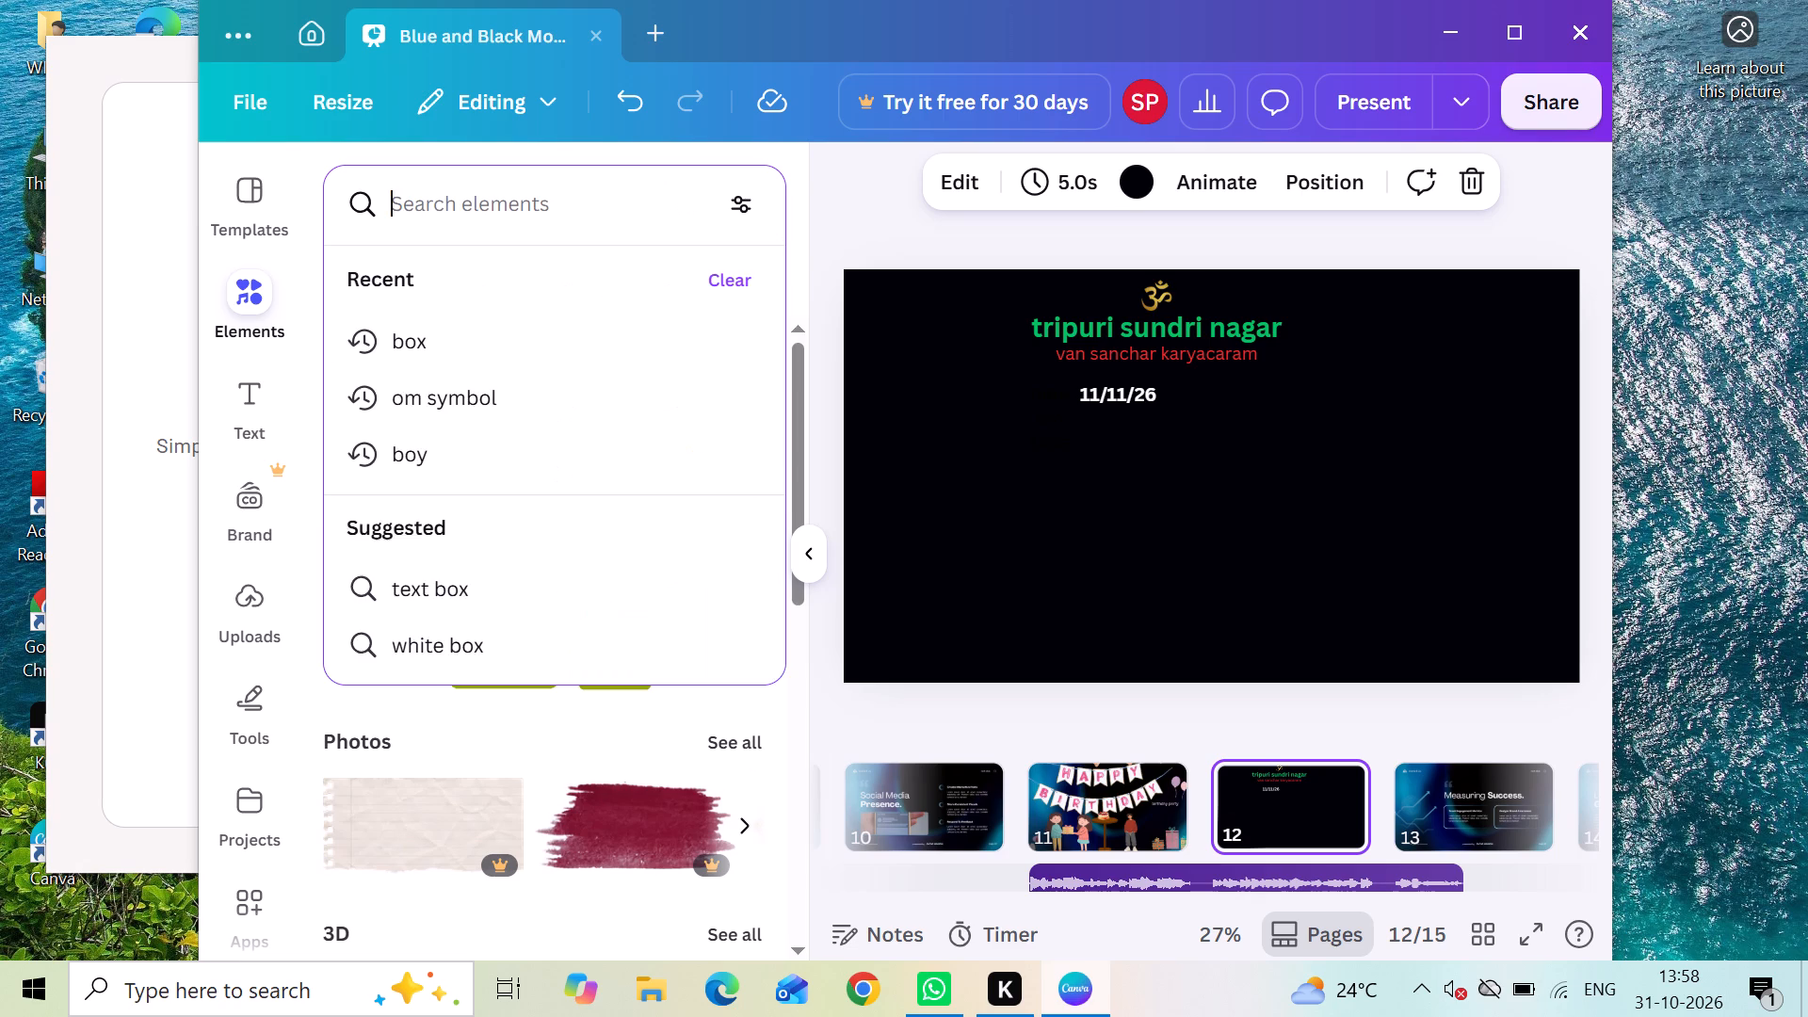
key("BackSpace")
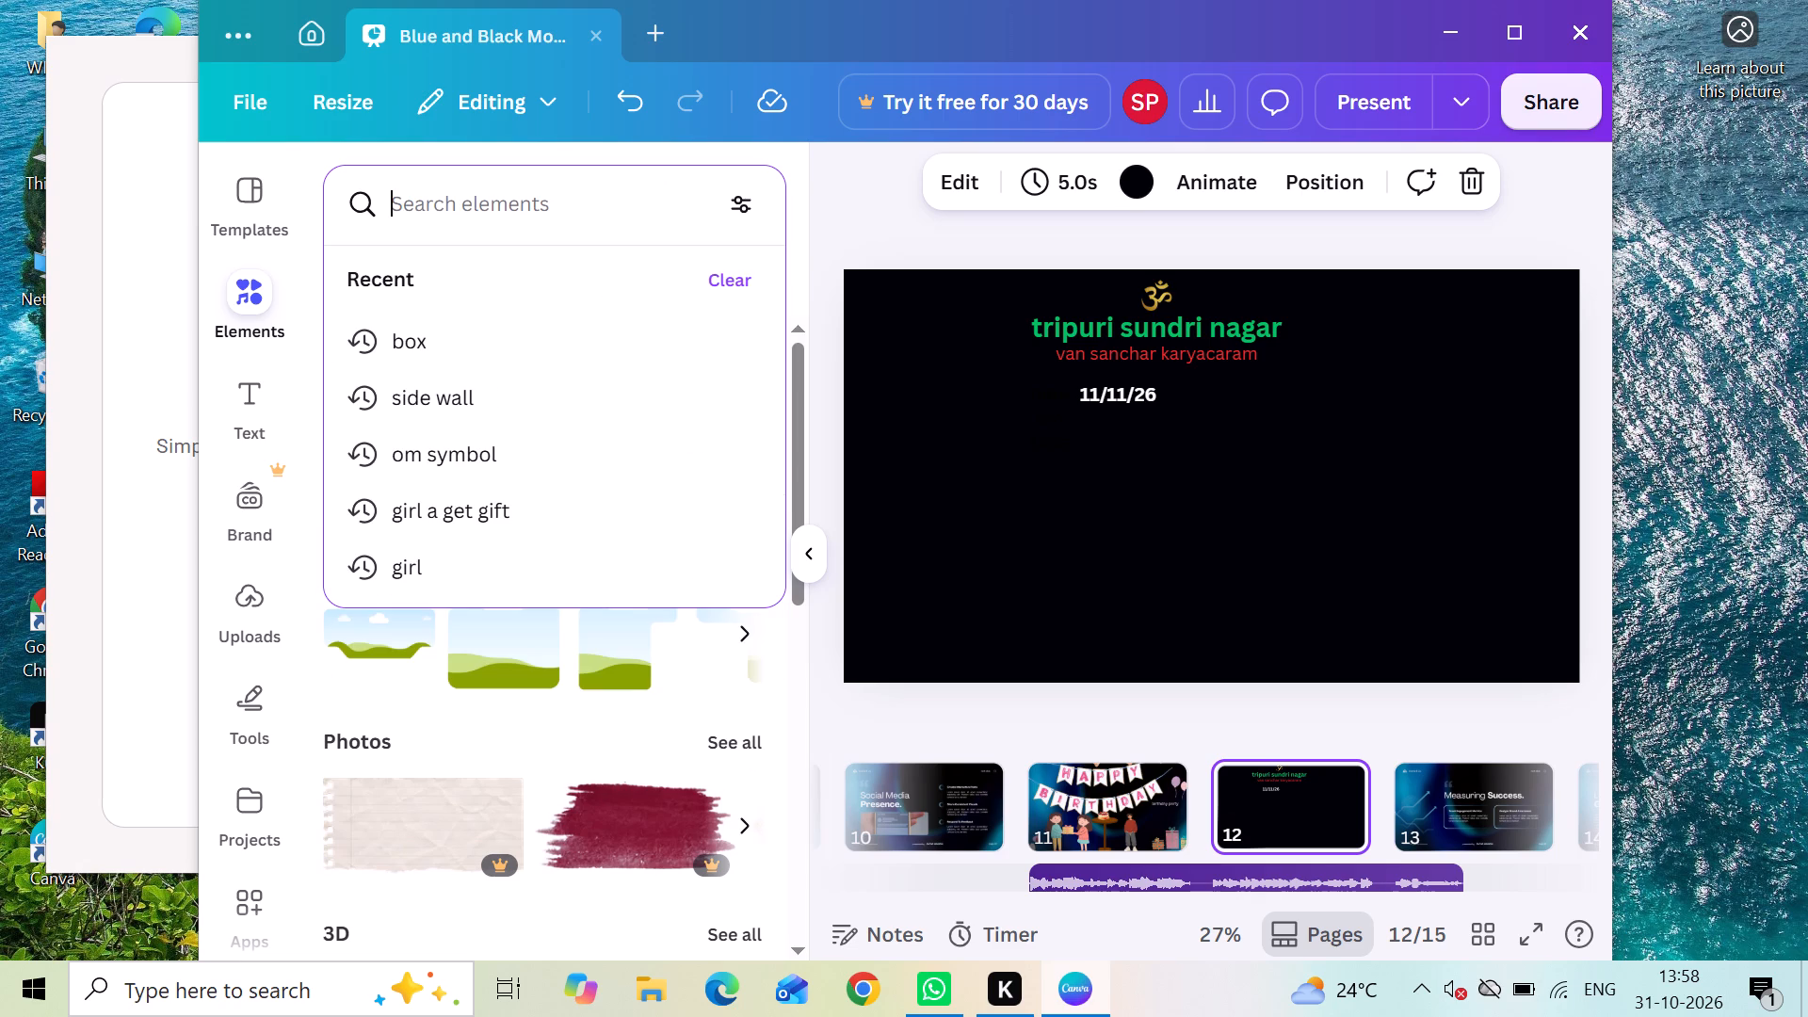
type("frame")
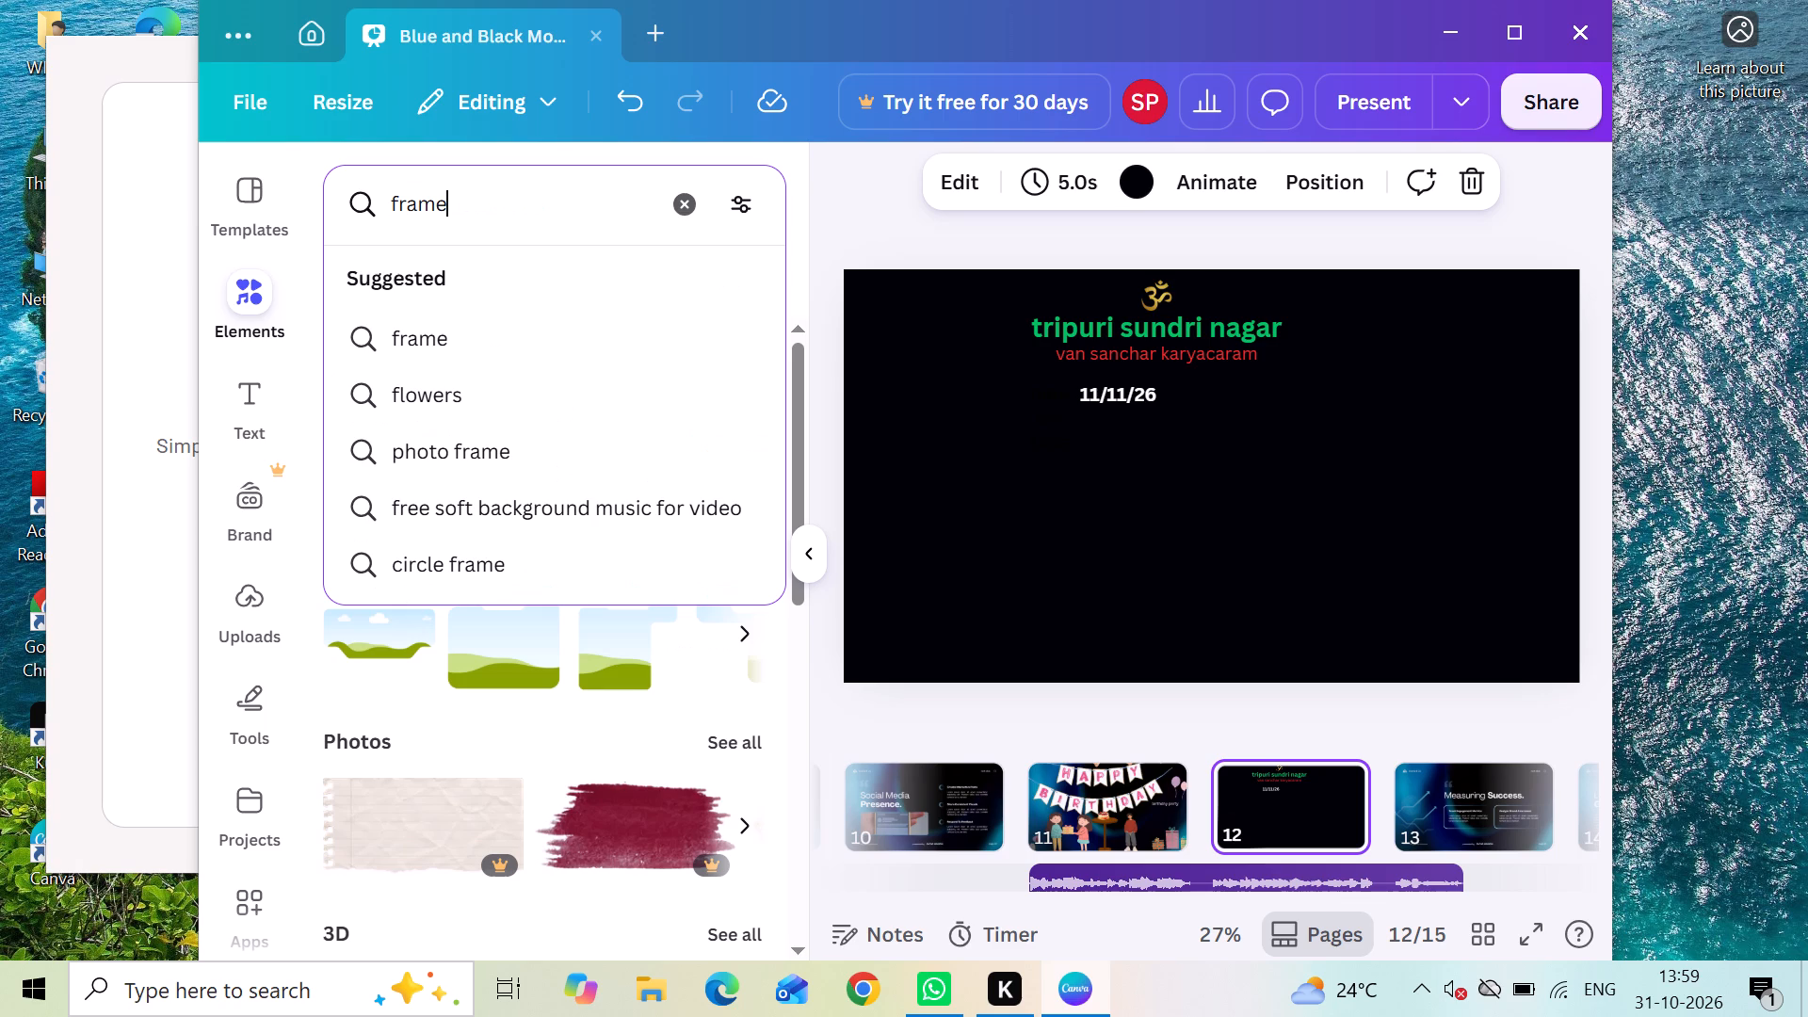
key("Return")
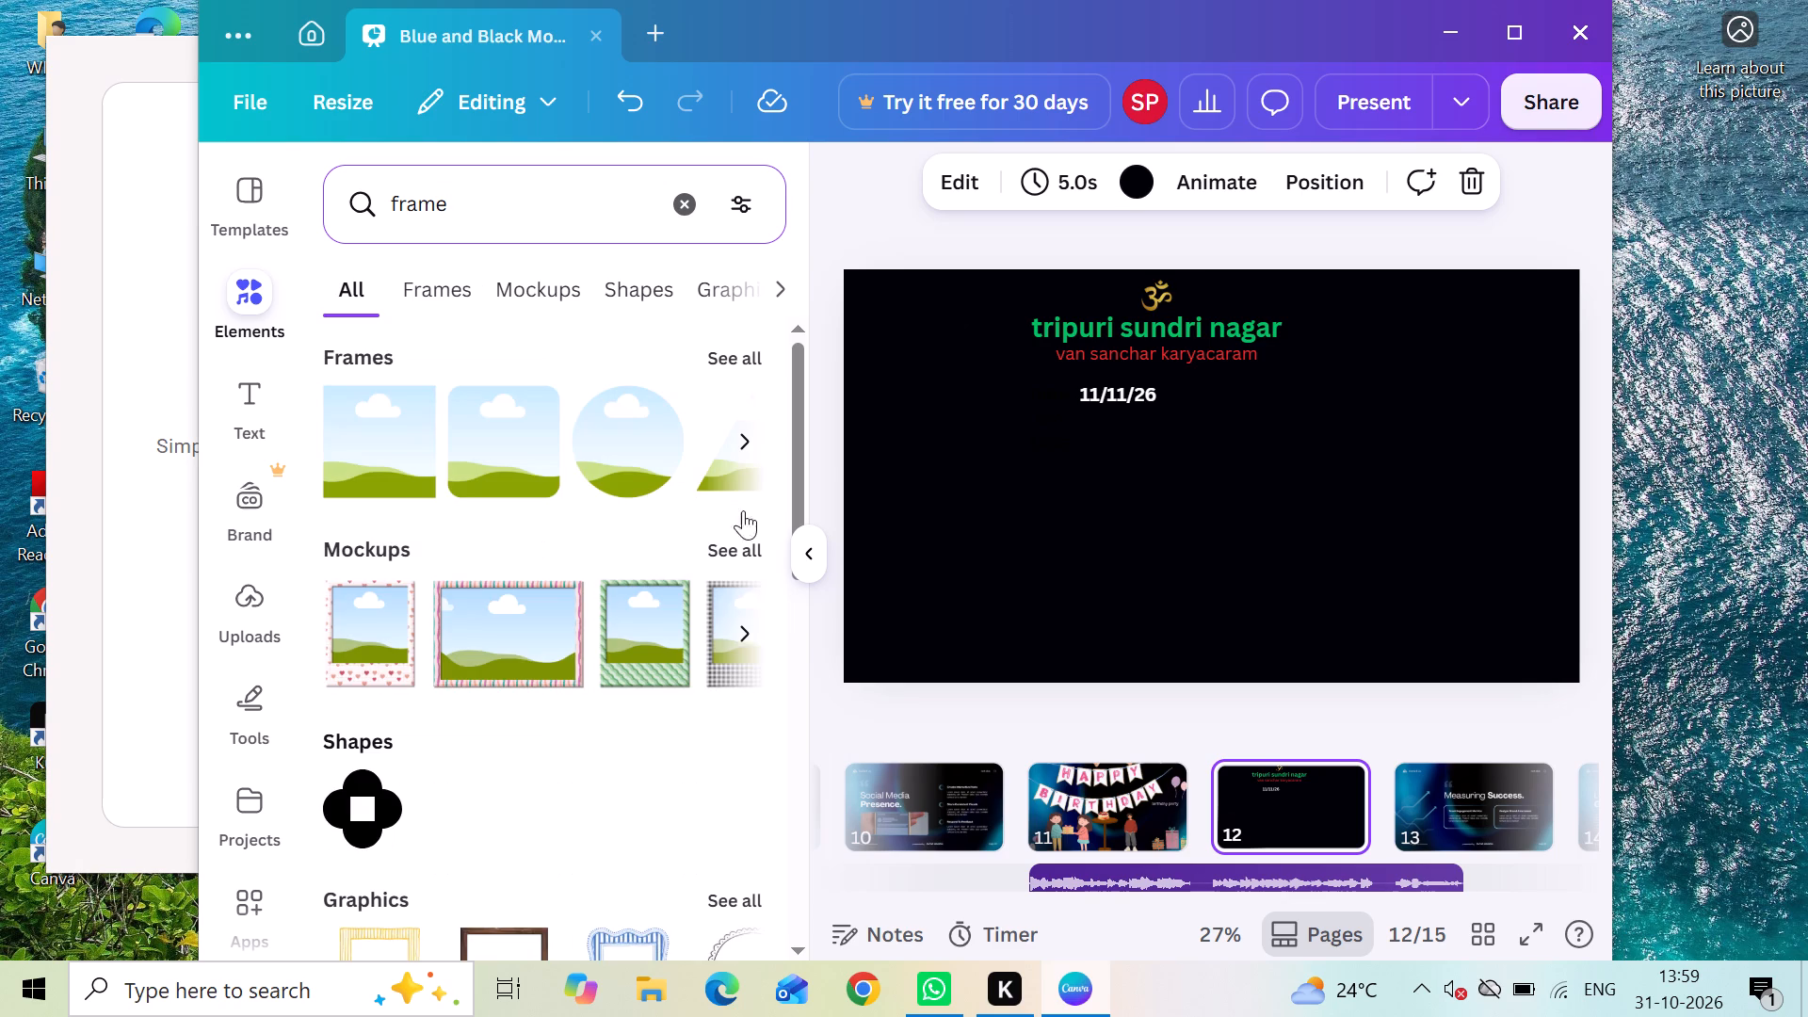
Add the portrait frame graphic with a gold glitter border to the middle of page 12.
scroll(684, 573, "left", 2)
scroll(646, 443, "left", 7)
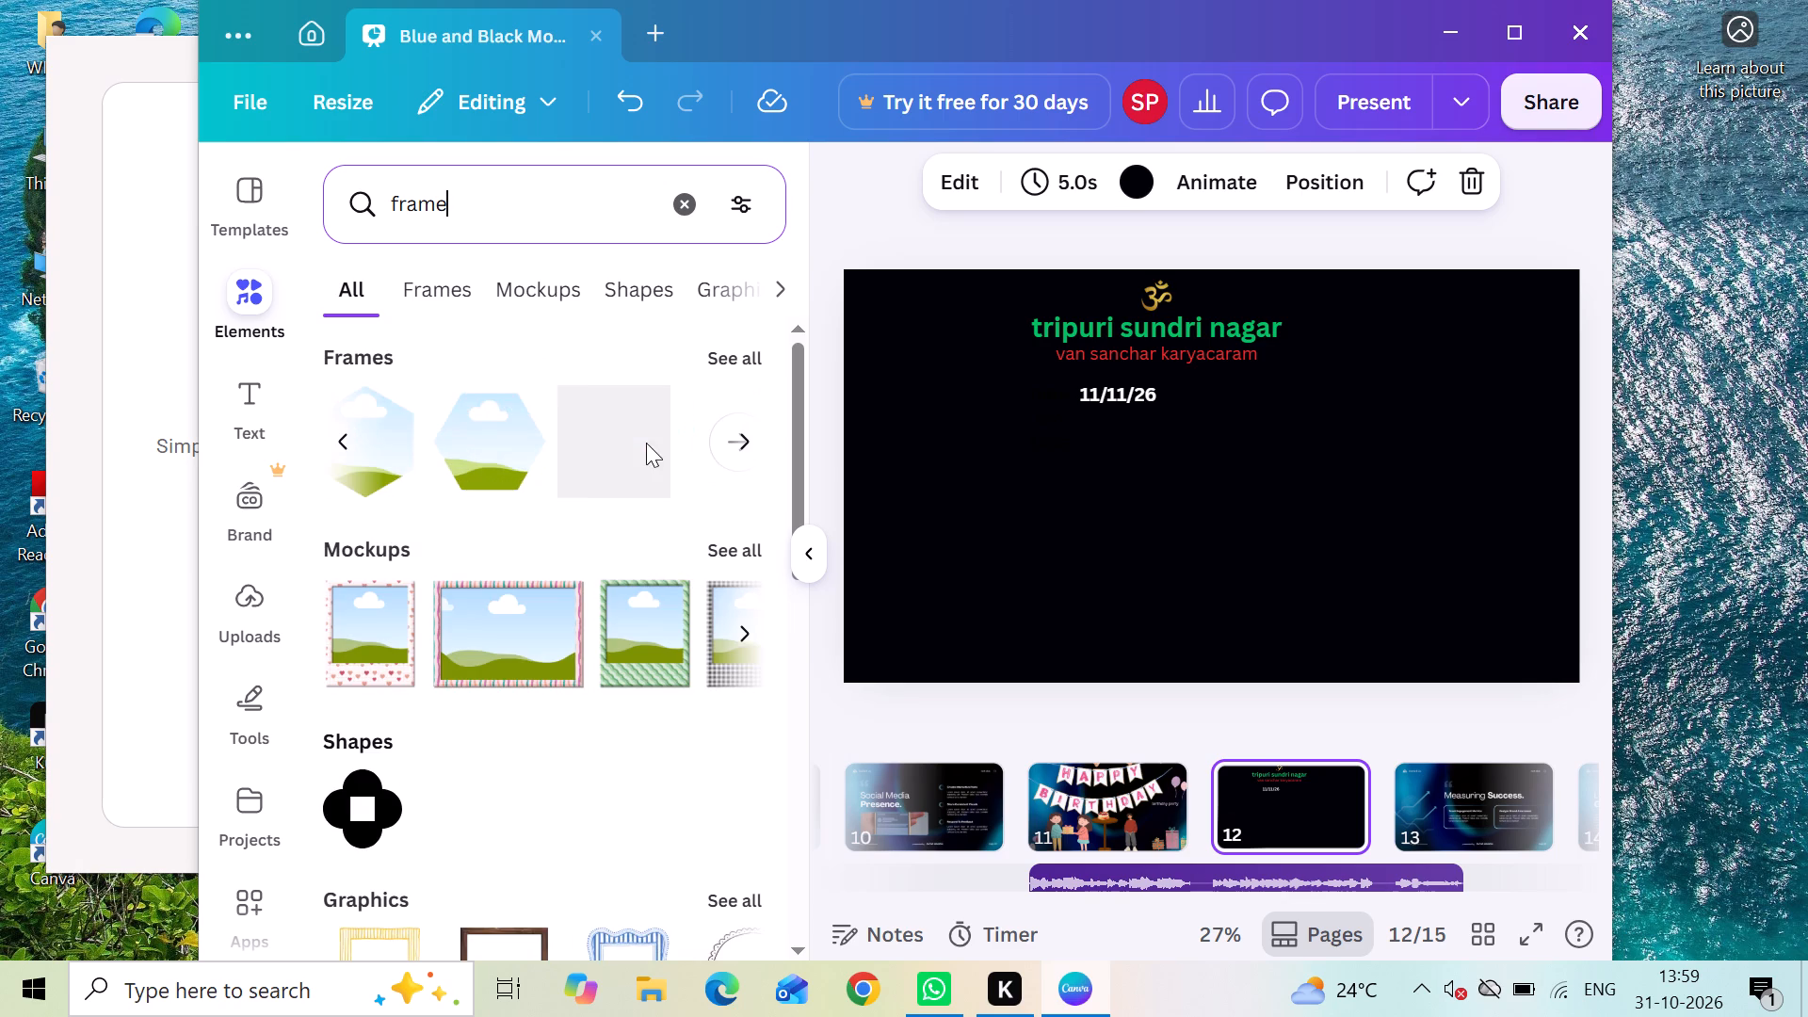
scroll(646, 443, "down", 2)
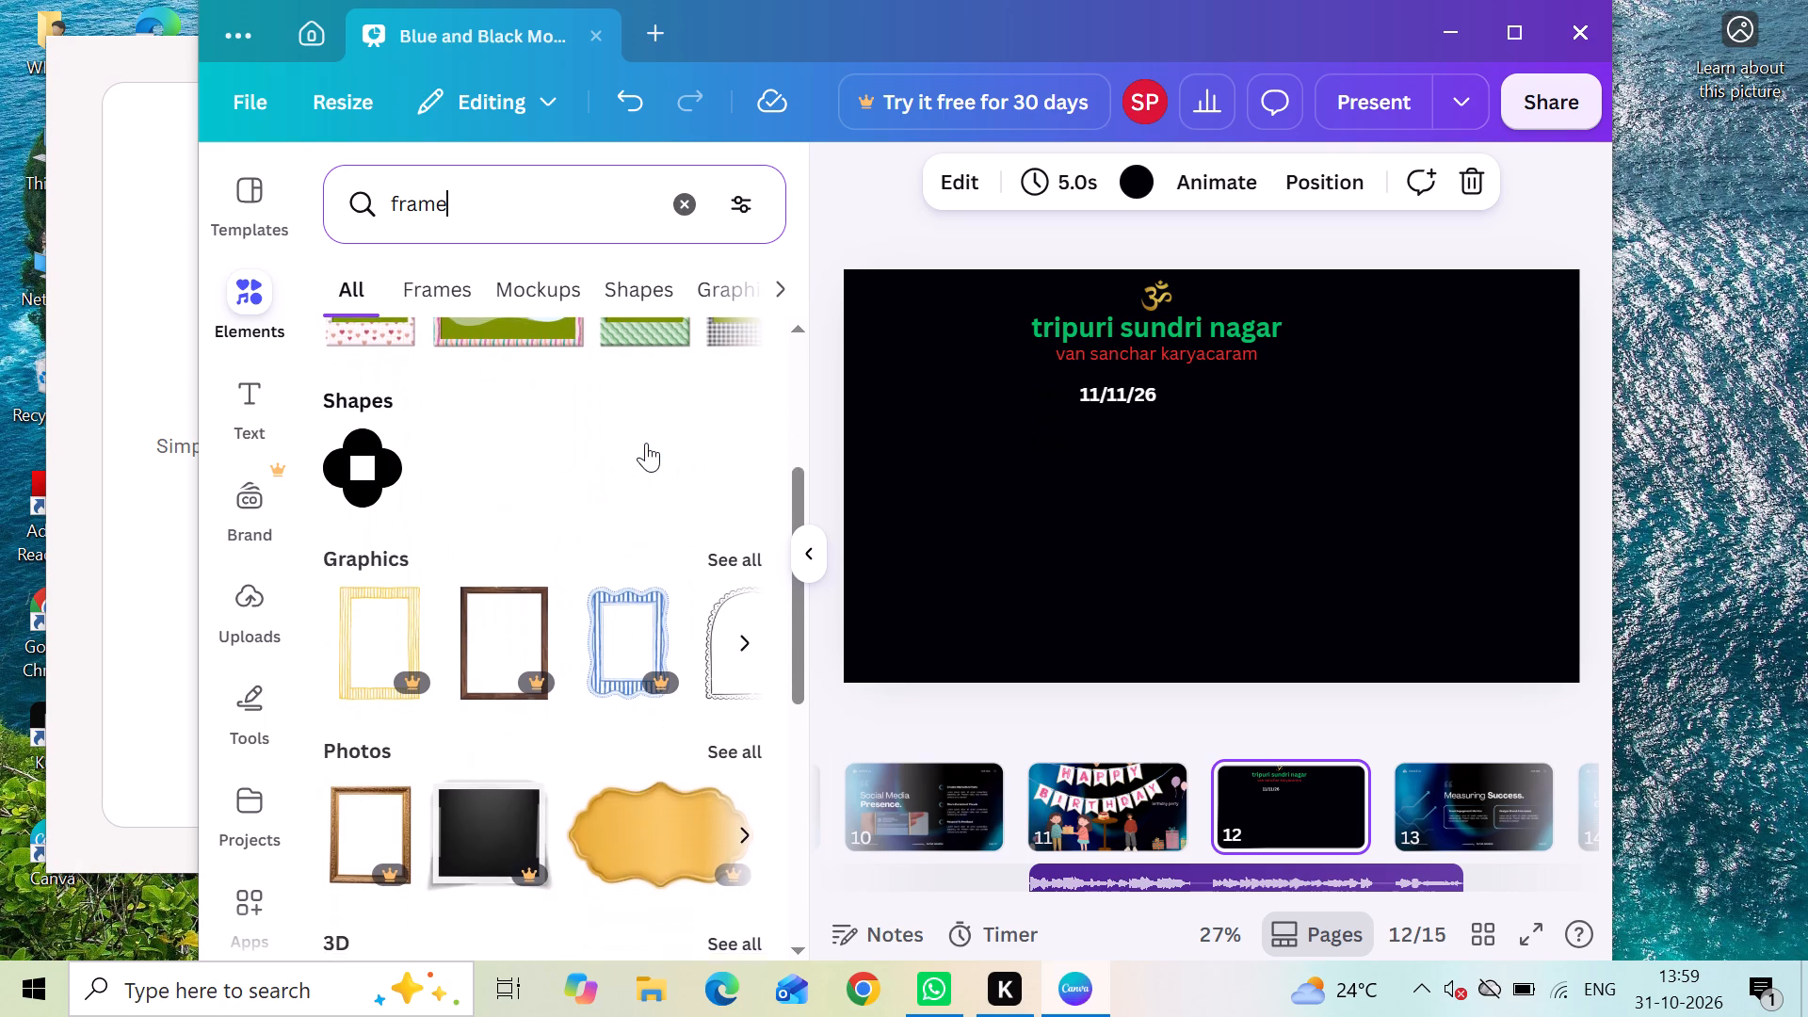
scroll(646, 443, "down", 1)
scroll(646, 443, "up", 1)
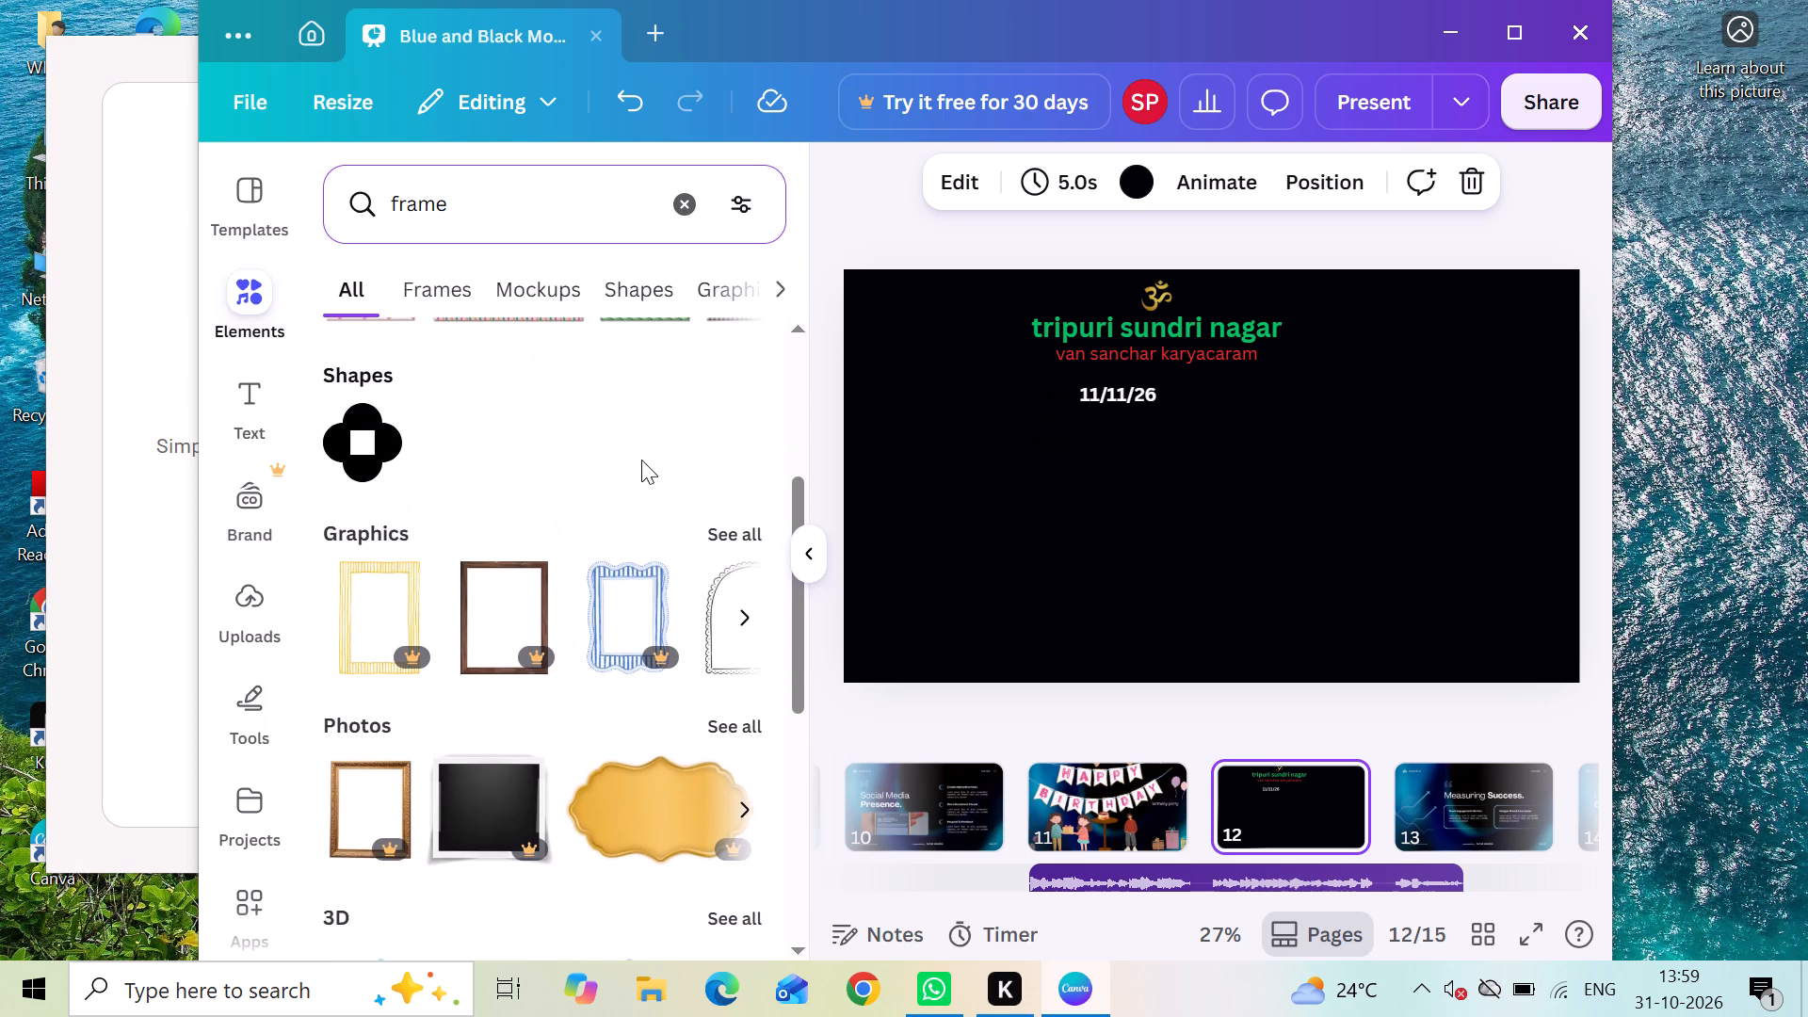
scroll(574, 686, "left", 2)
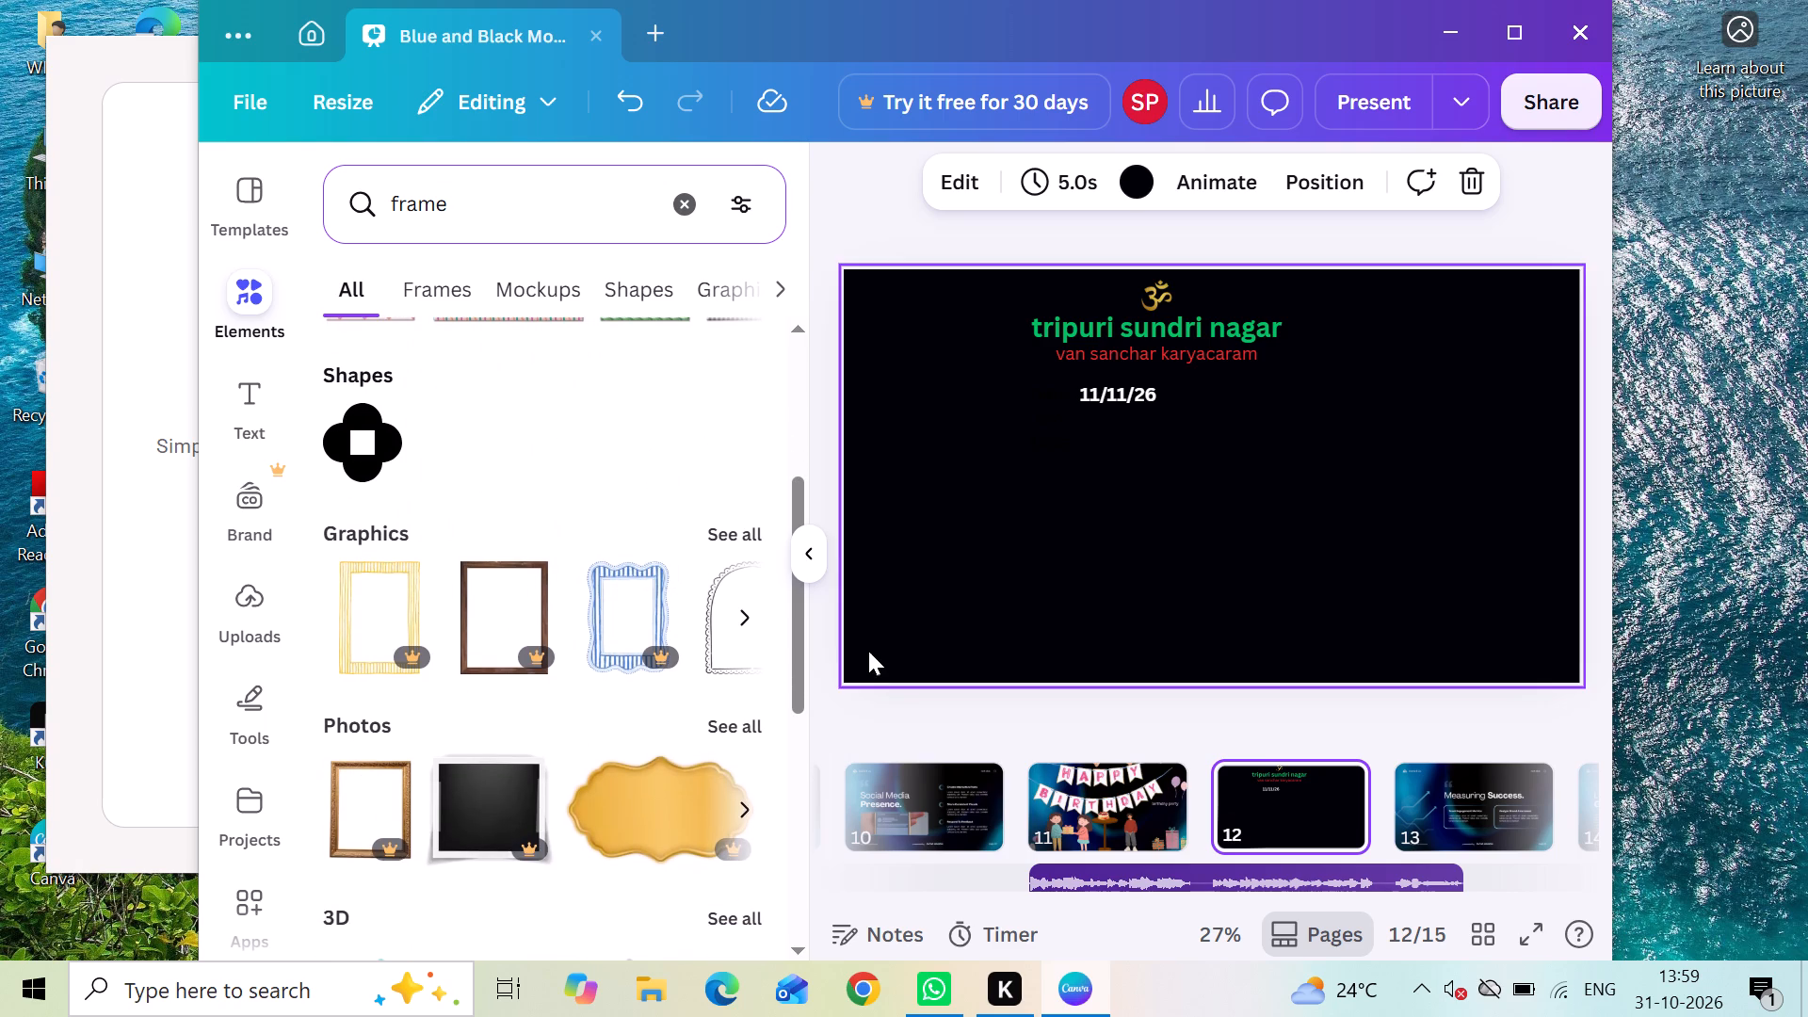
scroll(638, 658, "left", 3)
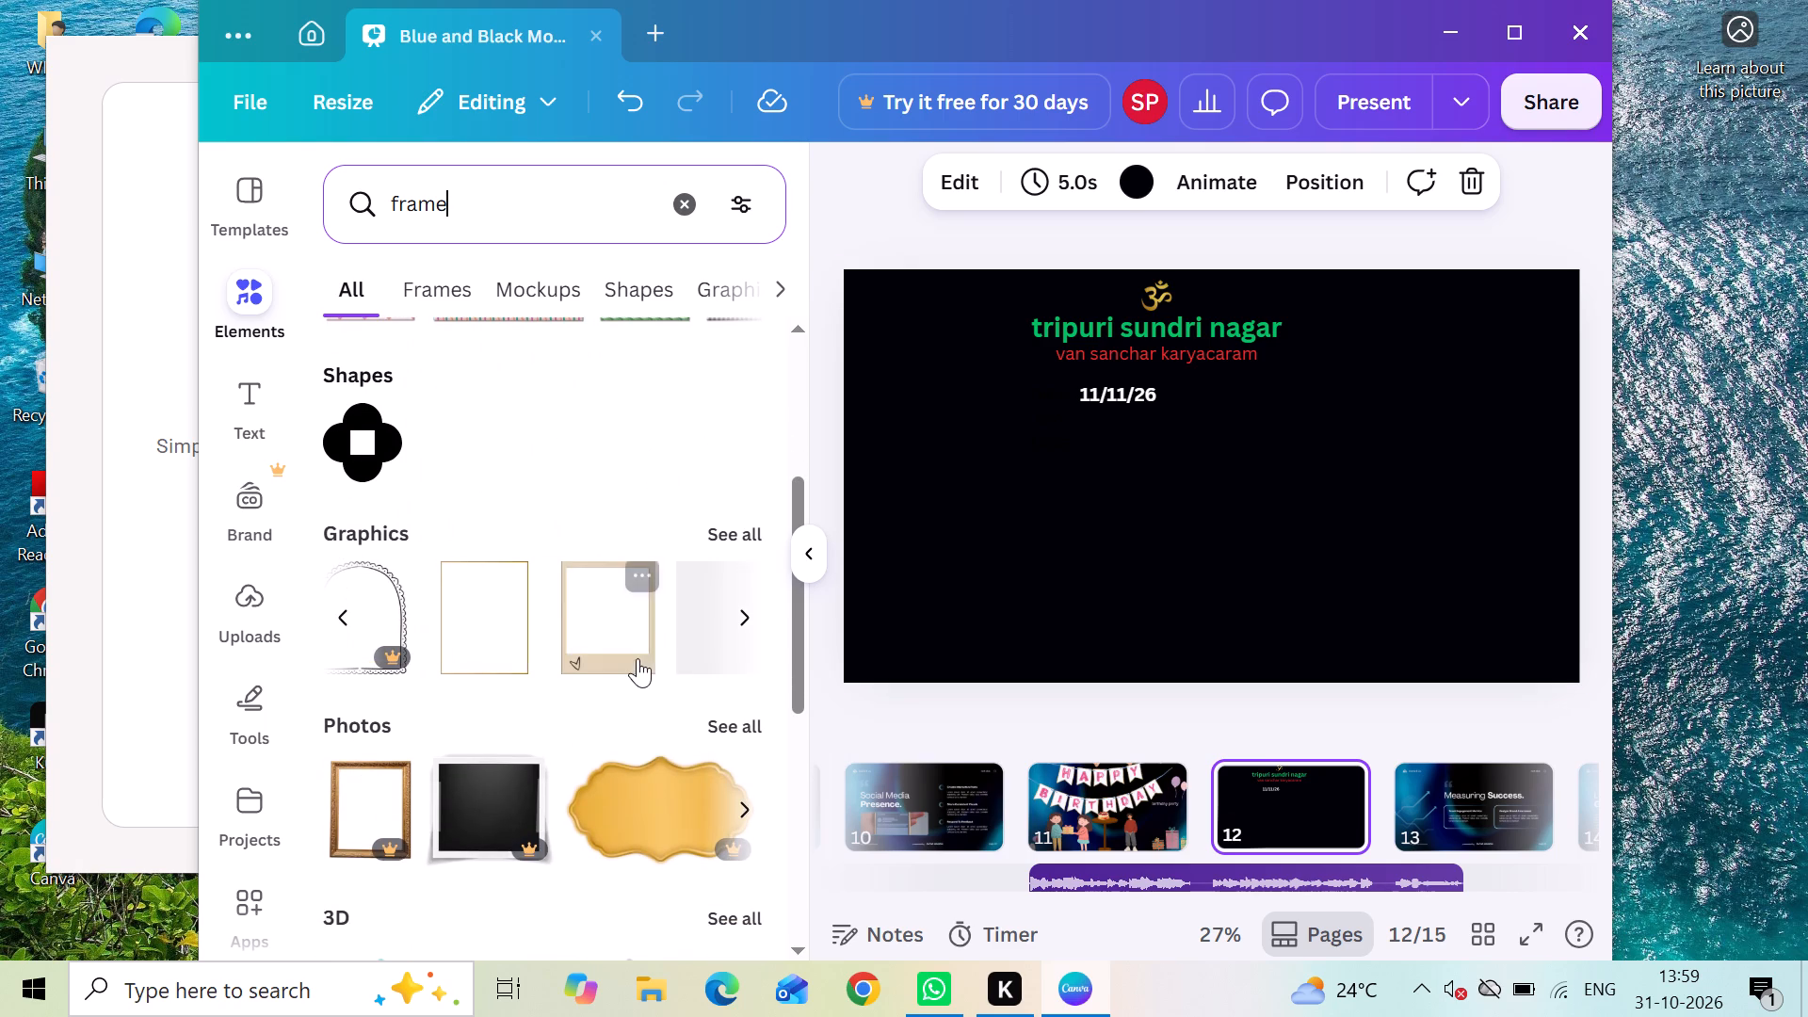
scroll(638, 658, "left", 3)
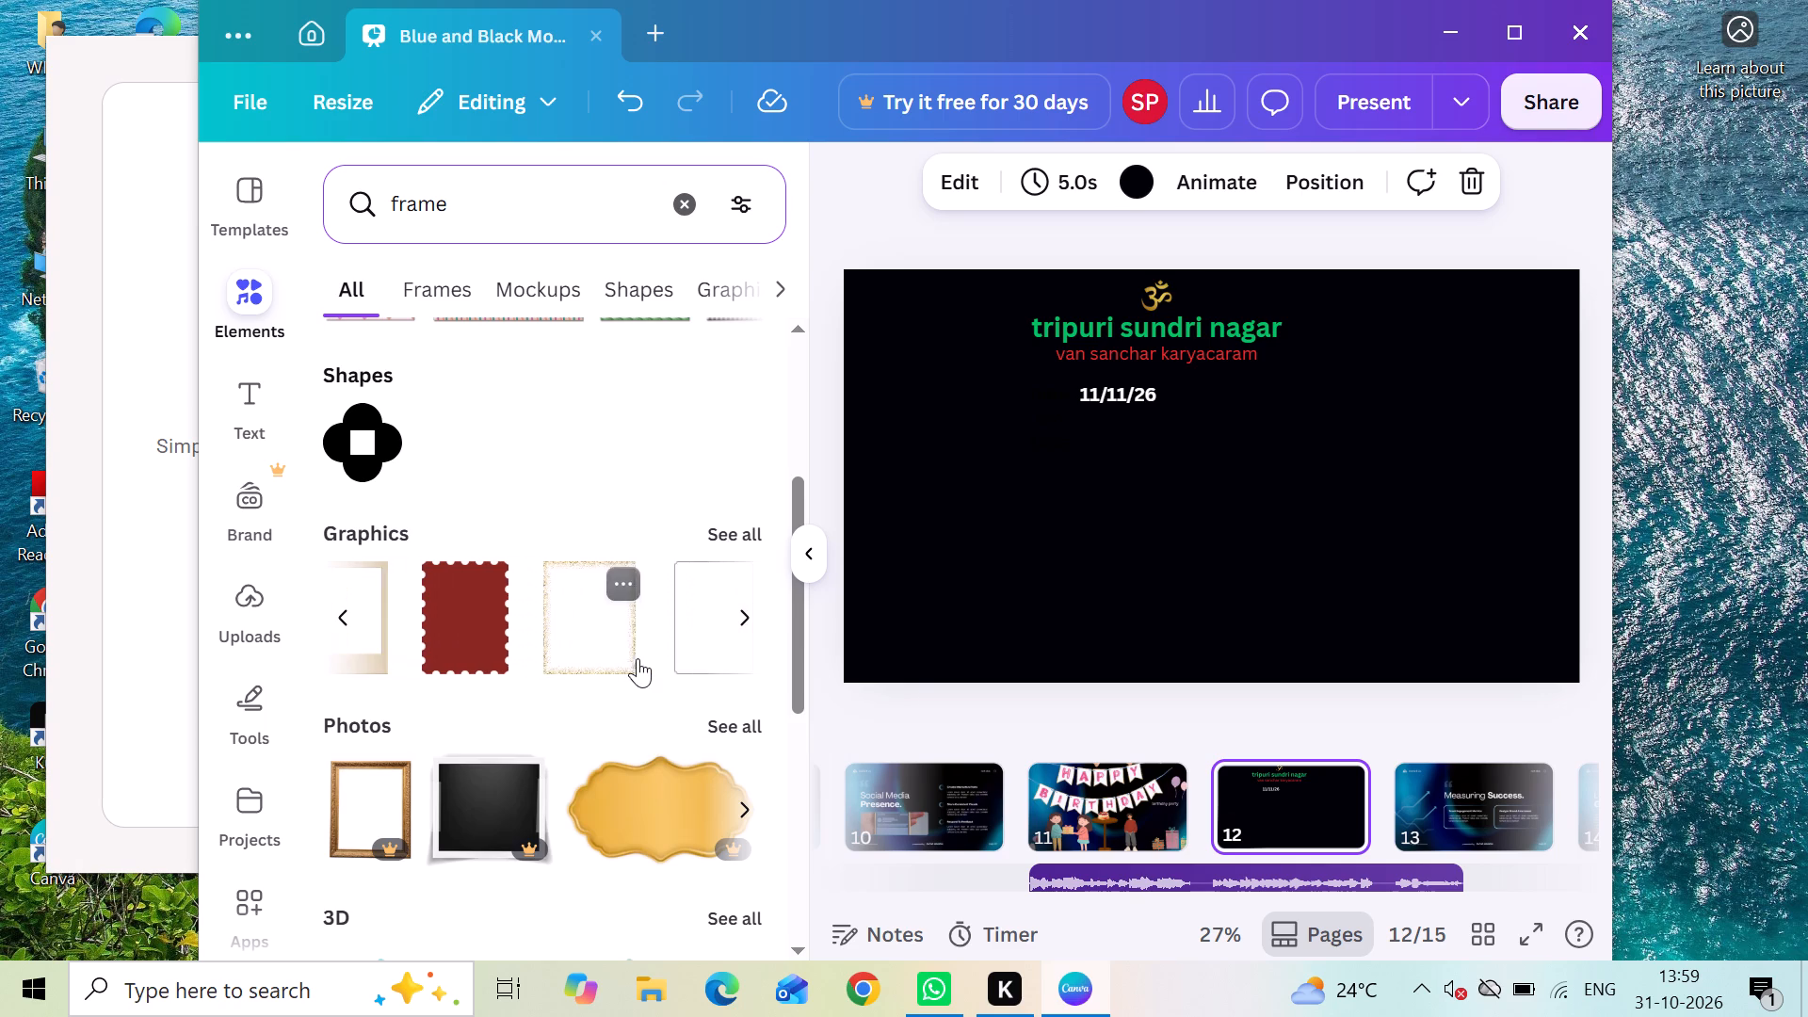
scroll(638, 658, "left", 1)
left_click(540, 654)
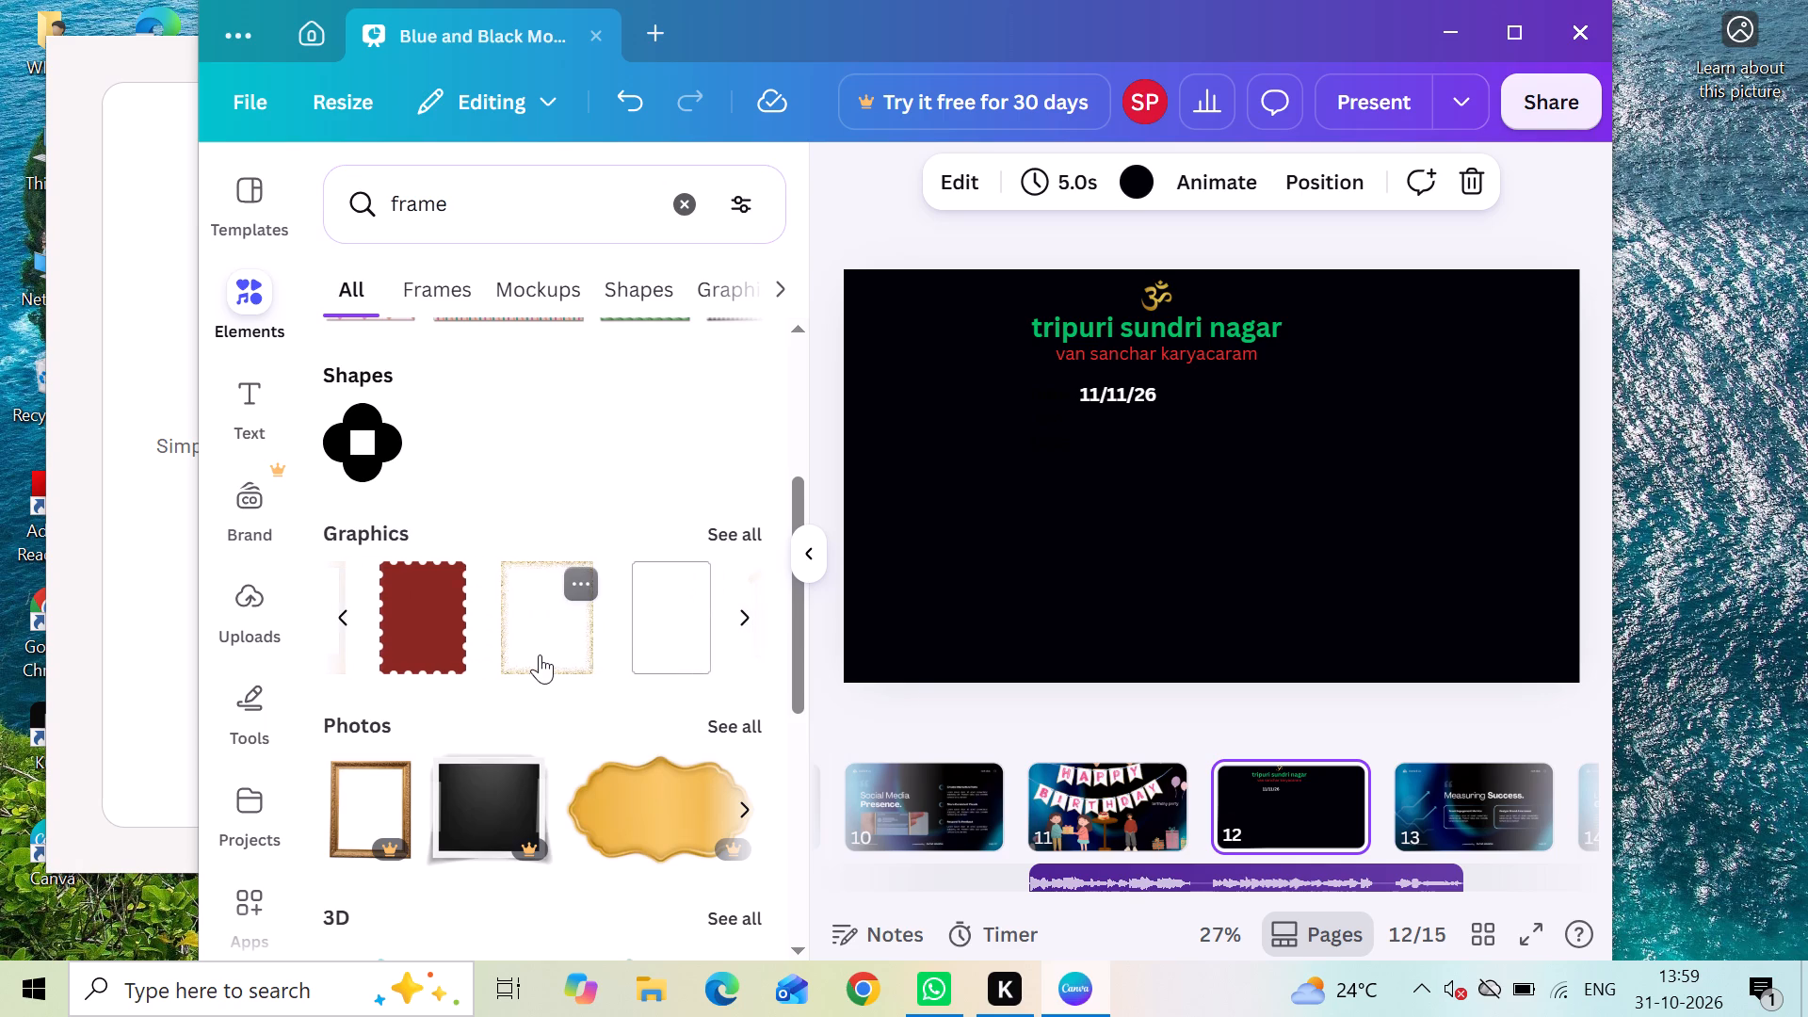
left_click_drag(540, 654, 1186, 511)
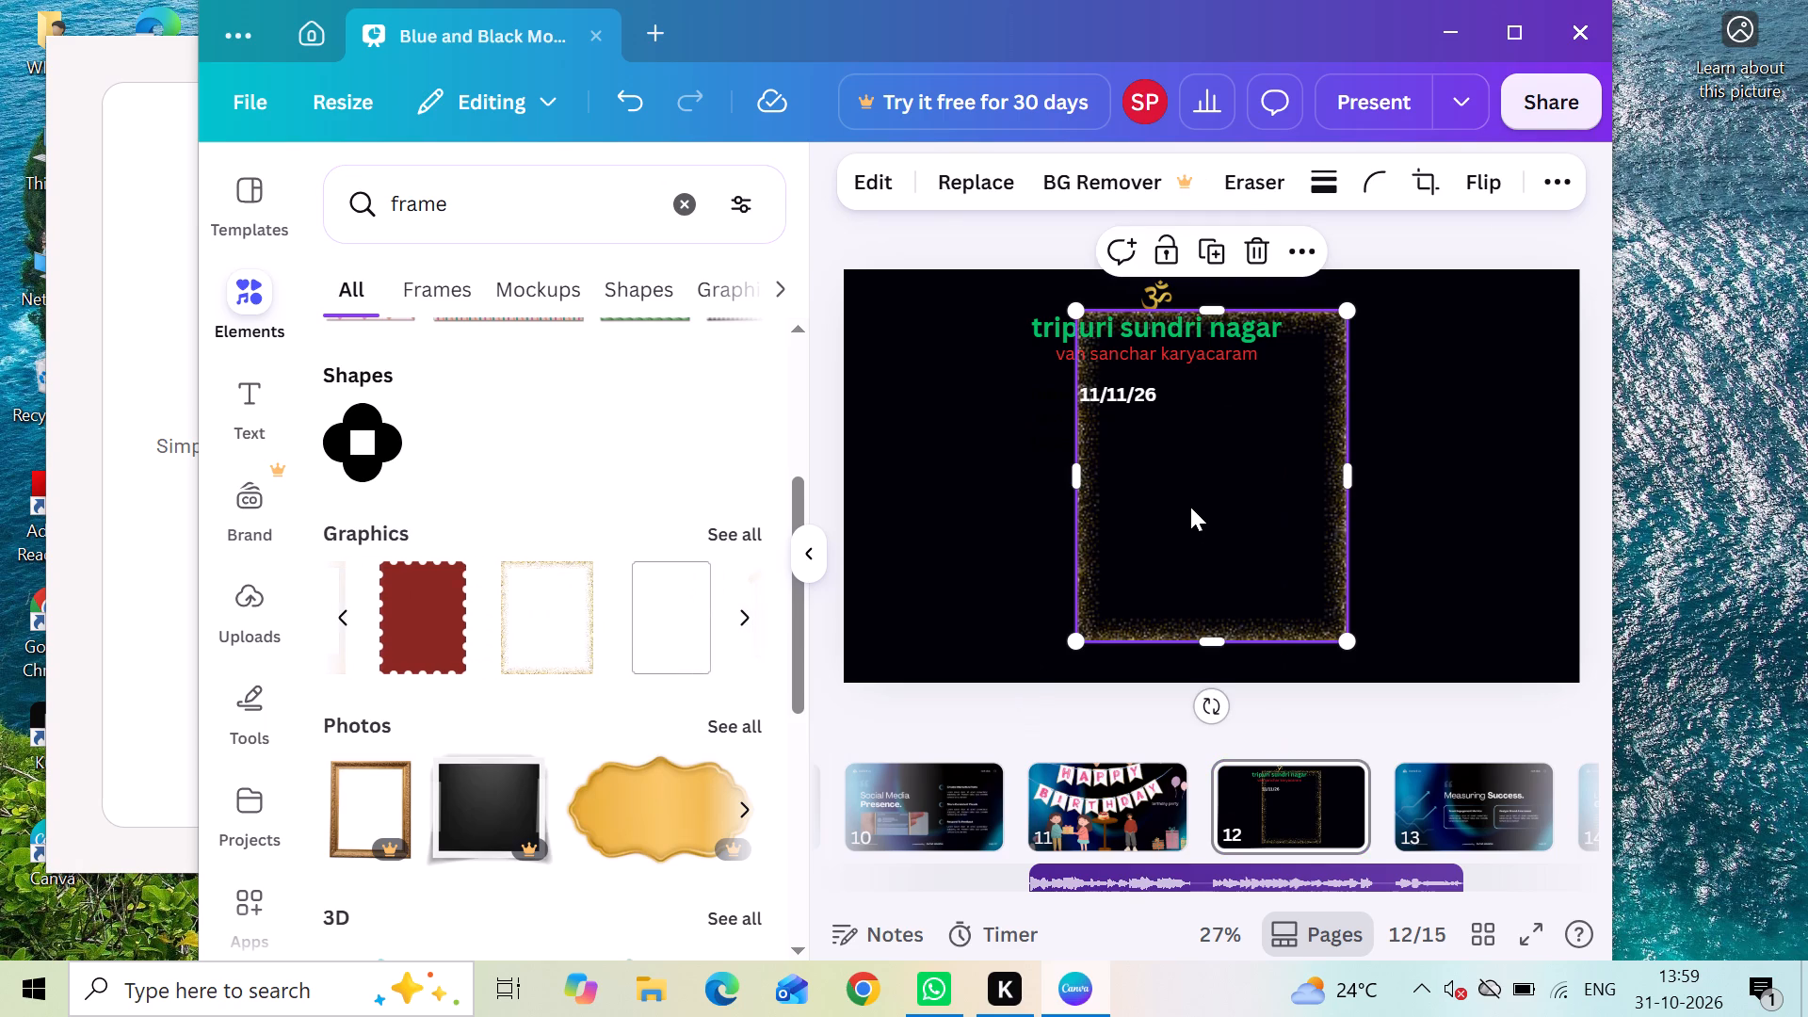
double_click(1191, 505)
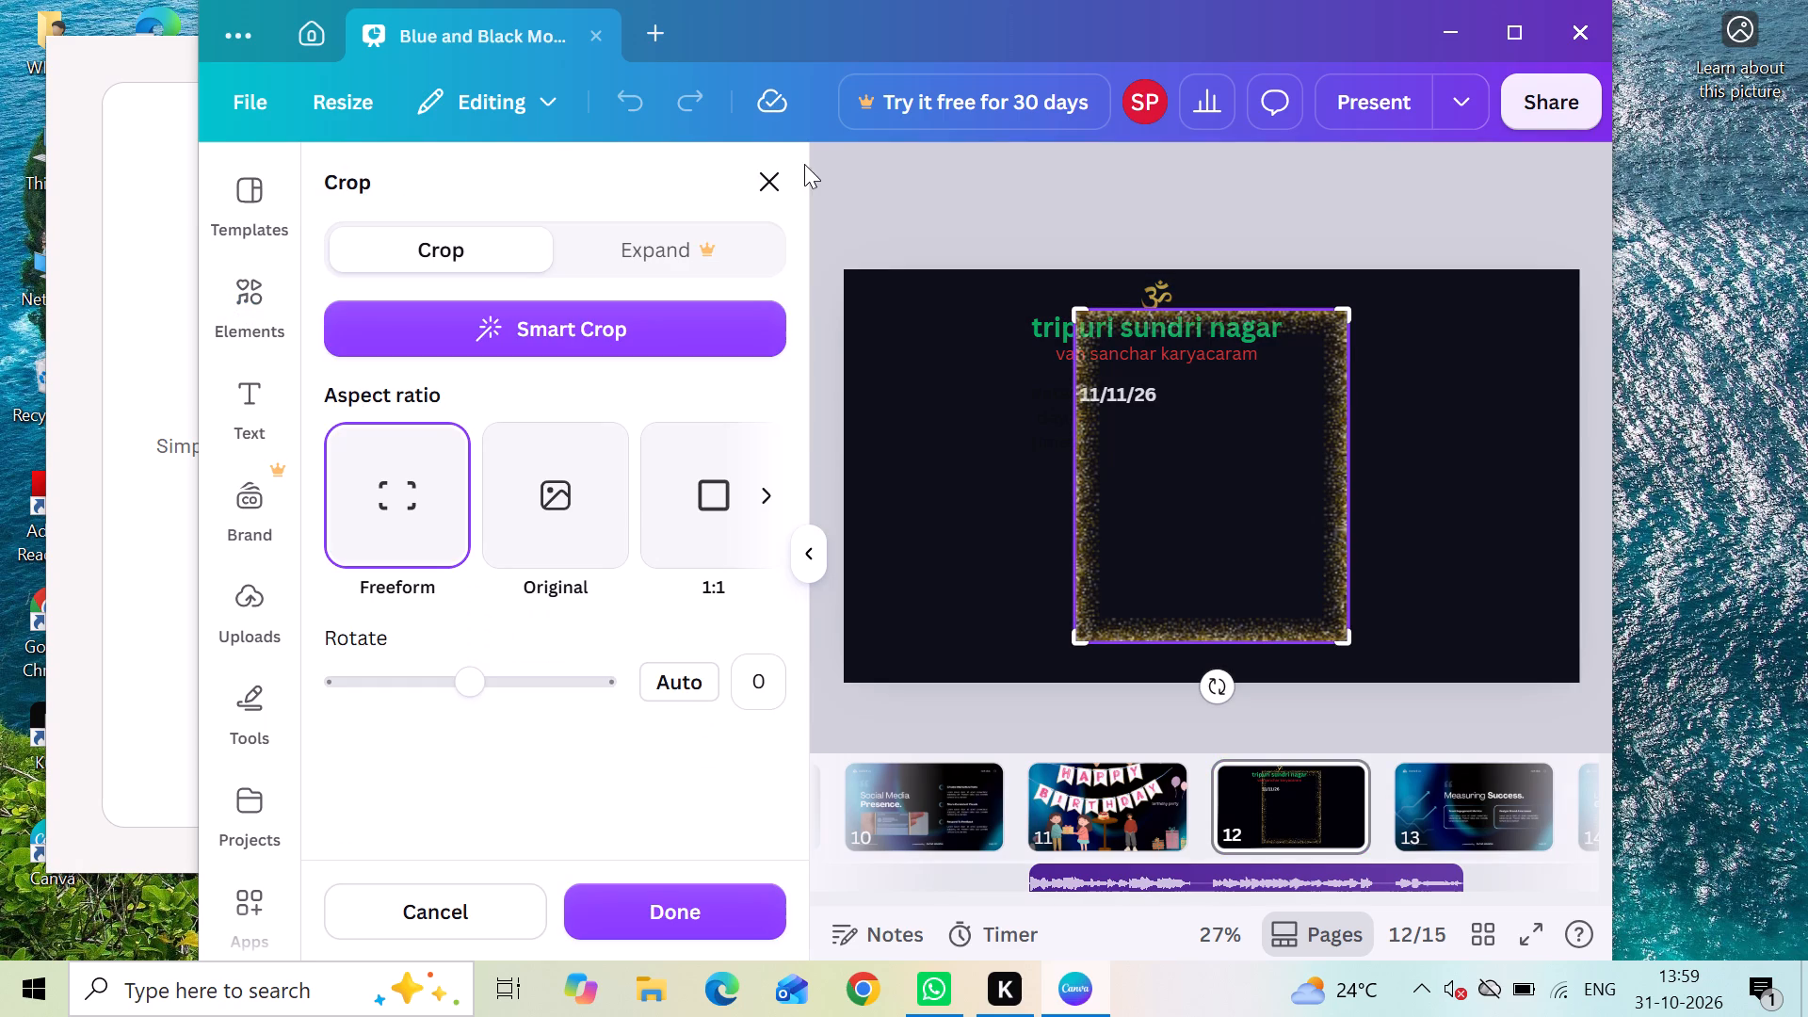
left_click(768, 168)
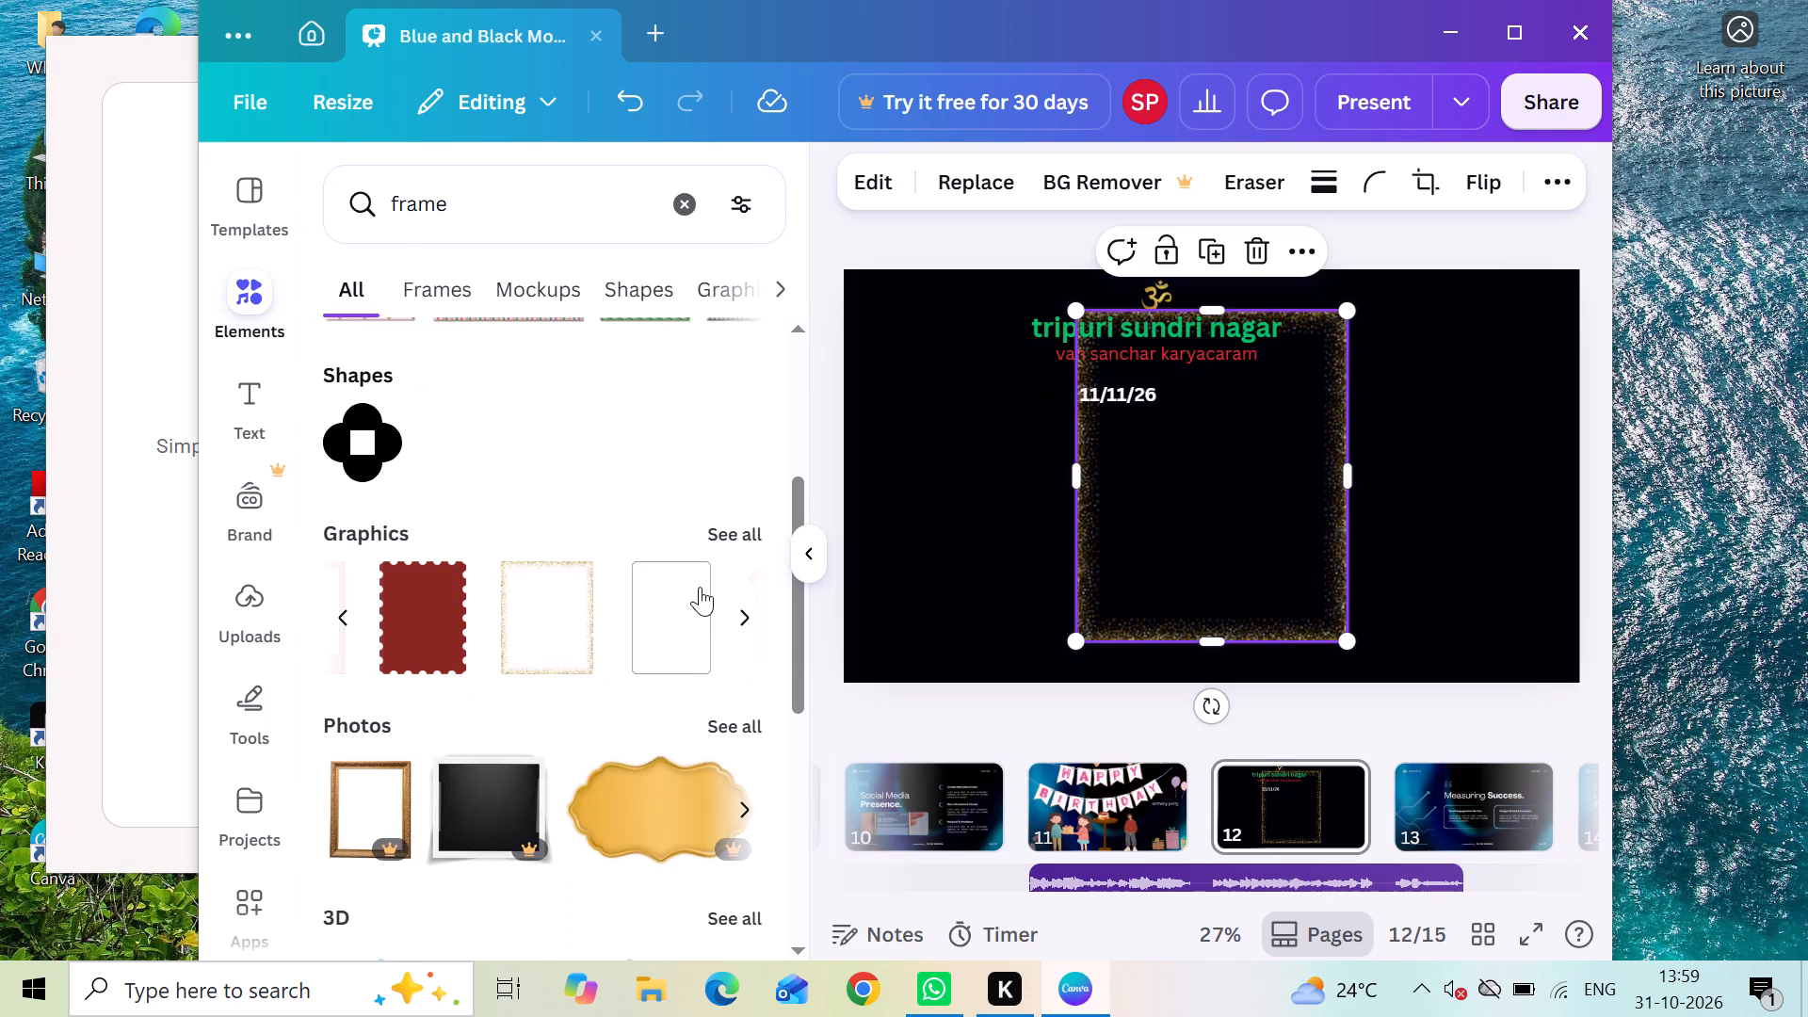
Browse further through the frame graphics and open the full set of graphic results.
scroll(698, 605, "left", 4)
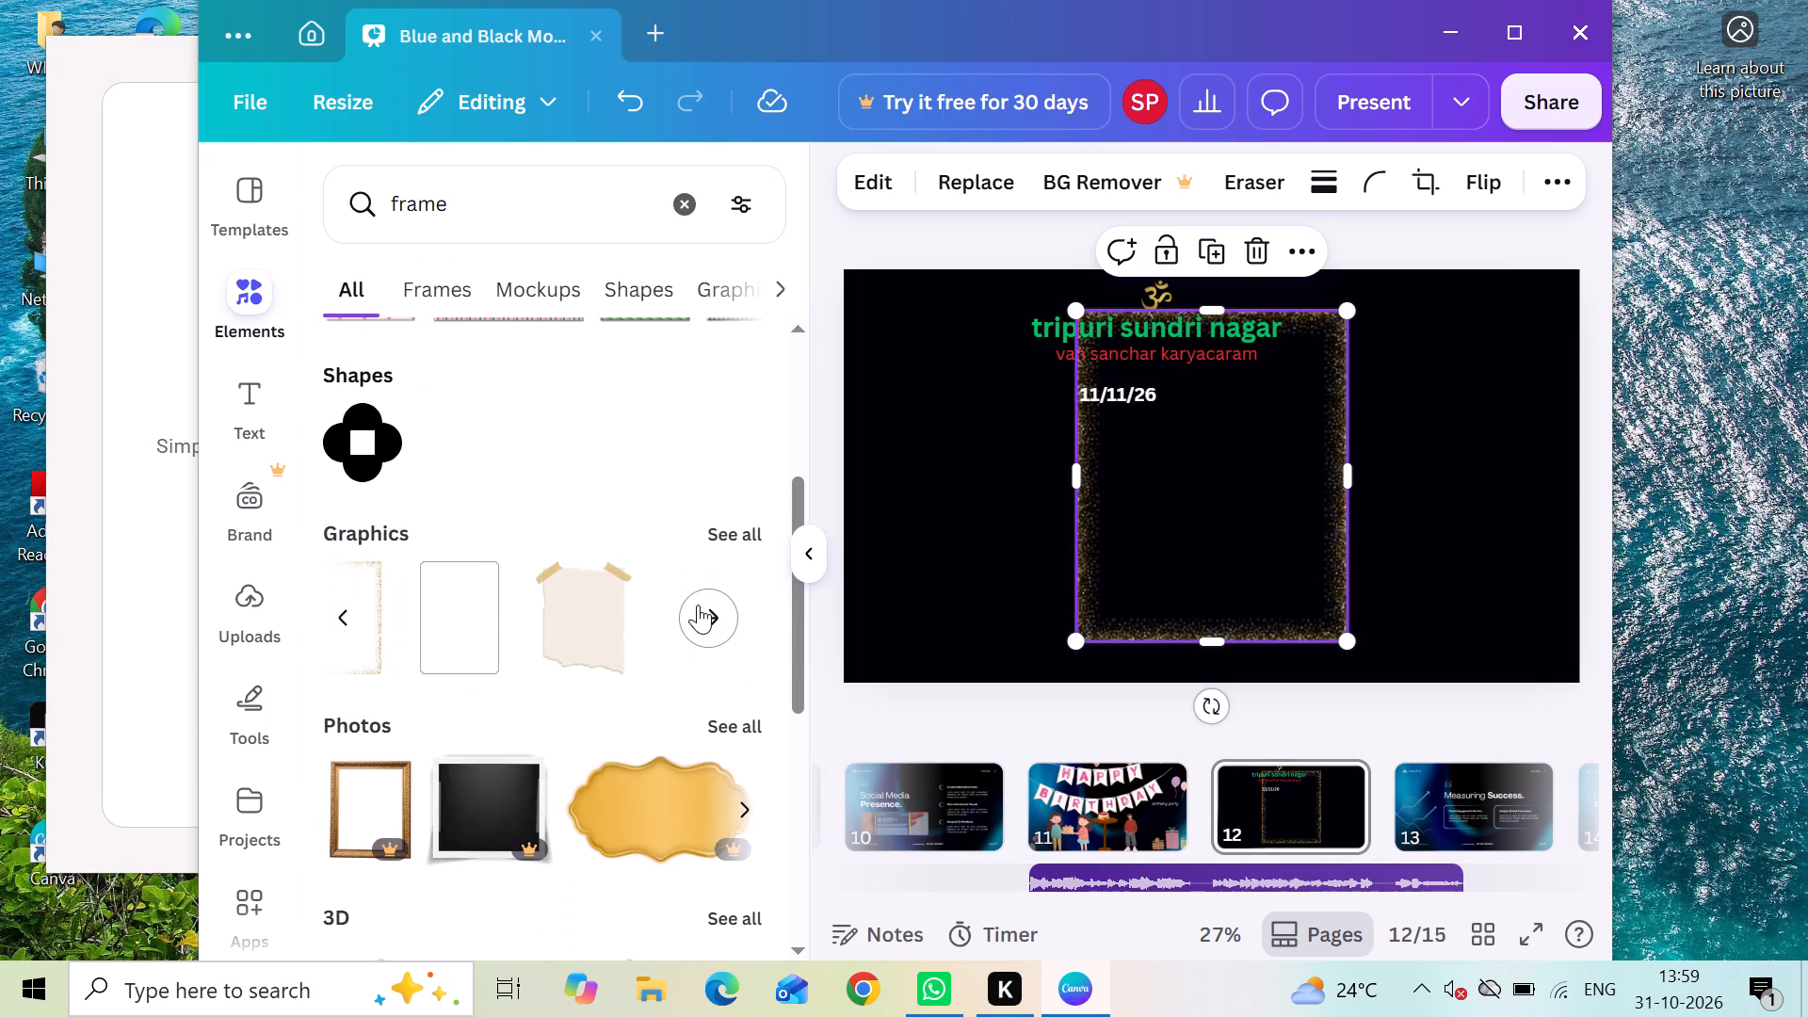
scroll(698, 605, "left", 1)
left_click(738, 528)
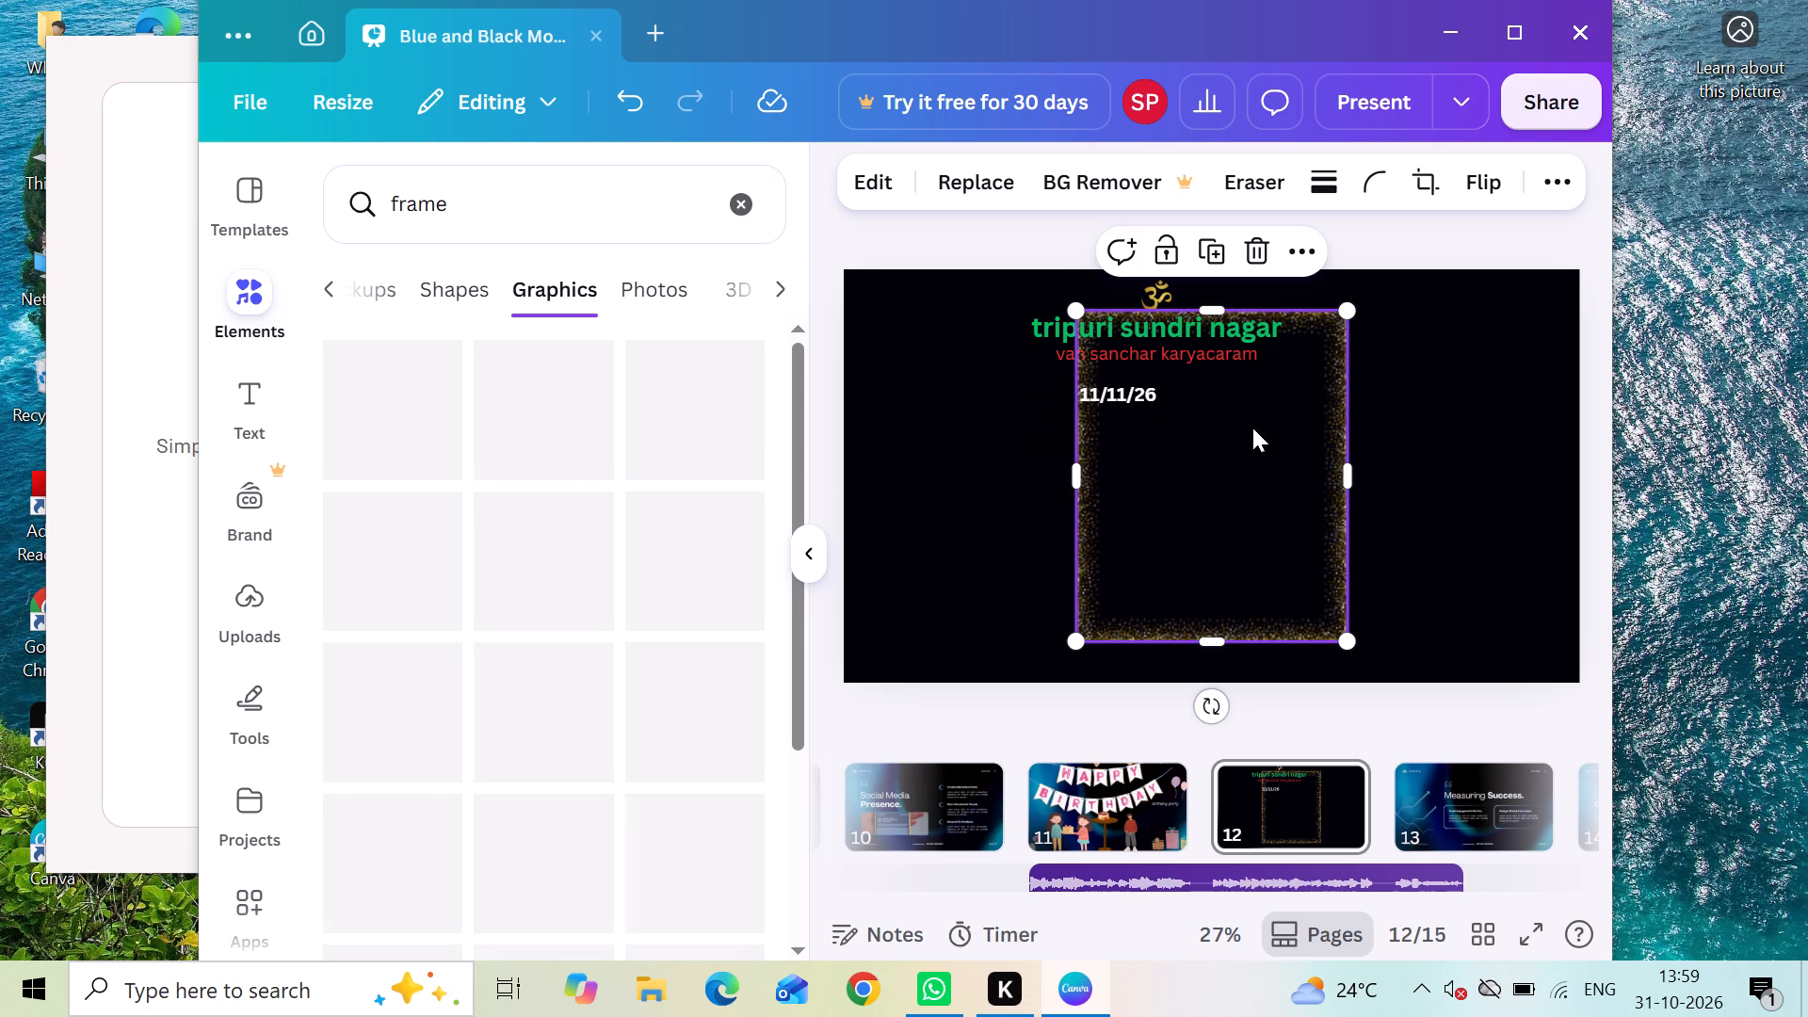
Reposition the gold glitter frame on page 12 so it sits just to the right of the date text.
left_click_drag(1252, 428, 1456, 463)
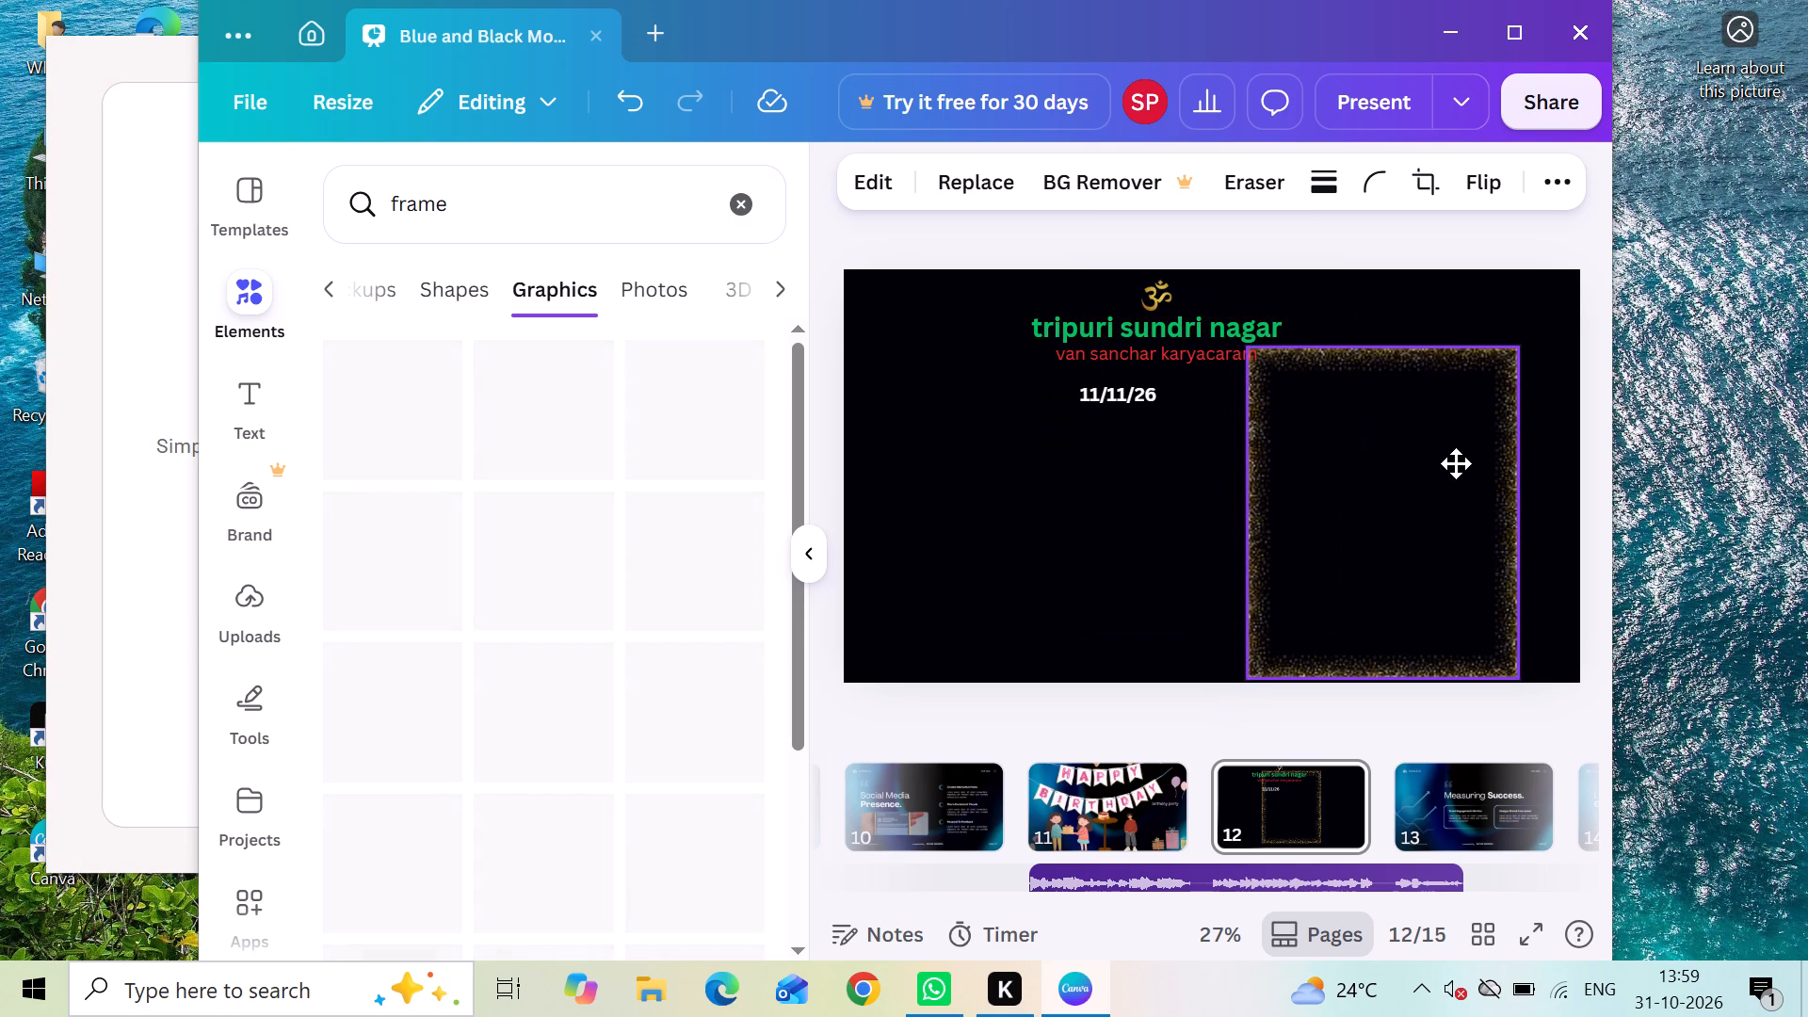
left_click_drag(1456, 463, 1458, 463)
left_click(653, 534)
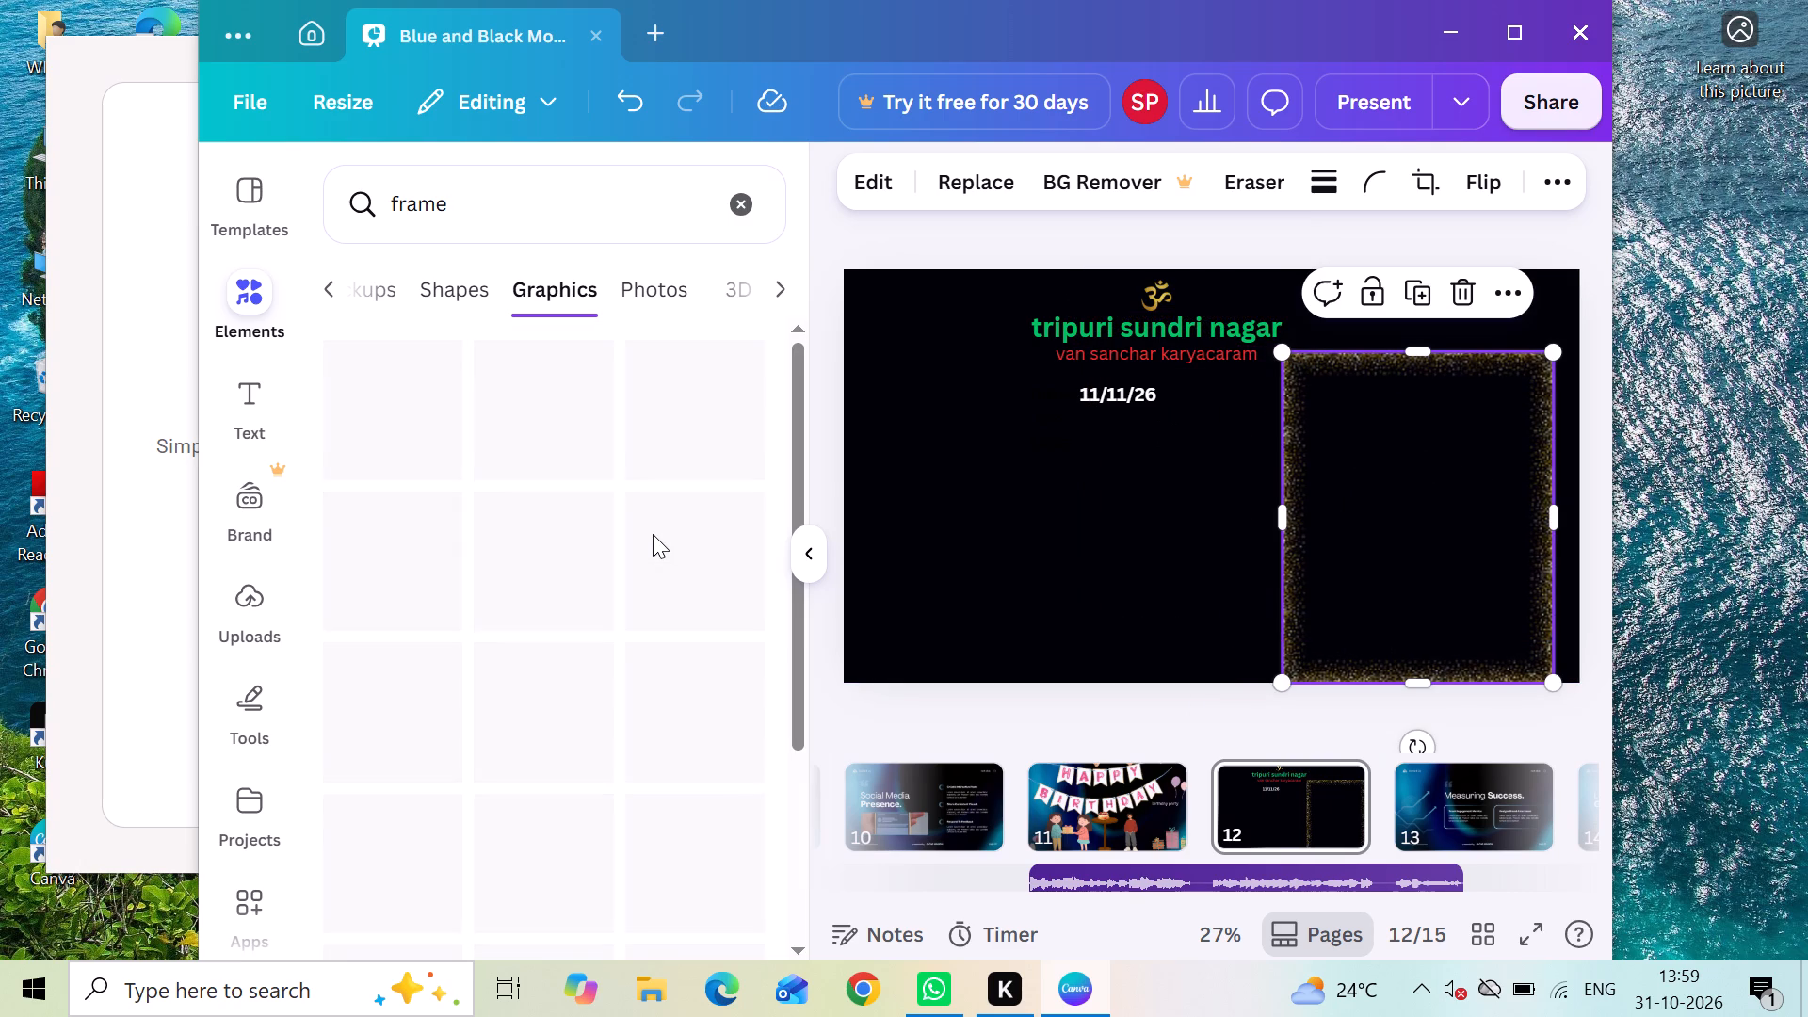
scroll(653, 534, "up", 1)
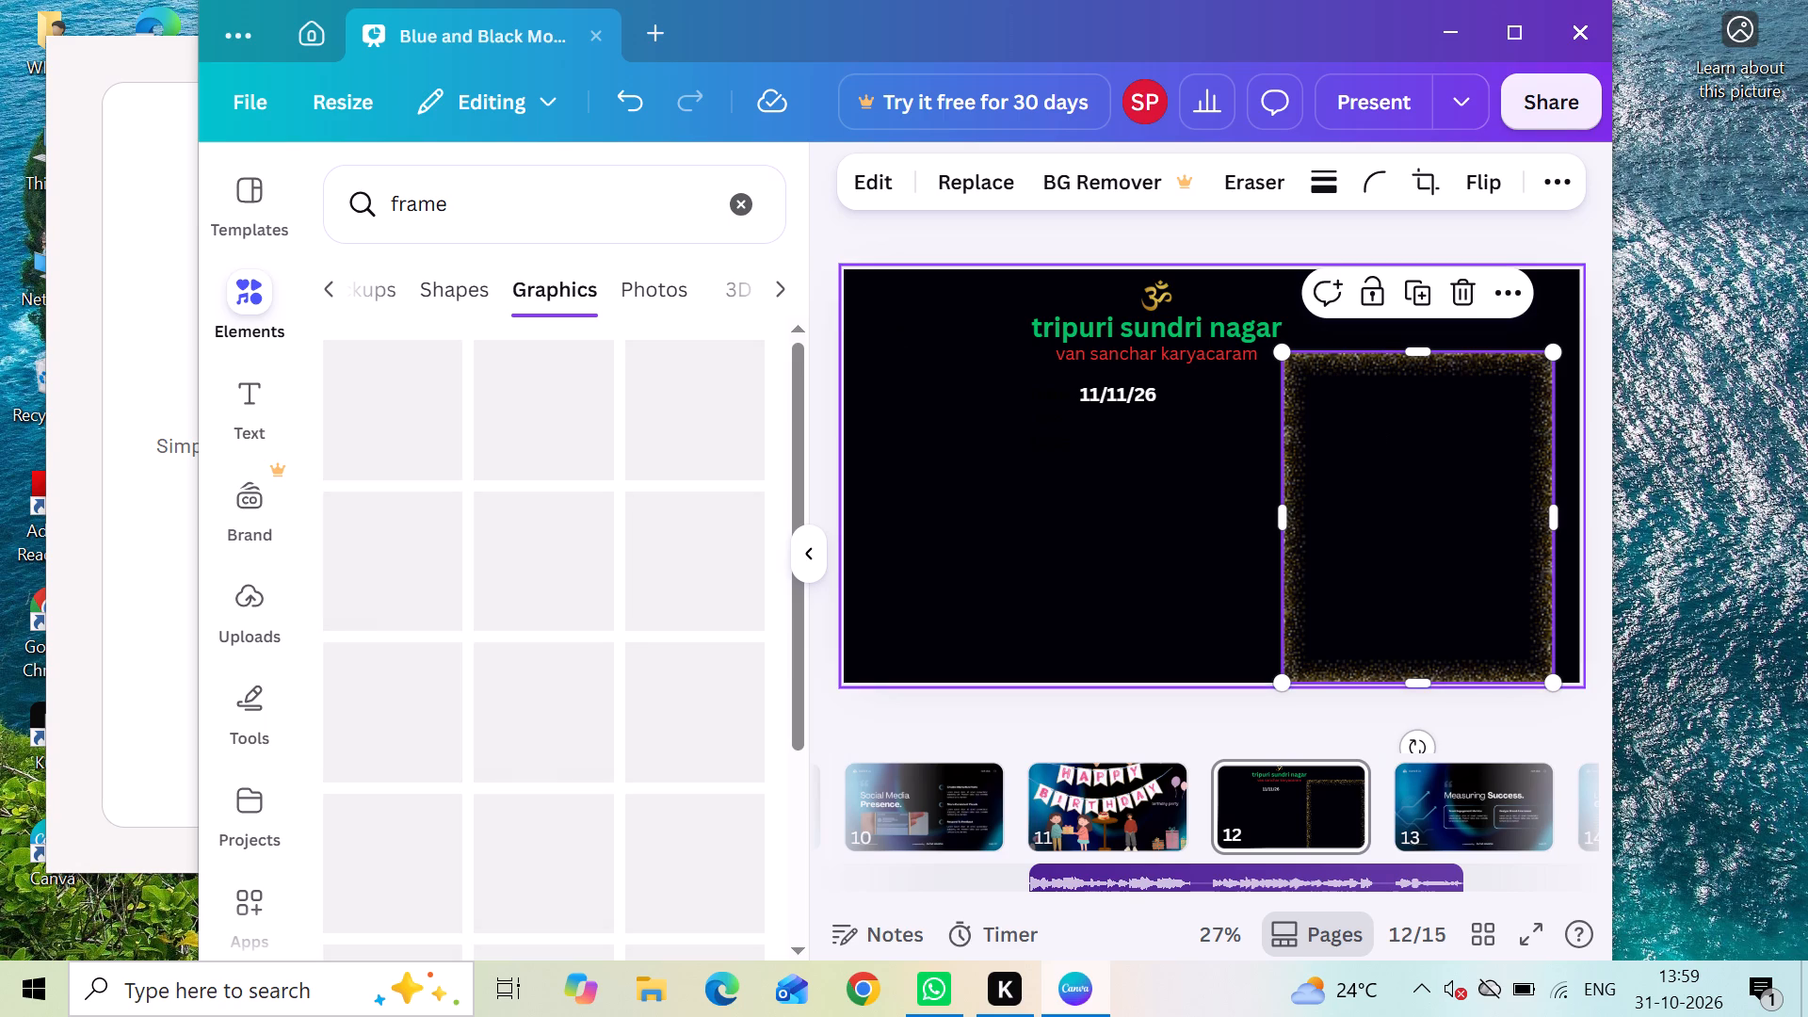
left_click(324, 291)
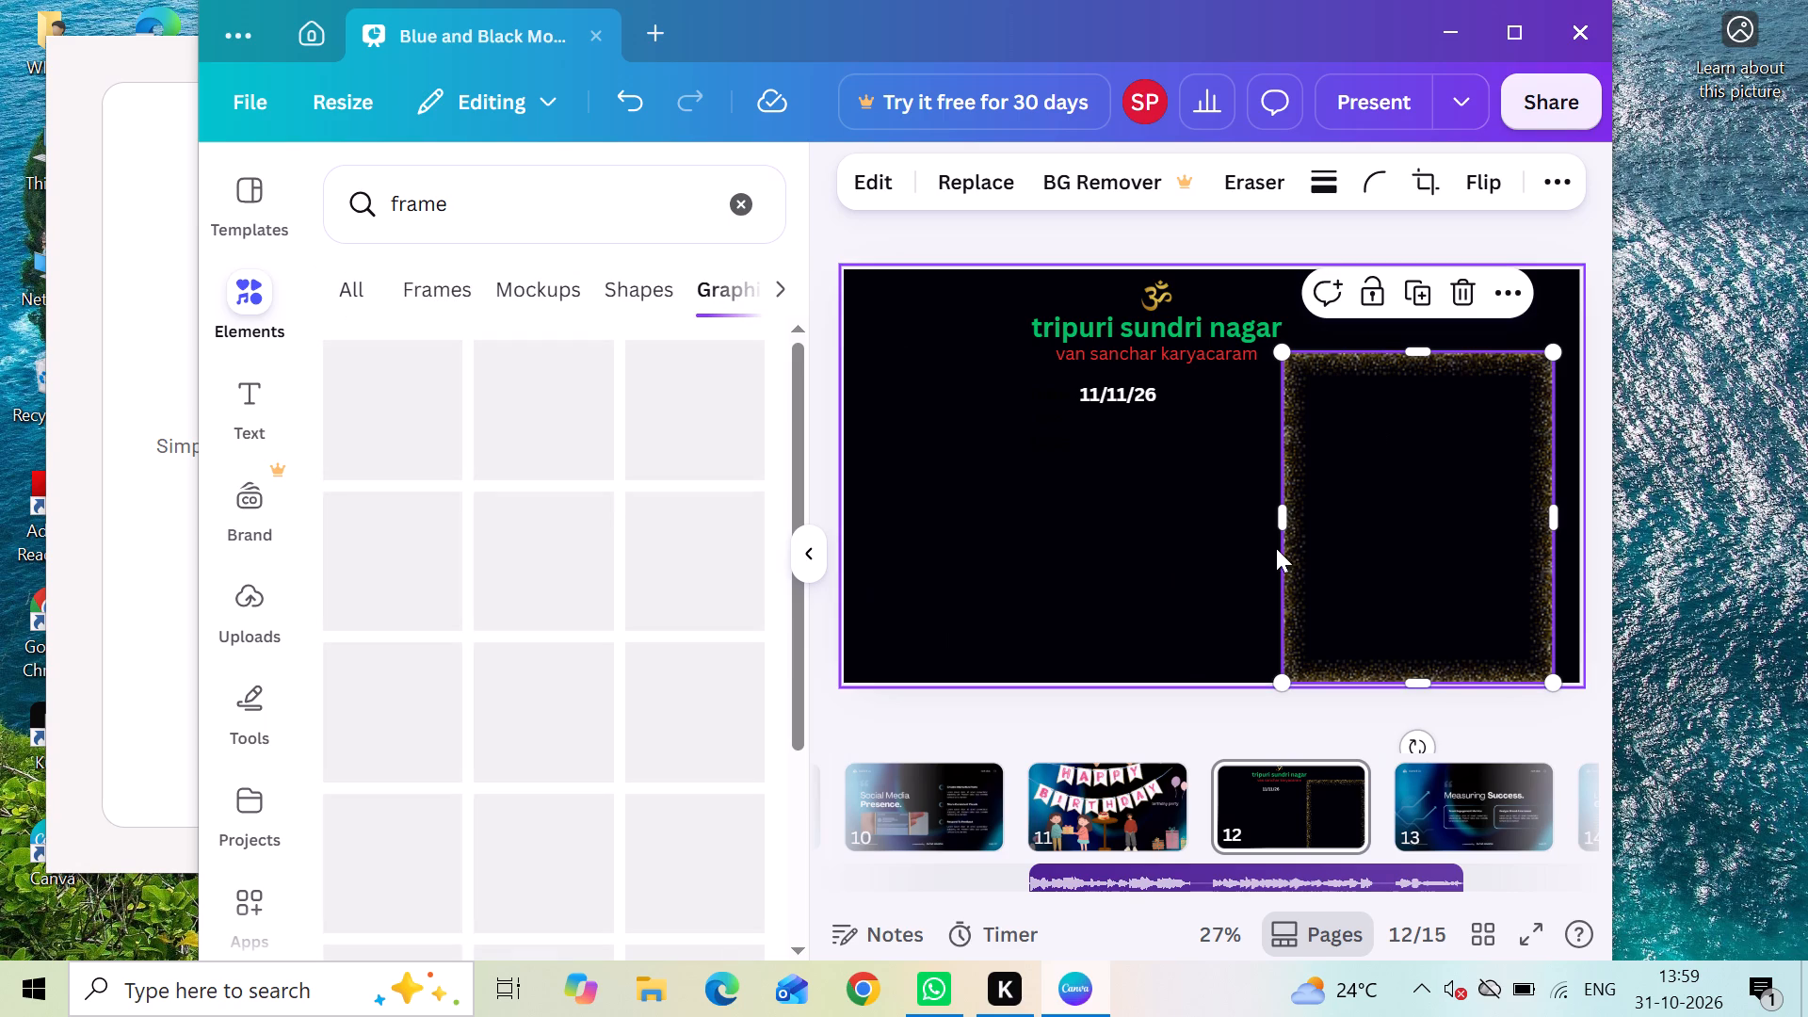
left_click_drag(1373, 525, 1222, 478)
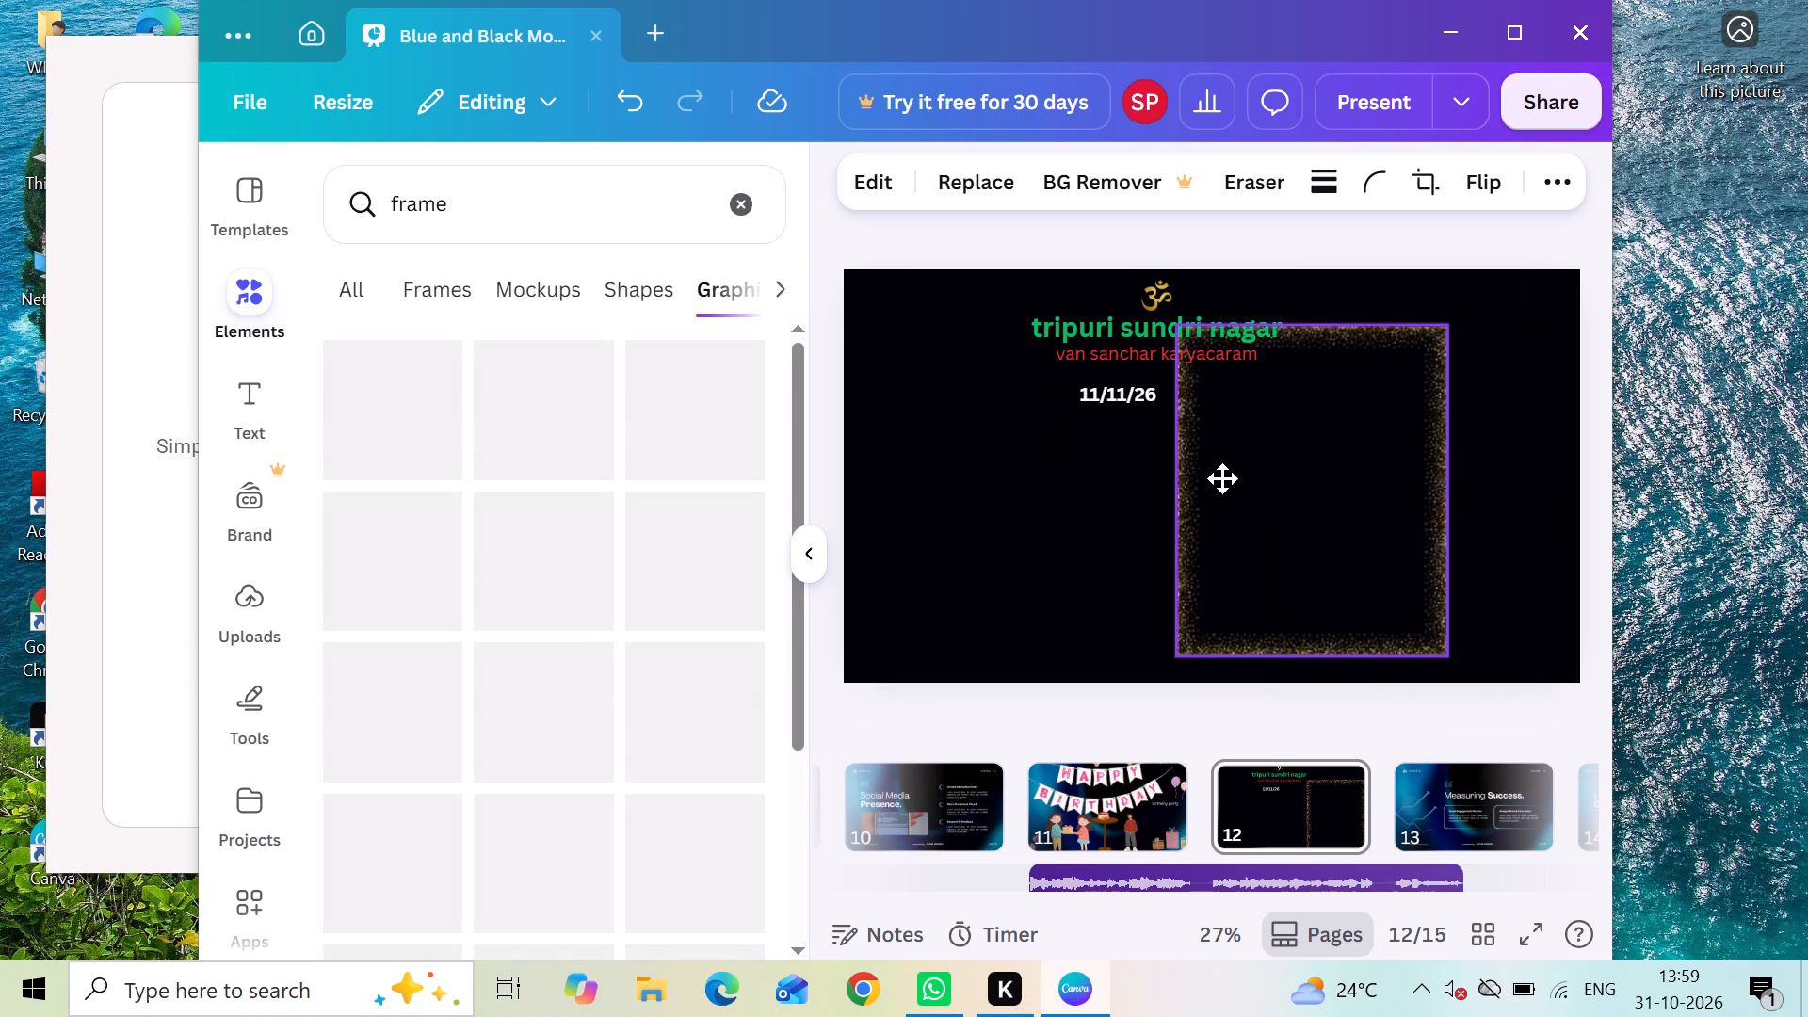
left_click_drag(1222, 478, 1209, 478)
left_click_drag(1176, 463, 1196, 533)
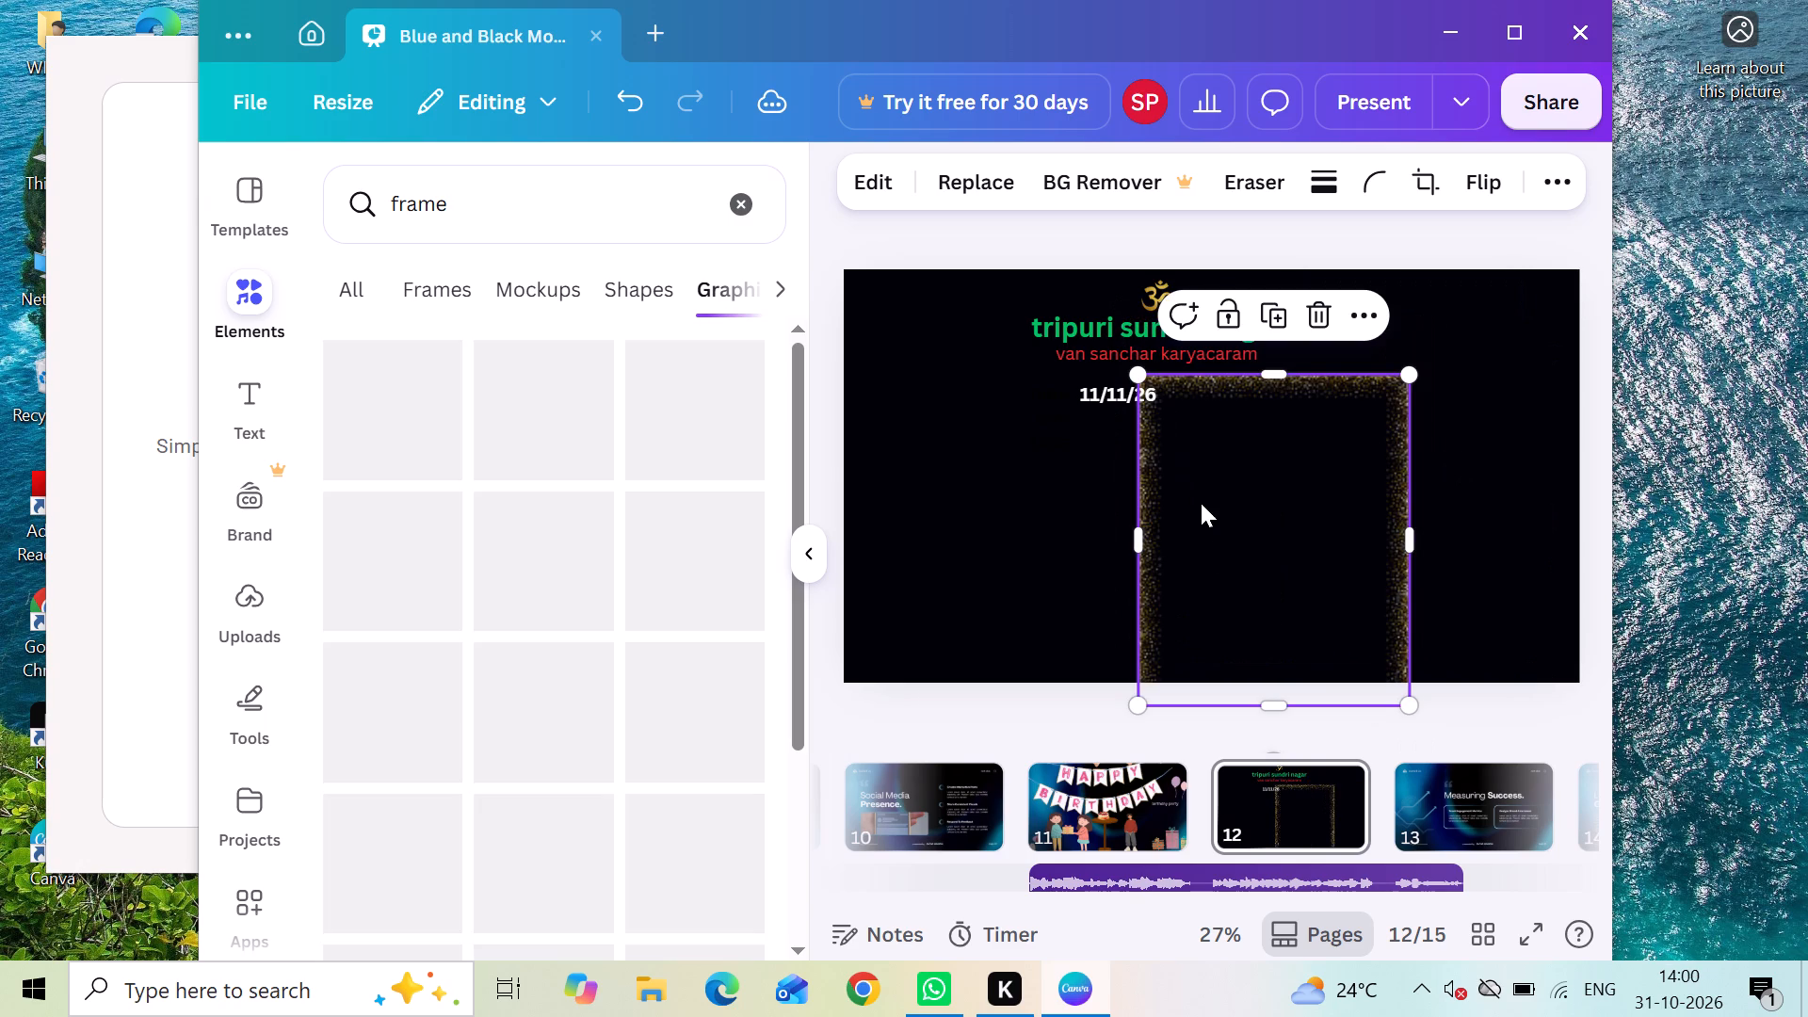
left_click_drag(1201, 498, 1252, 435)
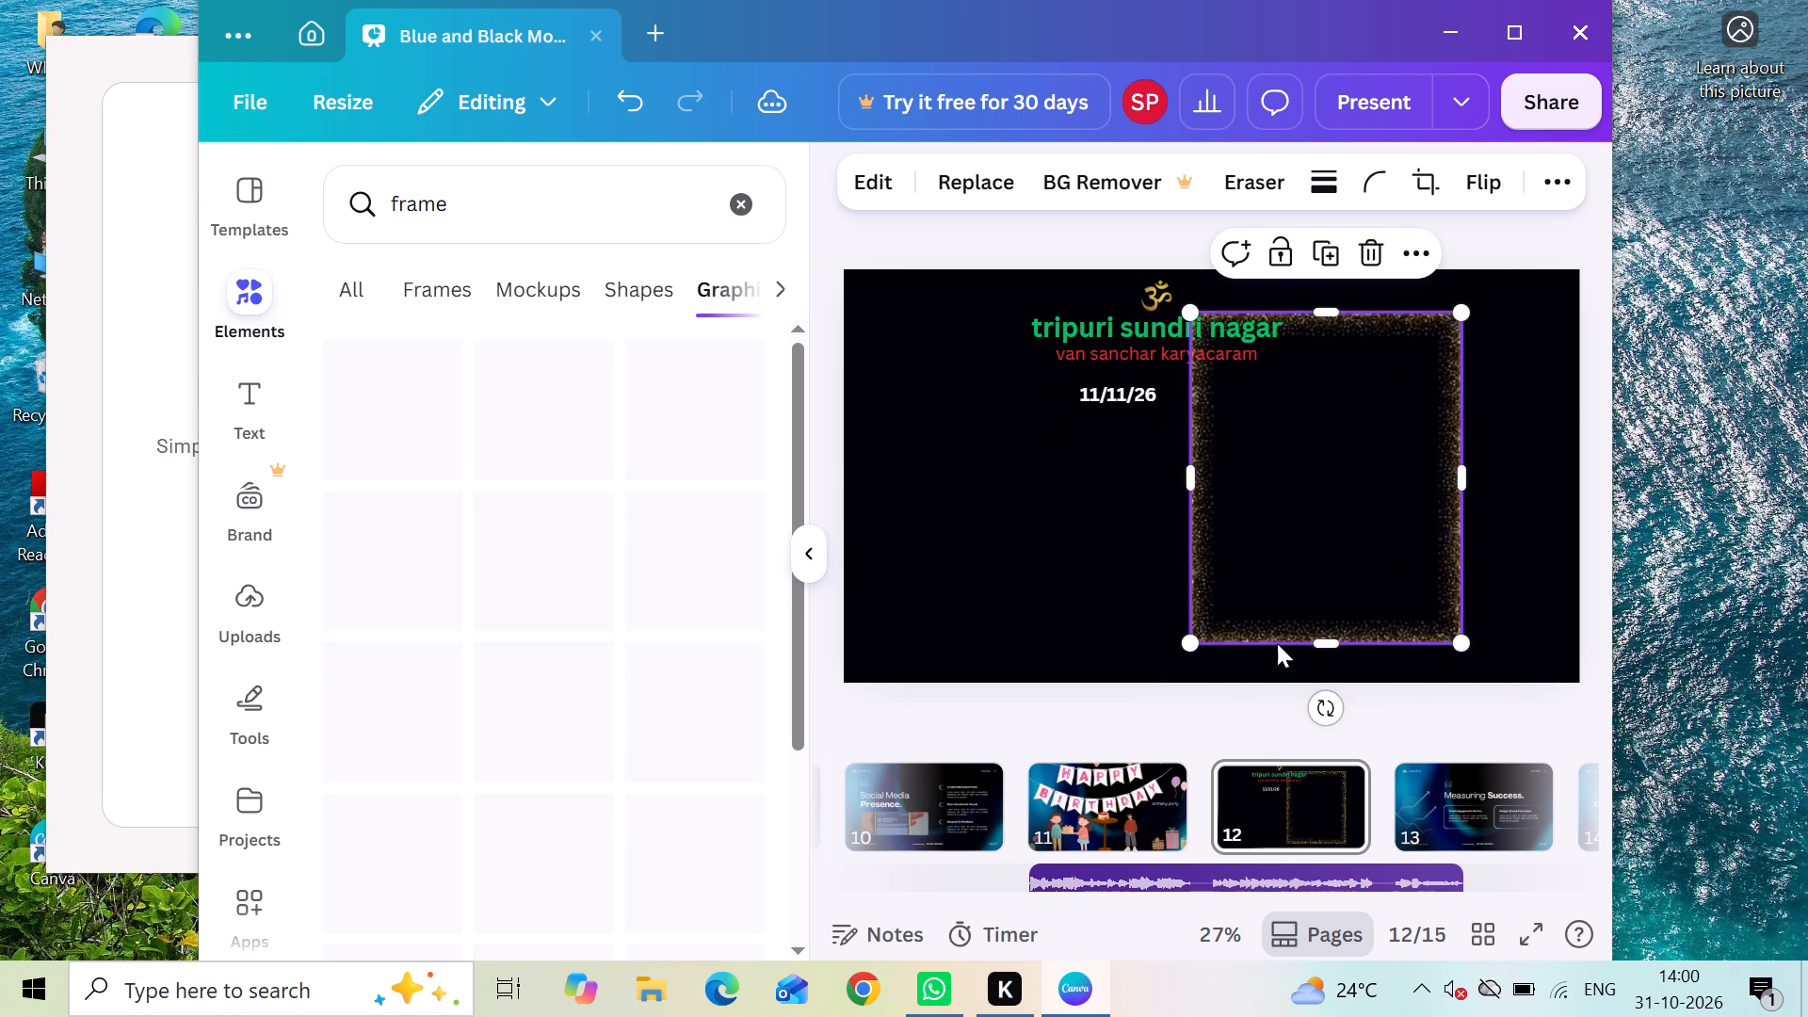
Stretch the gold glitter frame downward and upward until it spans nearly the full height of page 12.
left_click_drag(1334, 650, 1334, 654)
left_click_drag(1334, 654, 1334, 677)
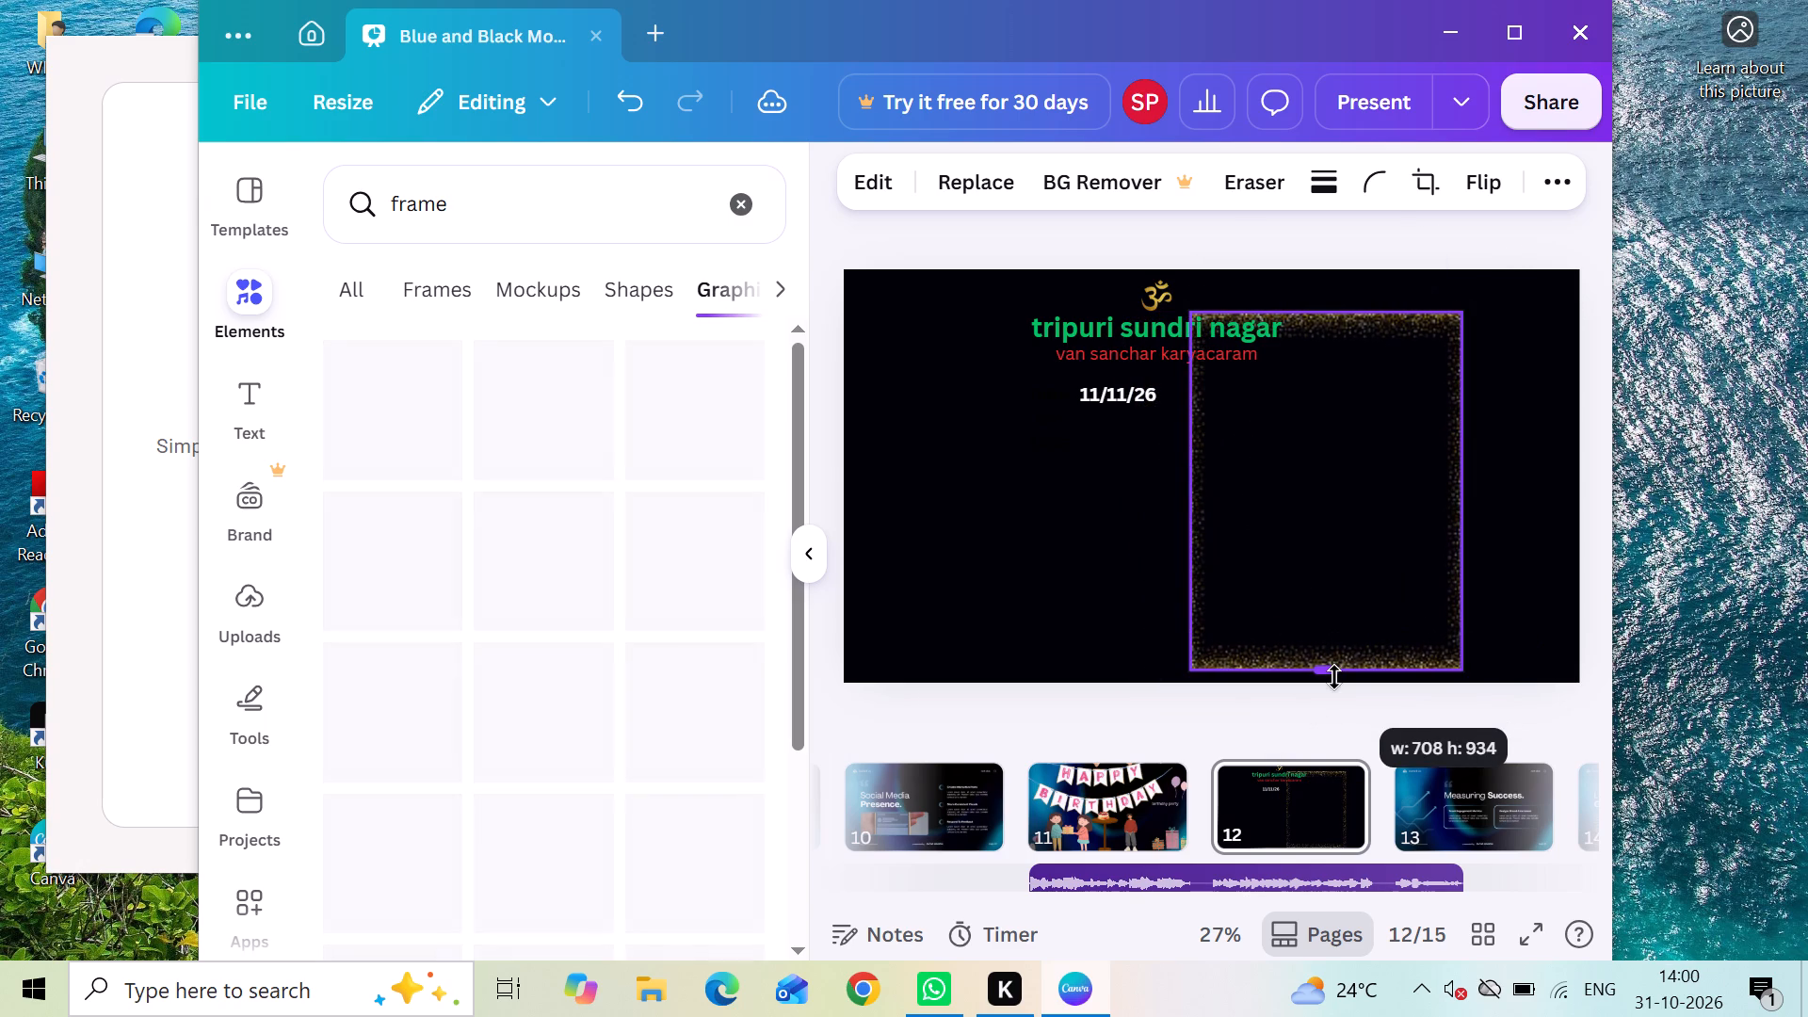
left_click_drag(1334, 677, 1336, 682)
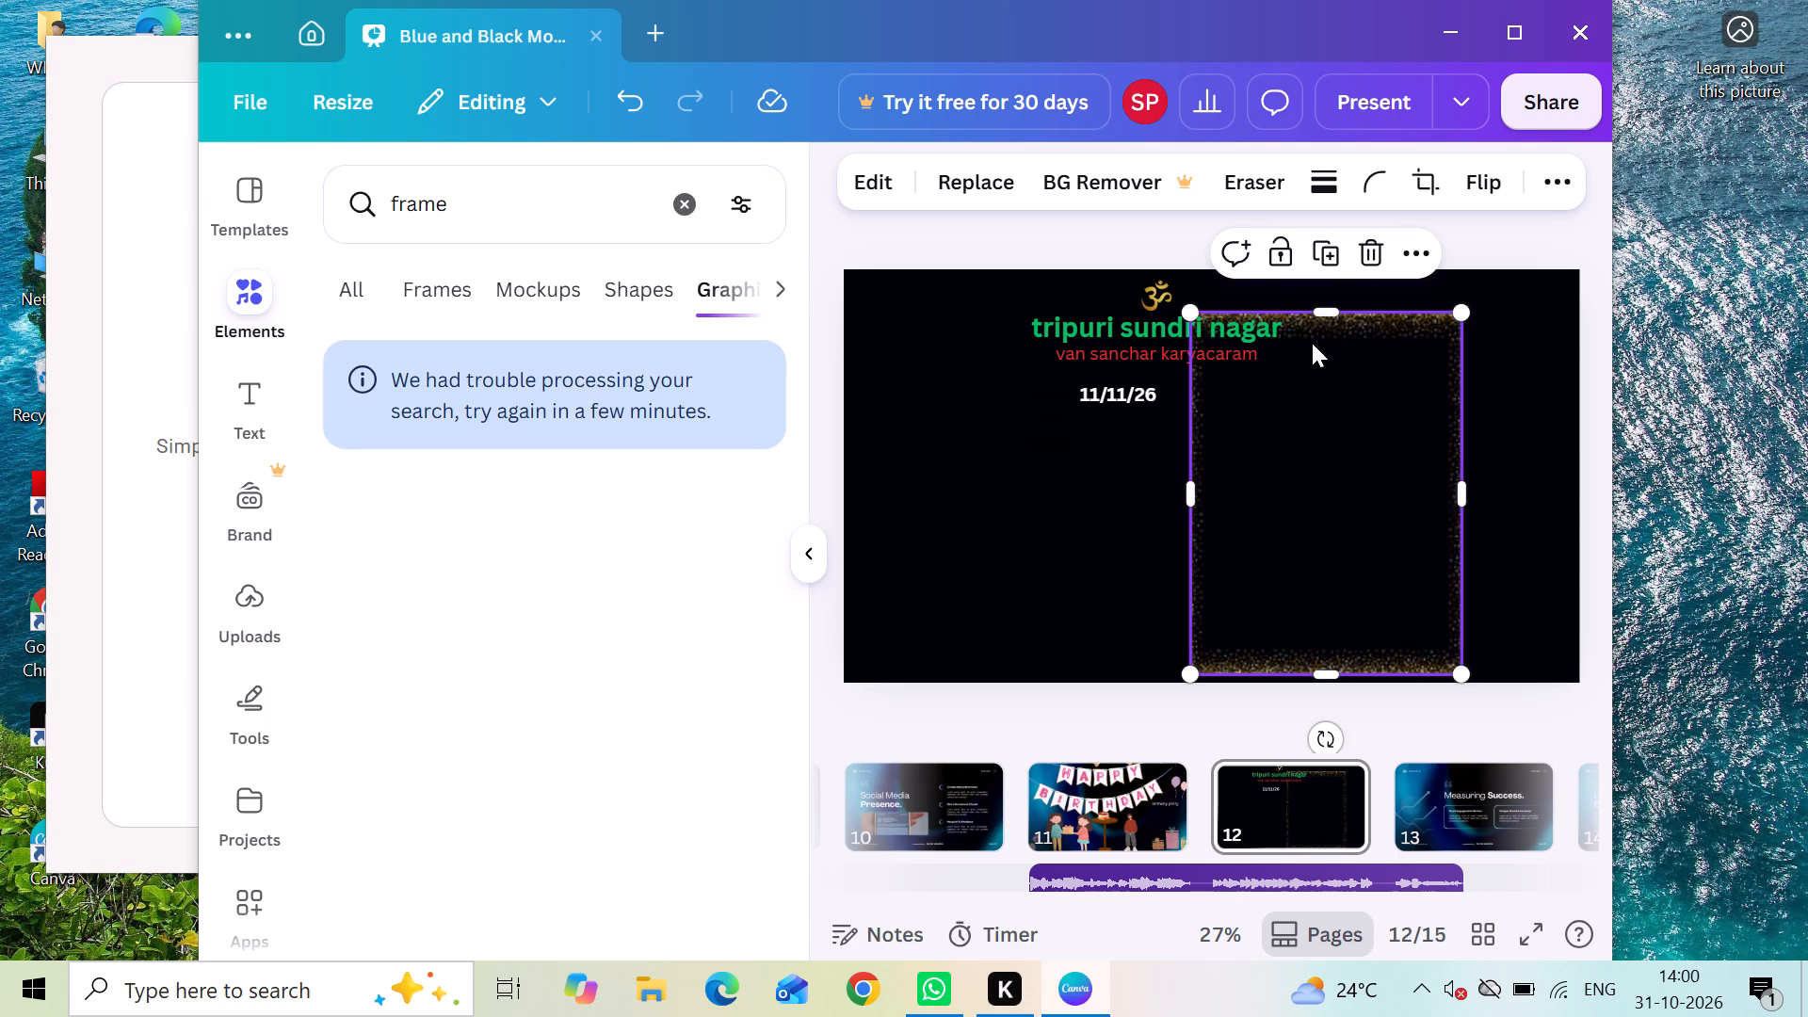
left_click_drag(1313, 322, 1311, 314)
left_click_drag(1311, 314, 1310, 292)
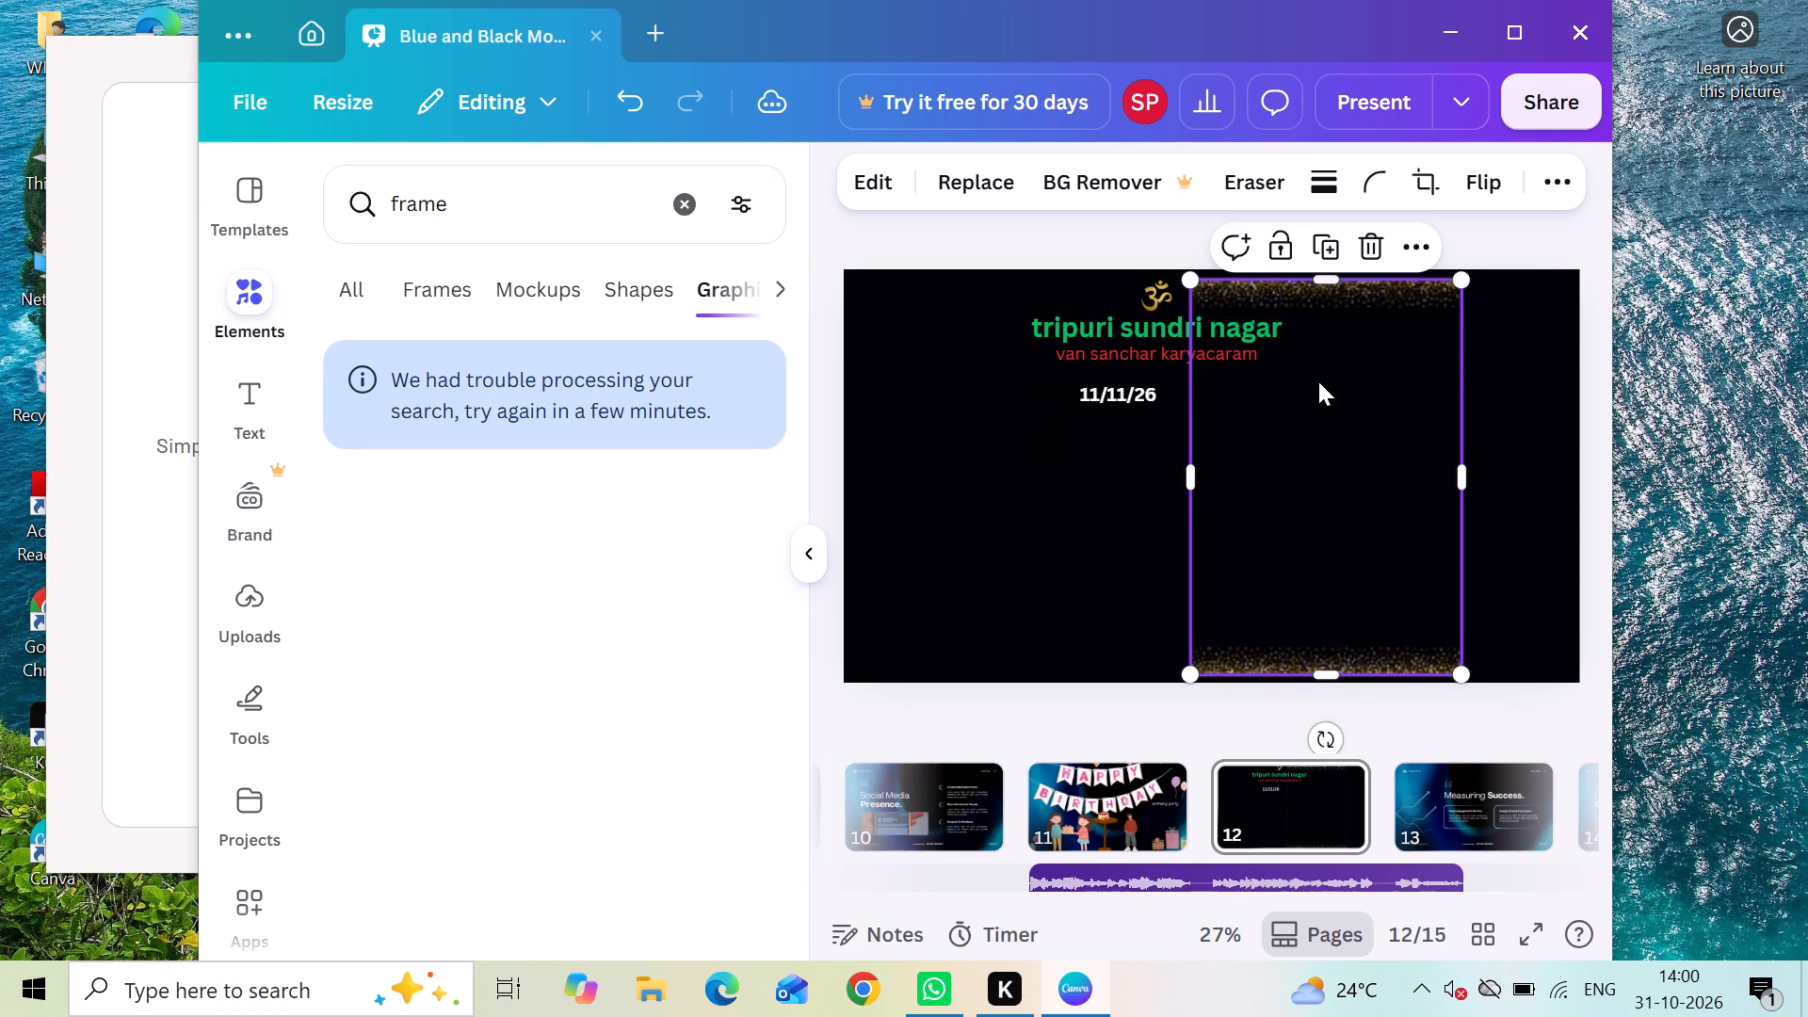
Move the gold glitter frame on page 12 over the Om symbol, title, event text and date so it surrounds them.
left_click_drag(1318, 381, 1216, 379)
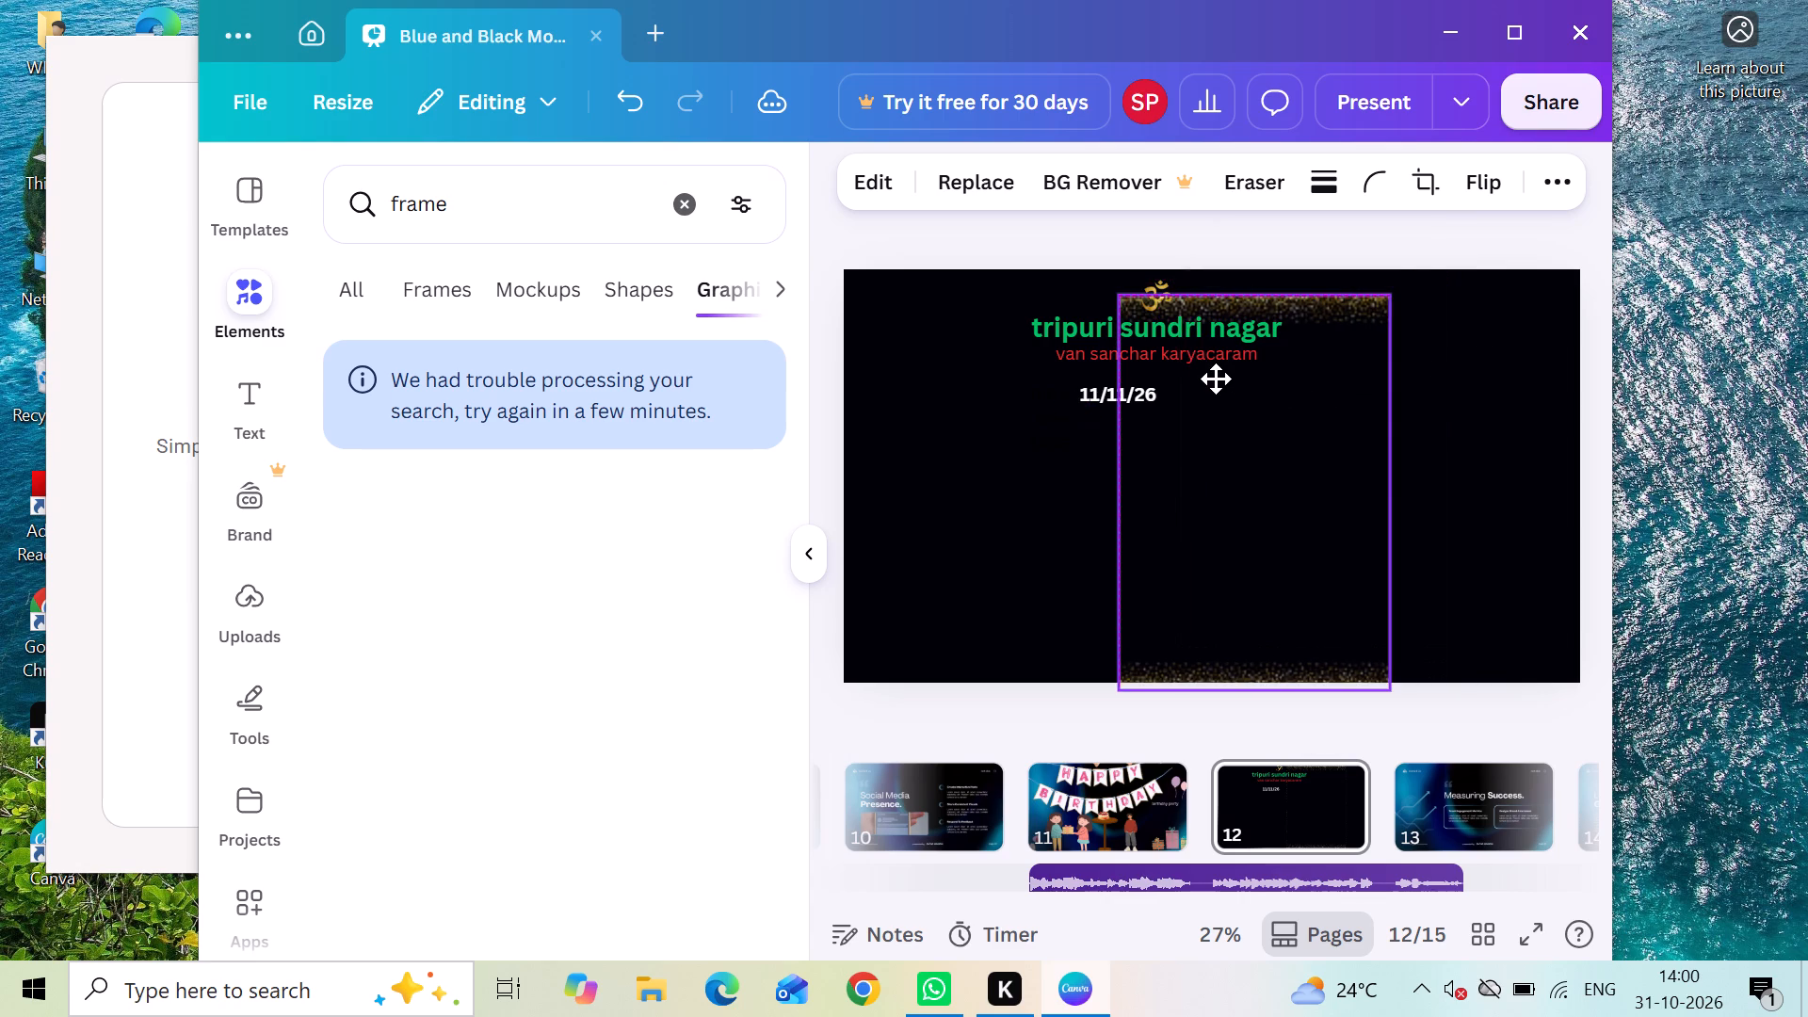
left_click_drag(1216, 379, 1171, 372)
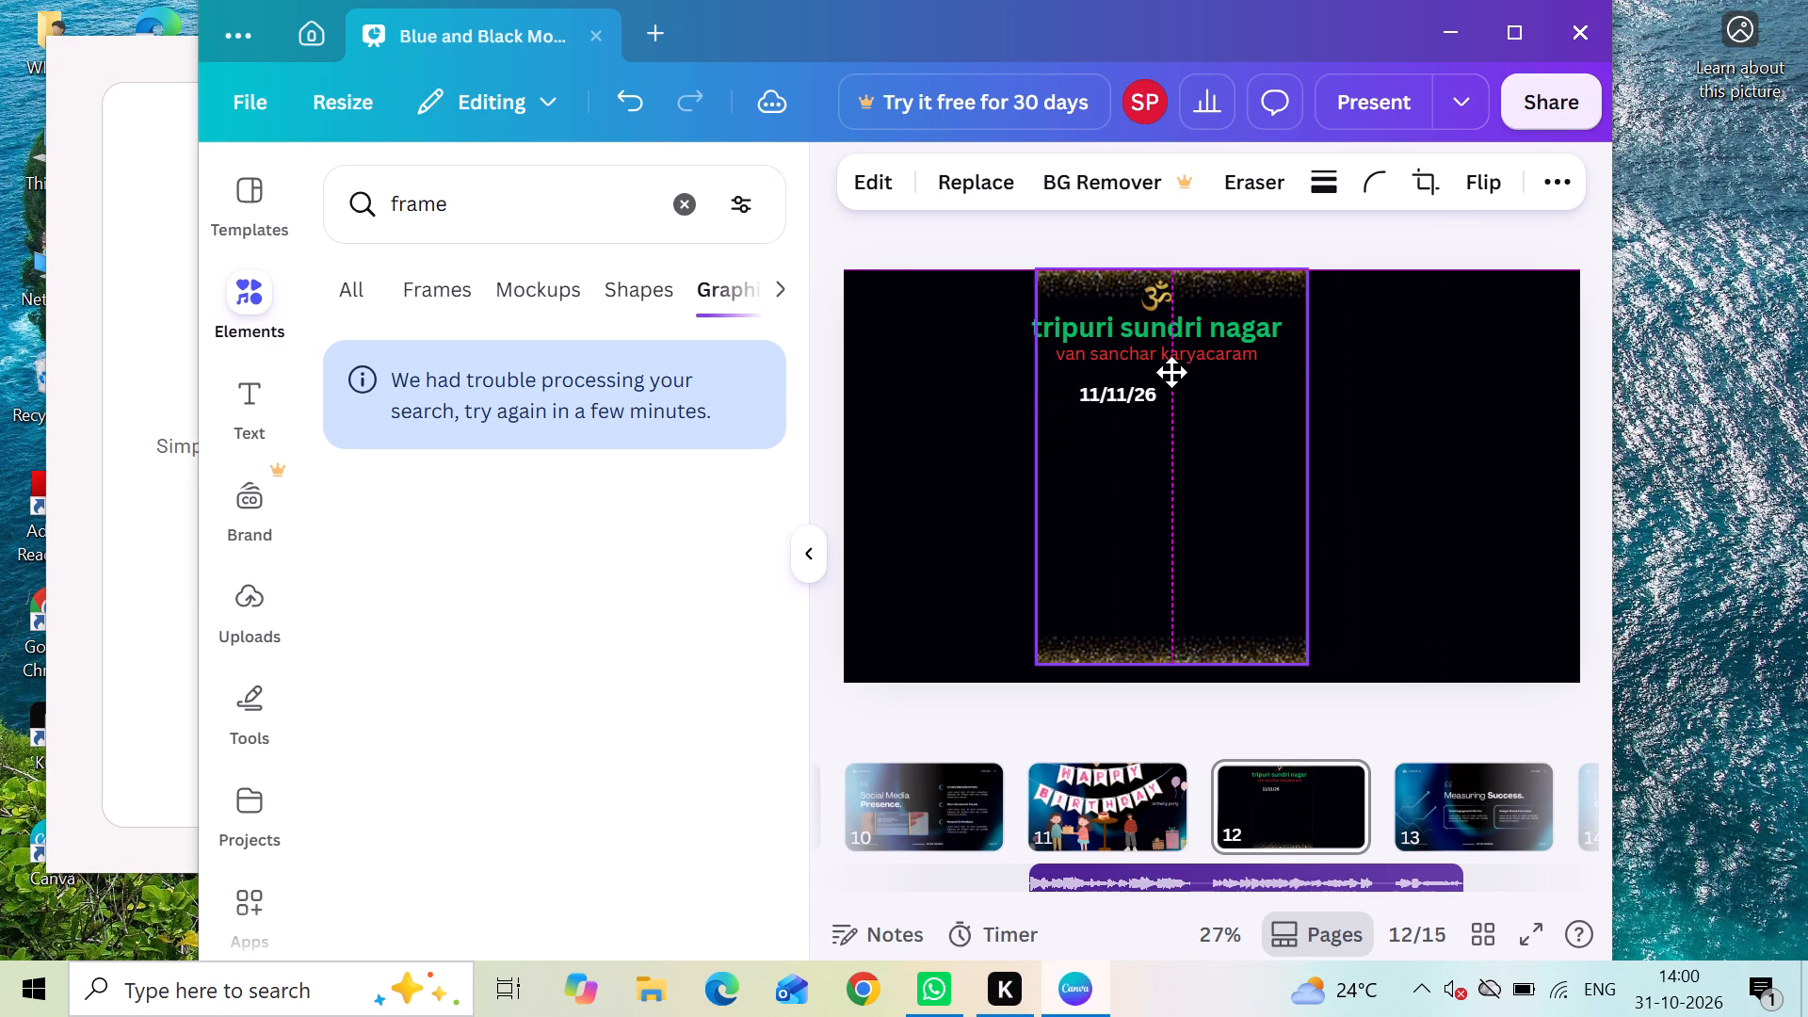
left_click_drag(1171, 372, 1169, 379)
left_click(1346, 370)
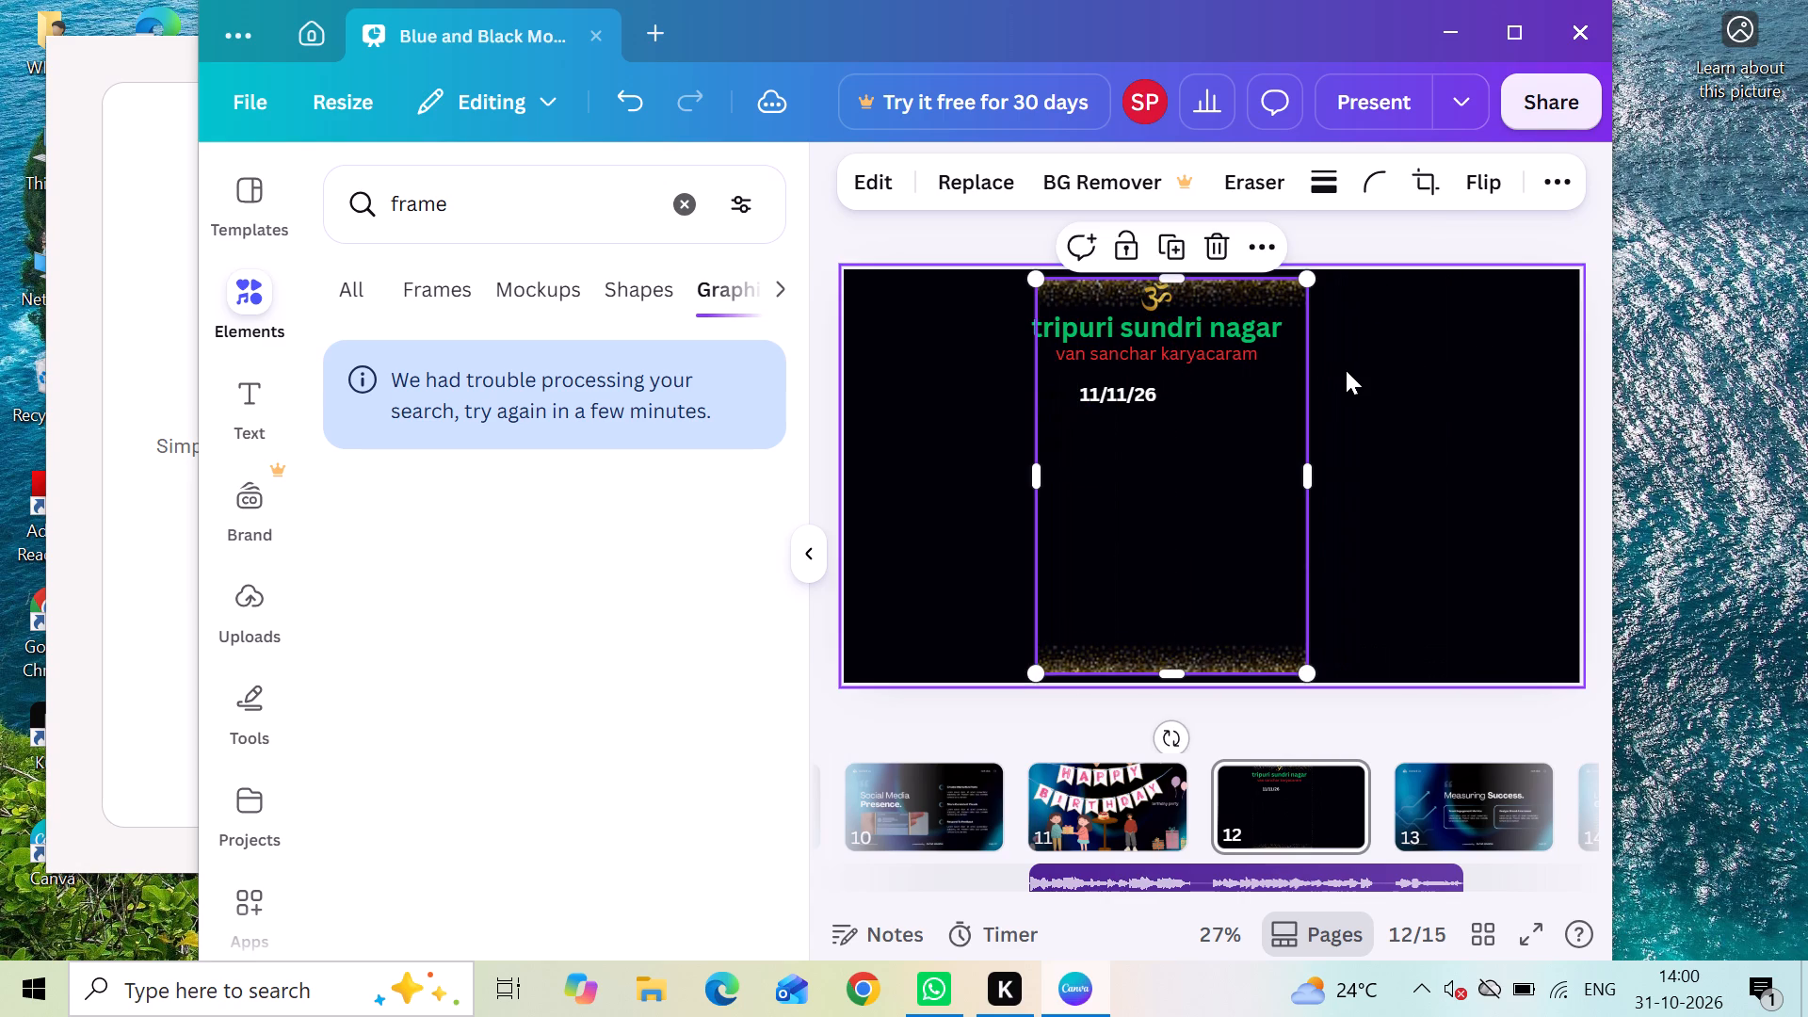
left_click(1226, 467)
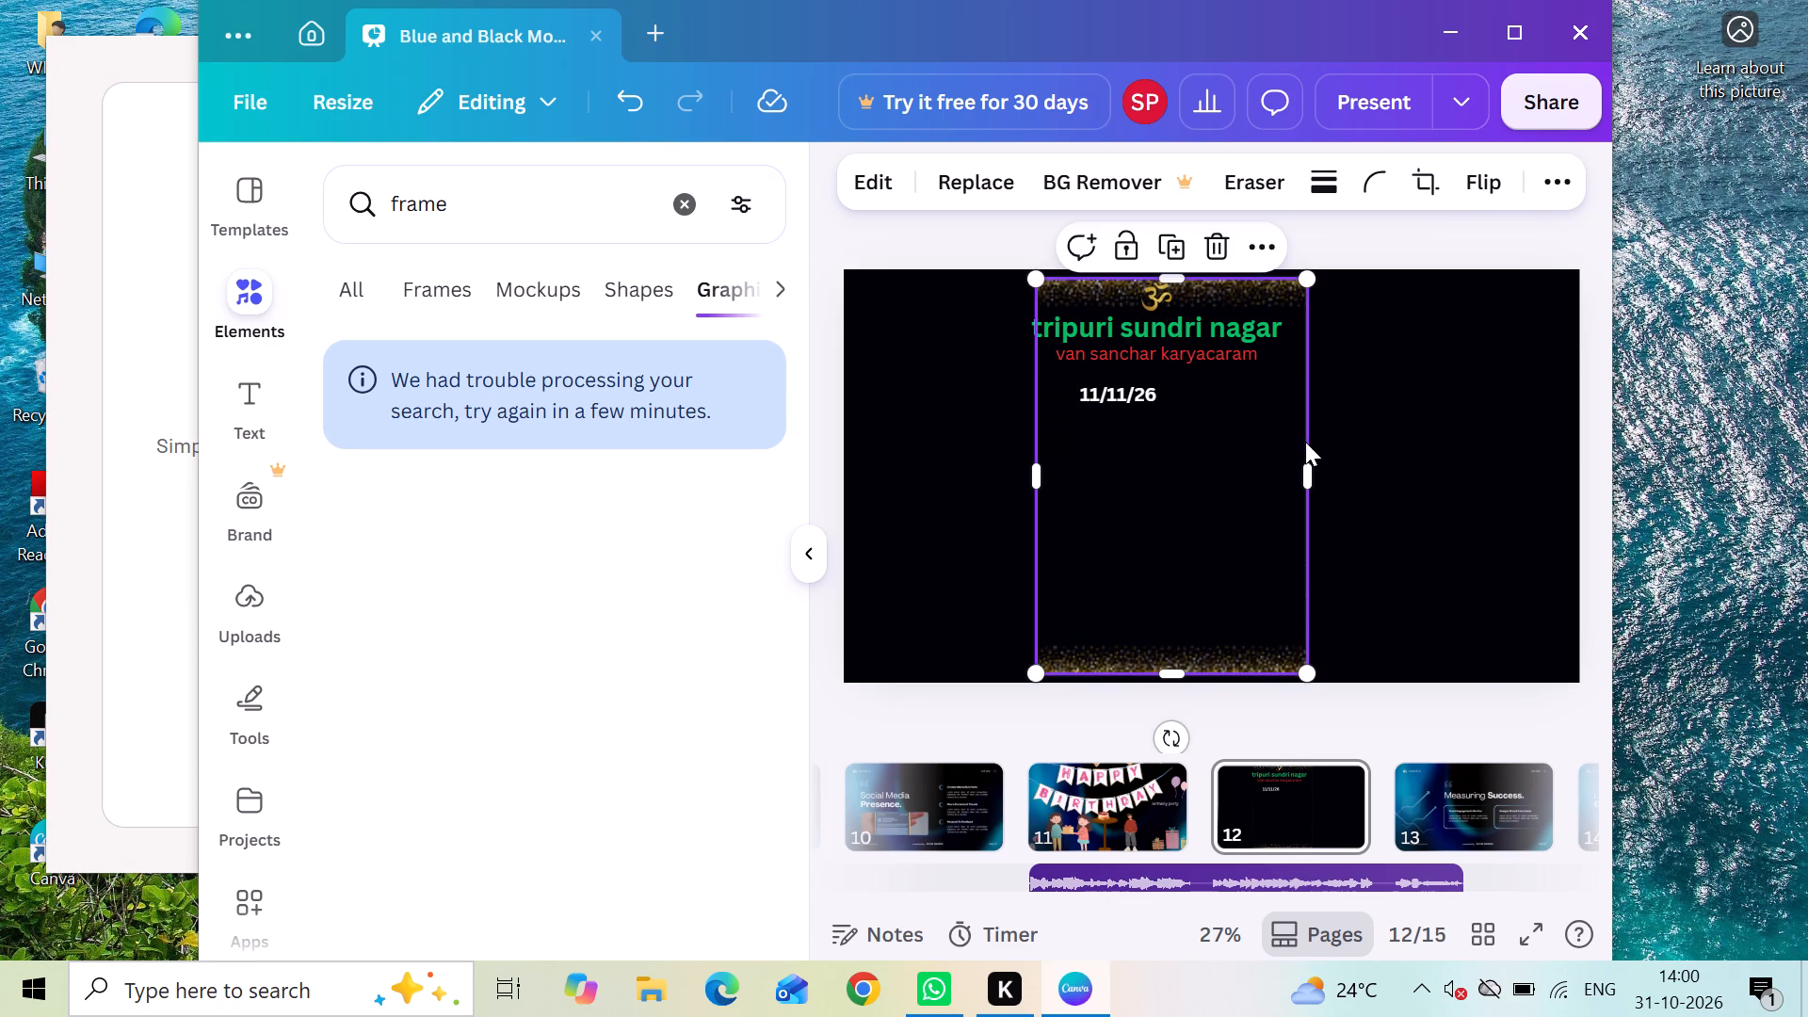
left_click(1407, 403)
left_click(1407, 403)
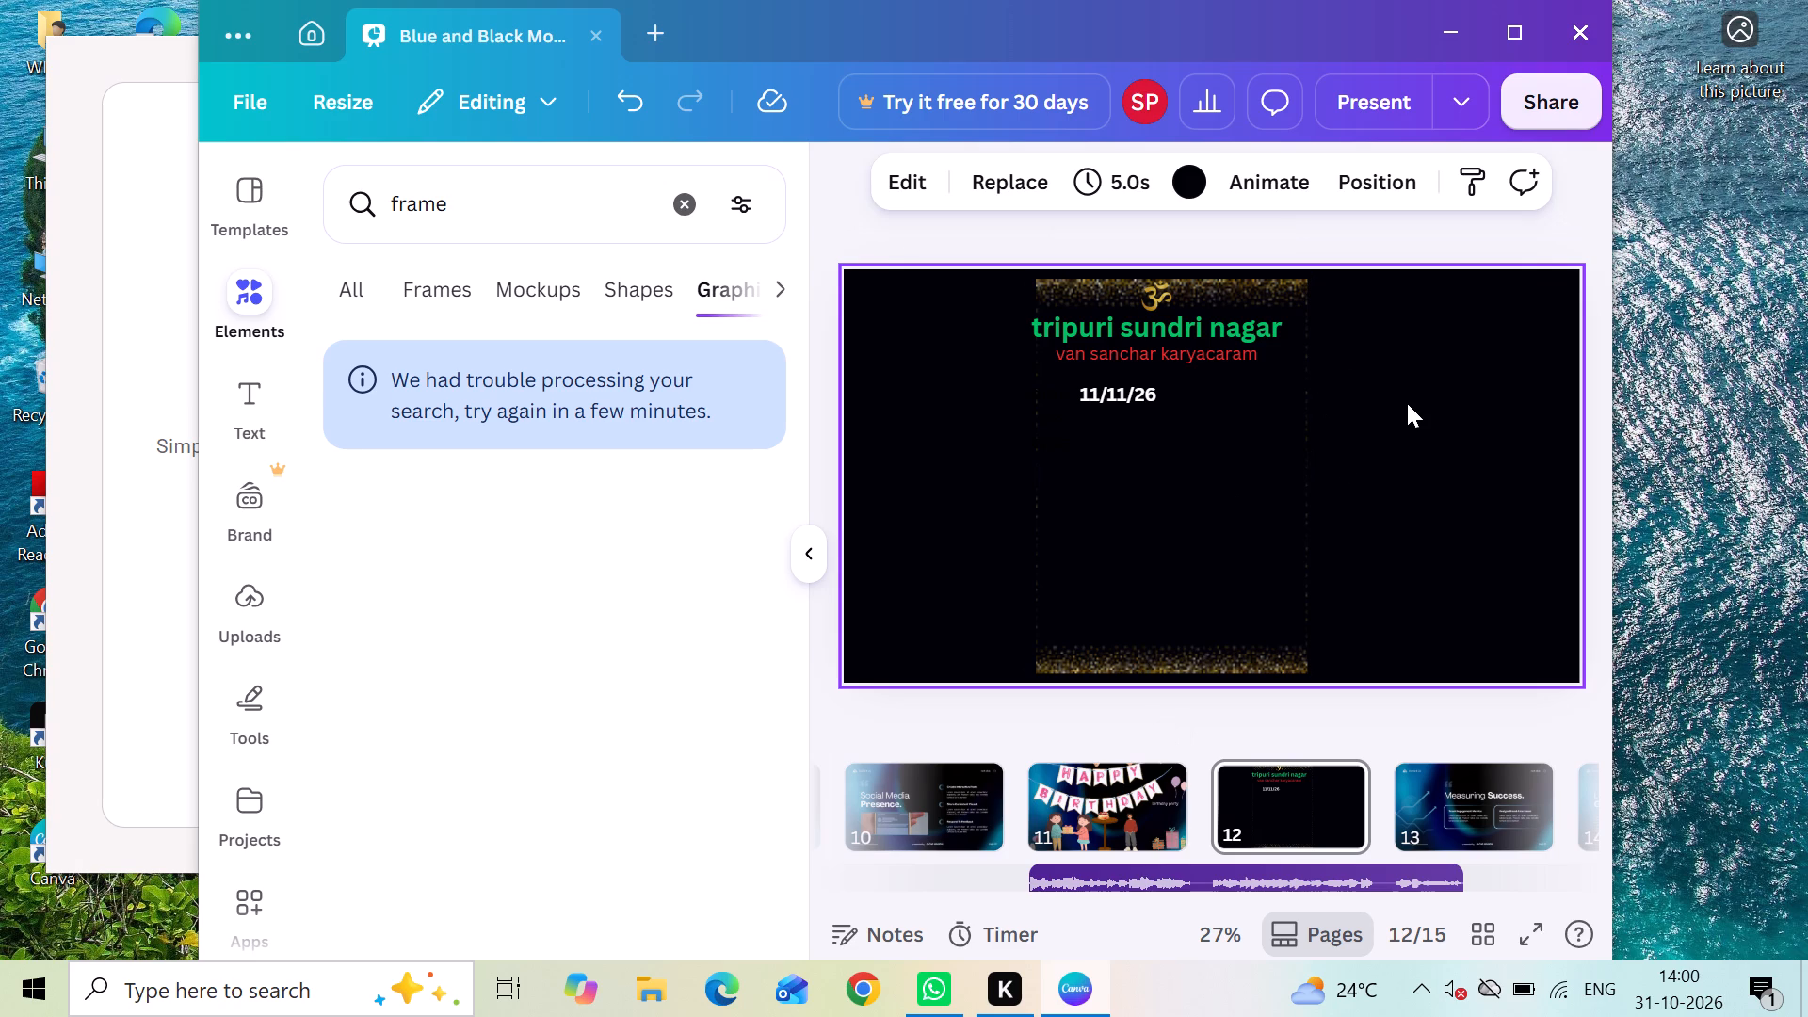
Widen the gold glitter frame on both sides until its side borders clear the ends of the green title.
left_click(1261, 463)
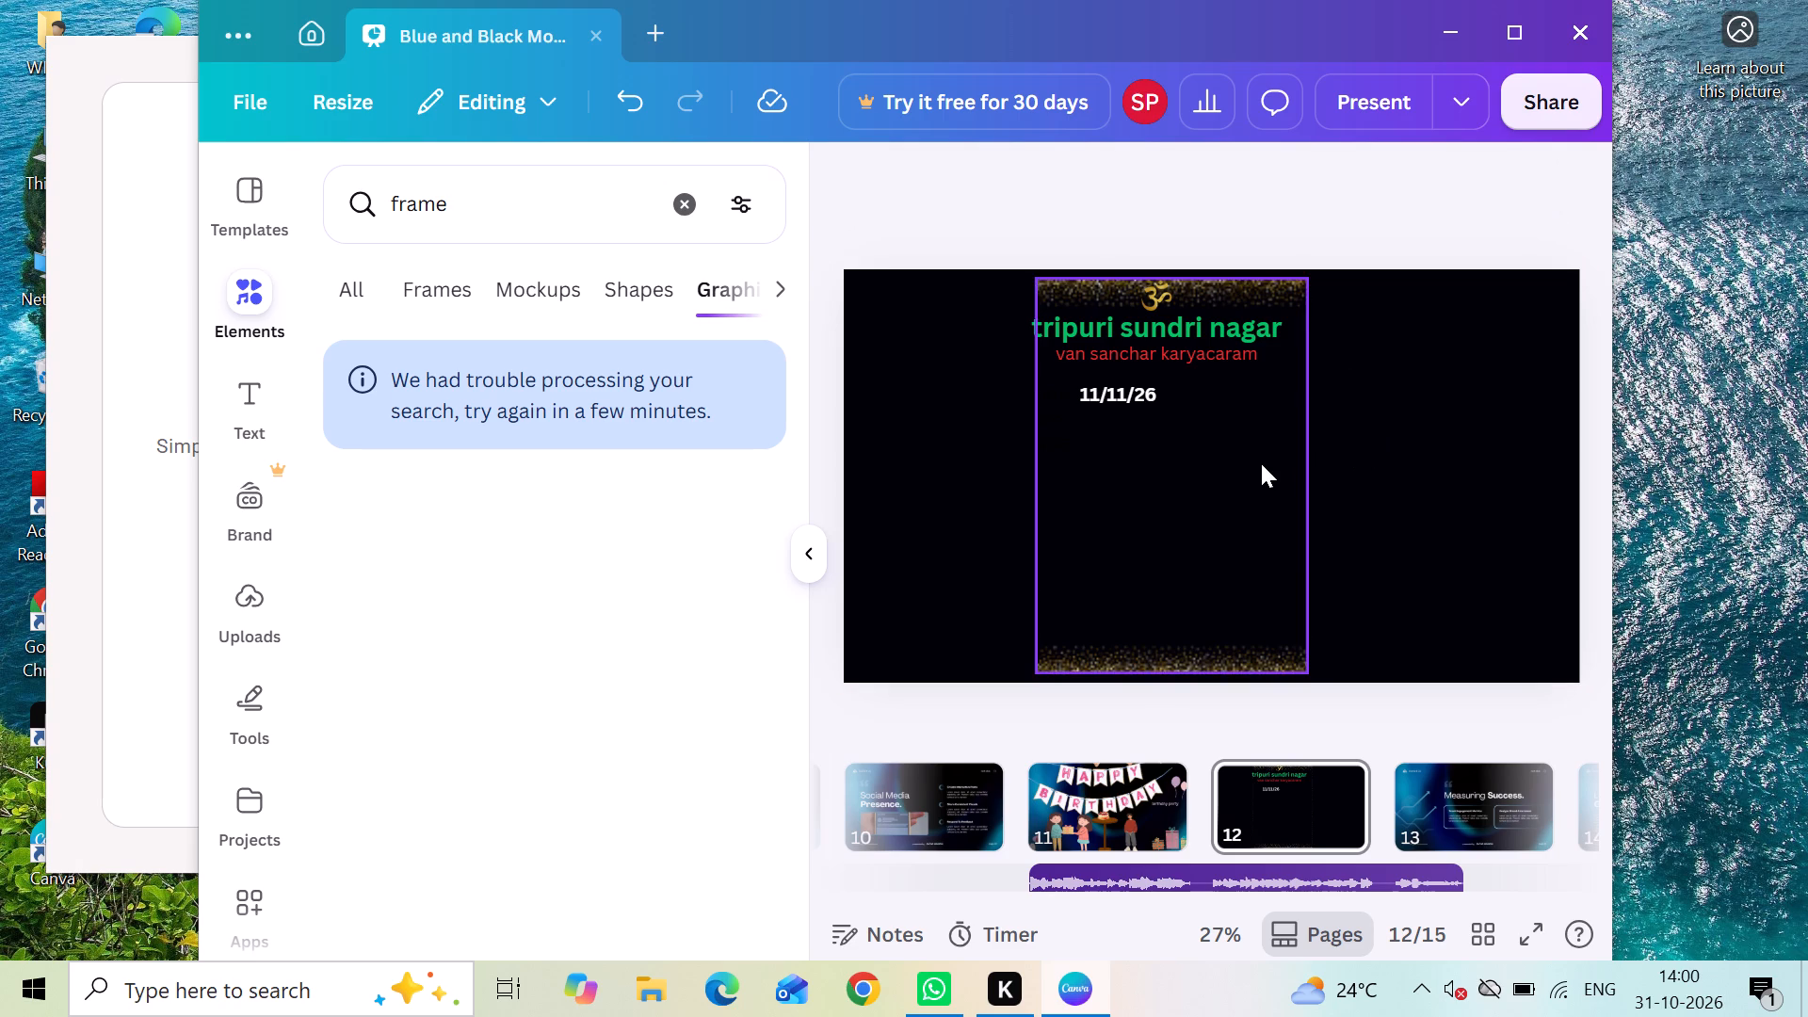
left_click_drag(1301, 463, 1305, 463)
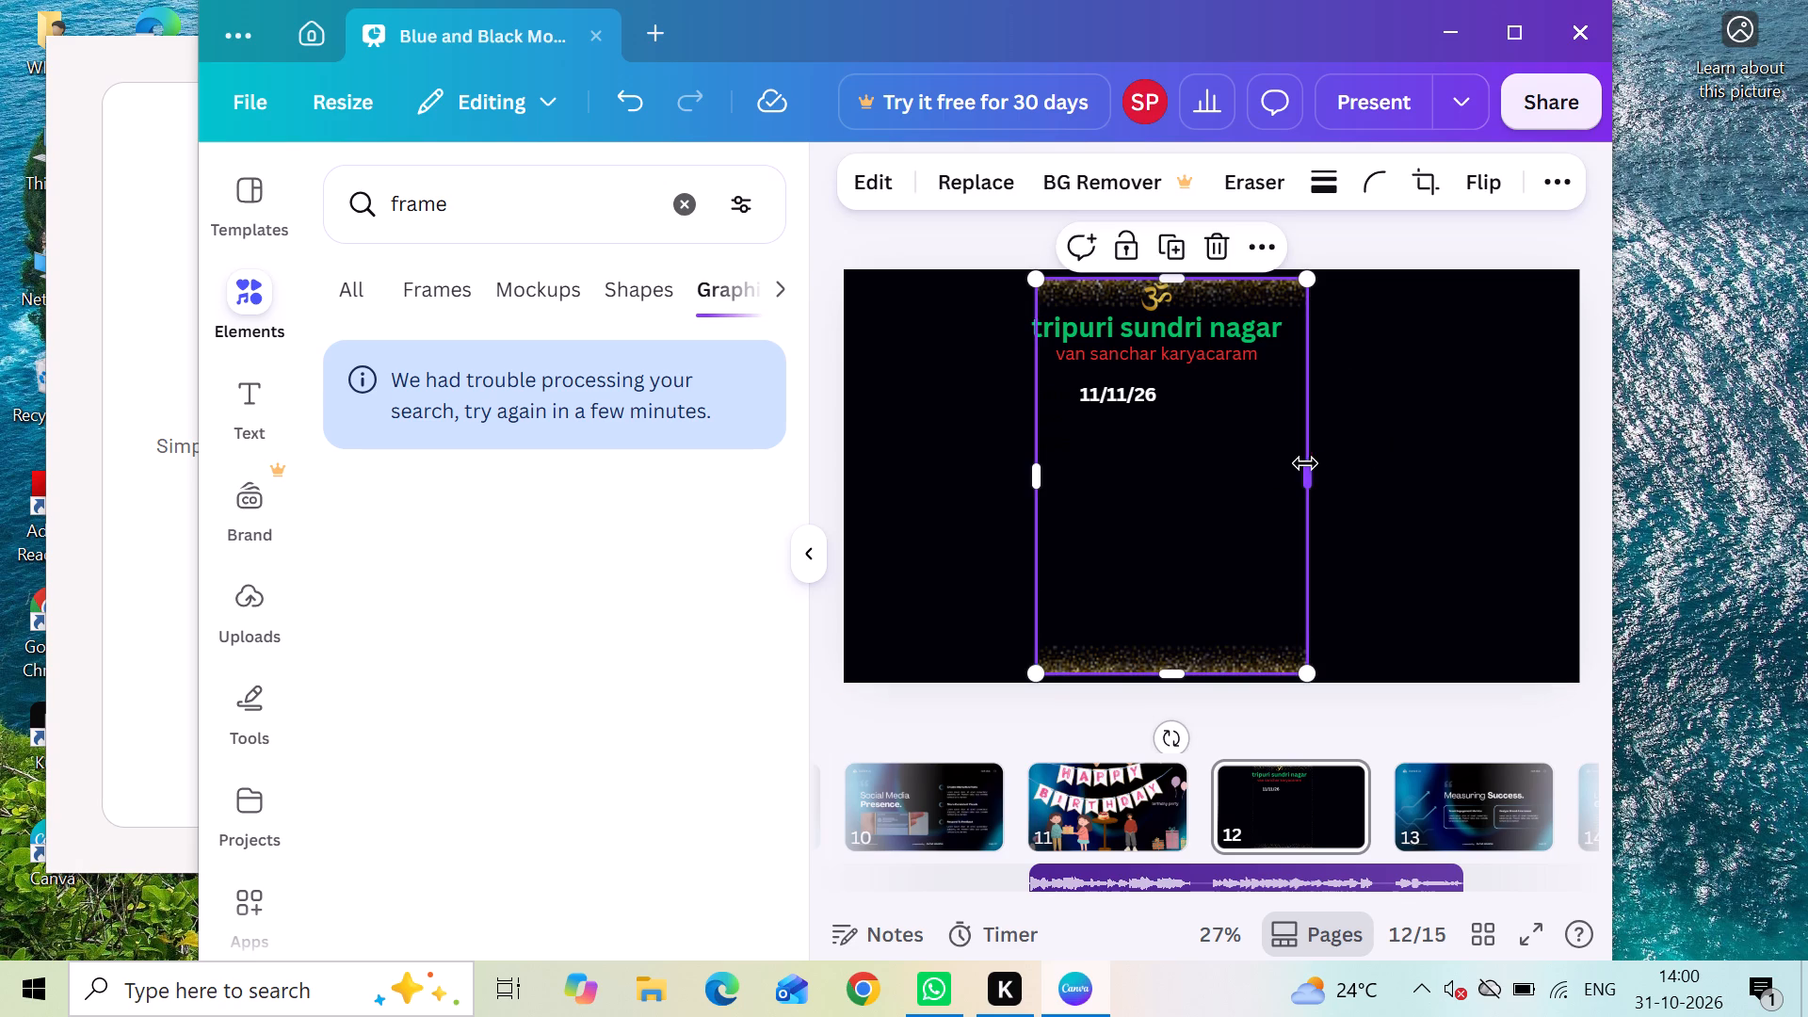
left_click_drag(1305, 463, 1331, 464)
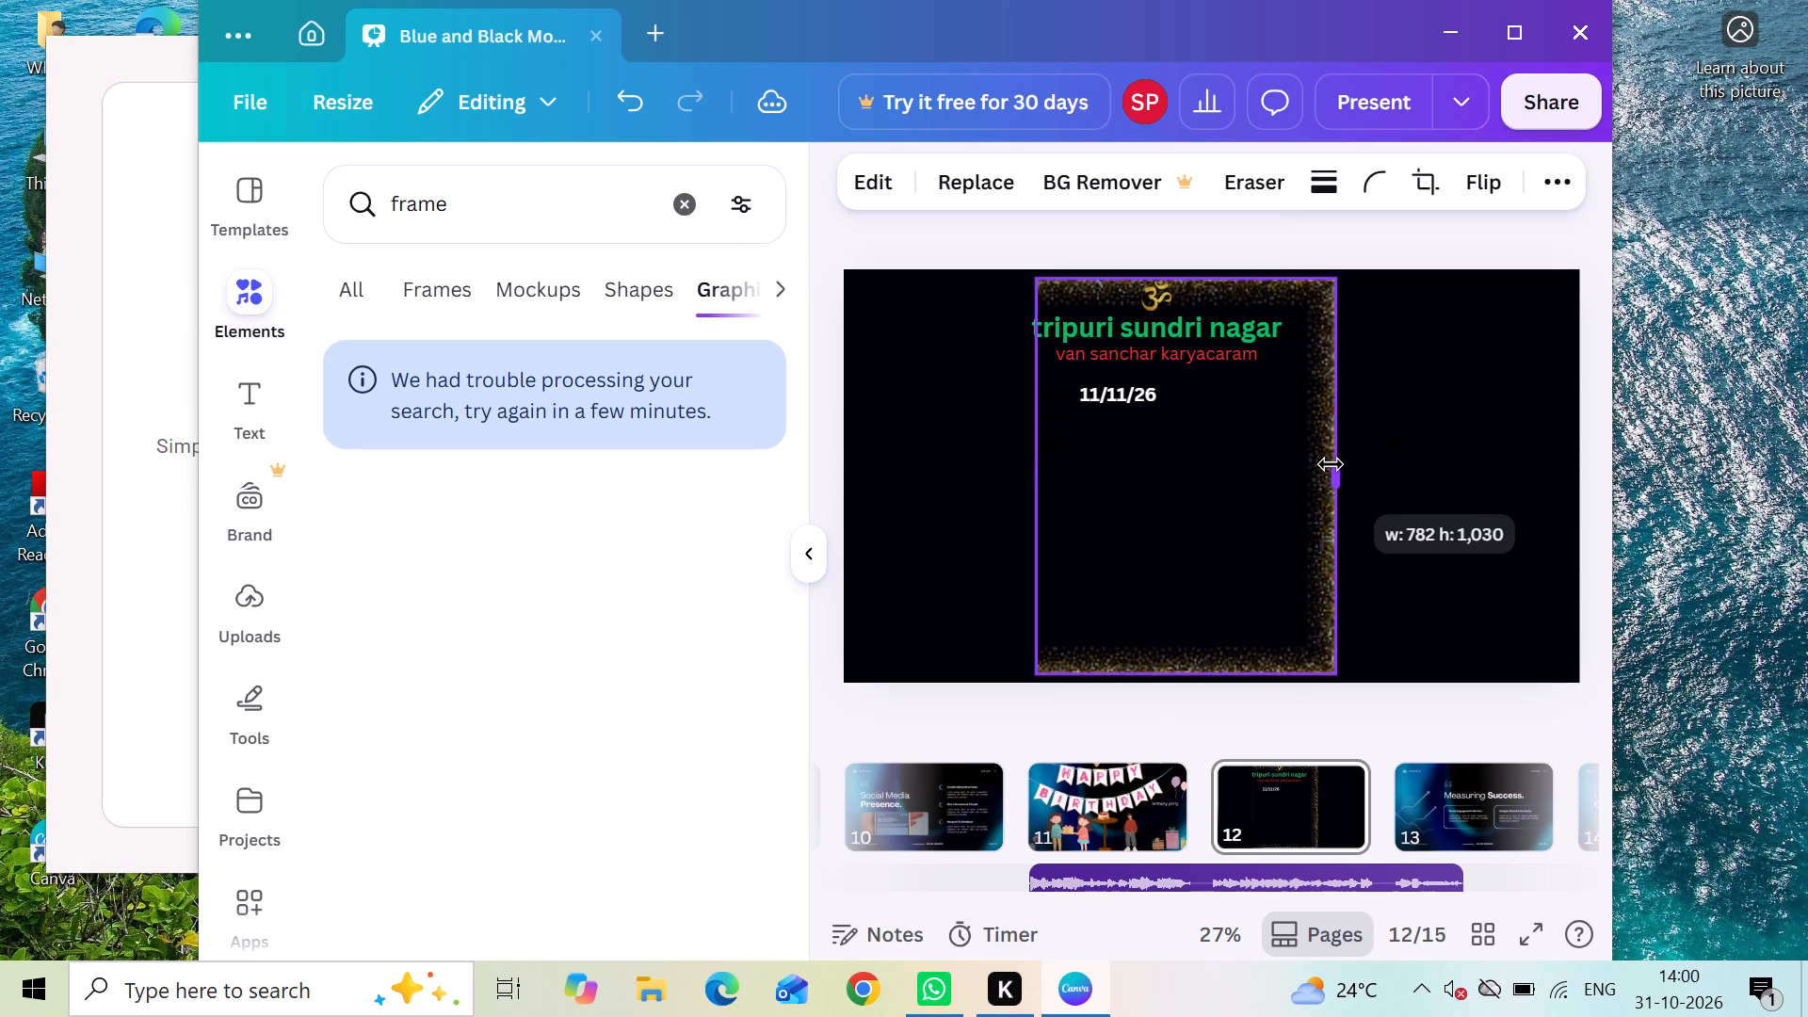
left_click_drag(1331, 464, 1321, 464)
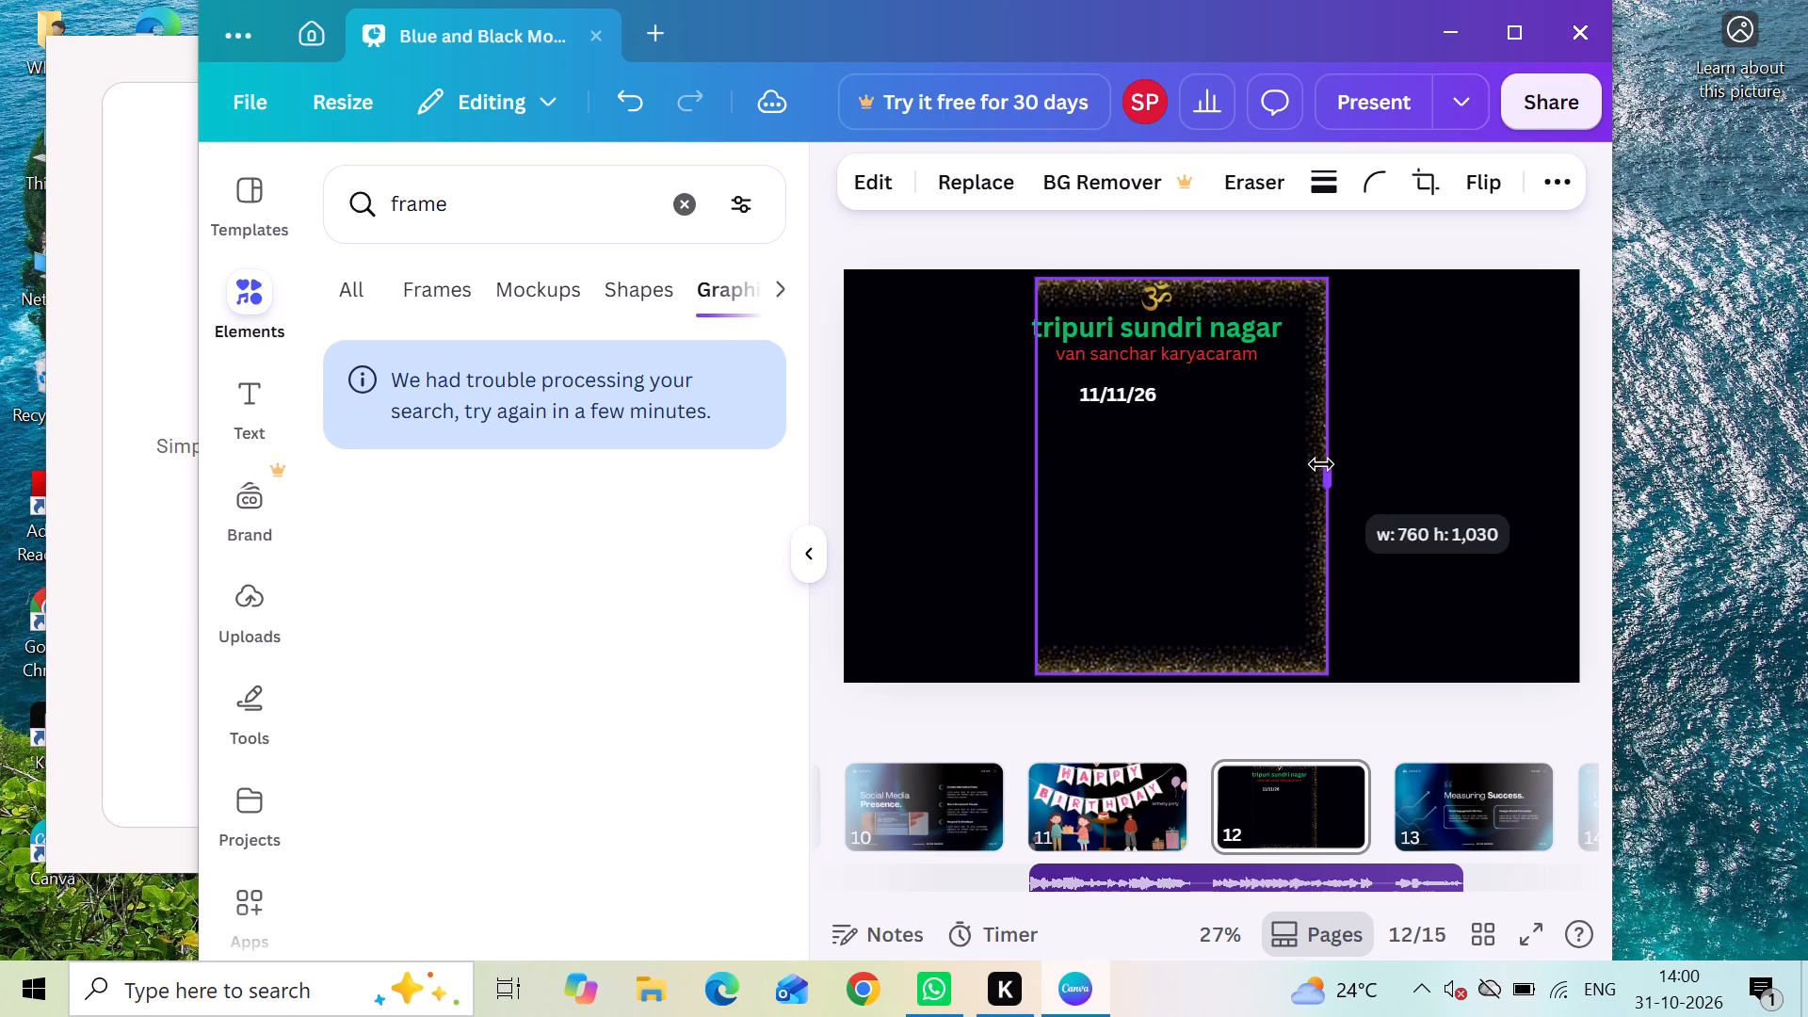
left_click(1321, 464)
left_click(1321, 464)
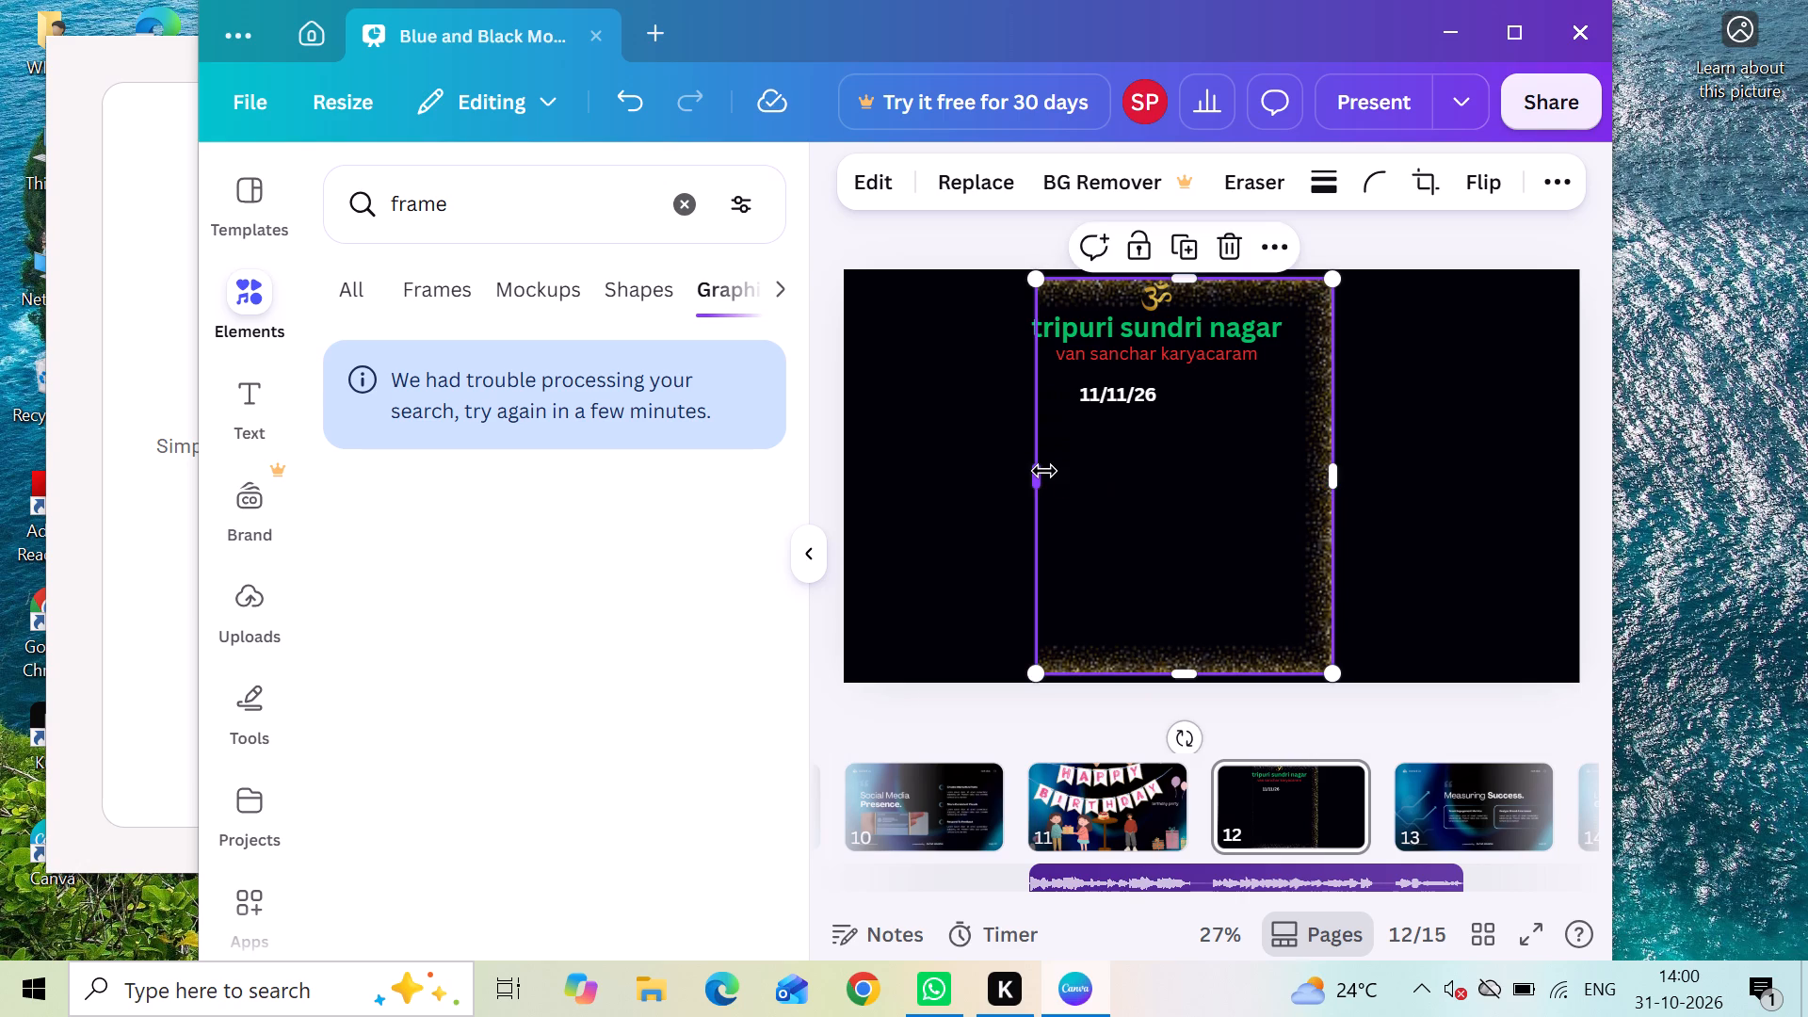
left_click_drag(1044, 471, 1024, 473)
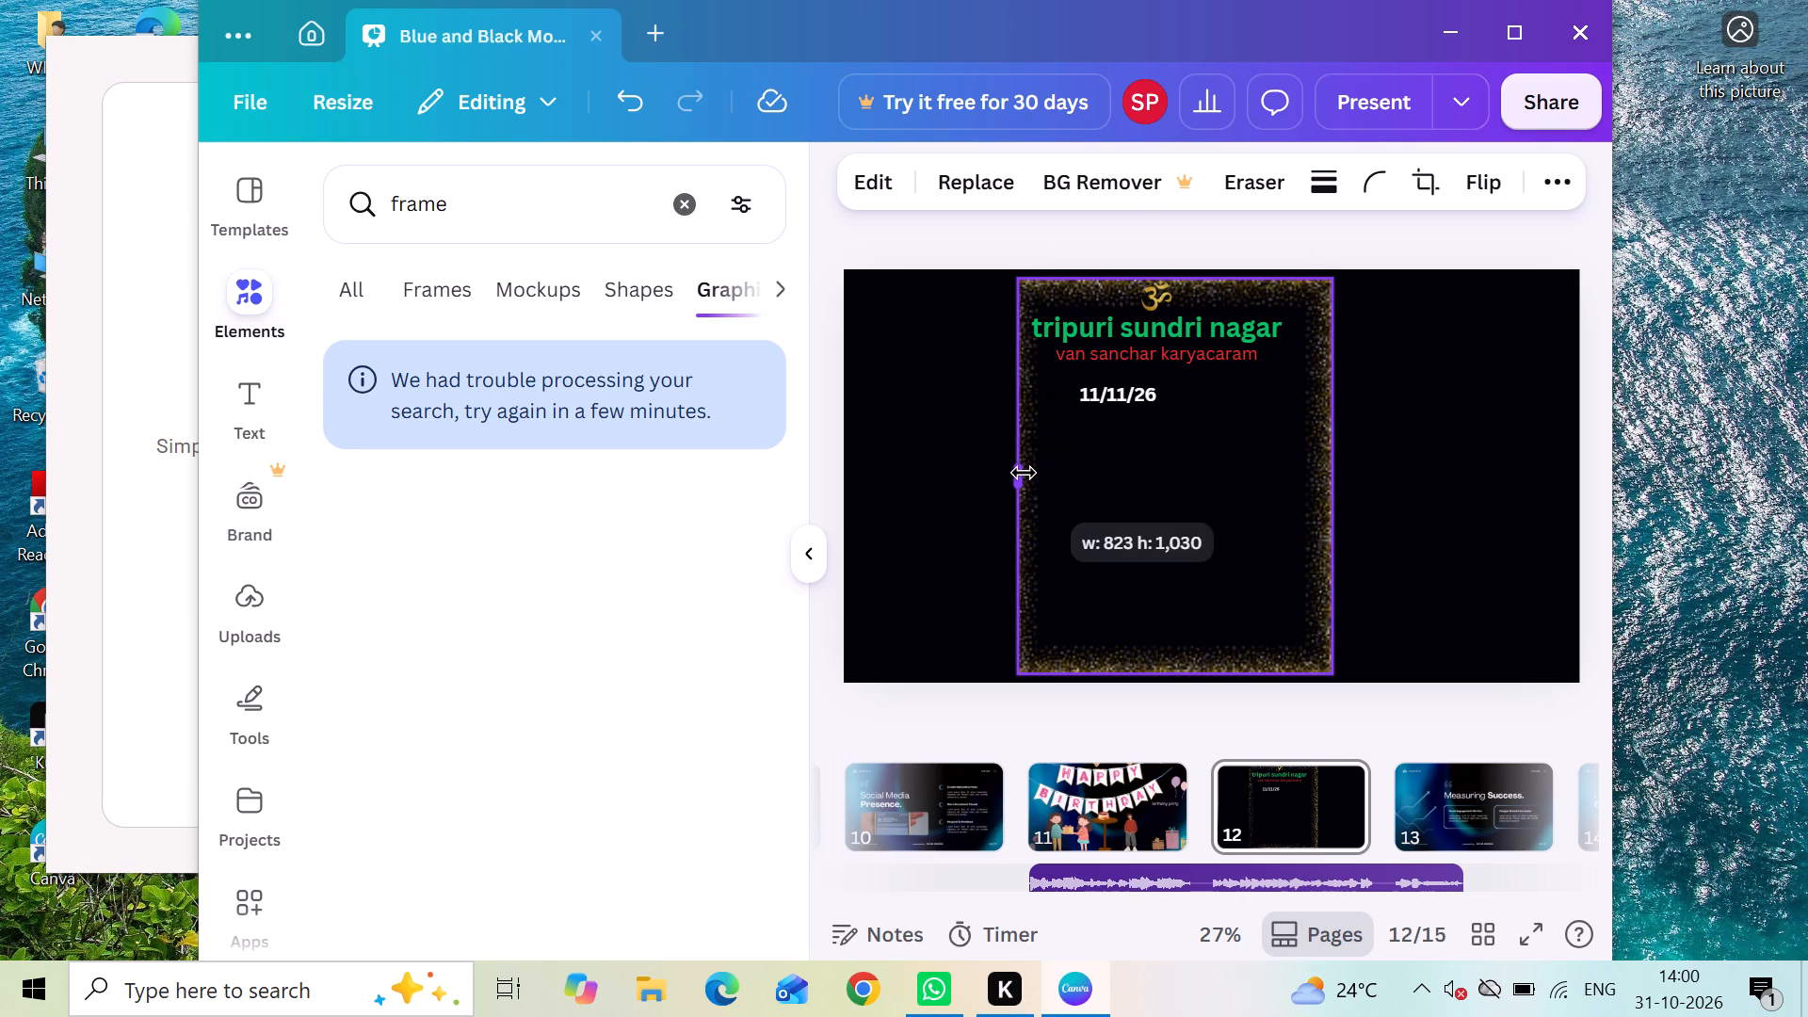
left_click_drag(1024, 473, 1011, 473)
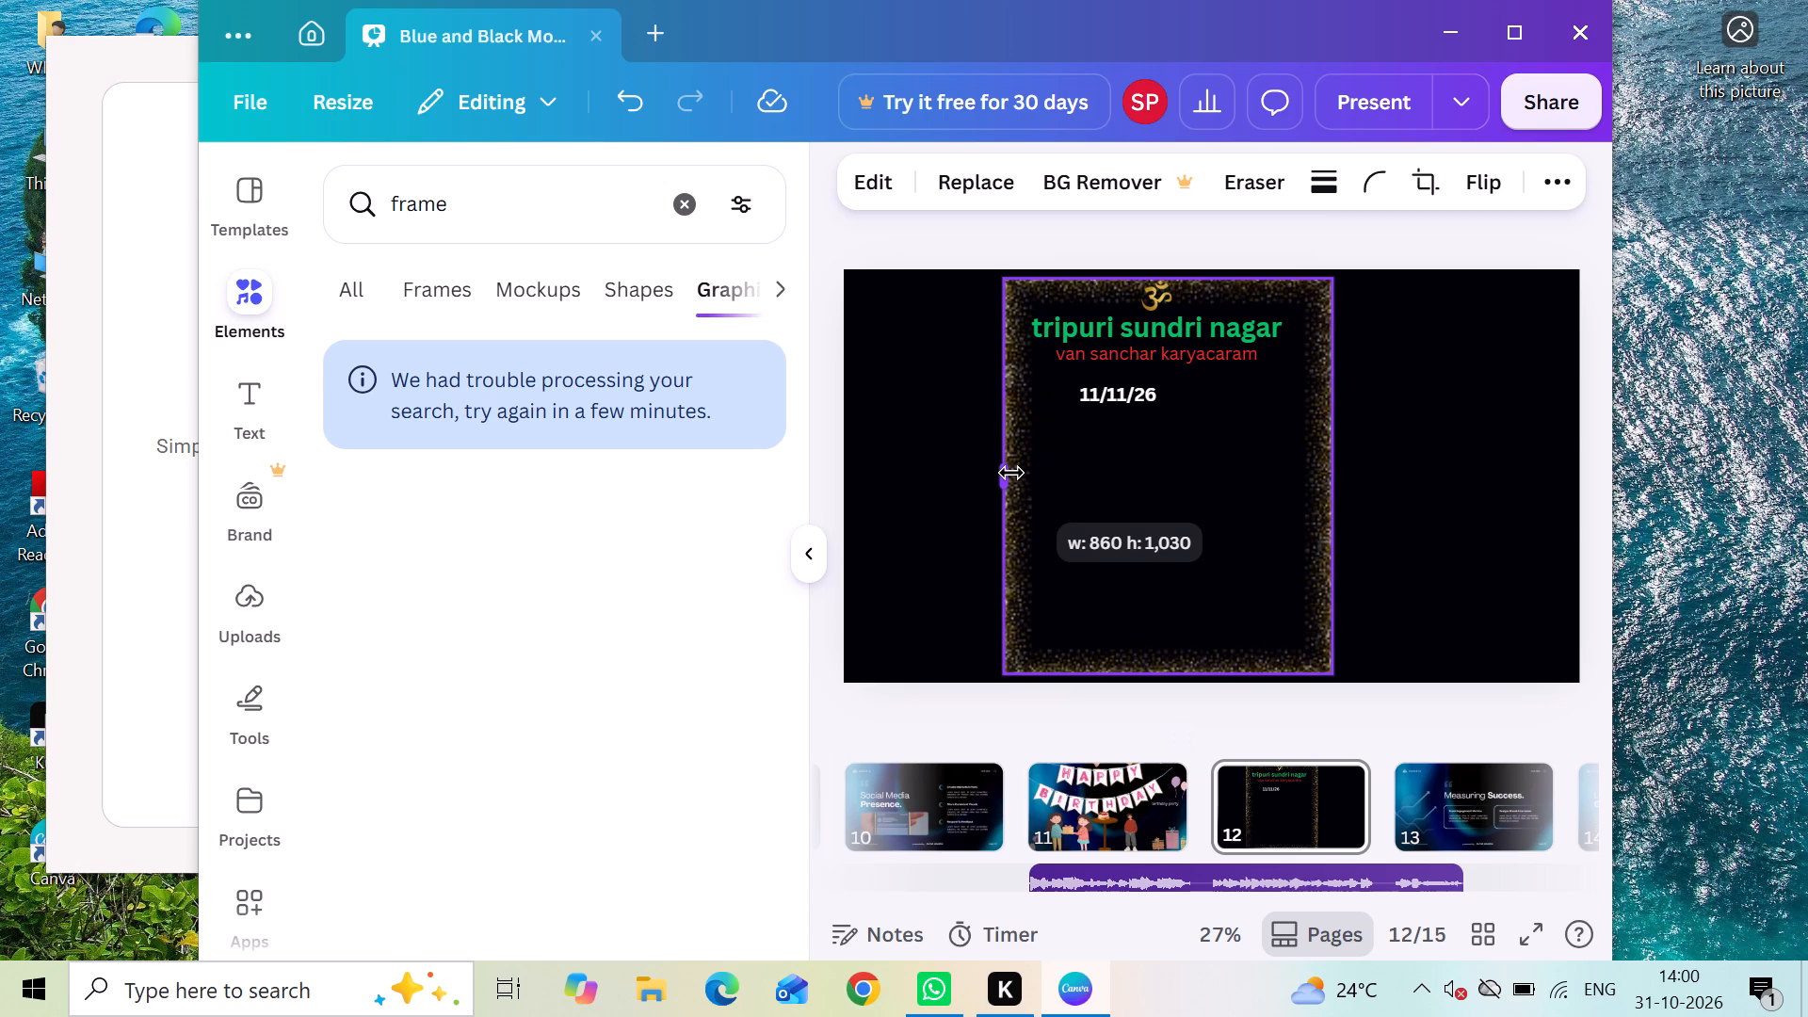
left_click_drag(1011, 473, 1025, 473)
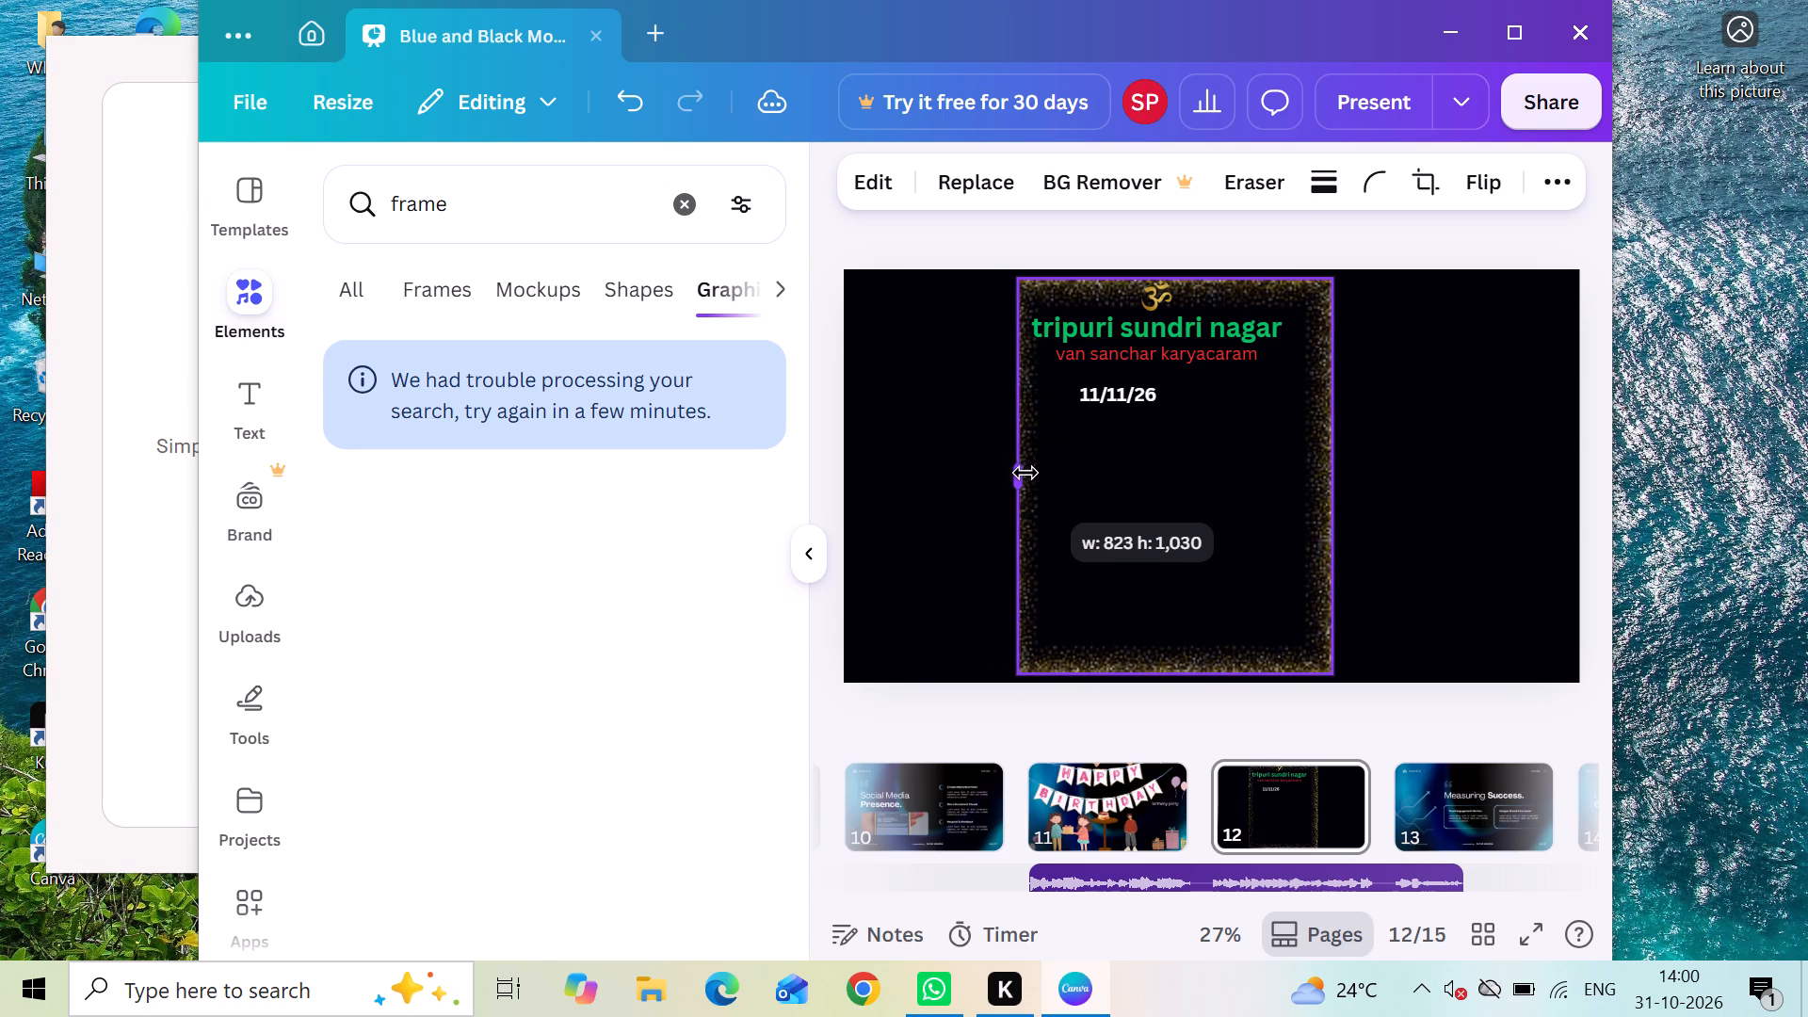
left_click_drag(1025, 473, 1020, 473)
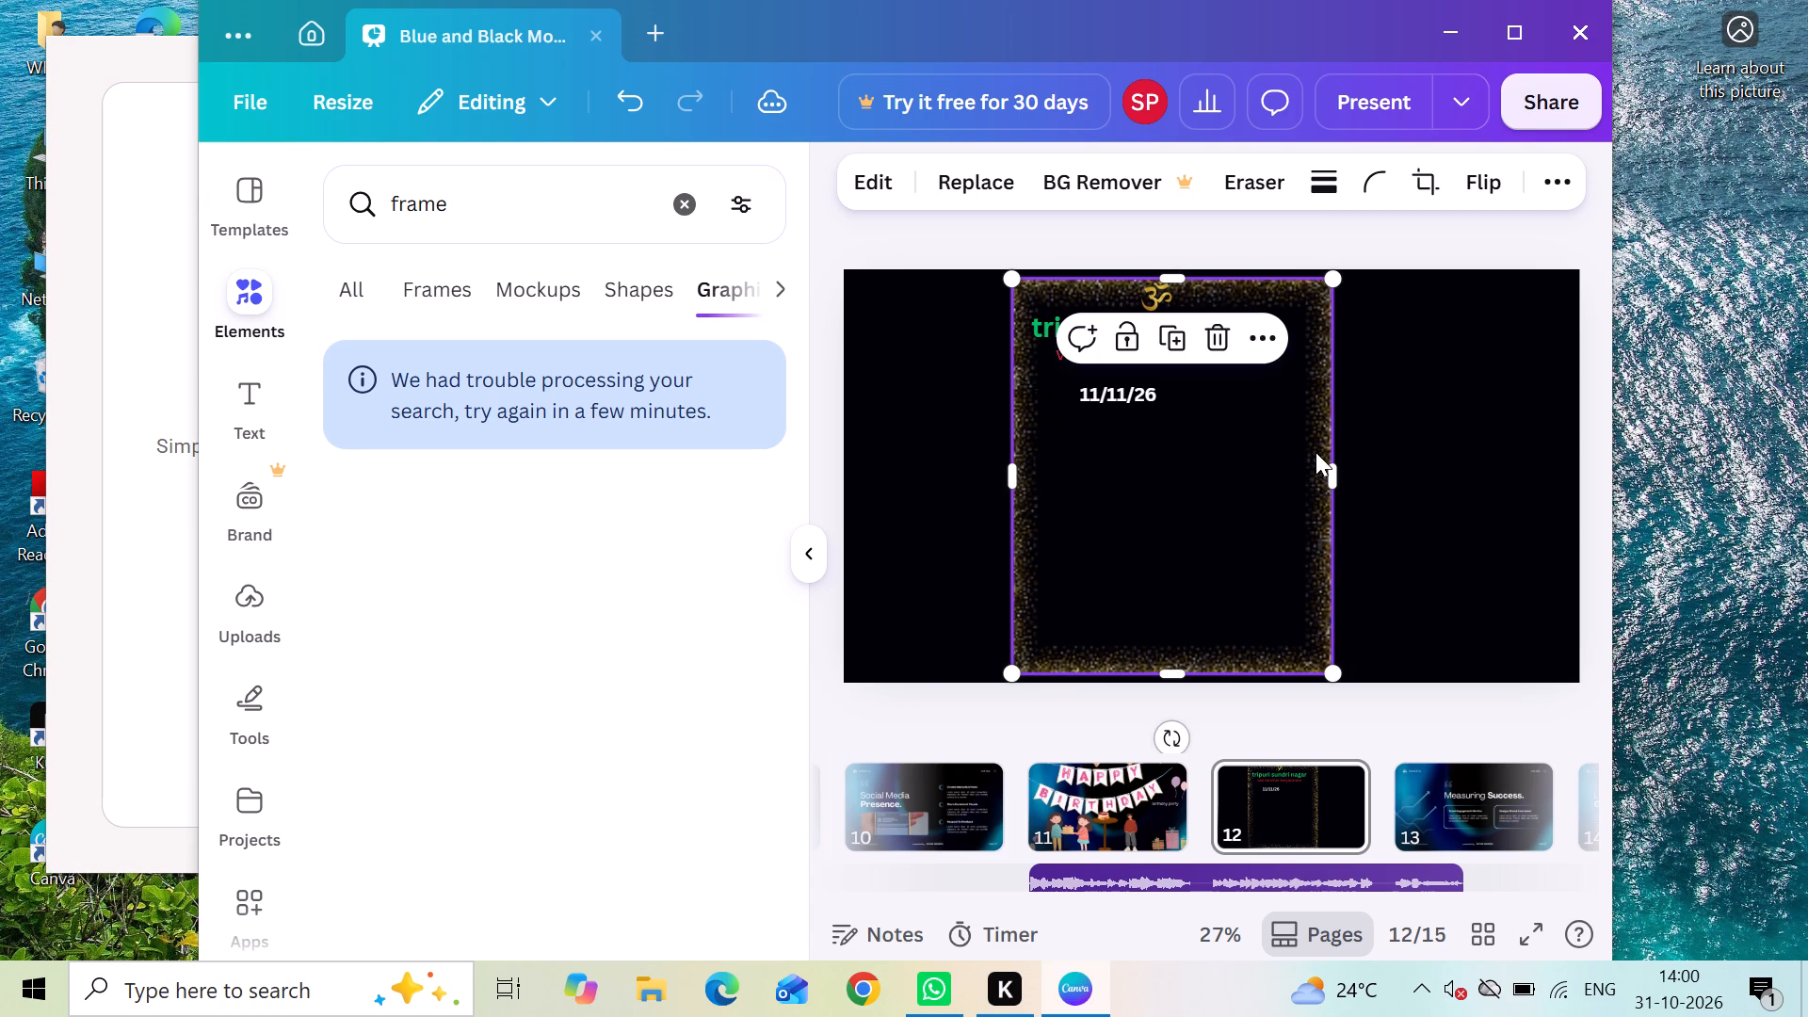
left_click(1421, 413)
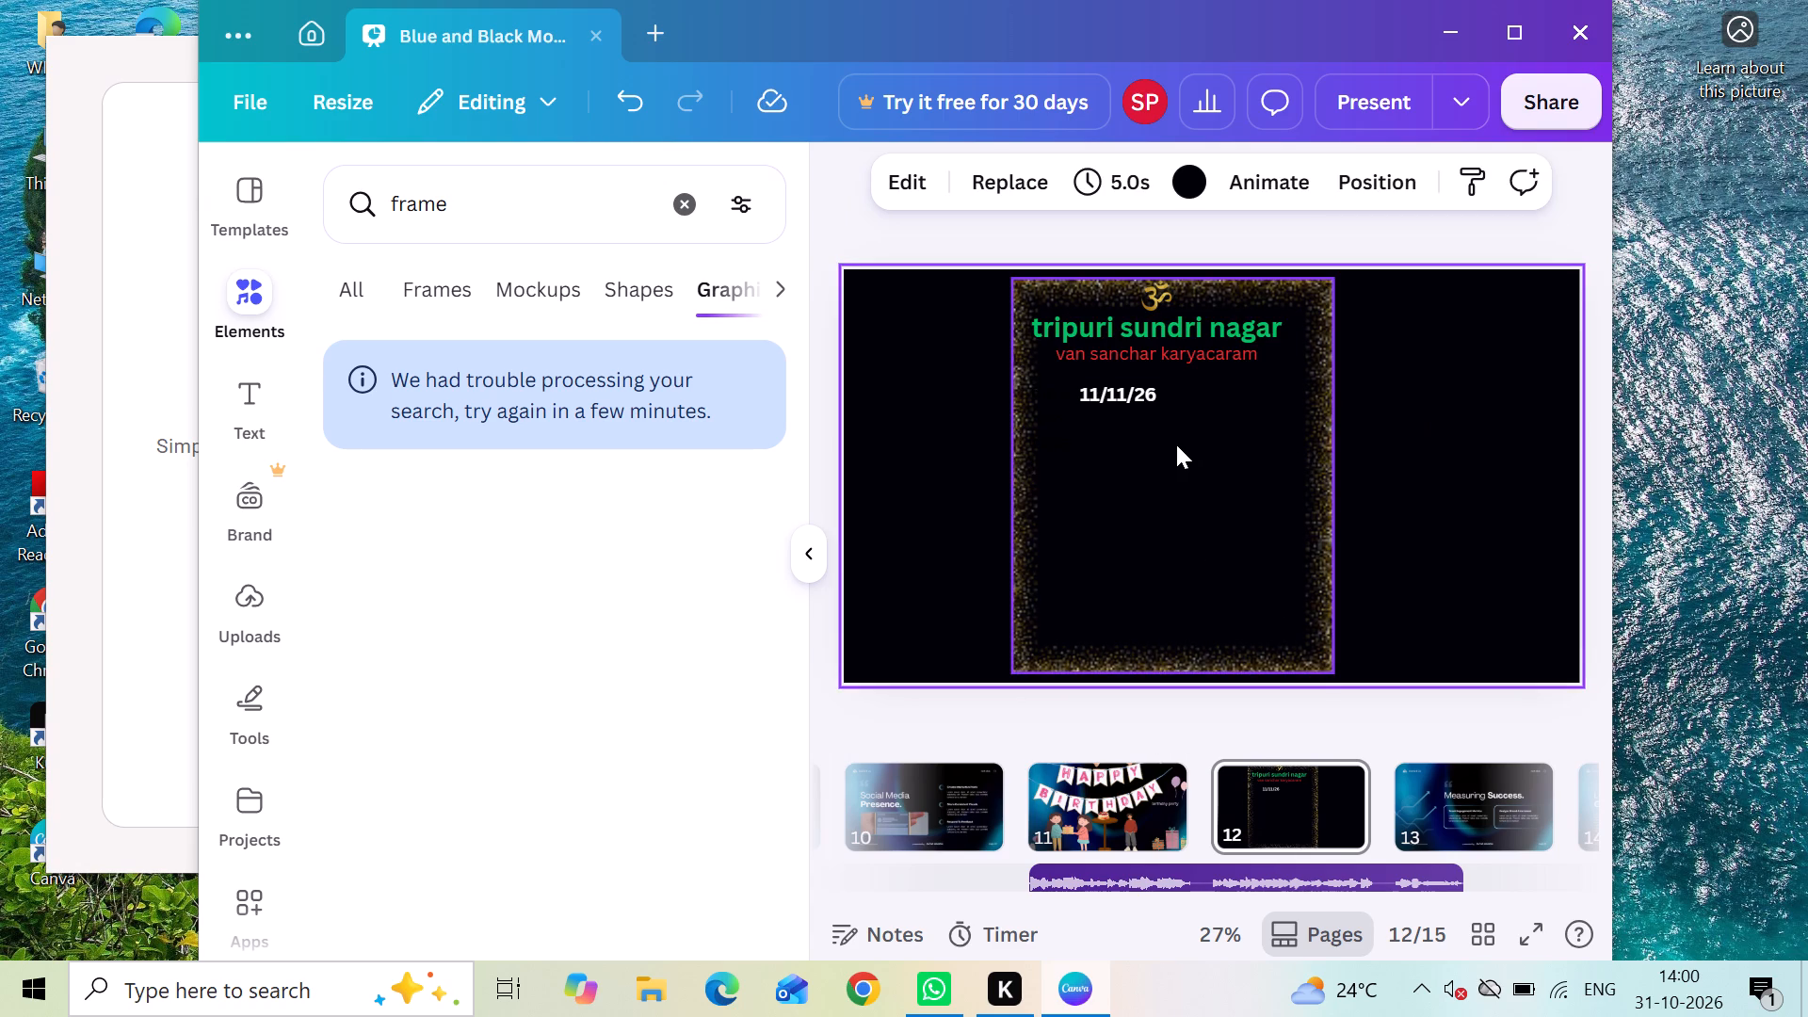
Shift the gold glitter frame sideways so it is centred around the Om symbol and the title text.
left_click_drag(1176, 444, 1153, 444)
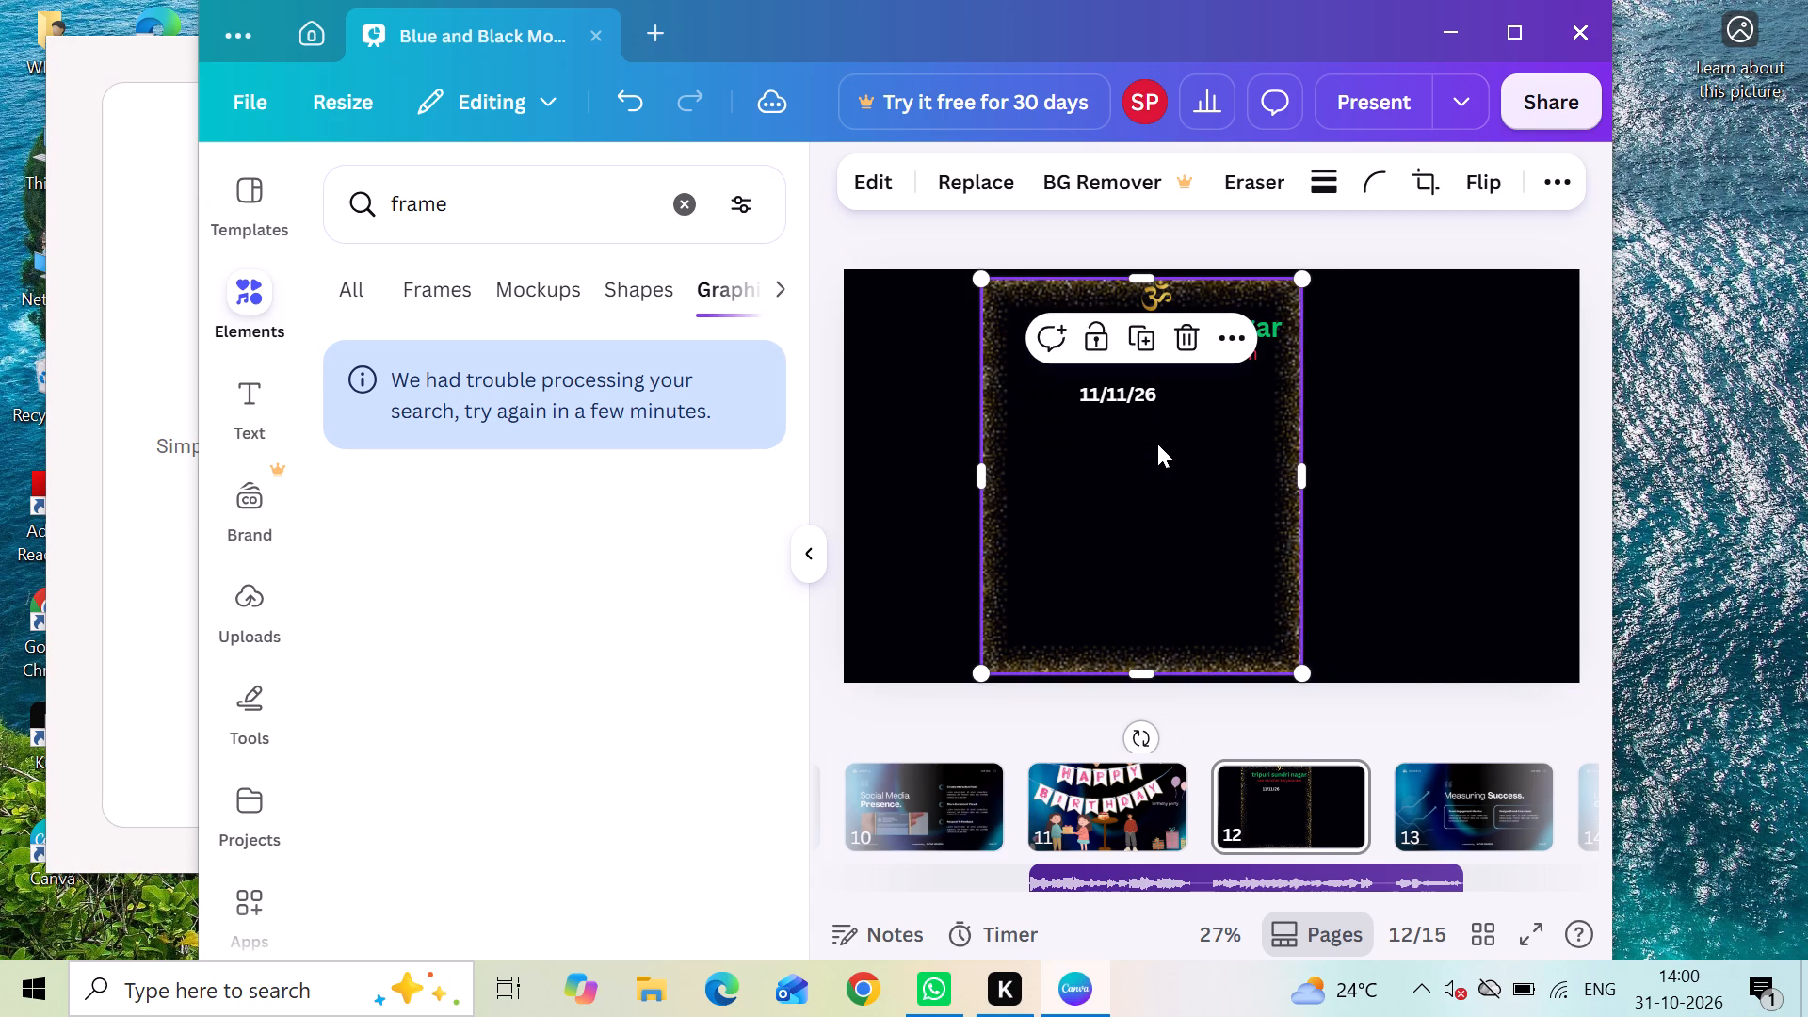
left_click(1393, 389)
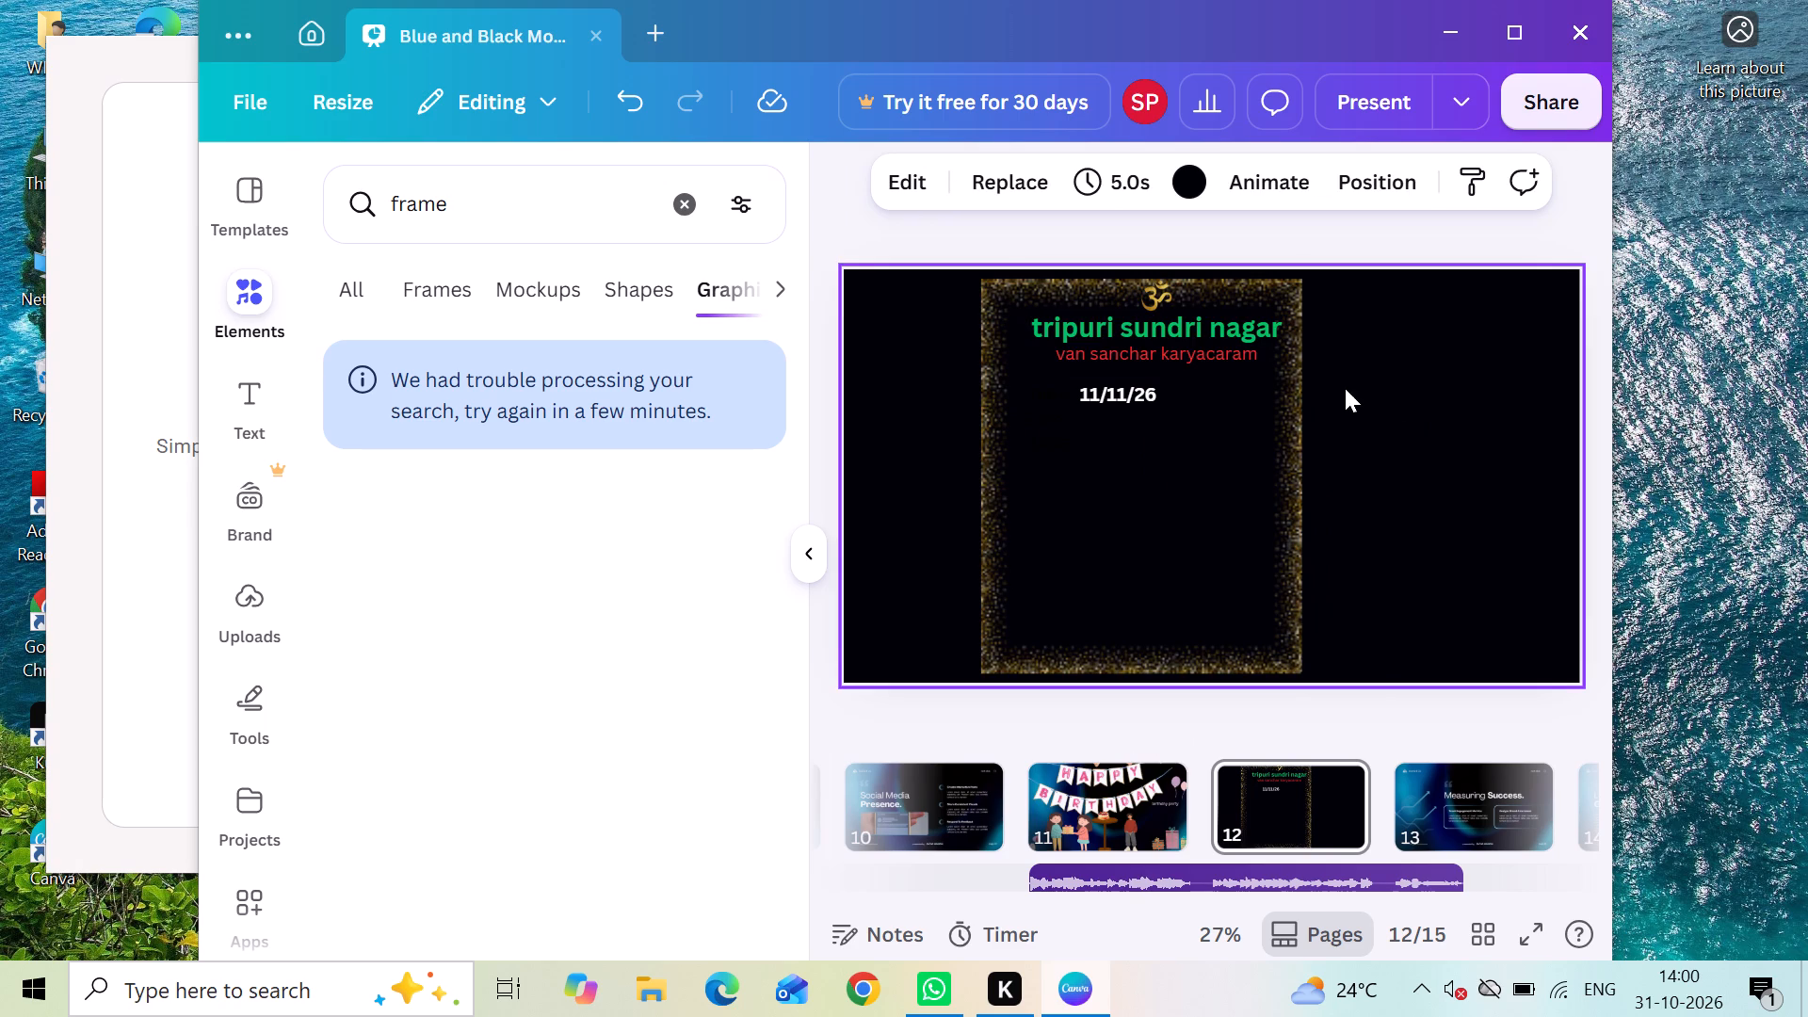
left_click_drag(1203, 402, 1218, 399)
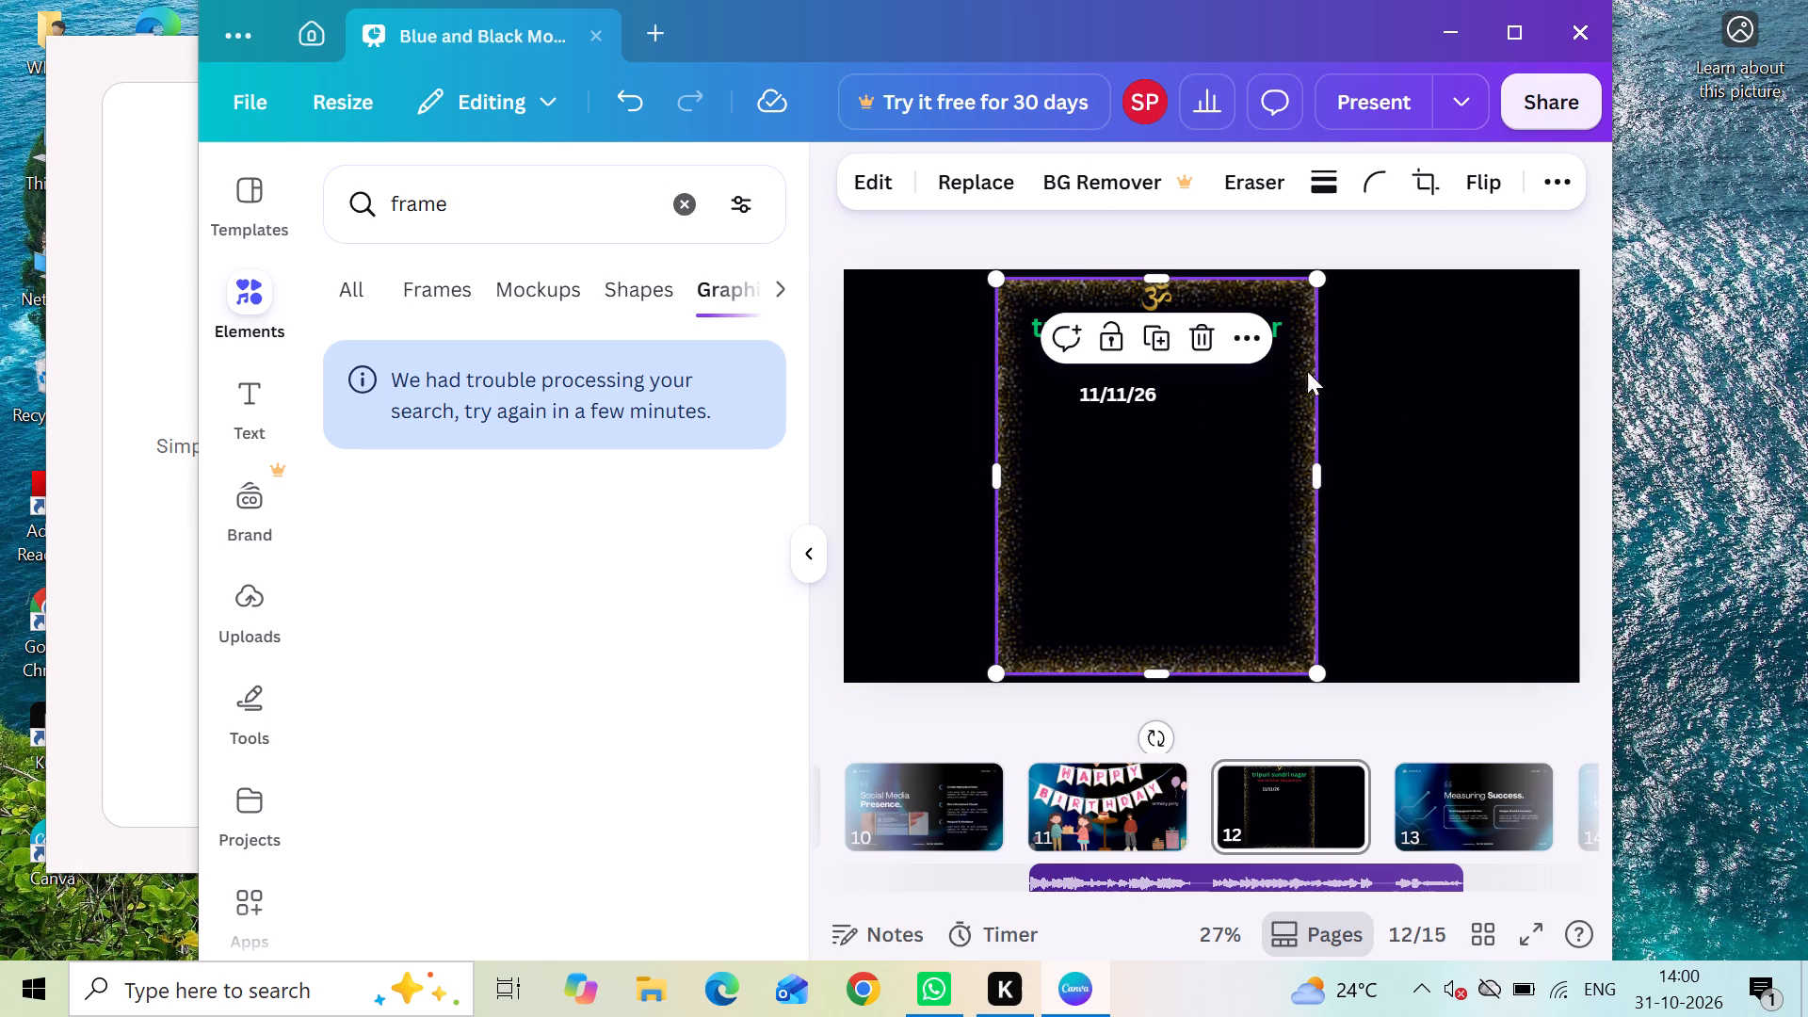
left_click(1371, 367)
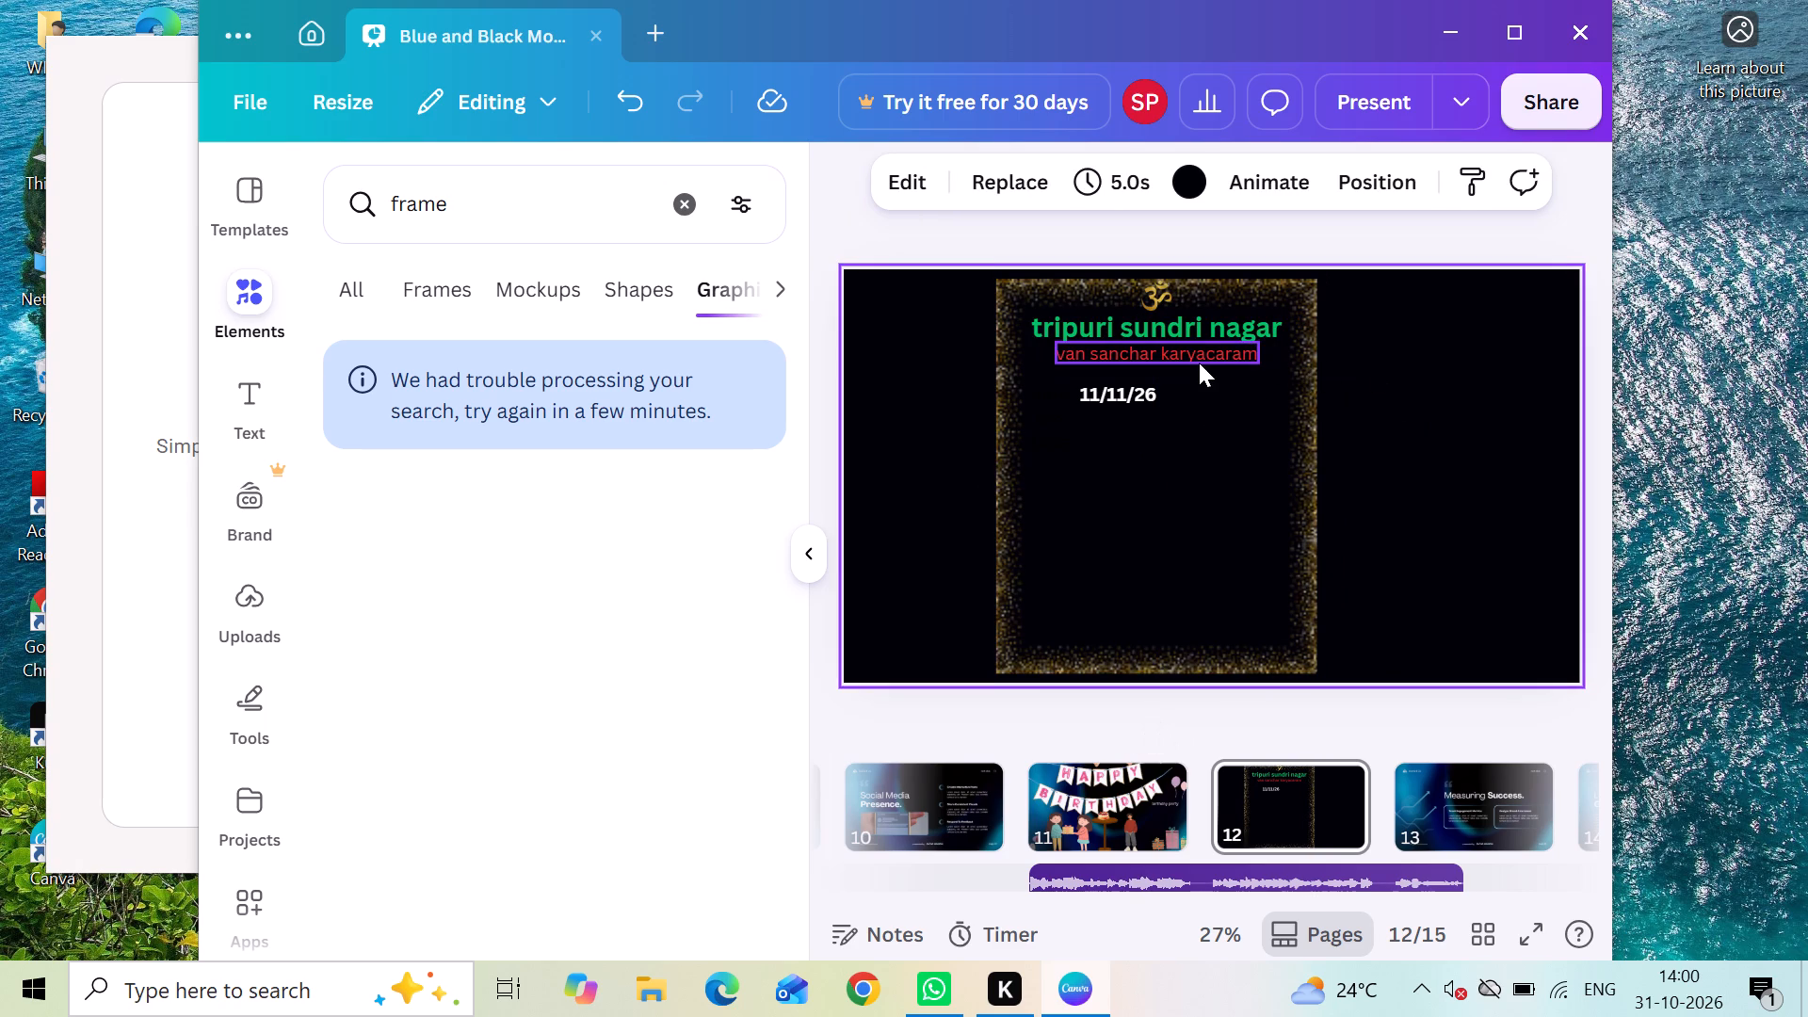
left_click(1199, 356)
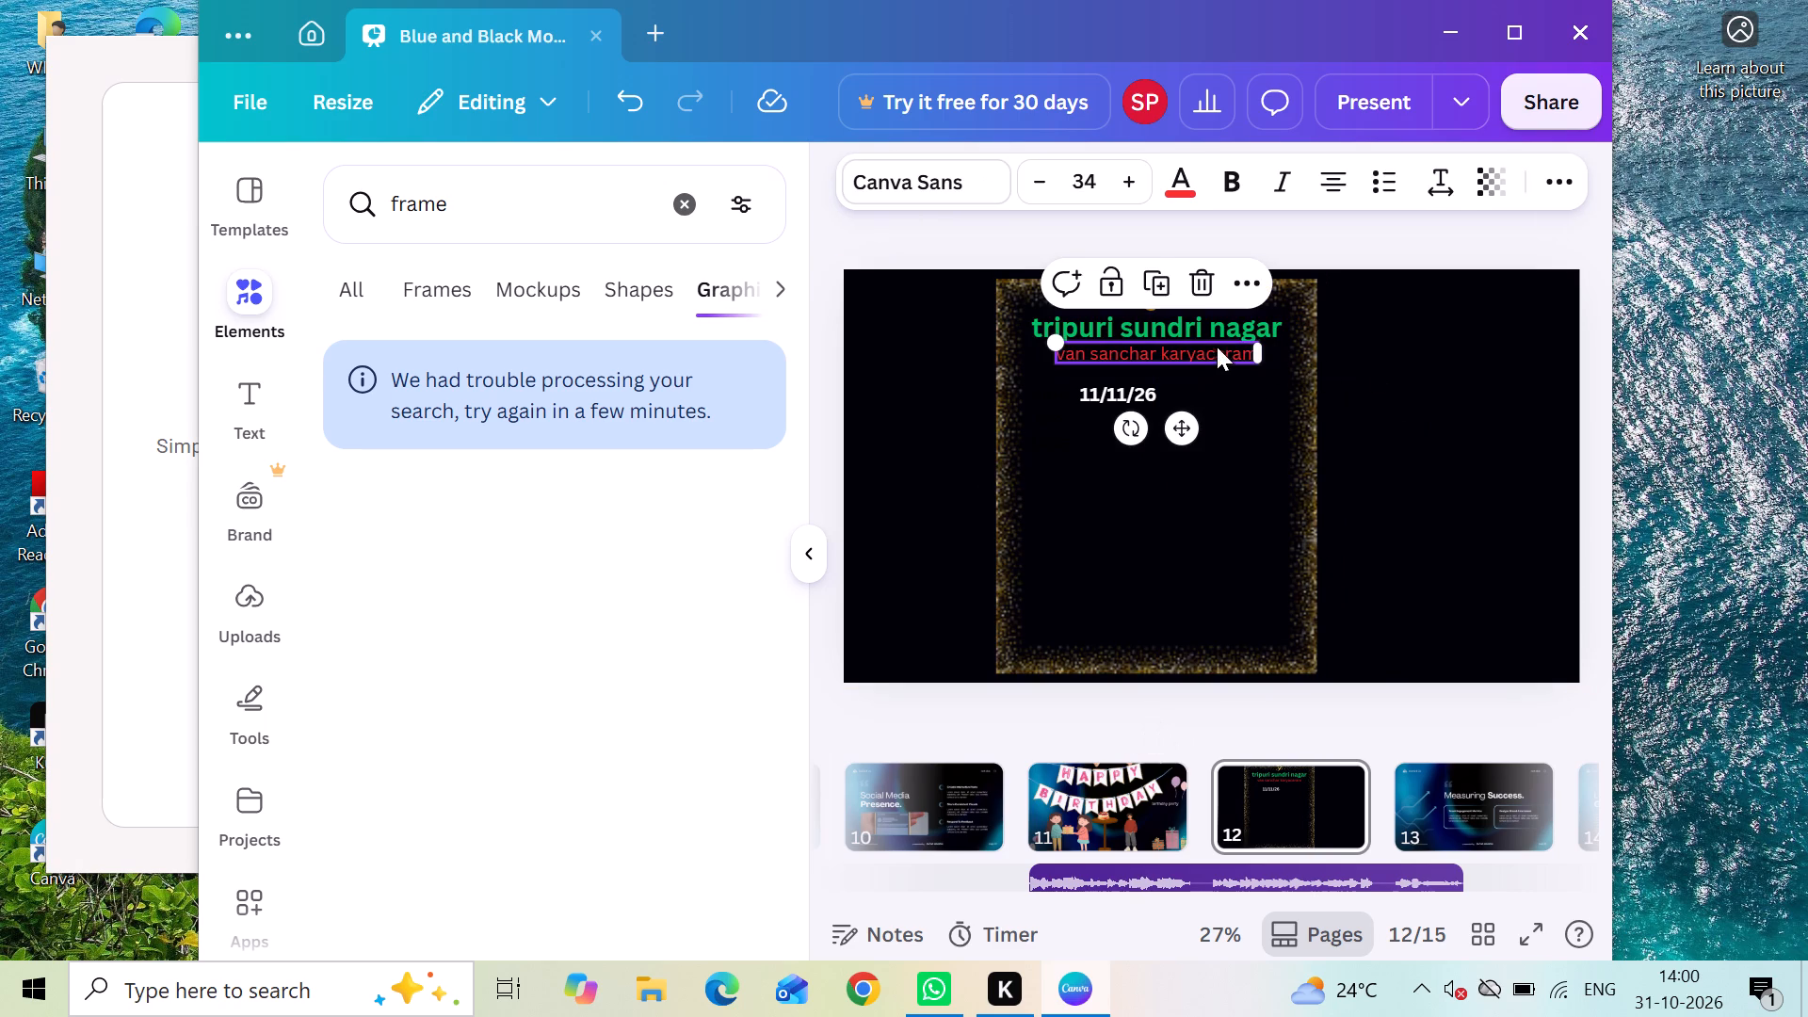
left_click(1410, 329)
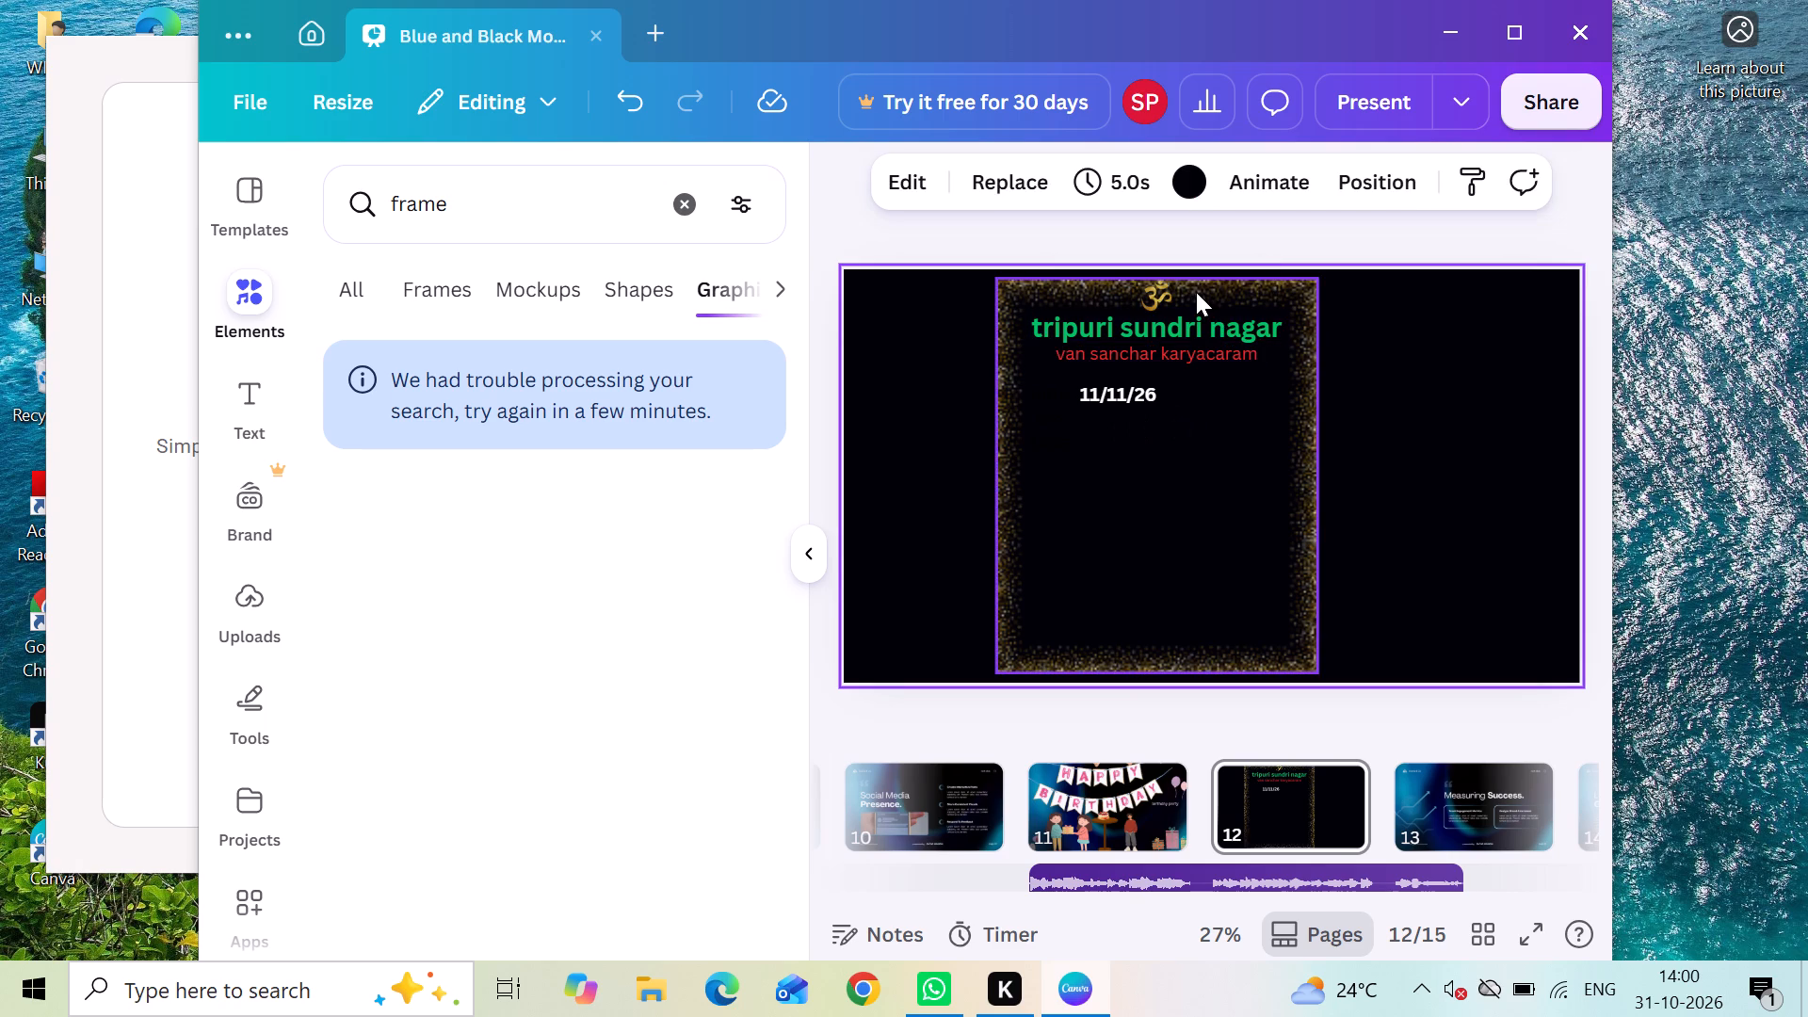
Stretch the gold glitter frame's upper and lower edges to reach the top and bottom edges of page 12.
left_click(1164, 478)
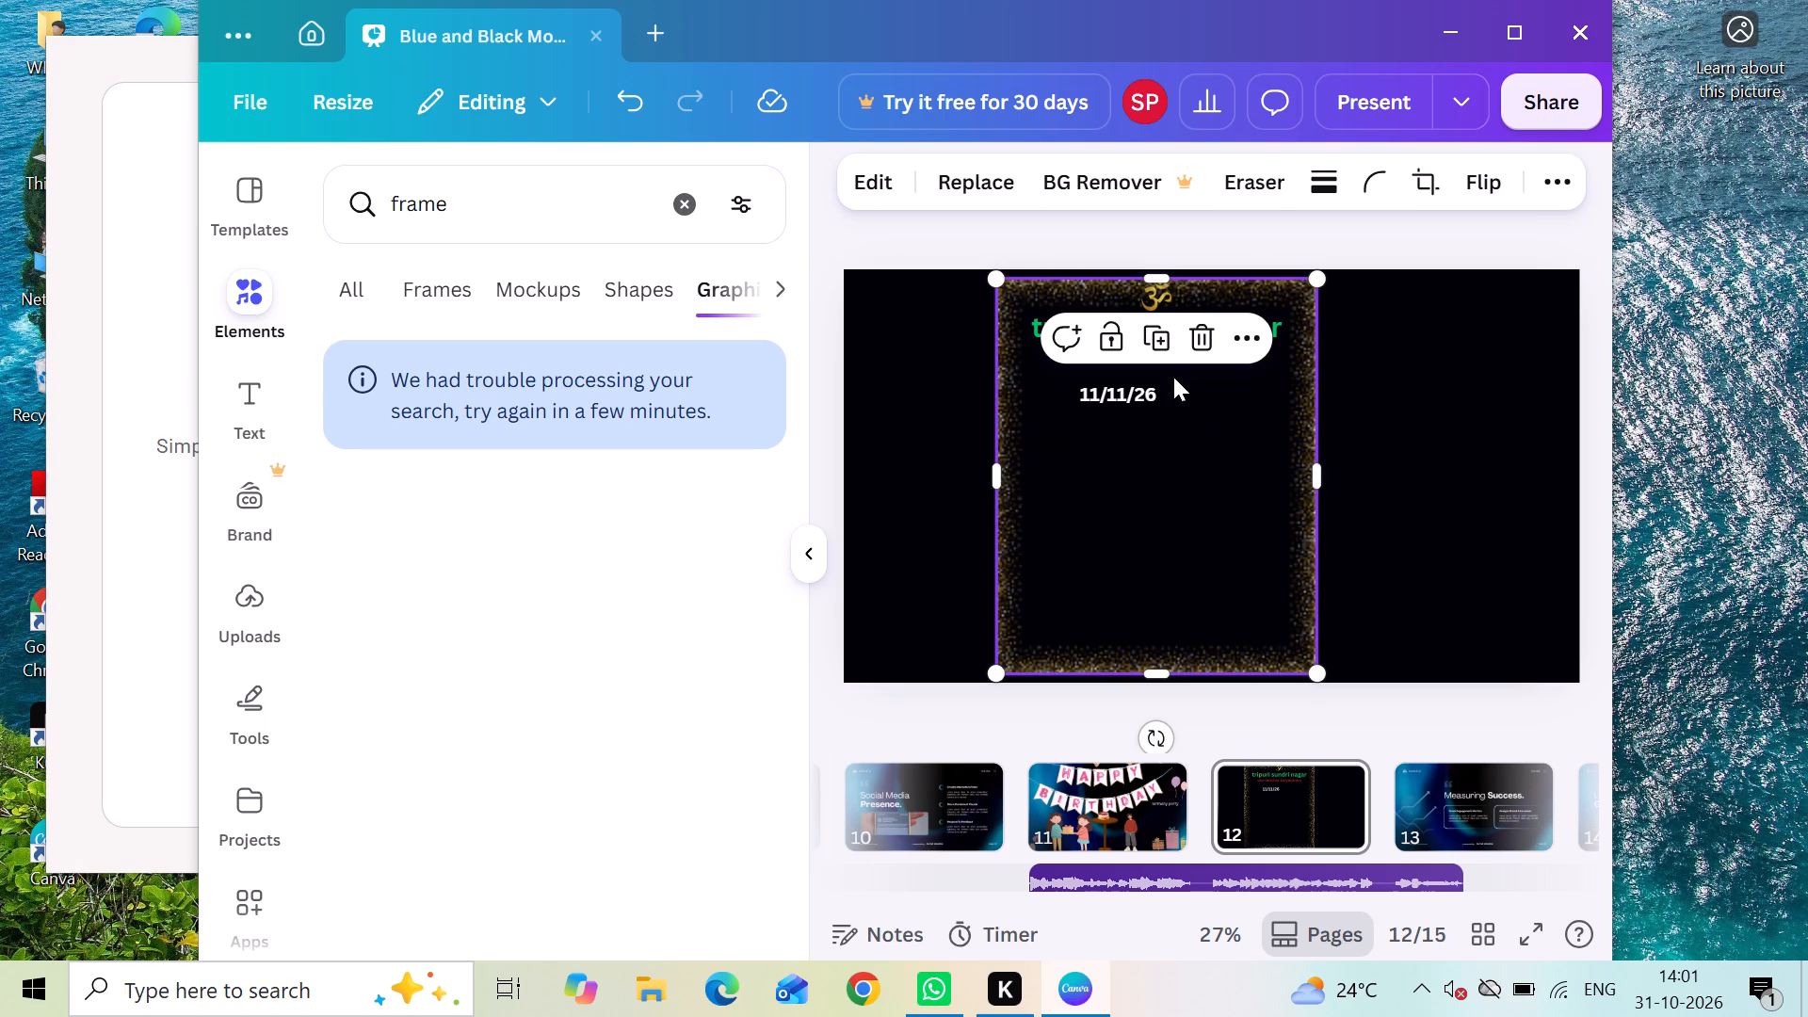
left_click(1154, 278)
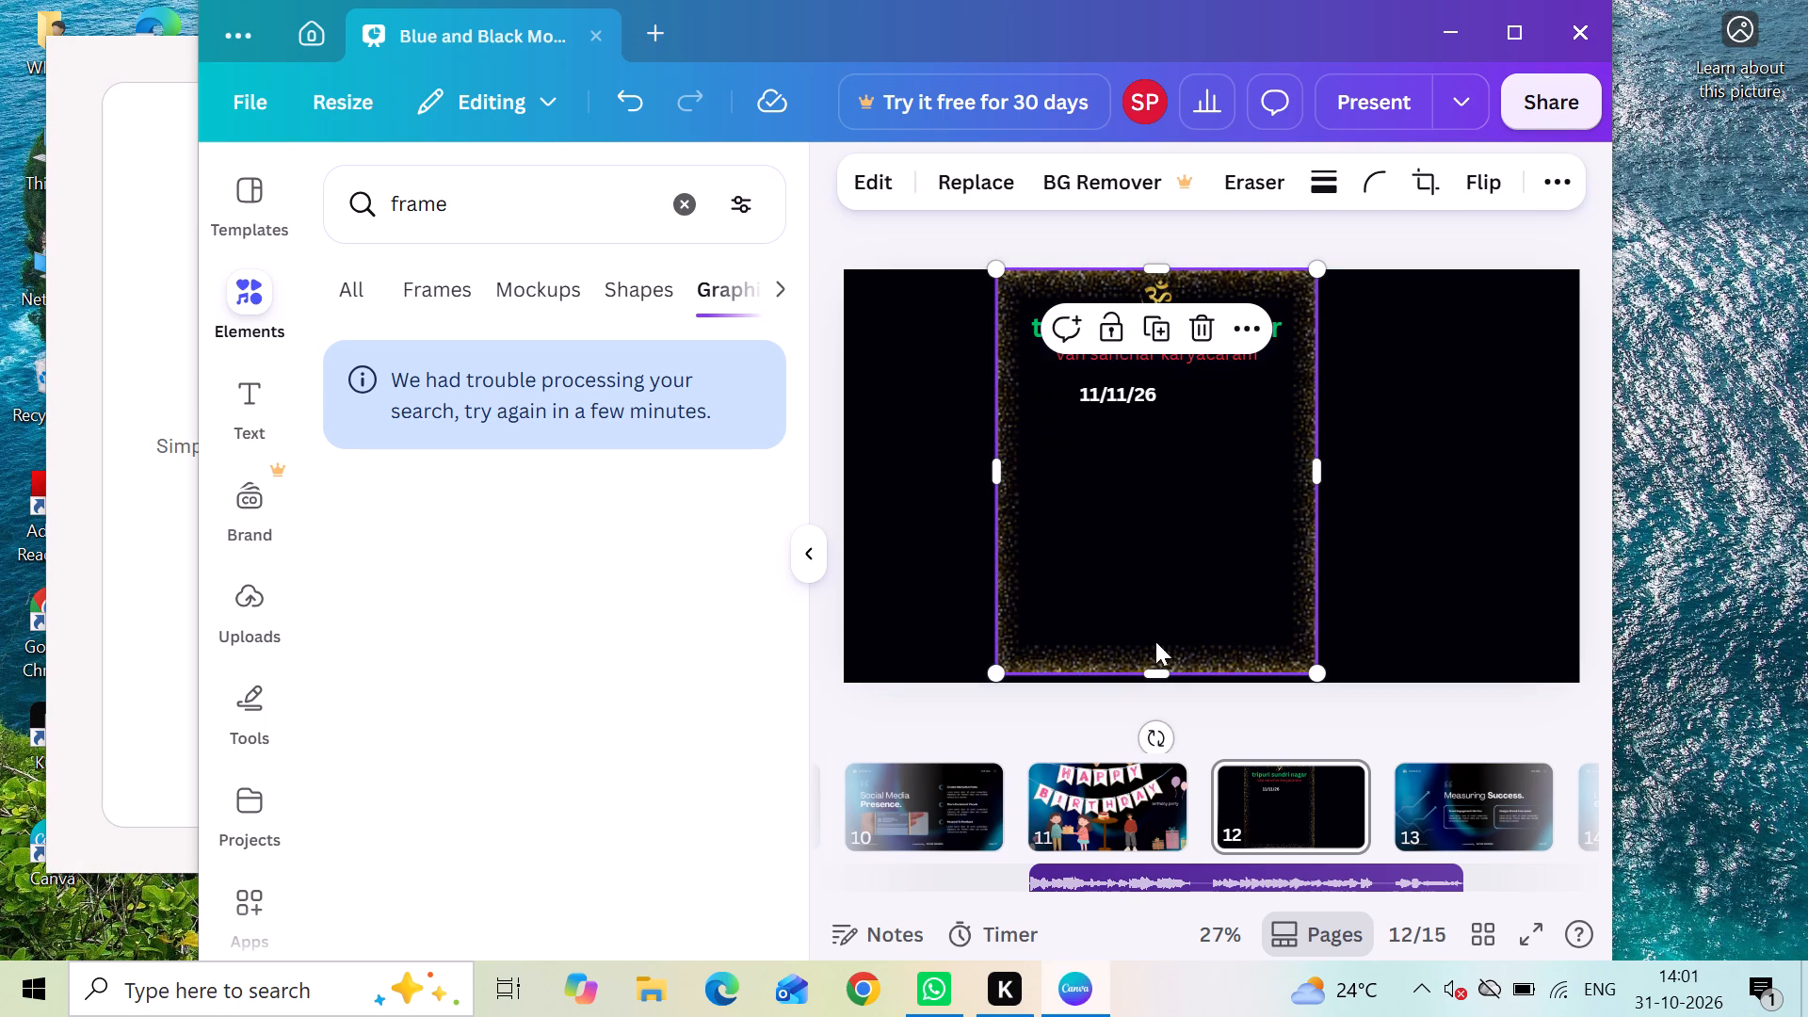
right_click_drag(1146, 670, 1146, 682)
left_click(889, 419)
left_click_drag(1155, 675, 1155, 687)
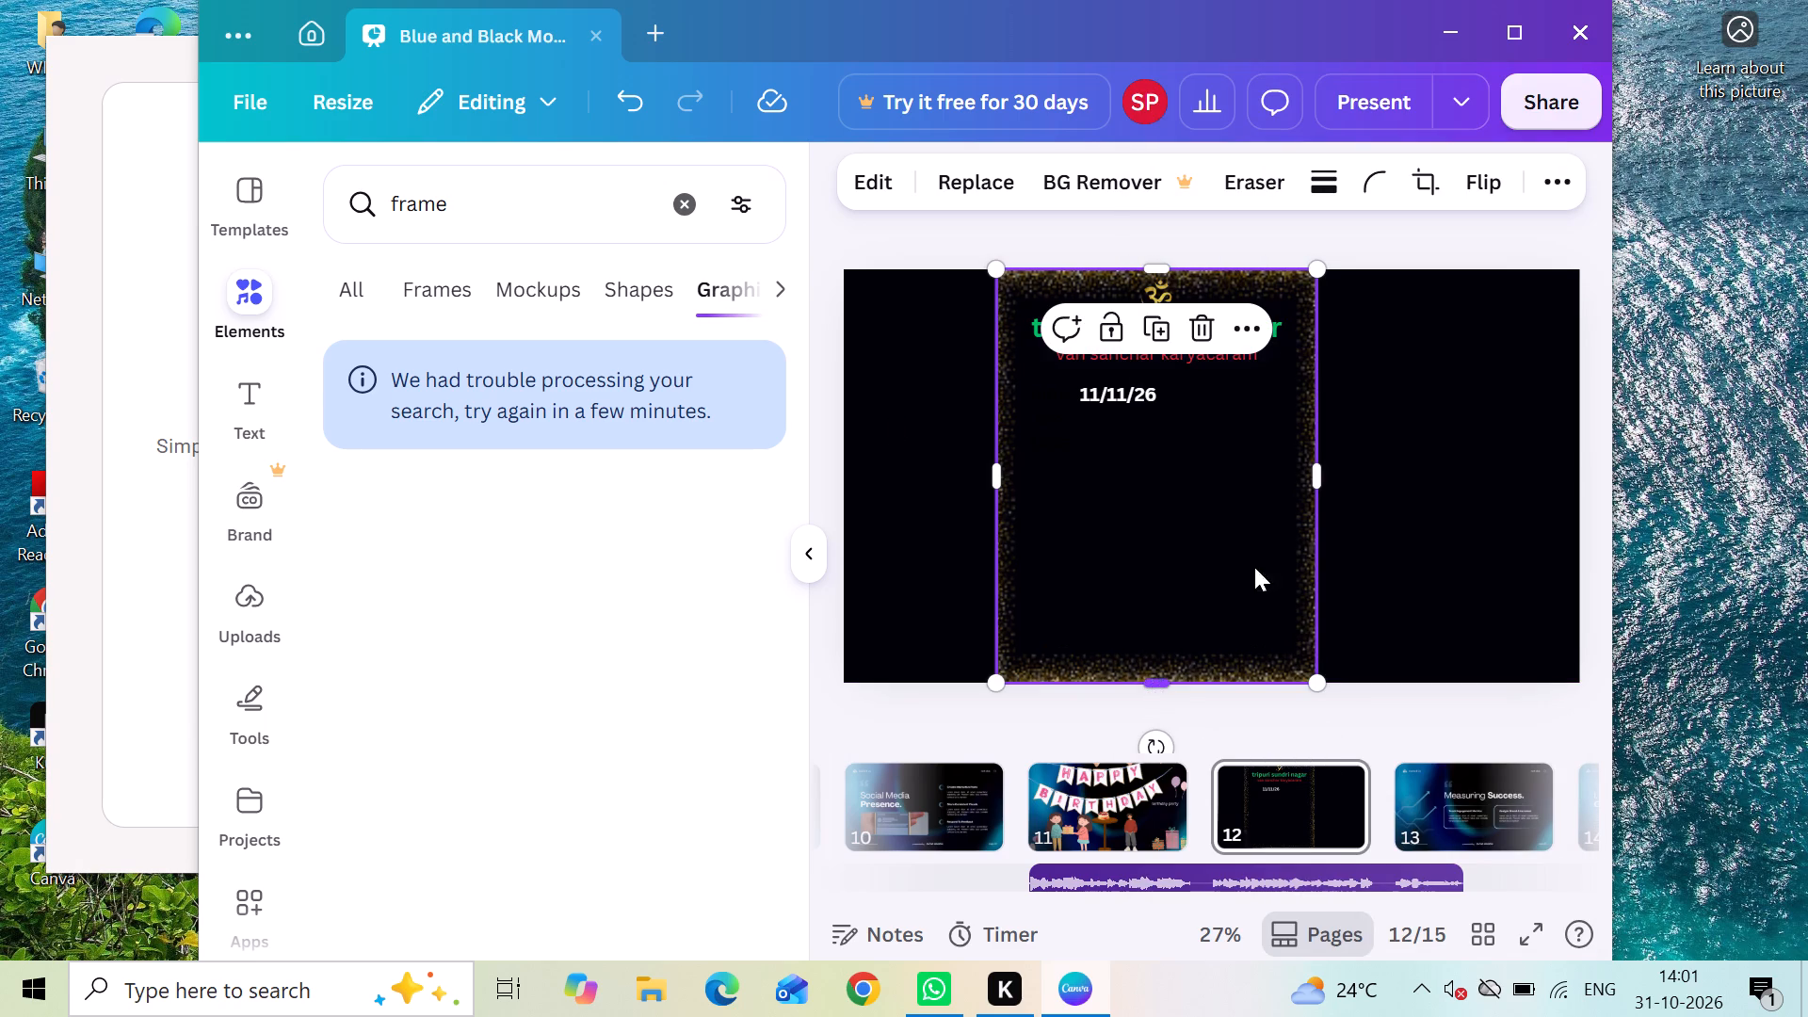
left_click(1438, 500)
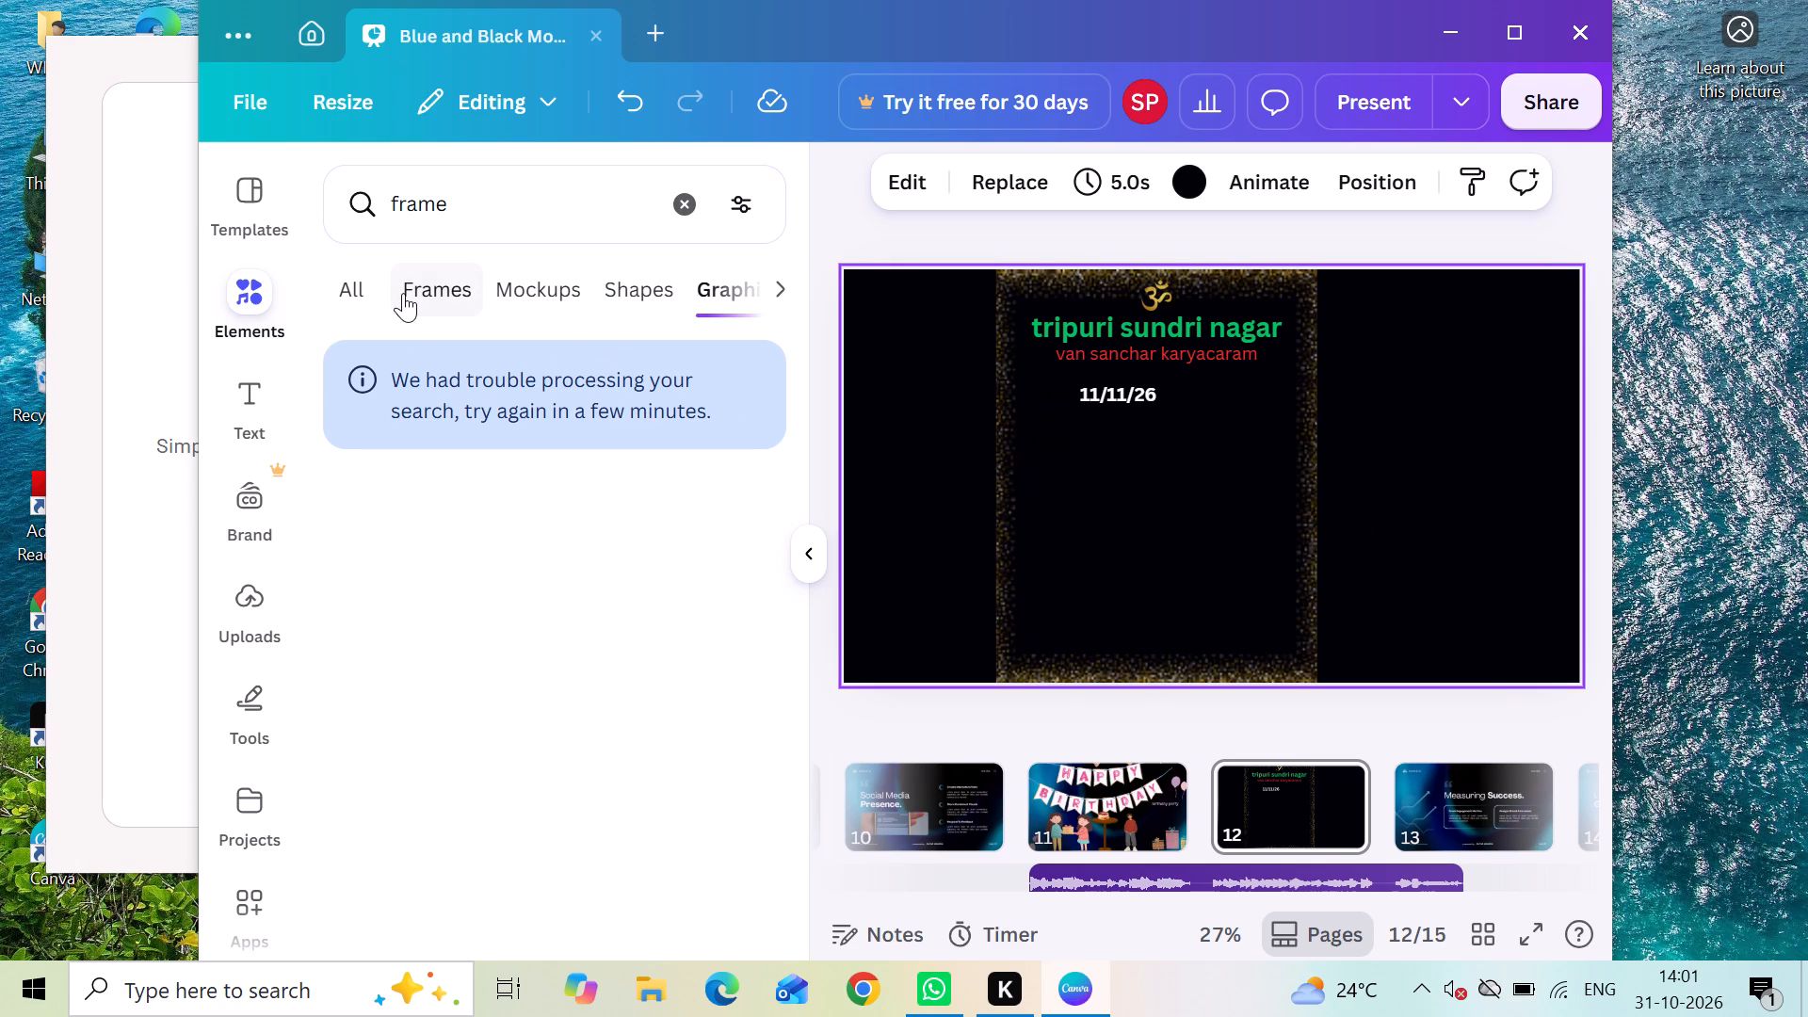
Show all result types for the frame search and browse through them.
left_click(382, 280)
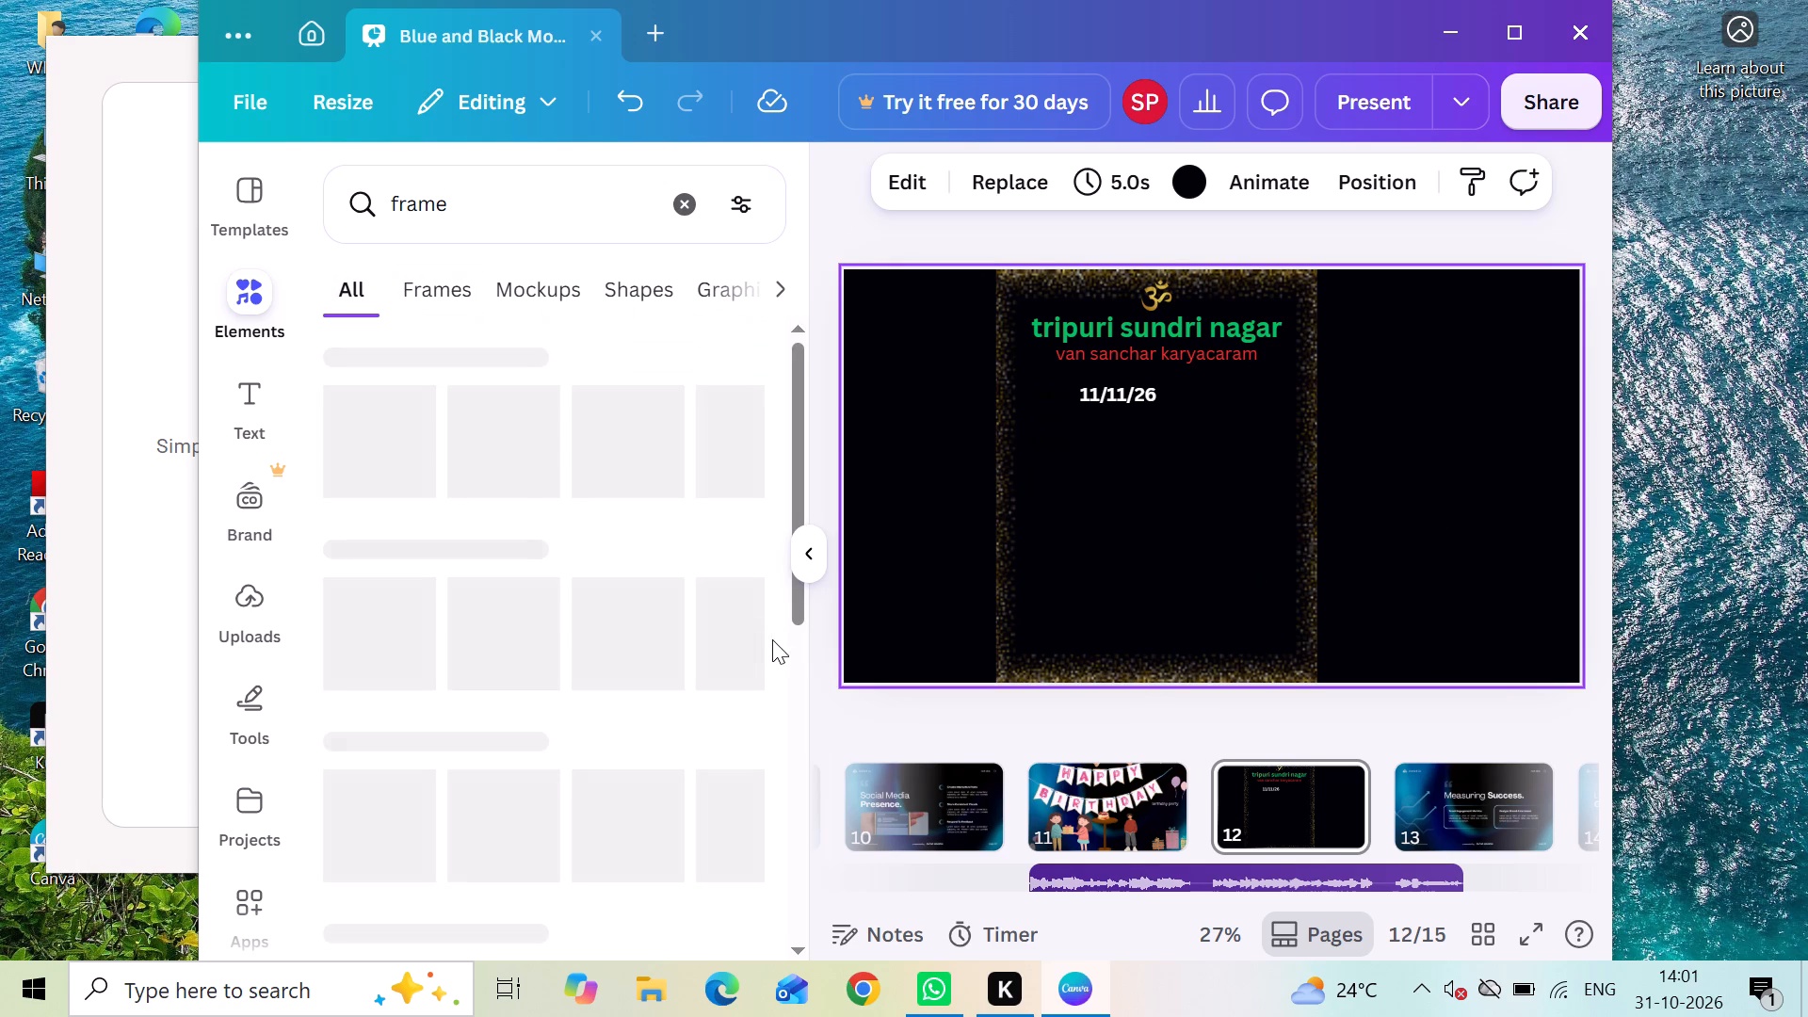
left_click(592, 543)
scroll(599, 520, "up", 4)
scroll(614, 453, "right", 5)
scroll(614, 453, "up", 3)
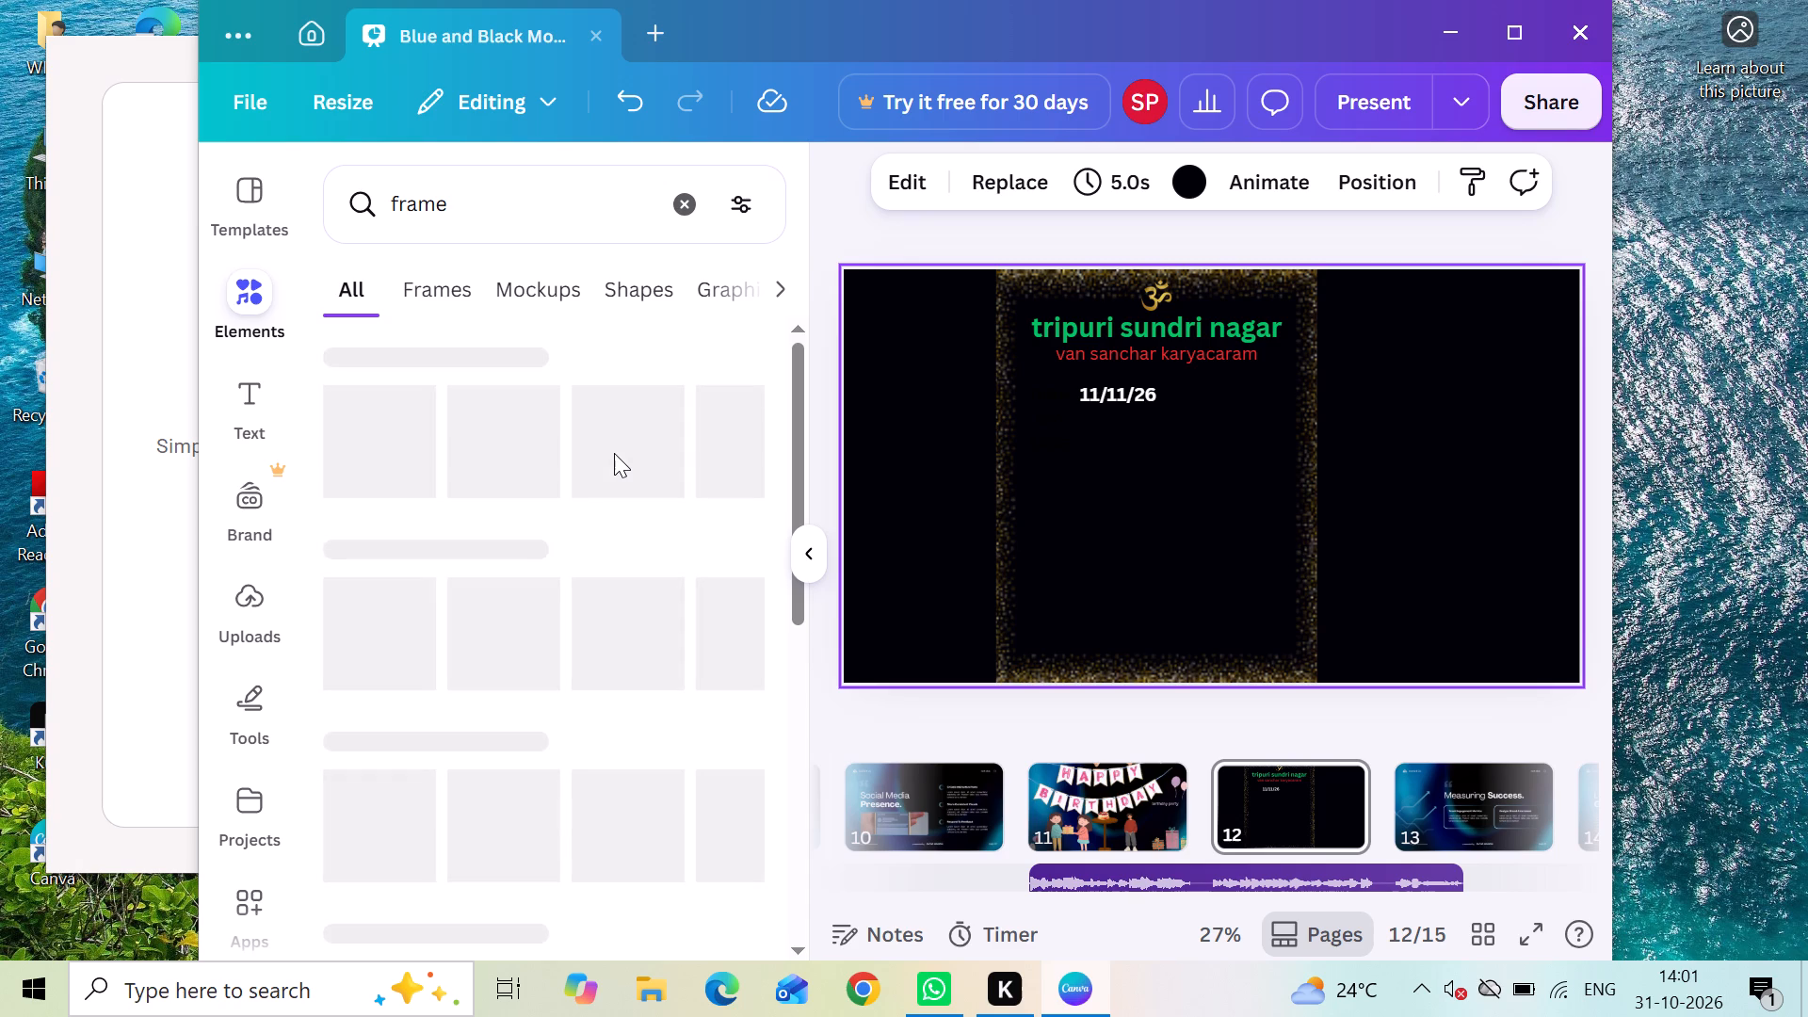
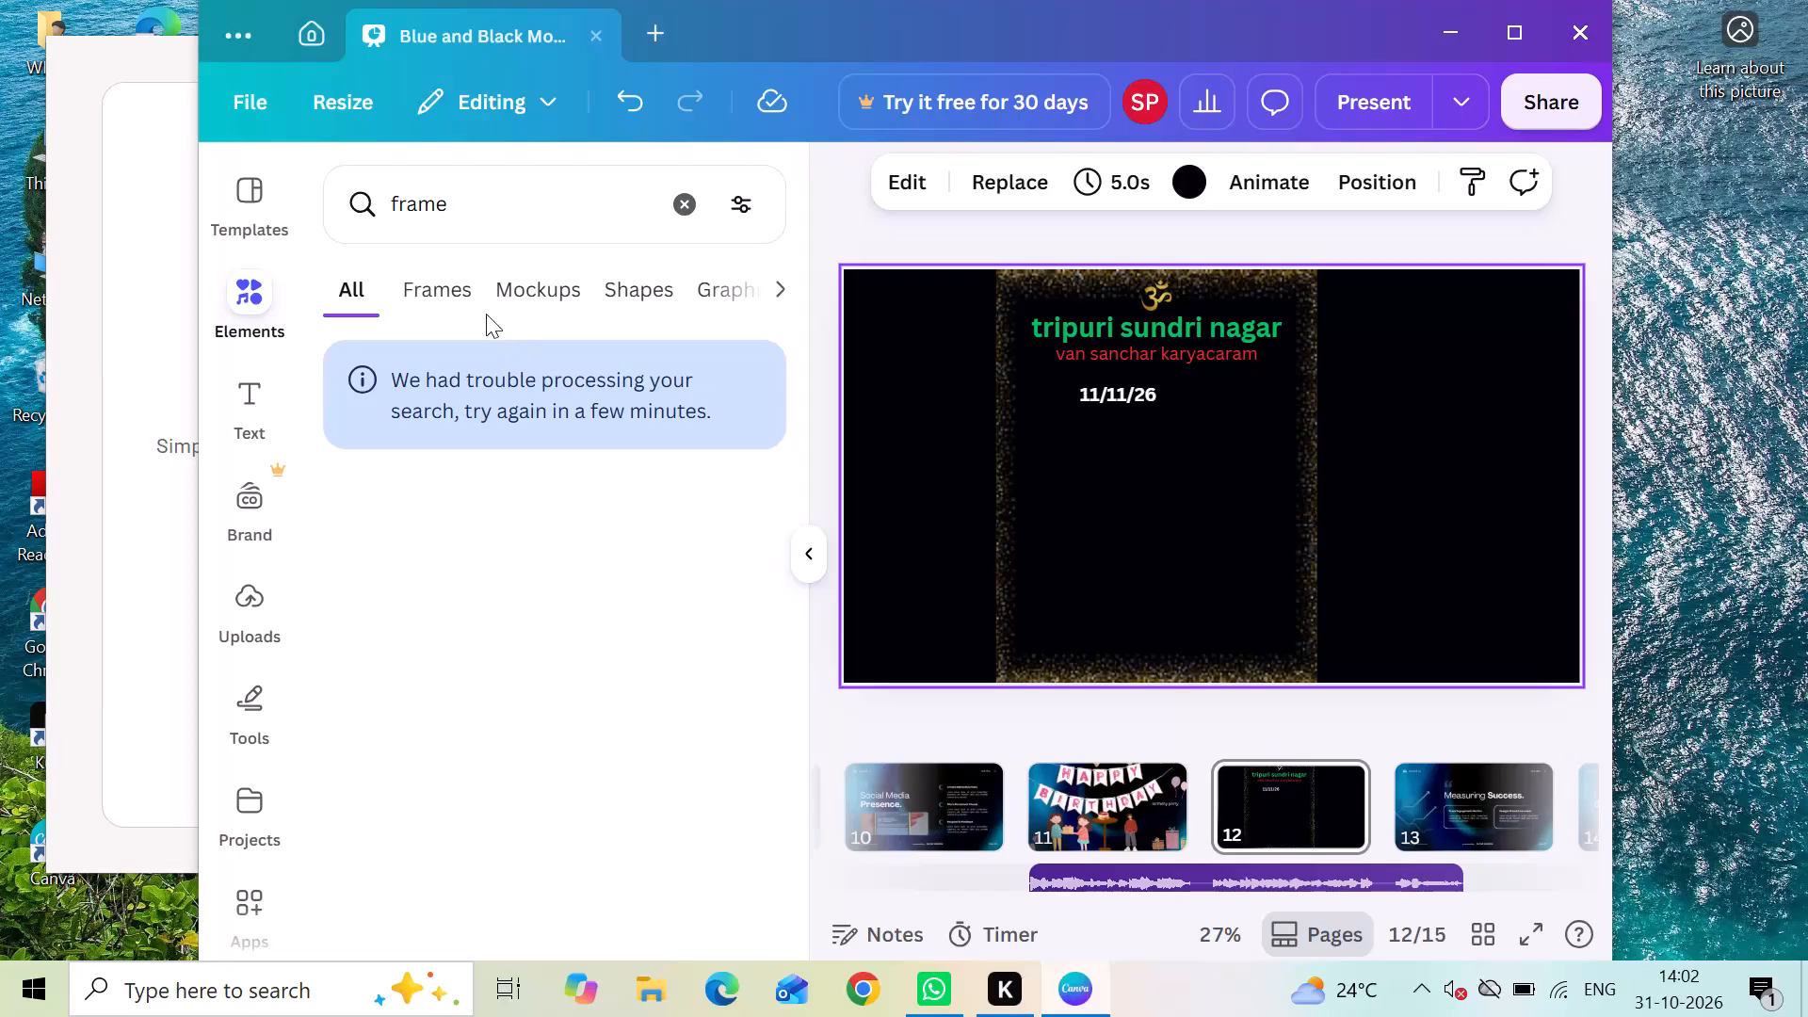
Narrow the frame search results to the Frames category and browse them.
left_click(458, 310)
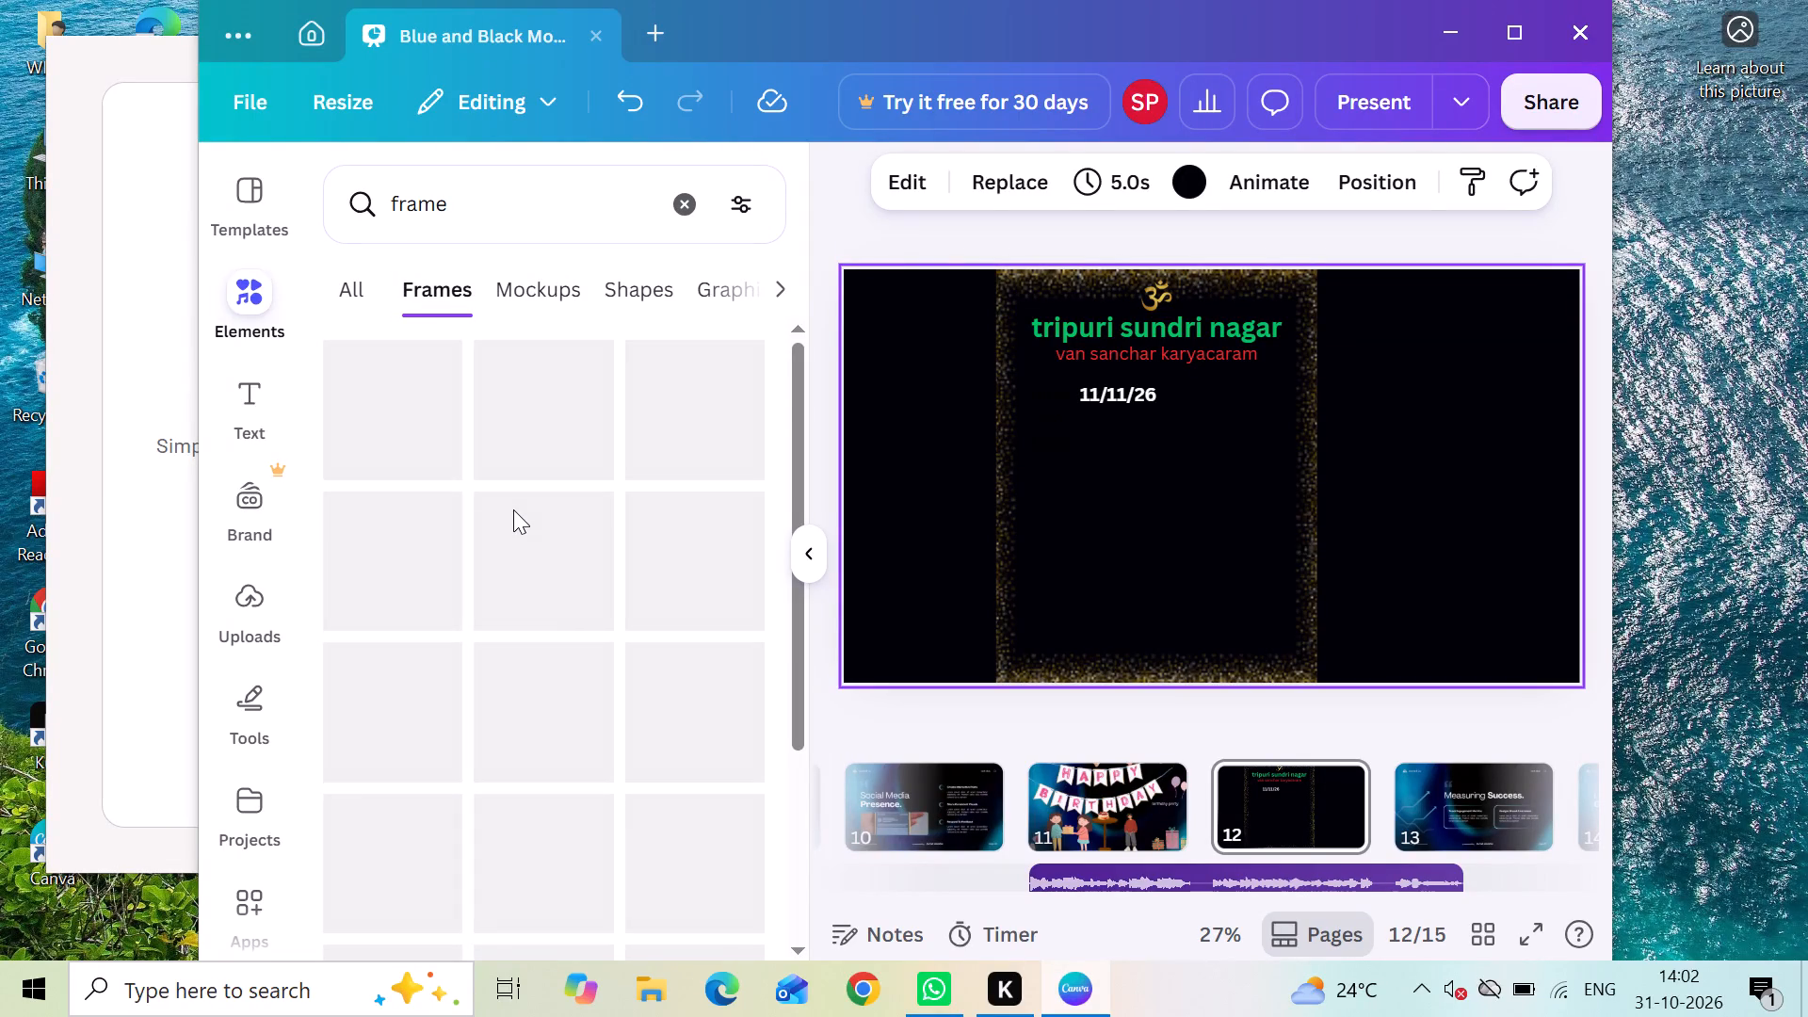
scroll(513, 509, "down", 1)
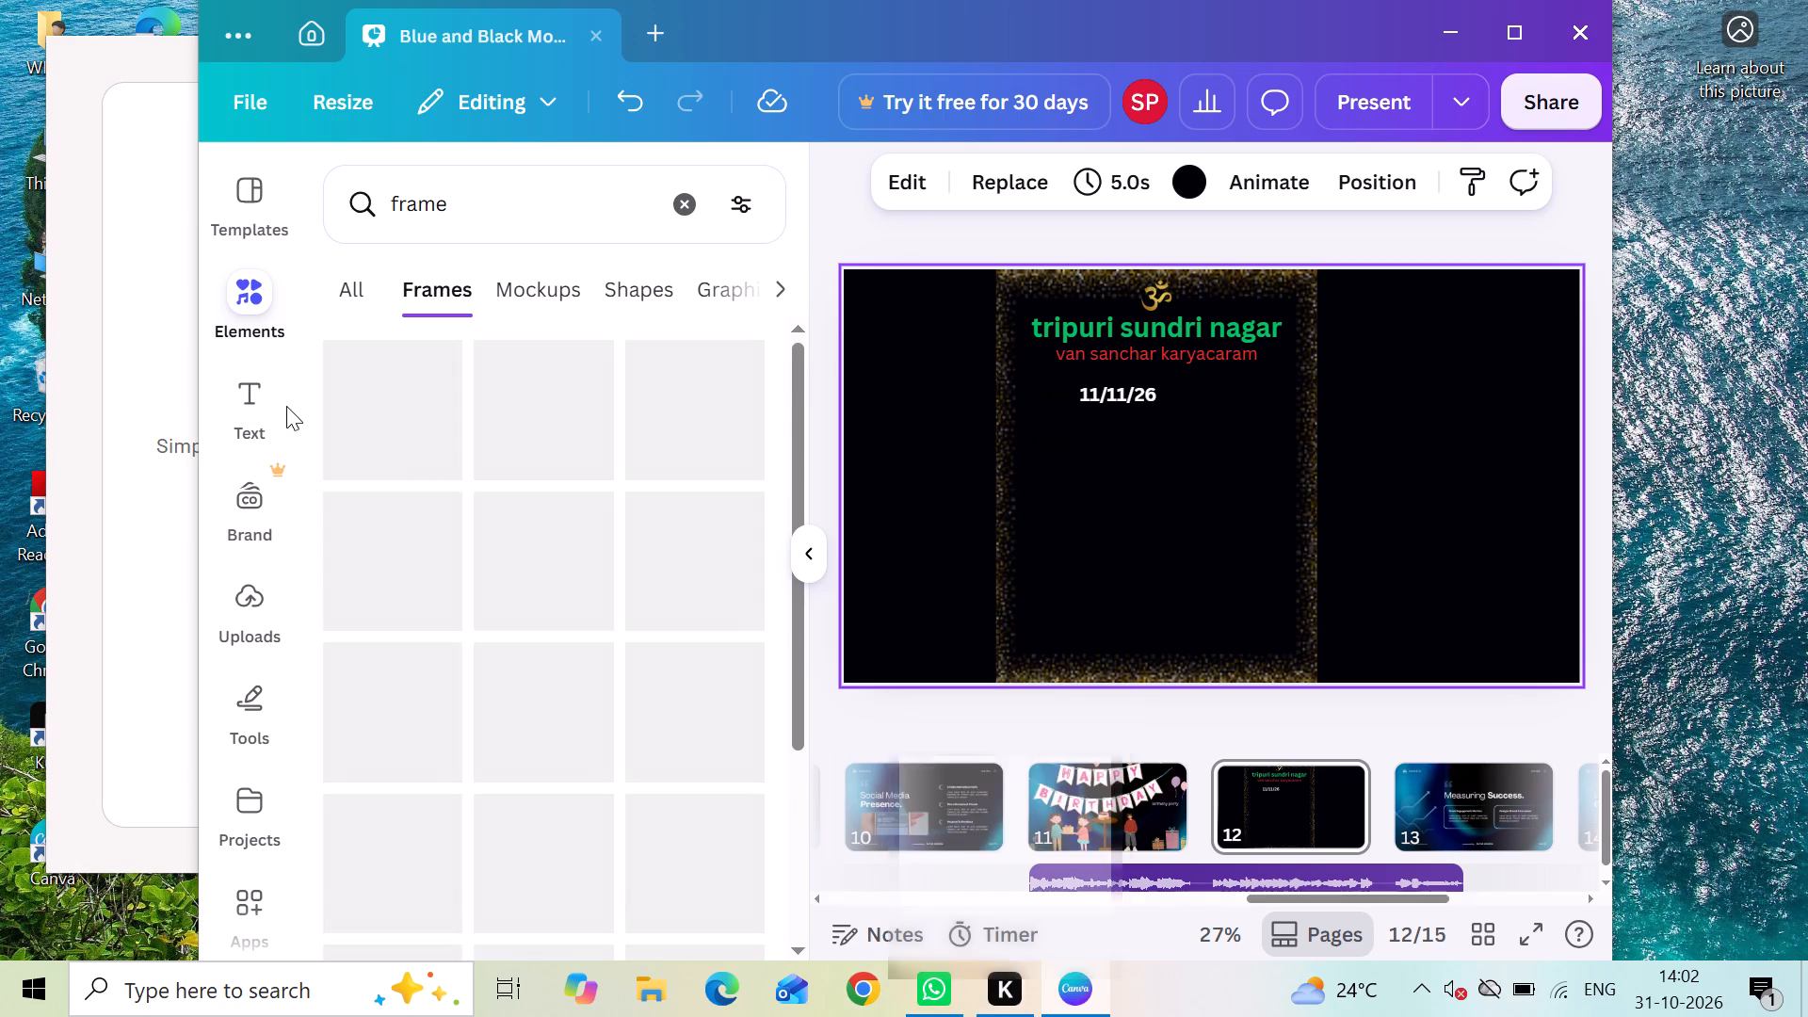
Add a body text box on page 12 with the three lines "date:", "day;" and "time:".
double_click(261, 400)
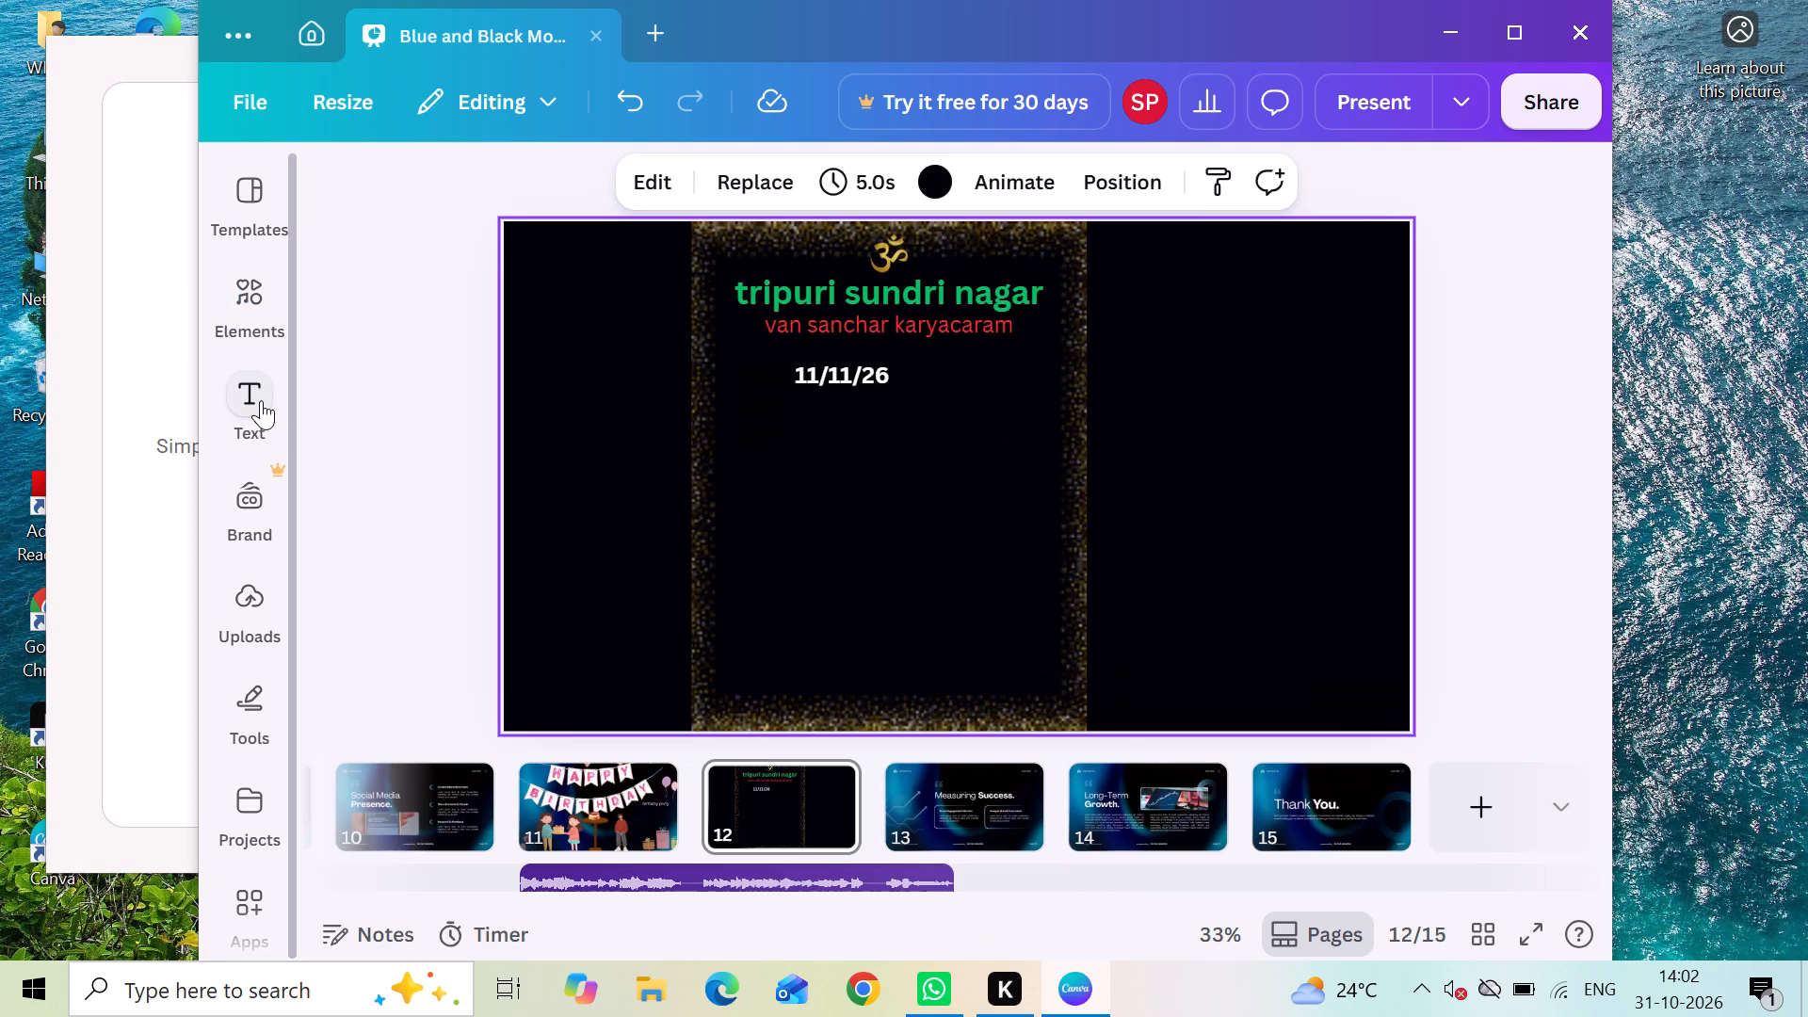
left_click(825, 543)
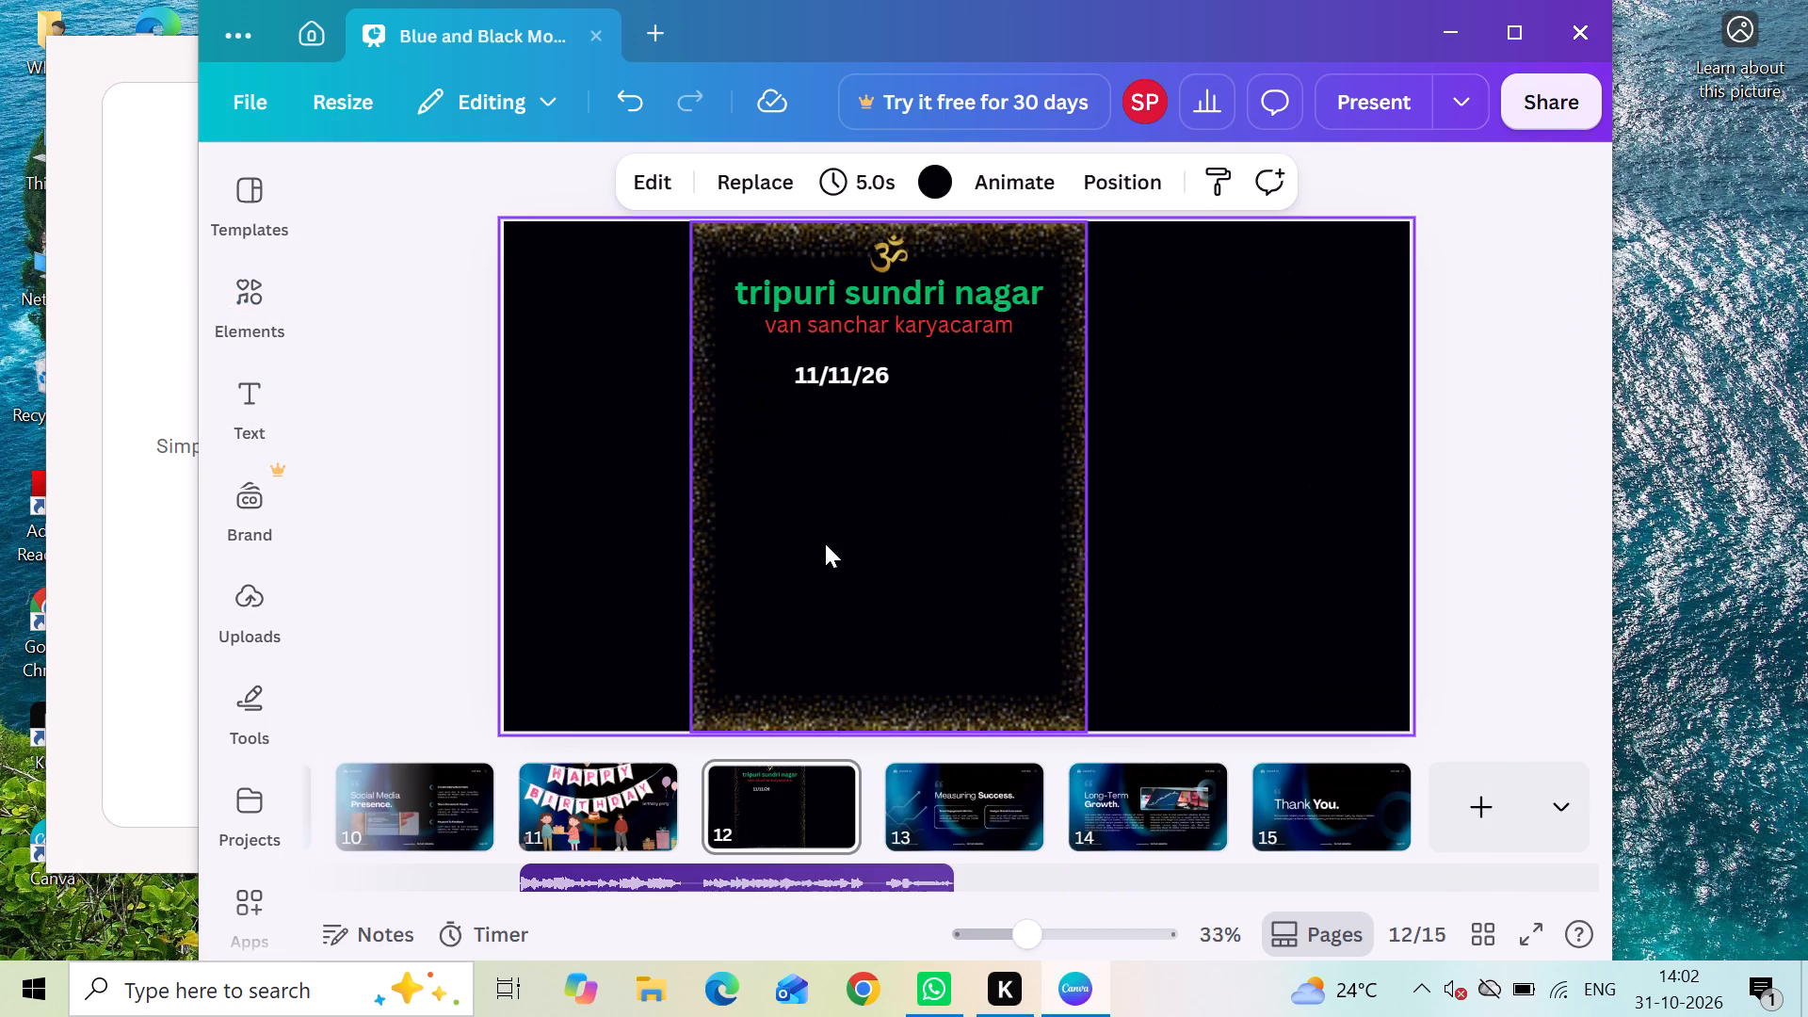
left_click(825, 543)
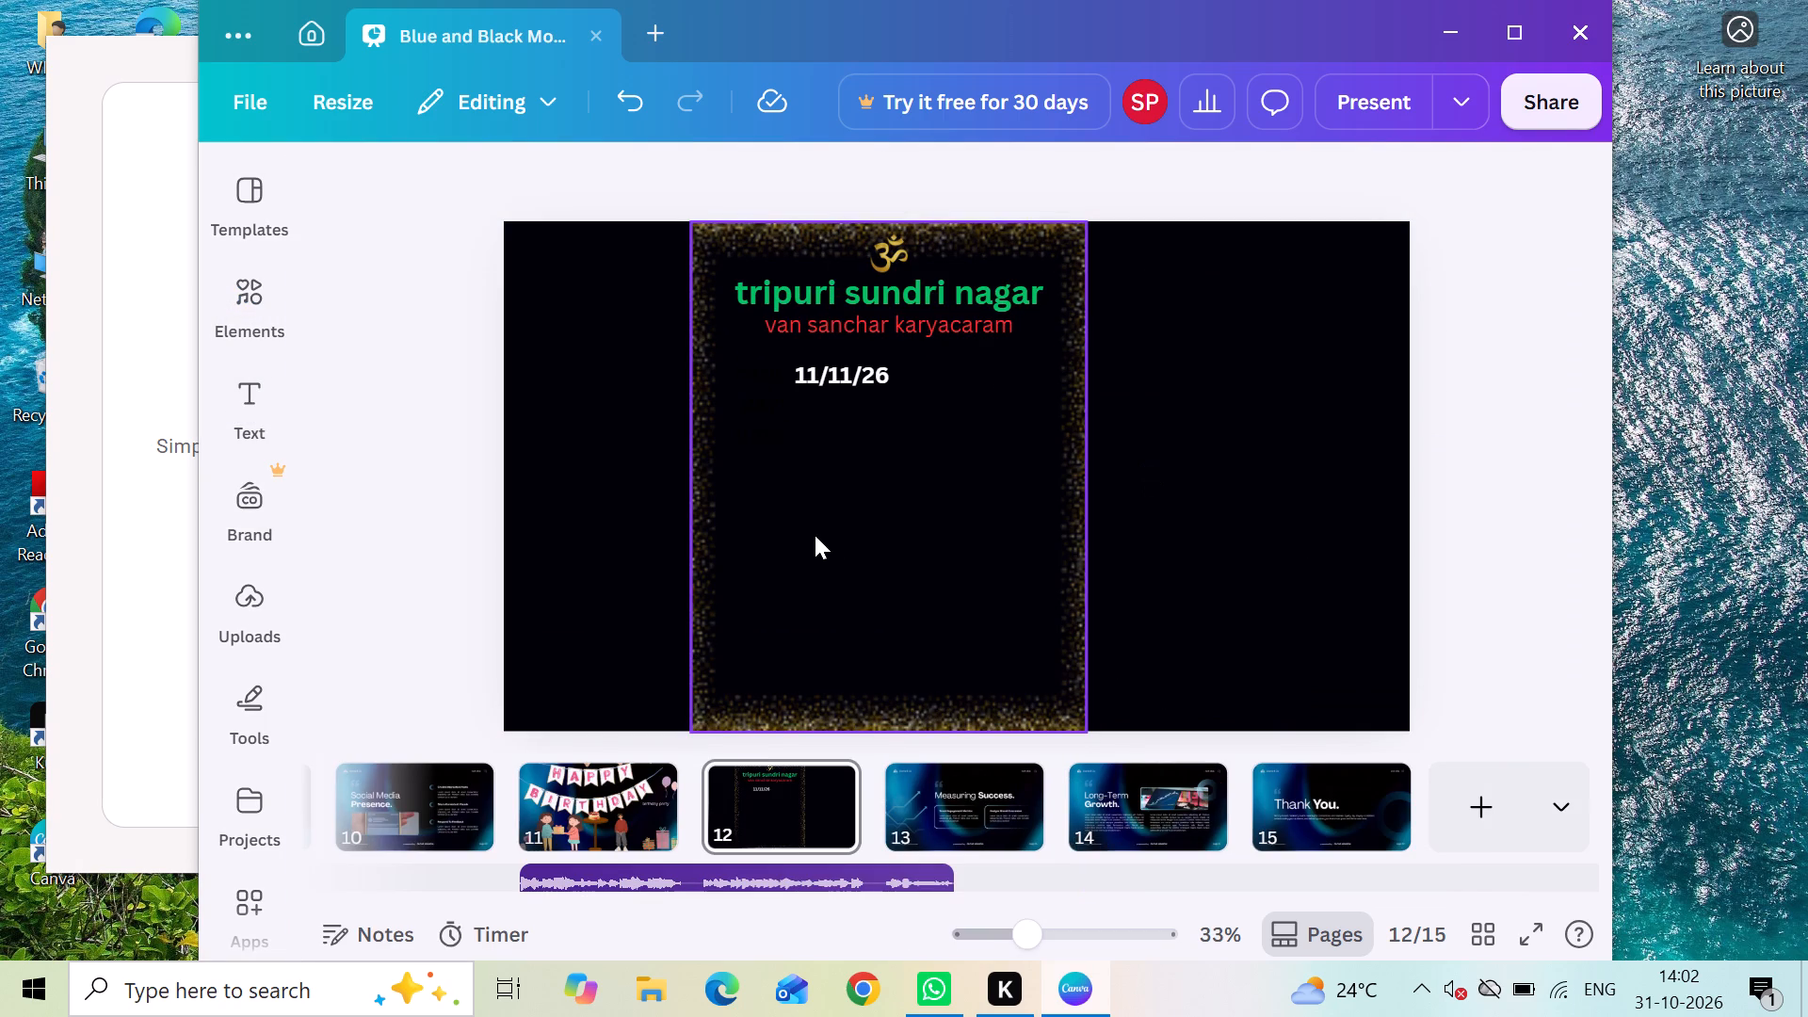
left_click(219, 404)
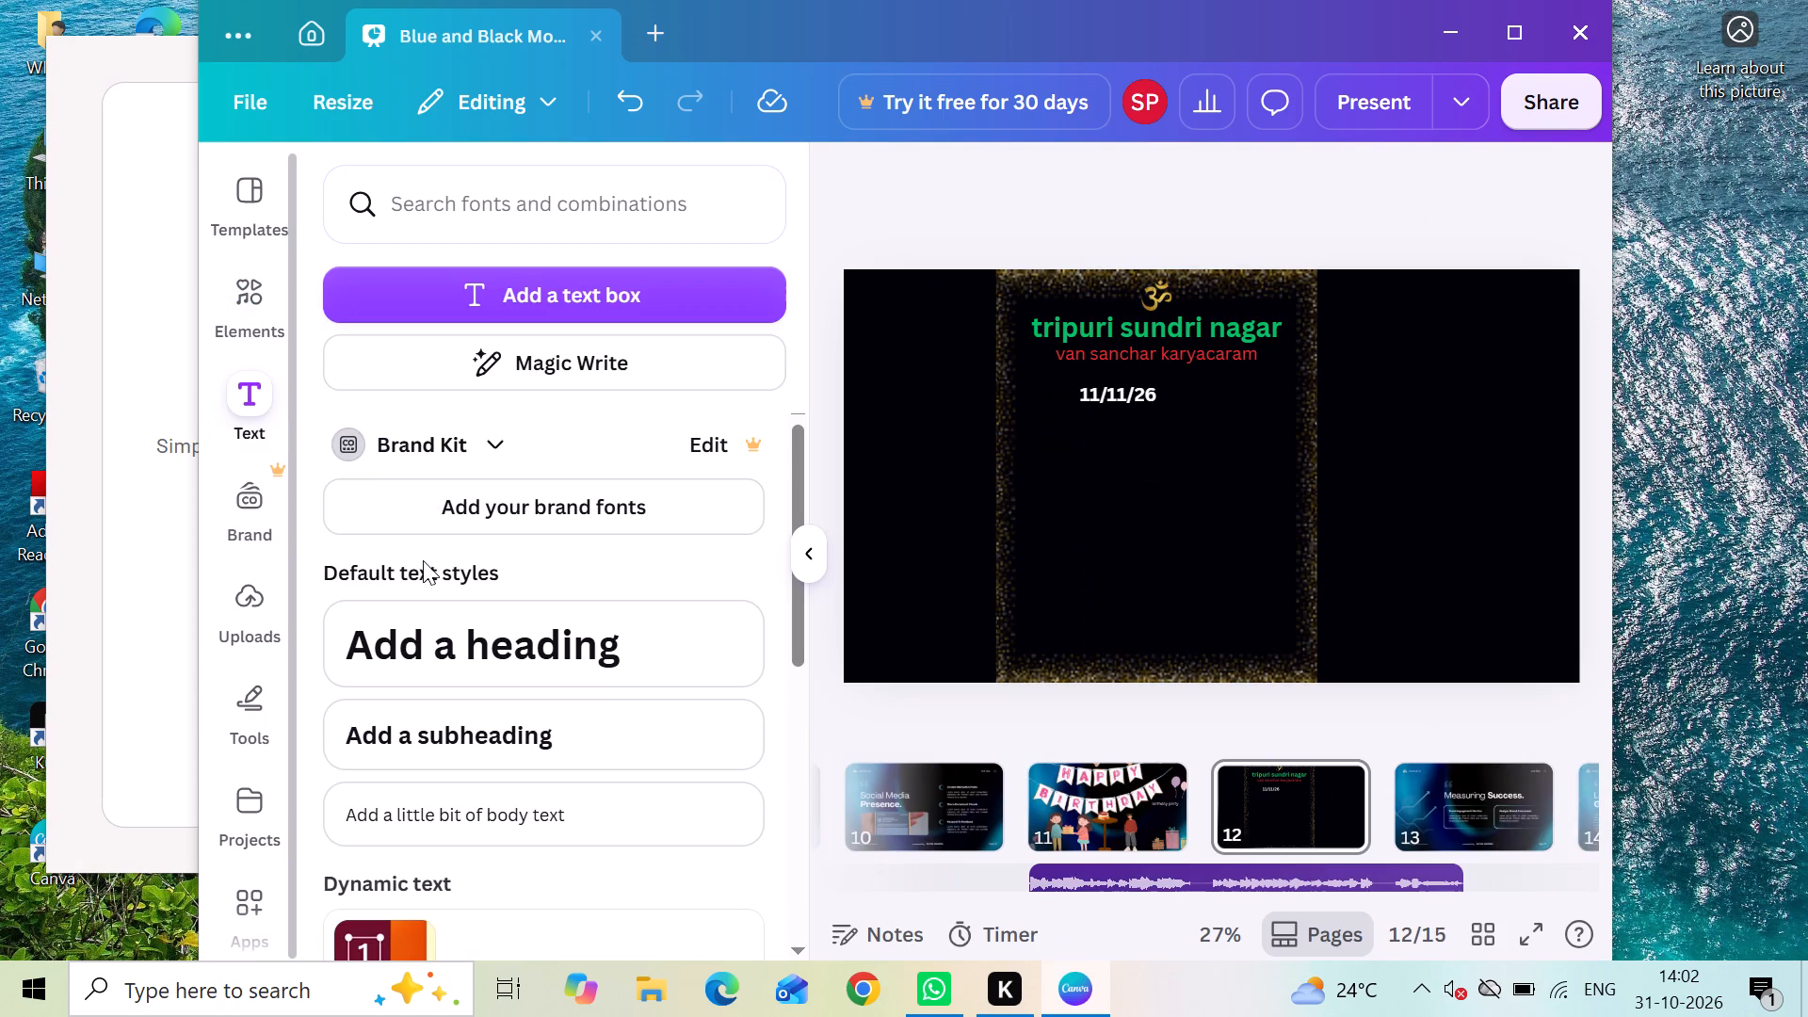
left_click(449, 805)
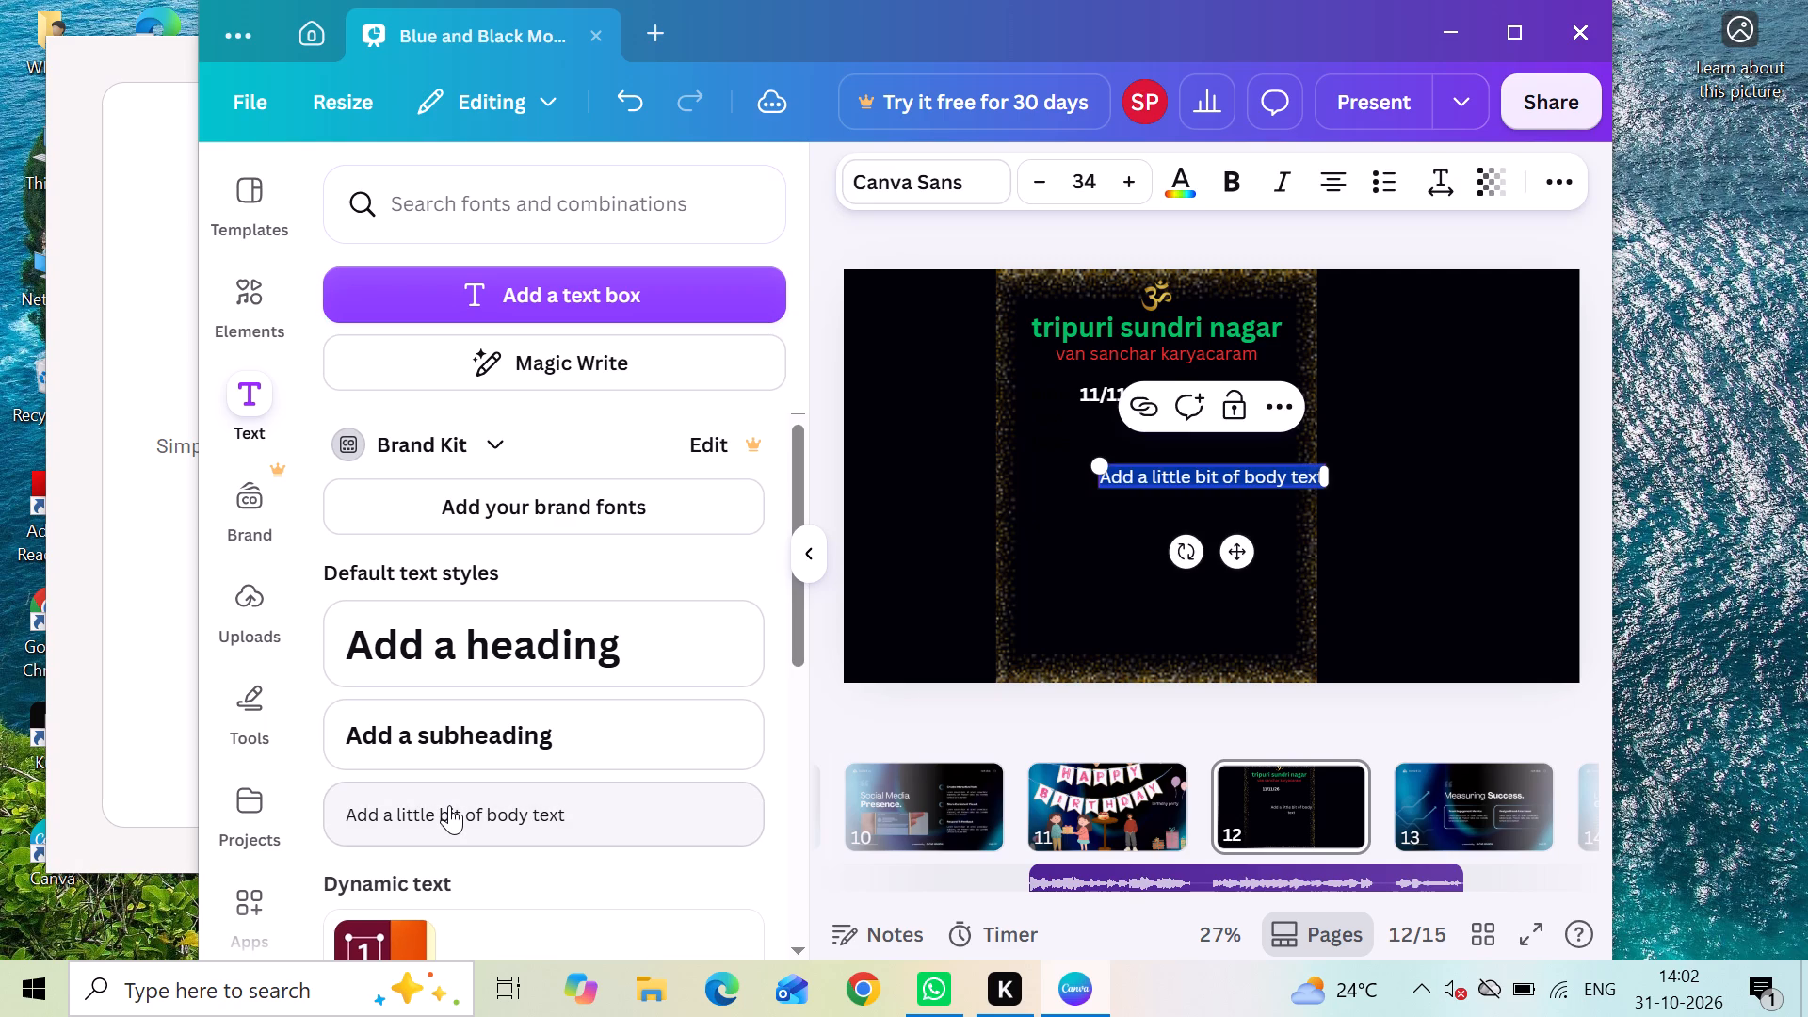
type("date")
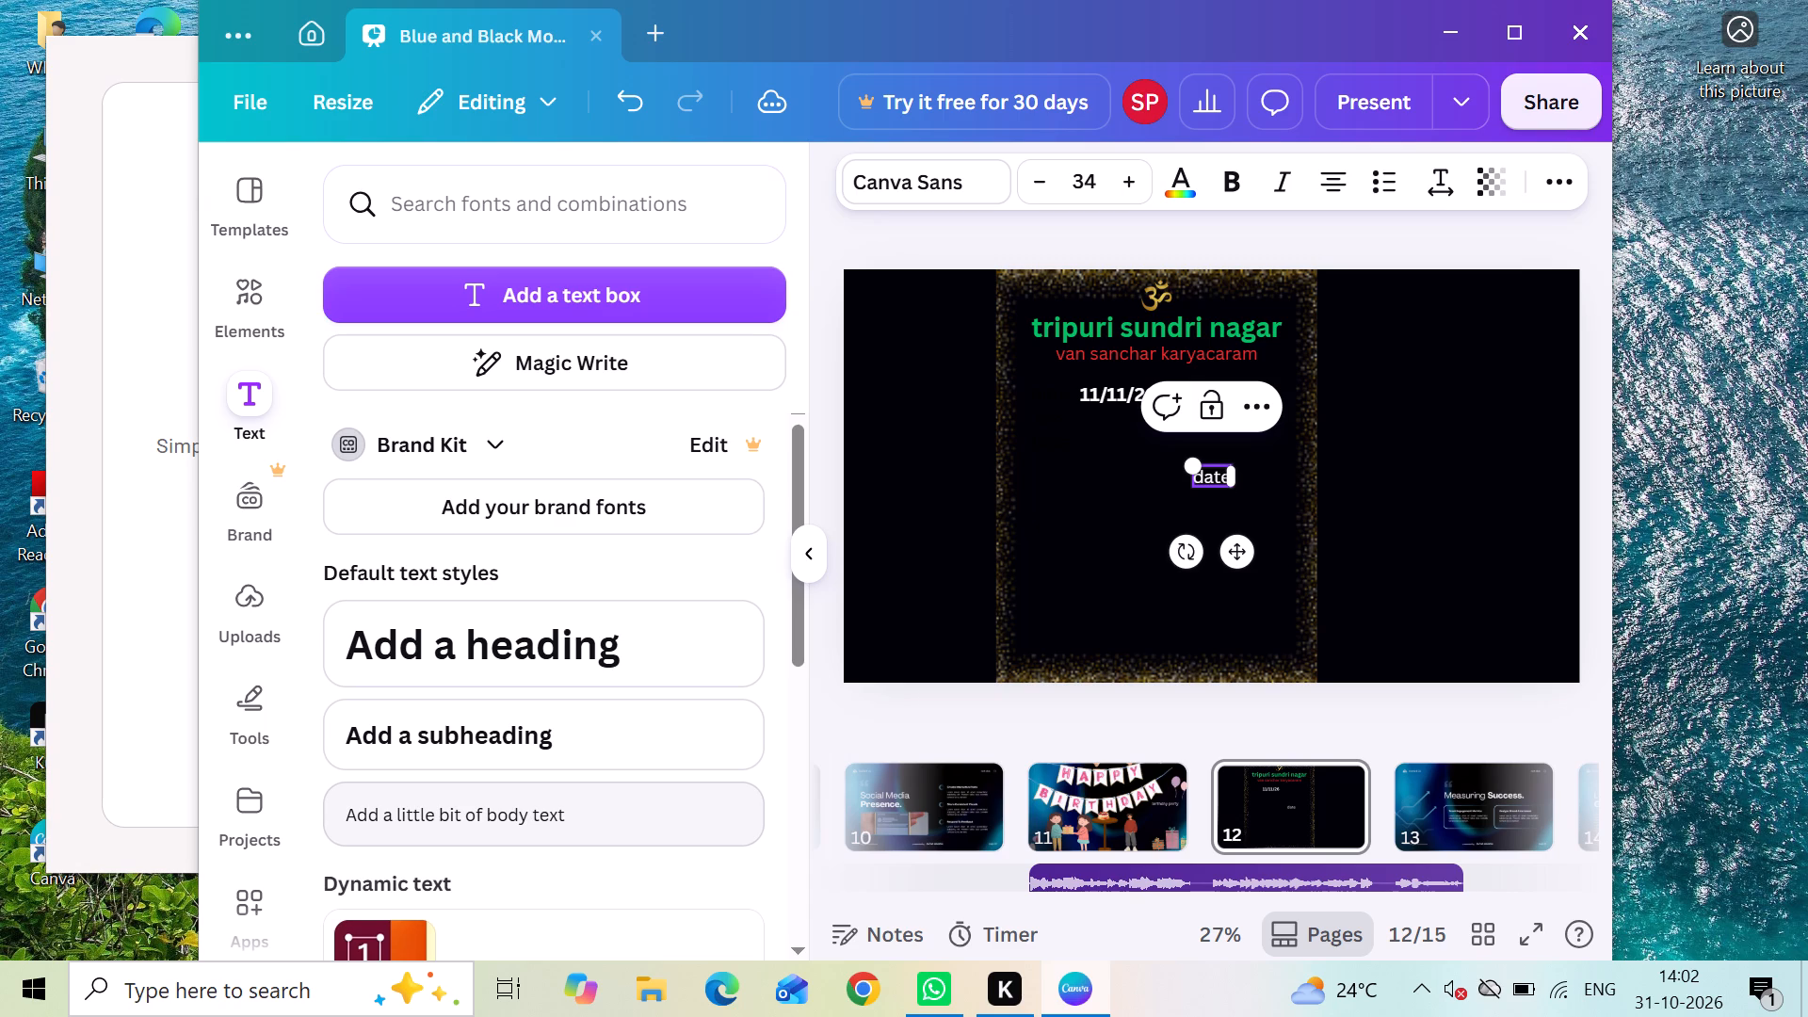
key("shift+colon")
key("Return")
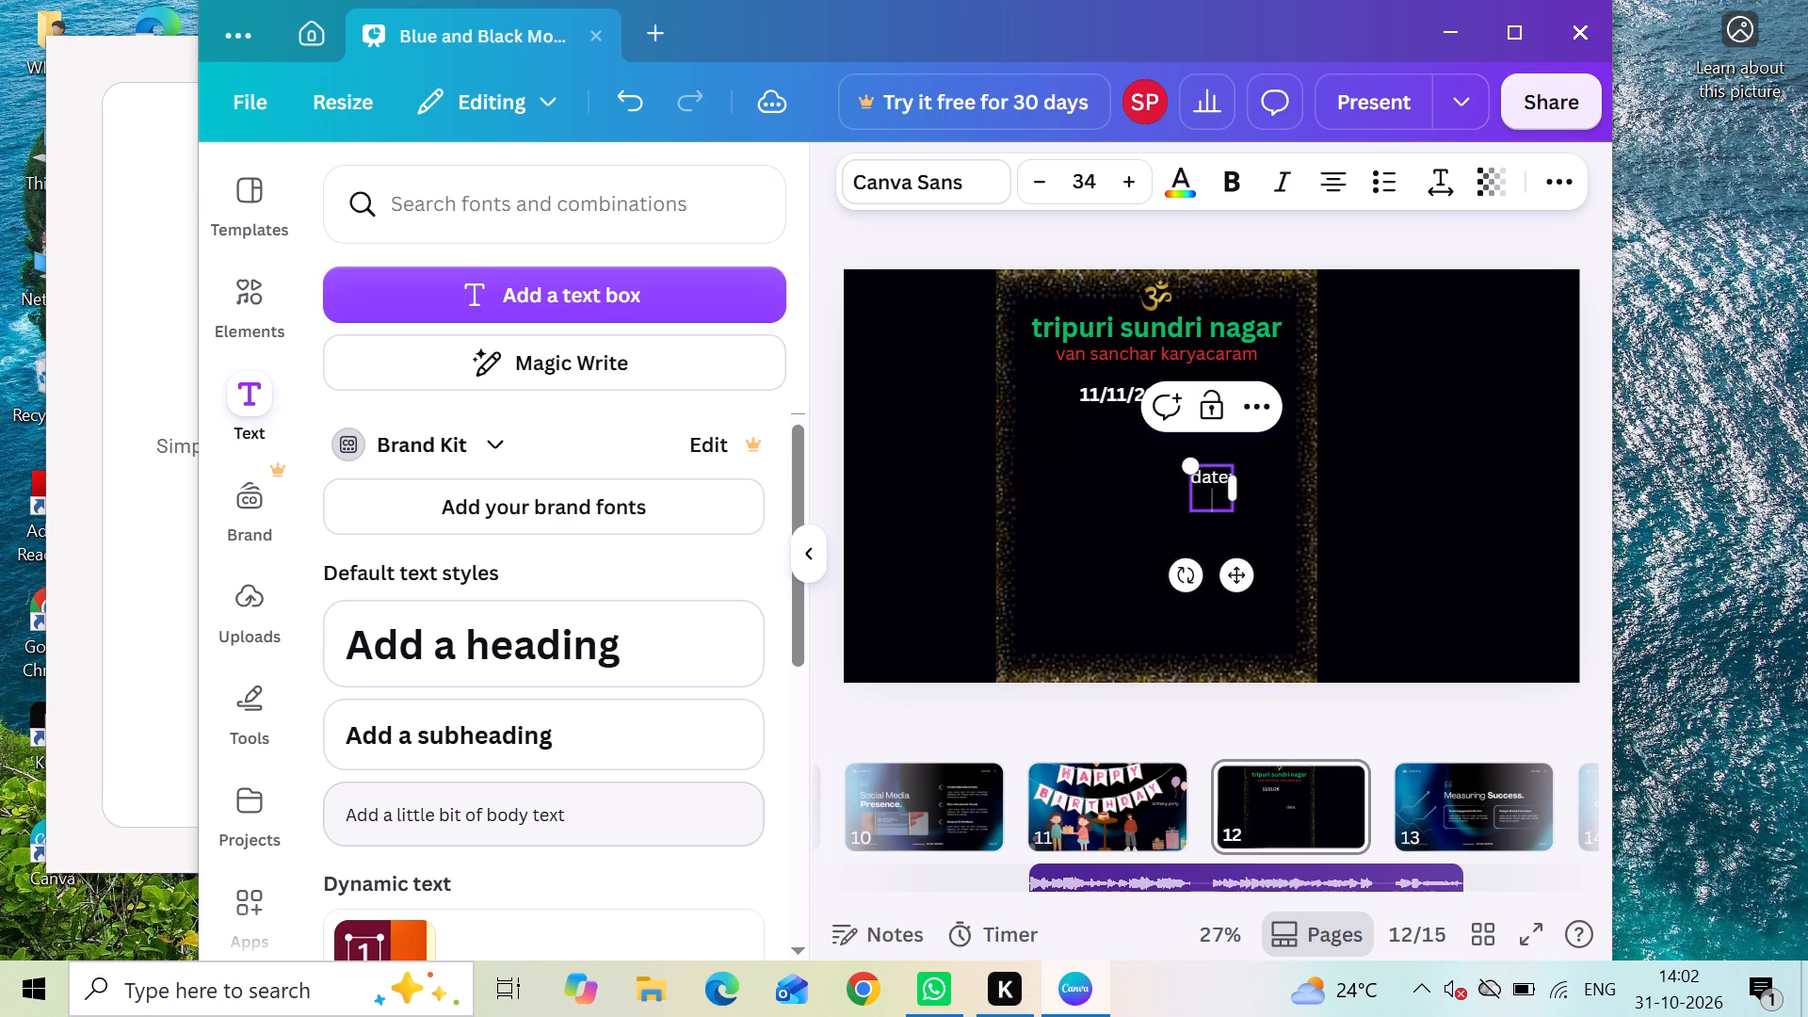
type("dat")
key("BackSpace")
key("y")
key("semicolon")
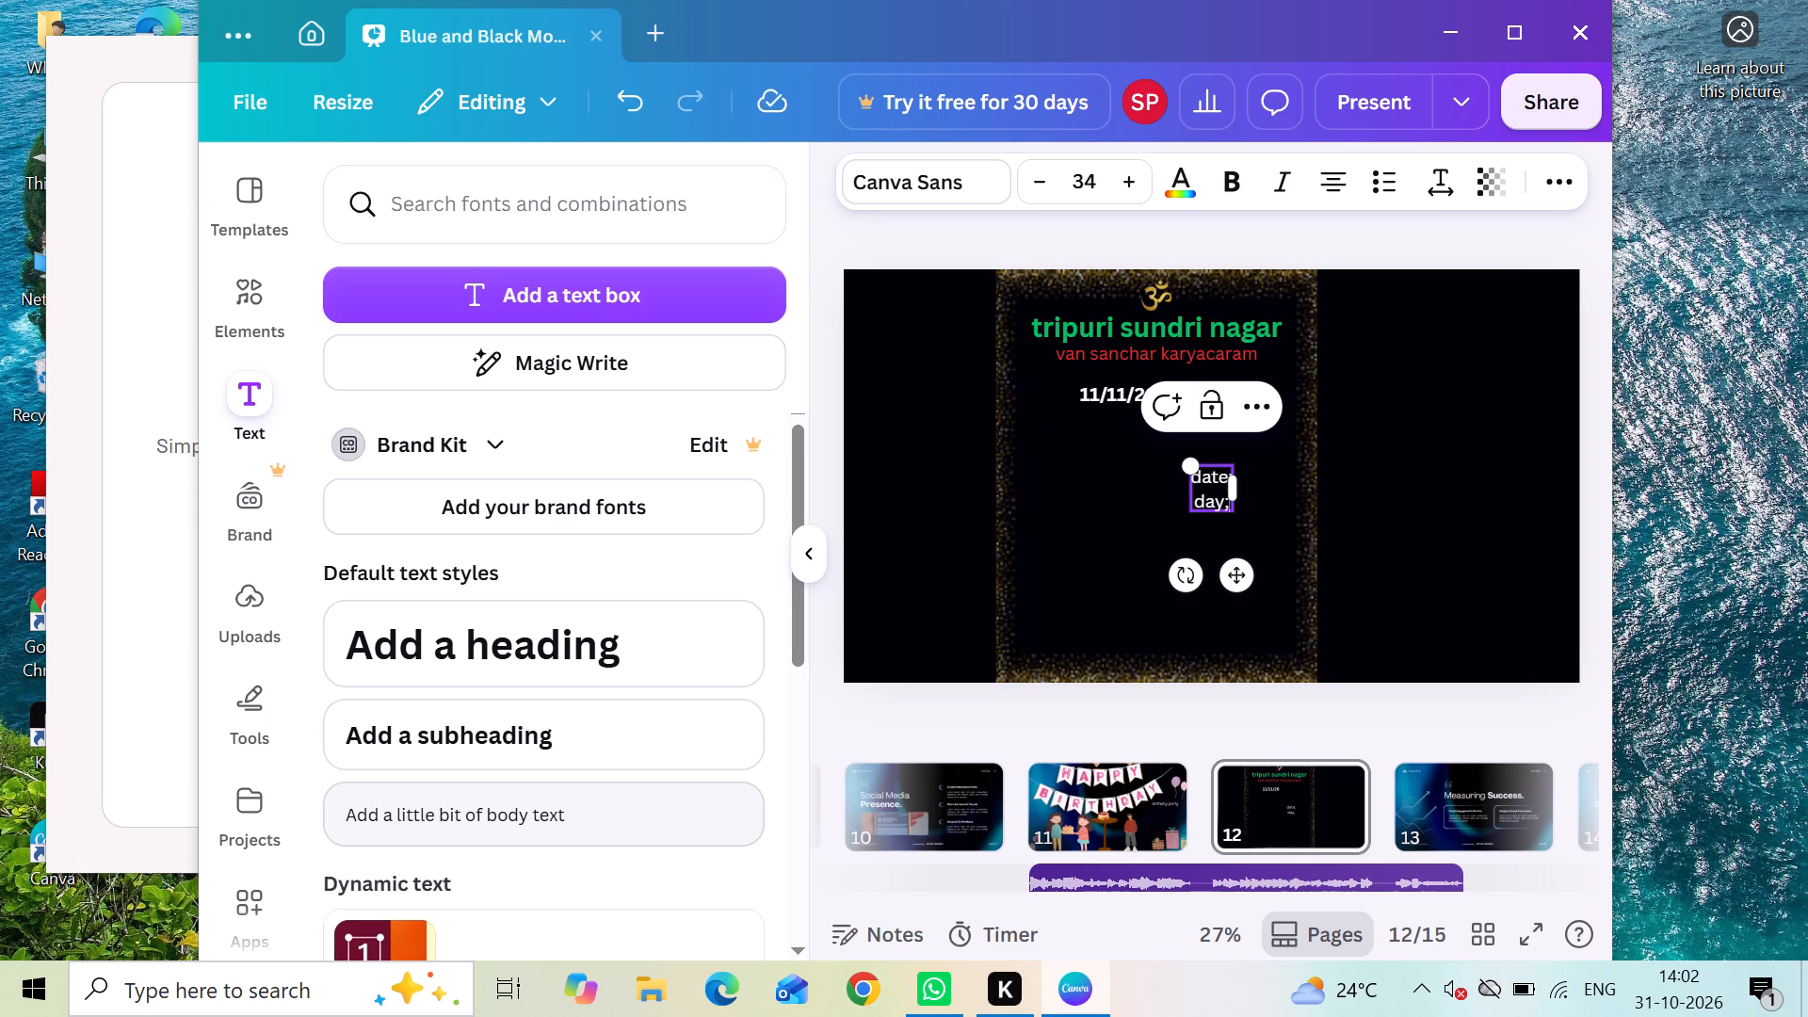
key("Return")
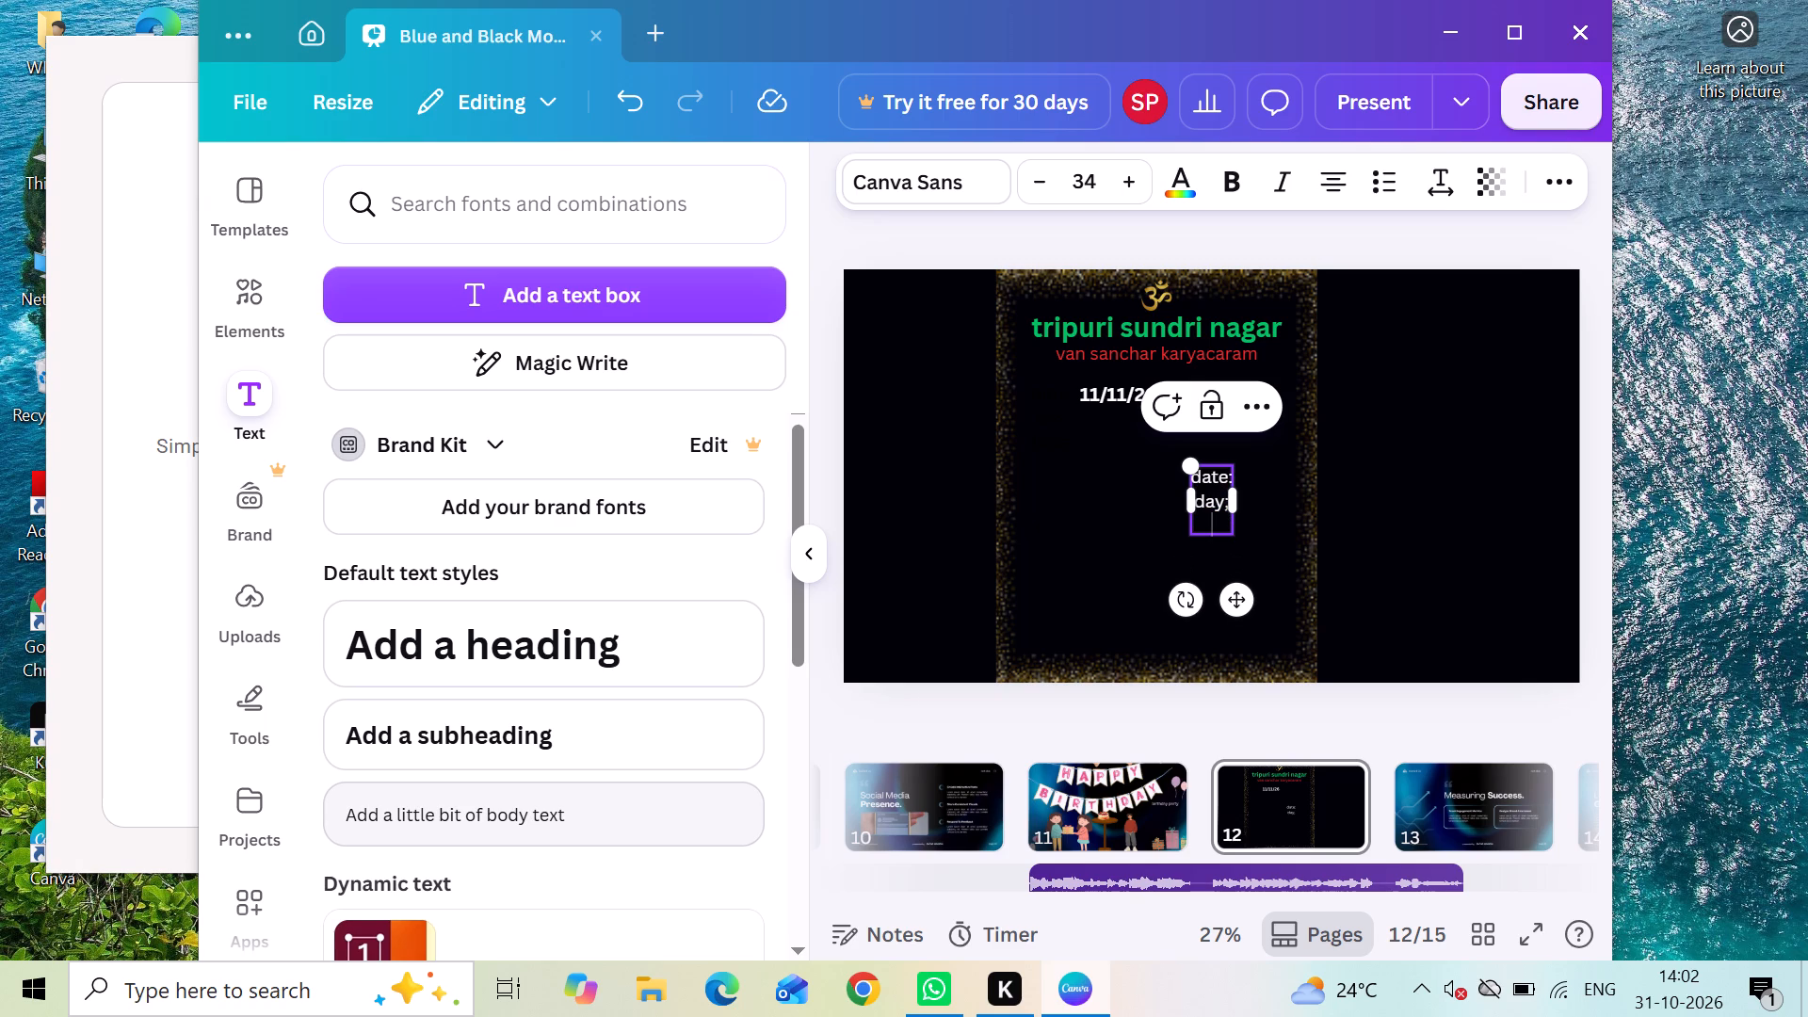
type("ti")
key("m")
key("e")
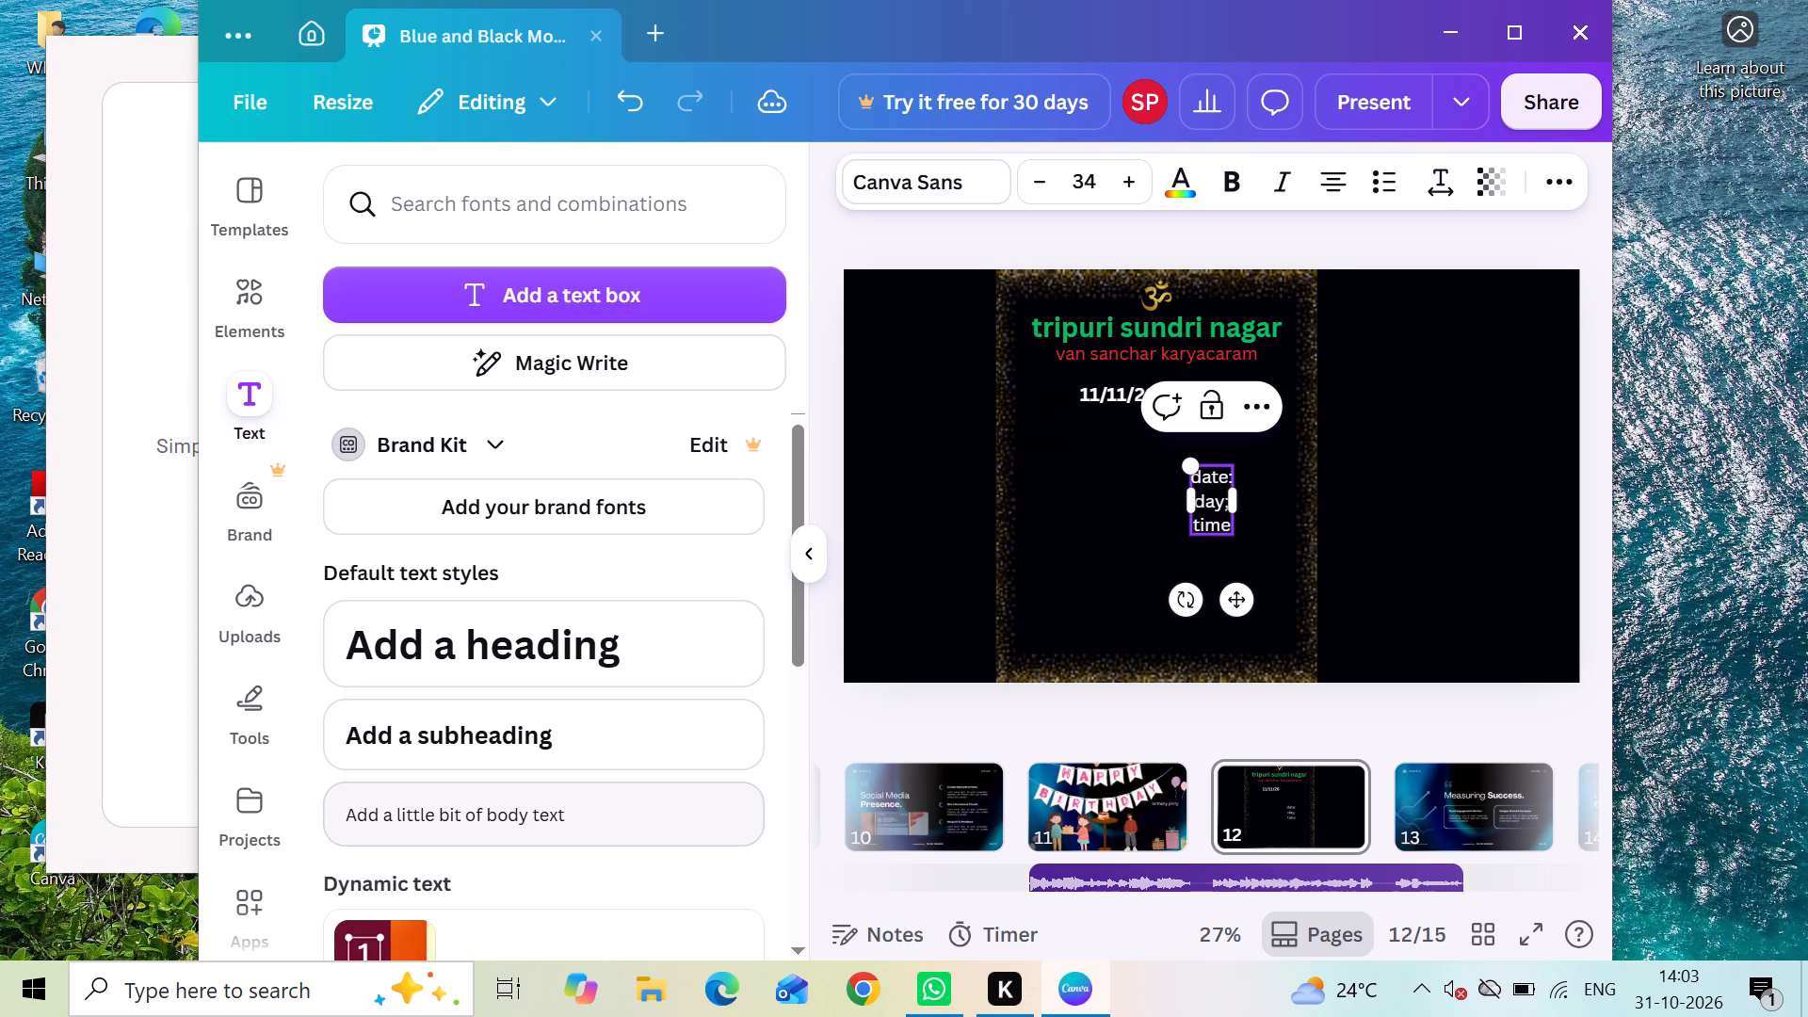
key("shift+colon")
Move the date, day and time label block under the red text, with "date:" level with and just before 11/11/26.
left_click_drag(1215, 508, 1210, 505)
left_click_drag(1210, 505, 1150, 482)
left_click(1150, 482)
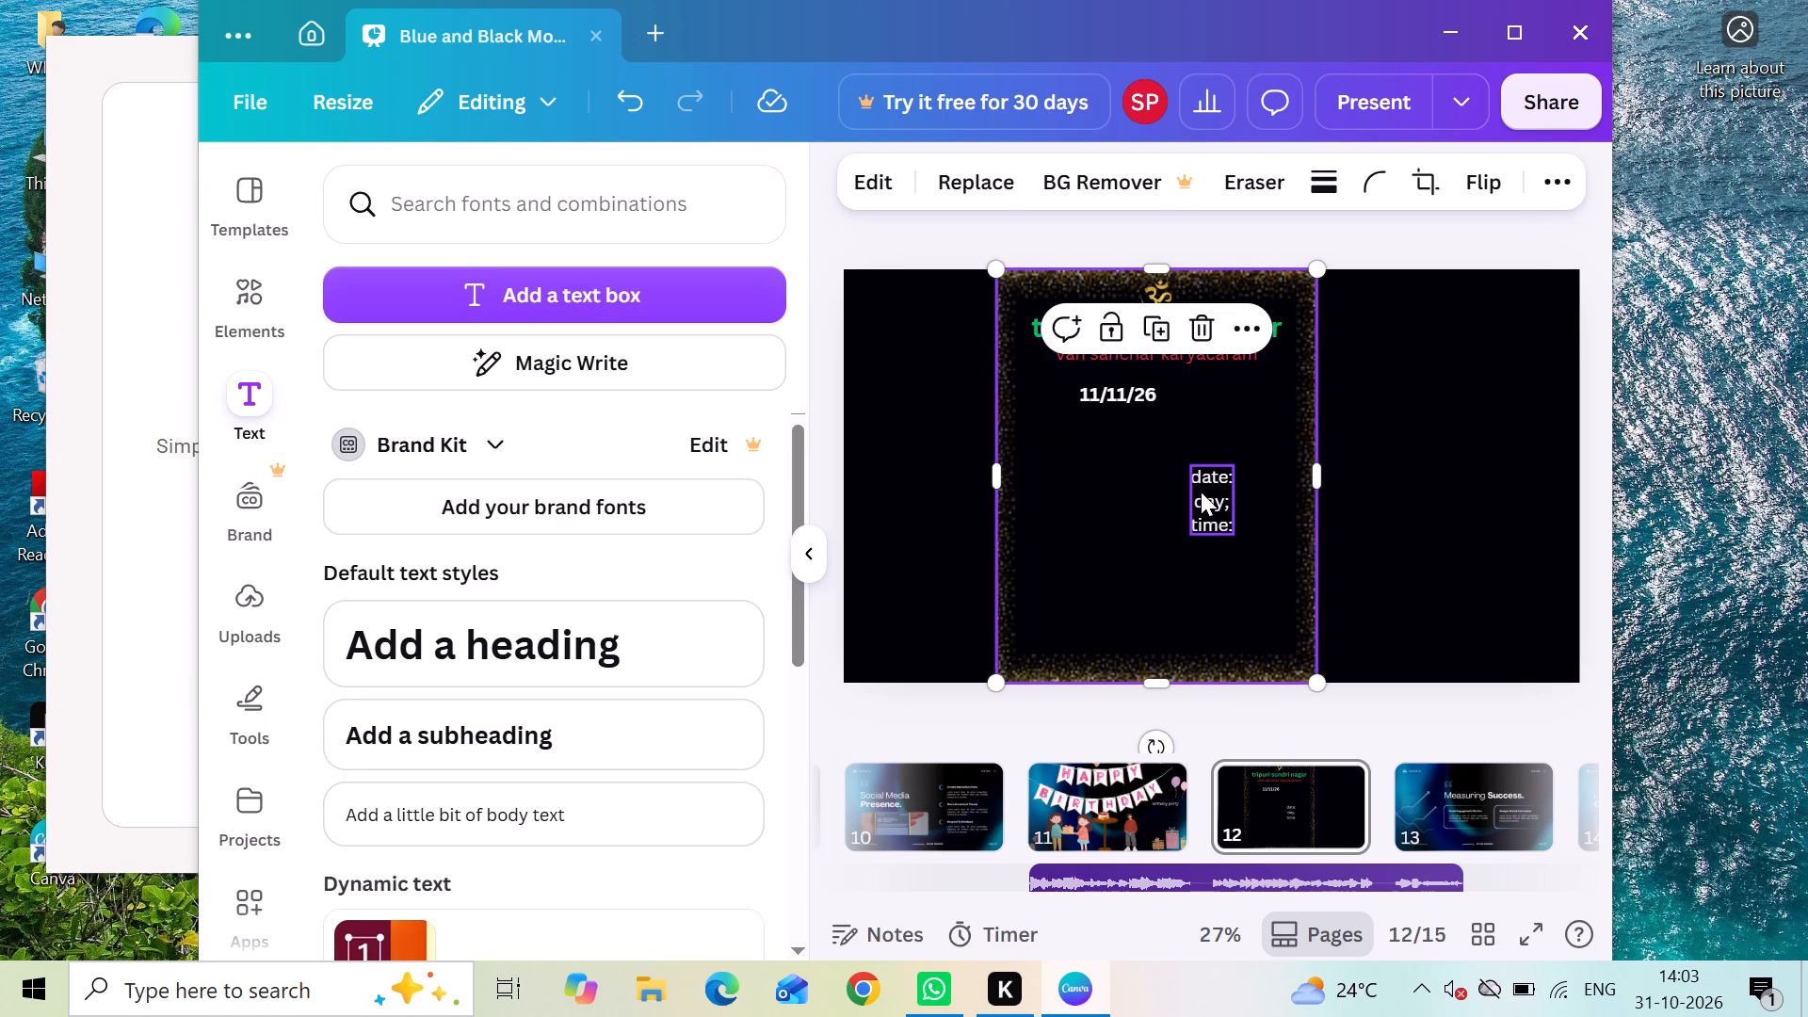
left_click(1213, 495)
left_click_drag(1213, 495, 1157, 468)
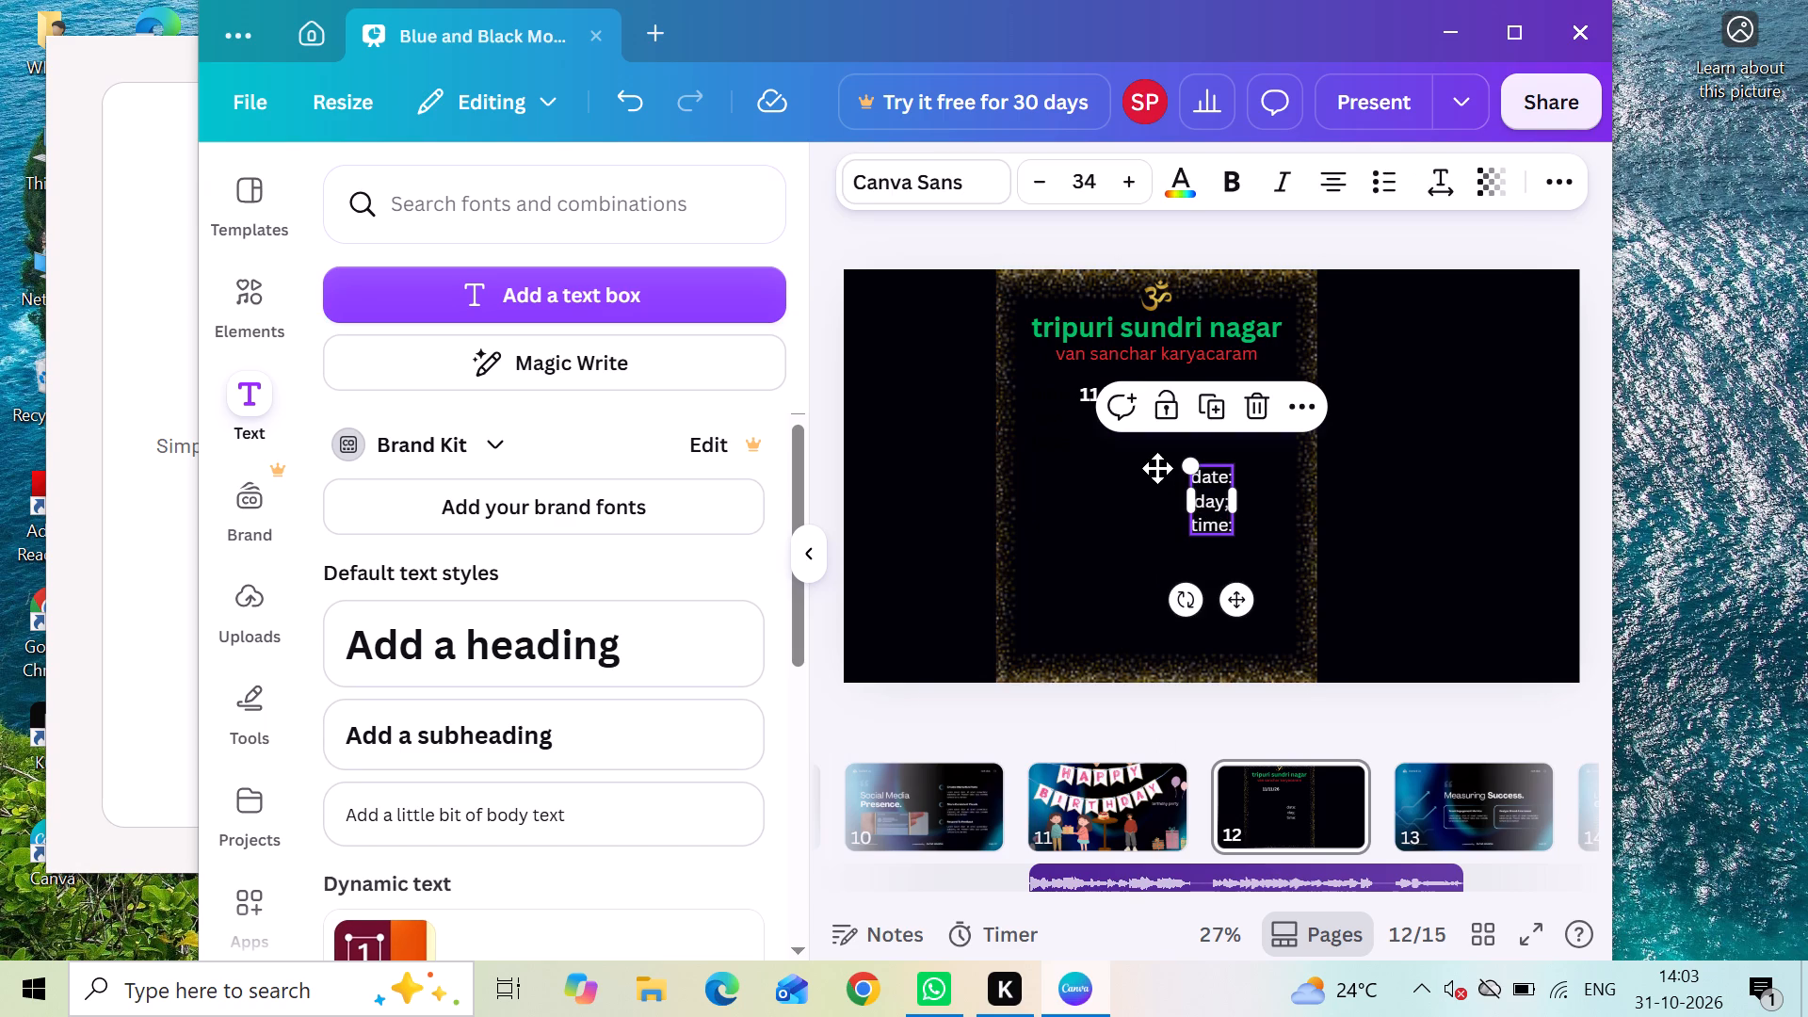
left_click_drag(1157, 468, 1059, 413)
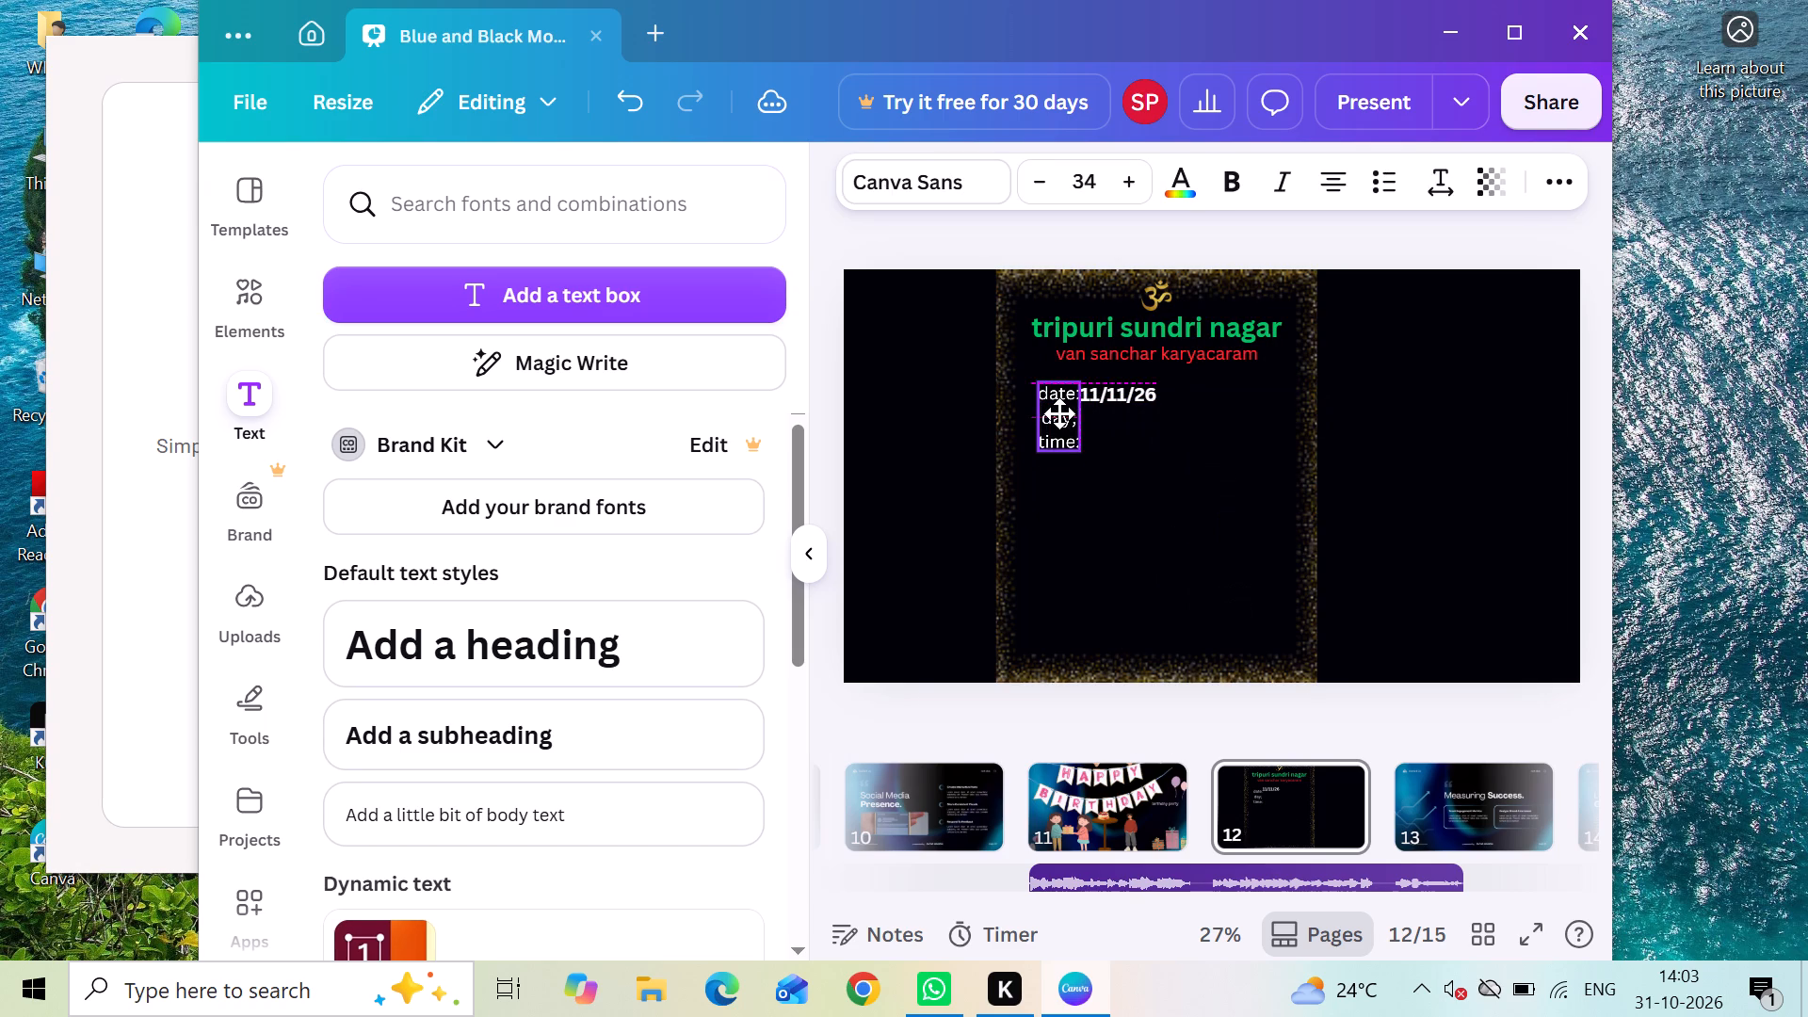
left_click_drag(1059, 413, 1059, 407)
left_click(1432, 407)
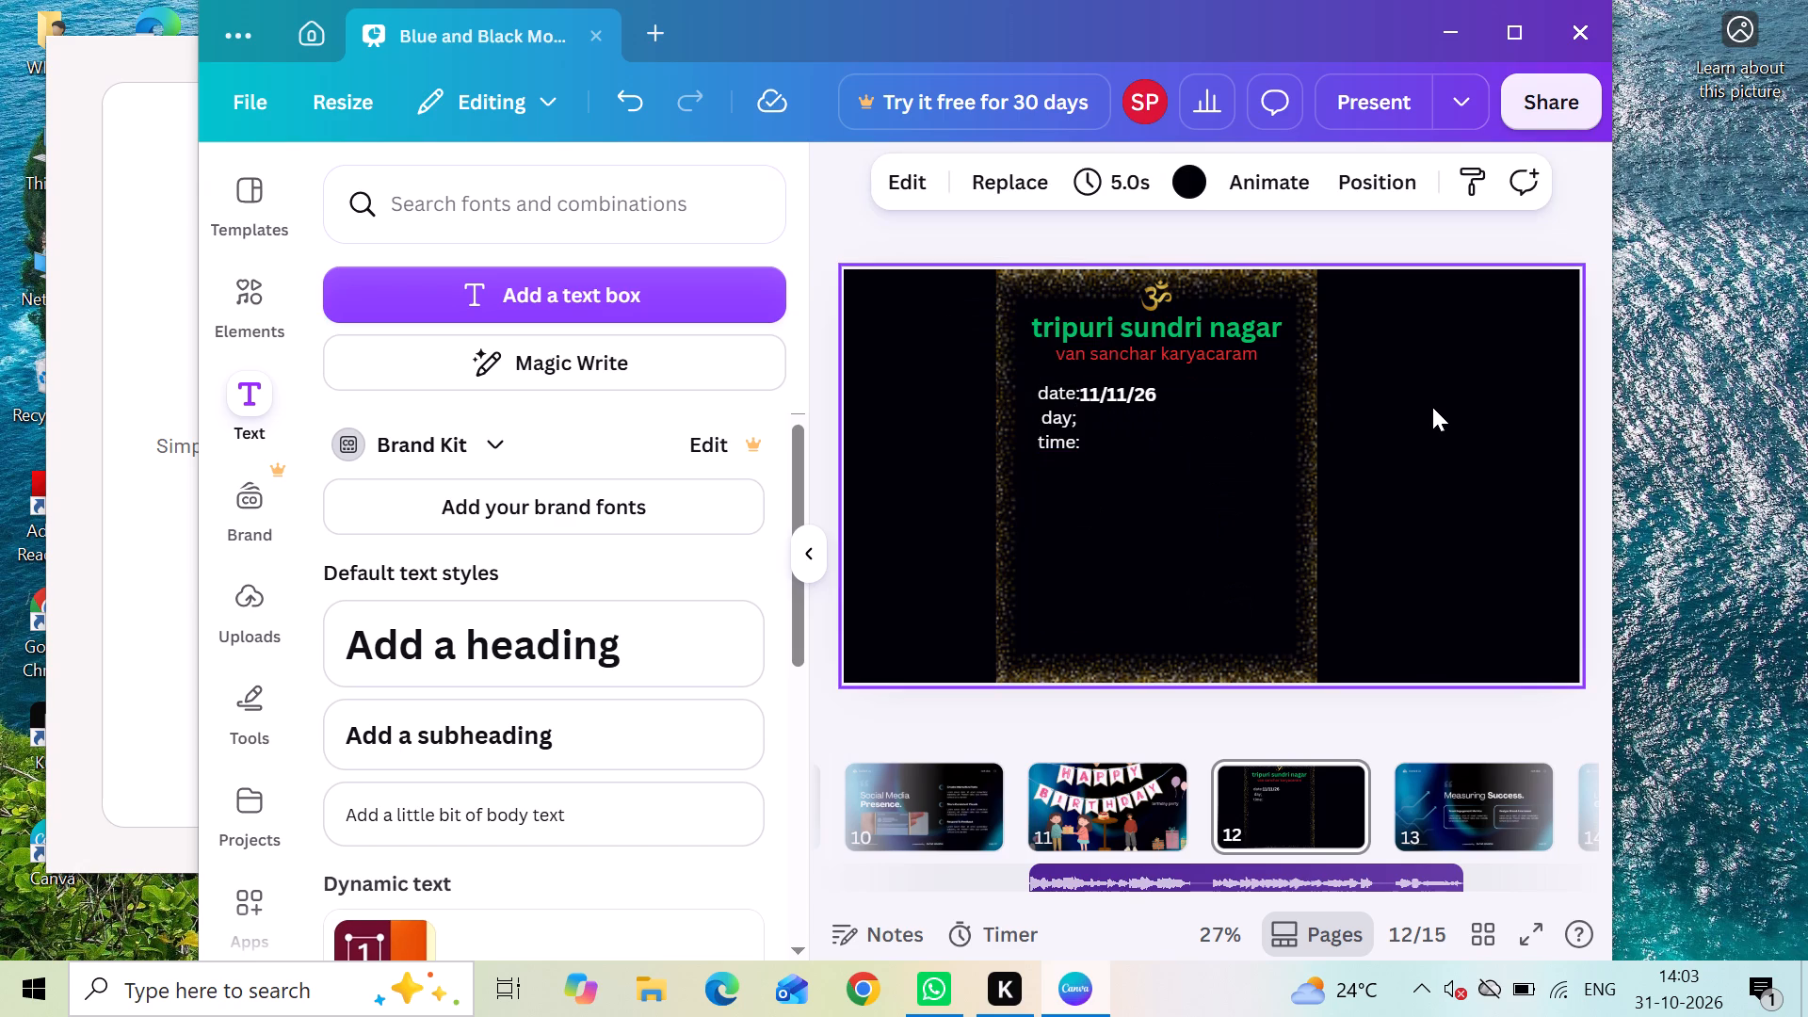
Fine-tune the label block's horizontal position to leave a small gap between "date:" and 11/11/26.
left_click(1066, 407)
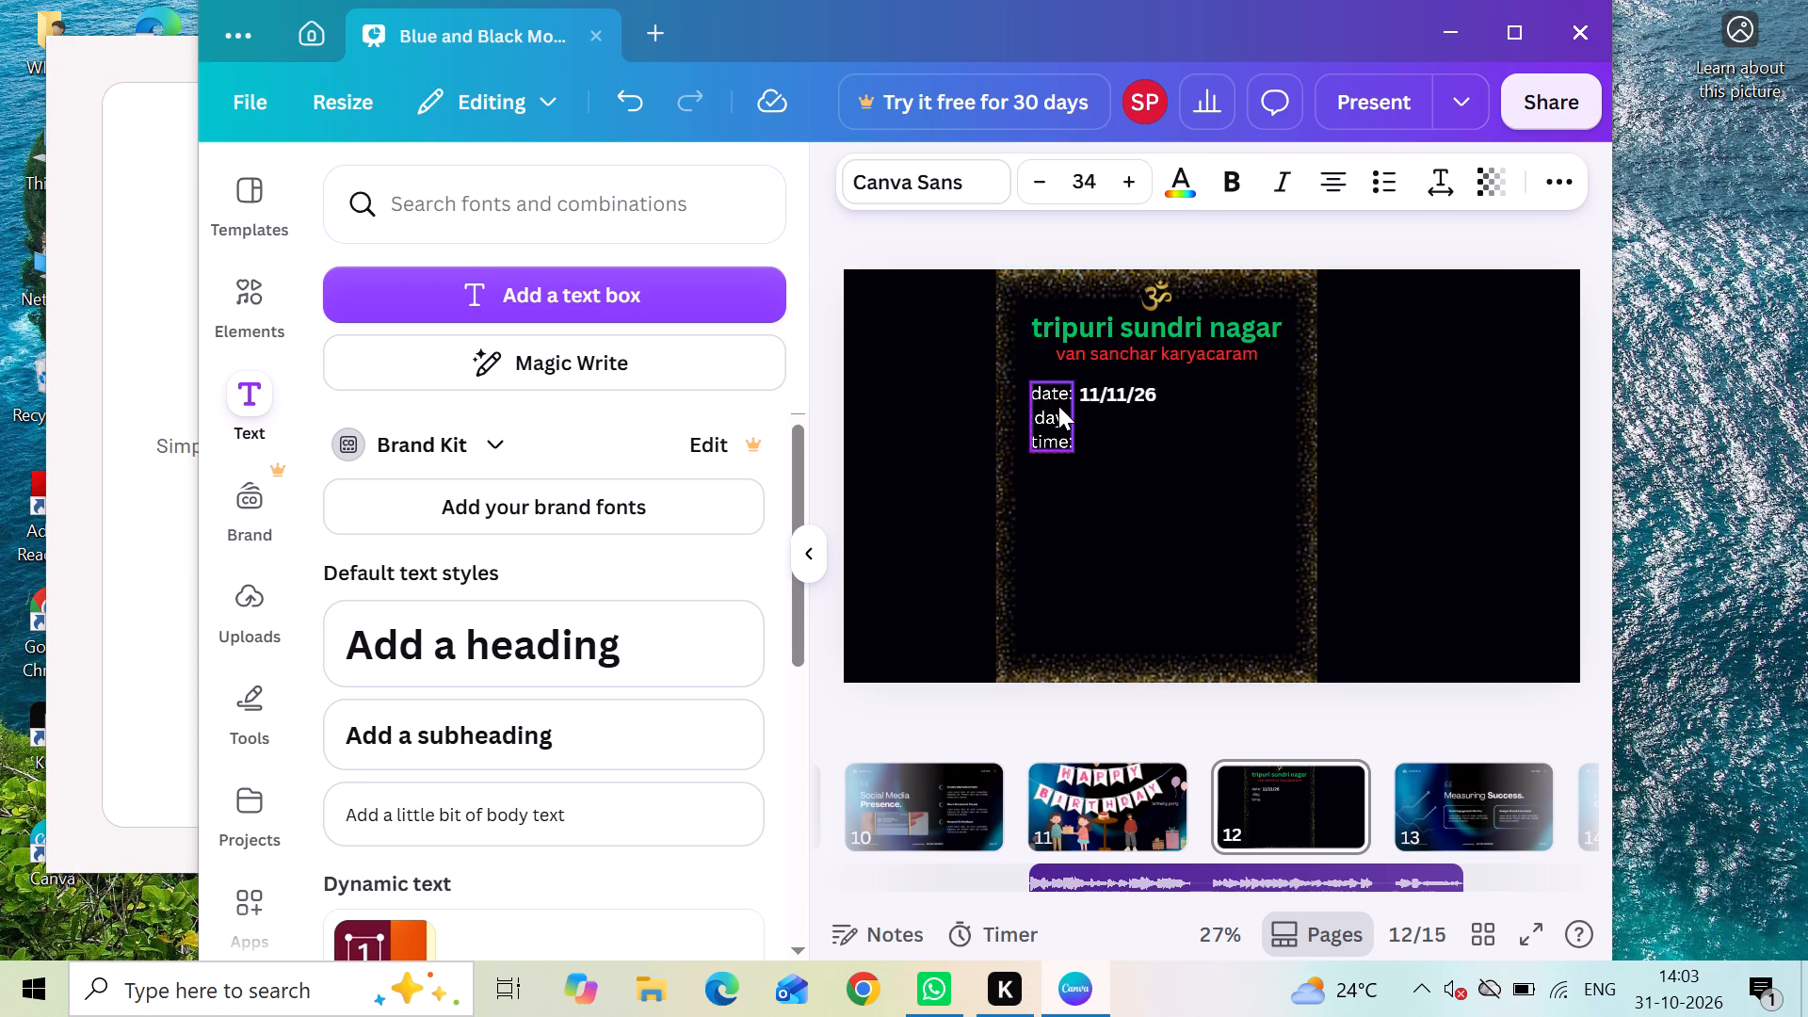
left_click(1054, 411)
key("Right")
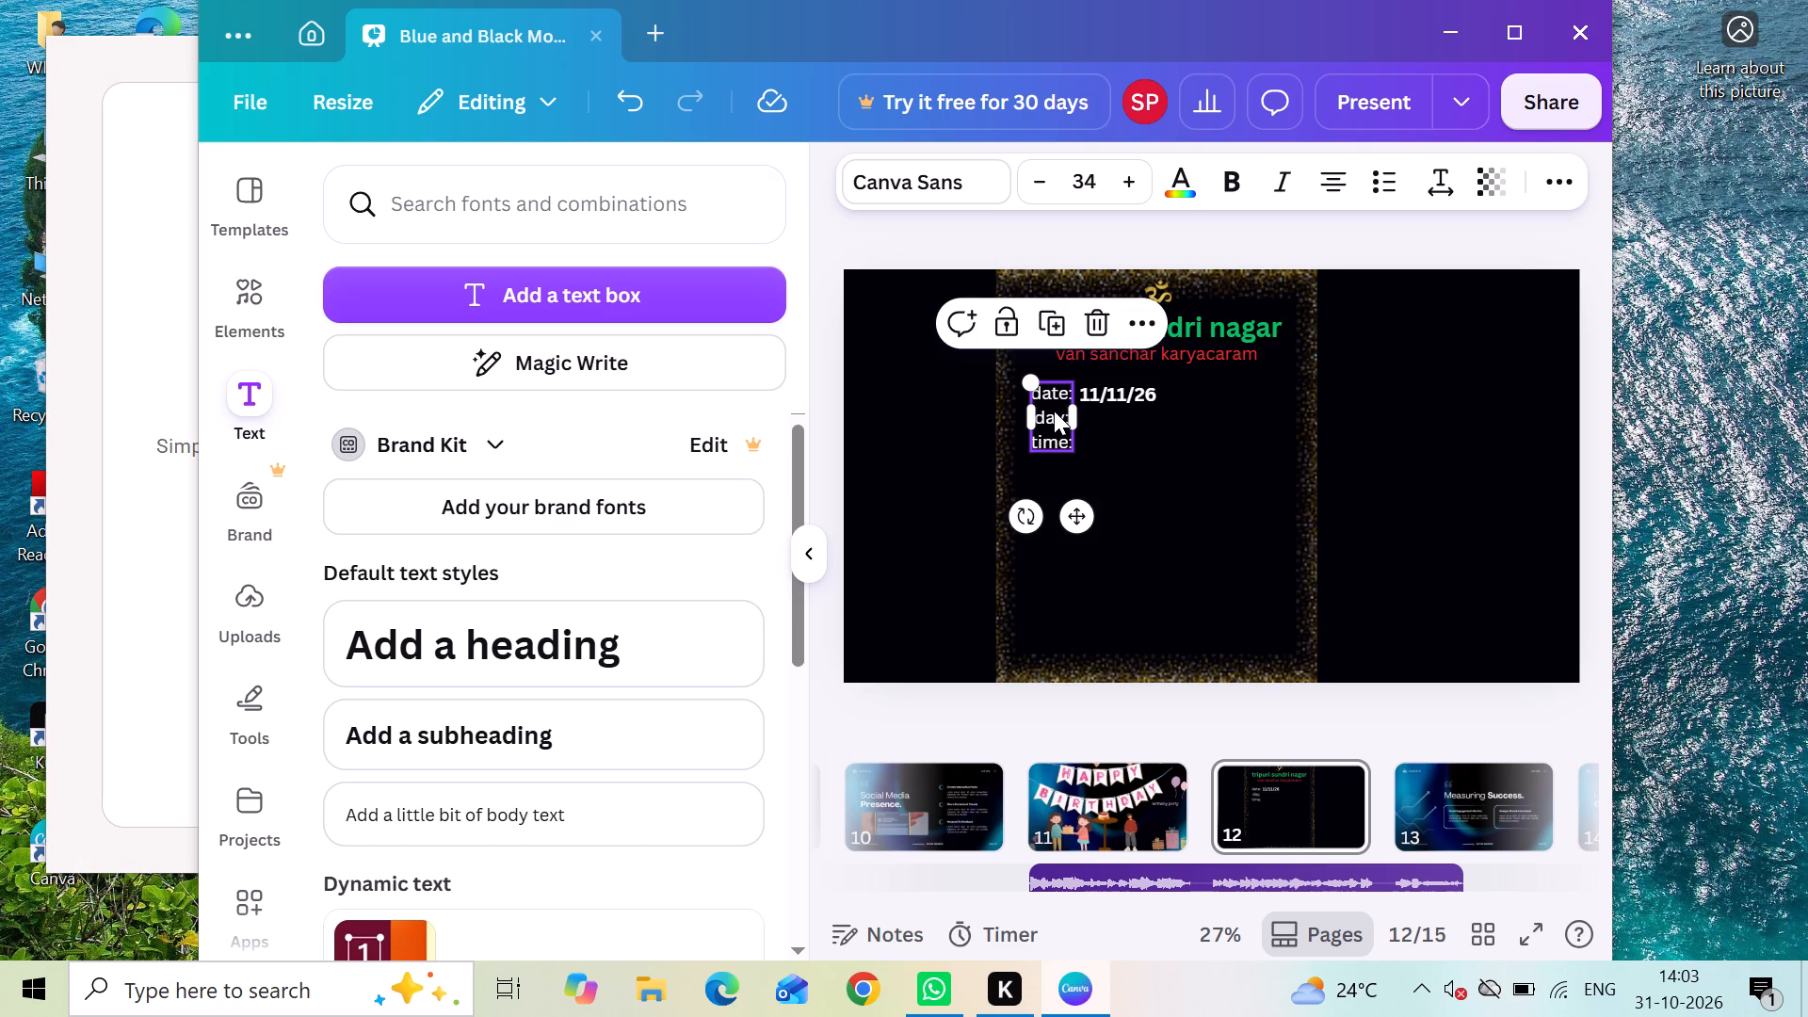
key("Right")
key("Right")
key("Right")
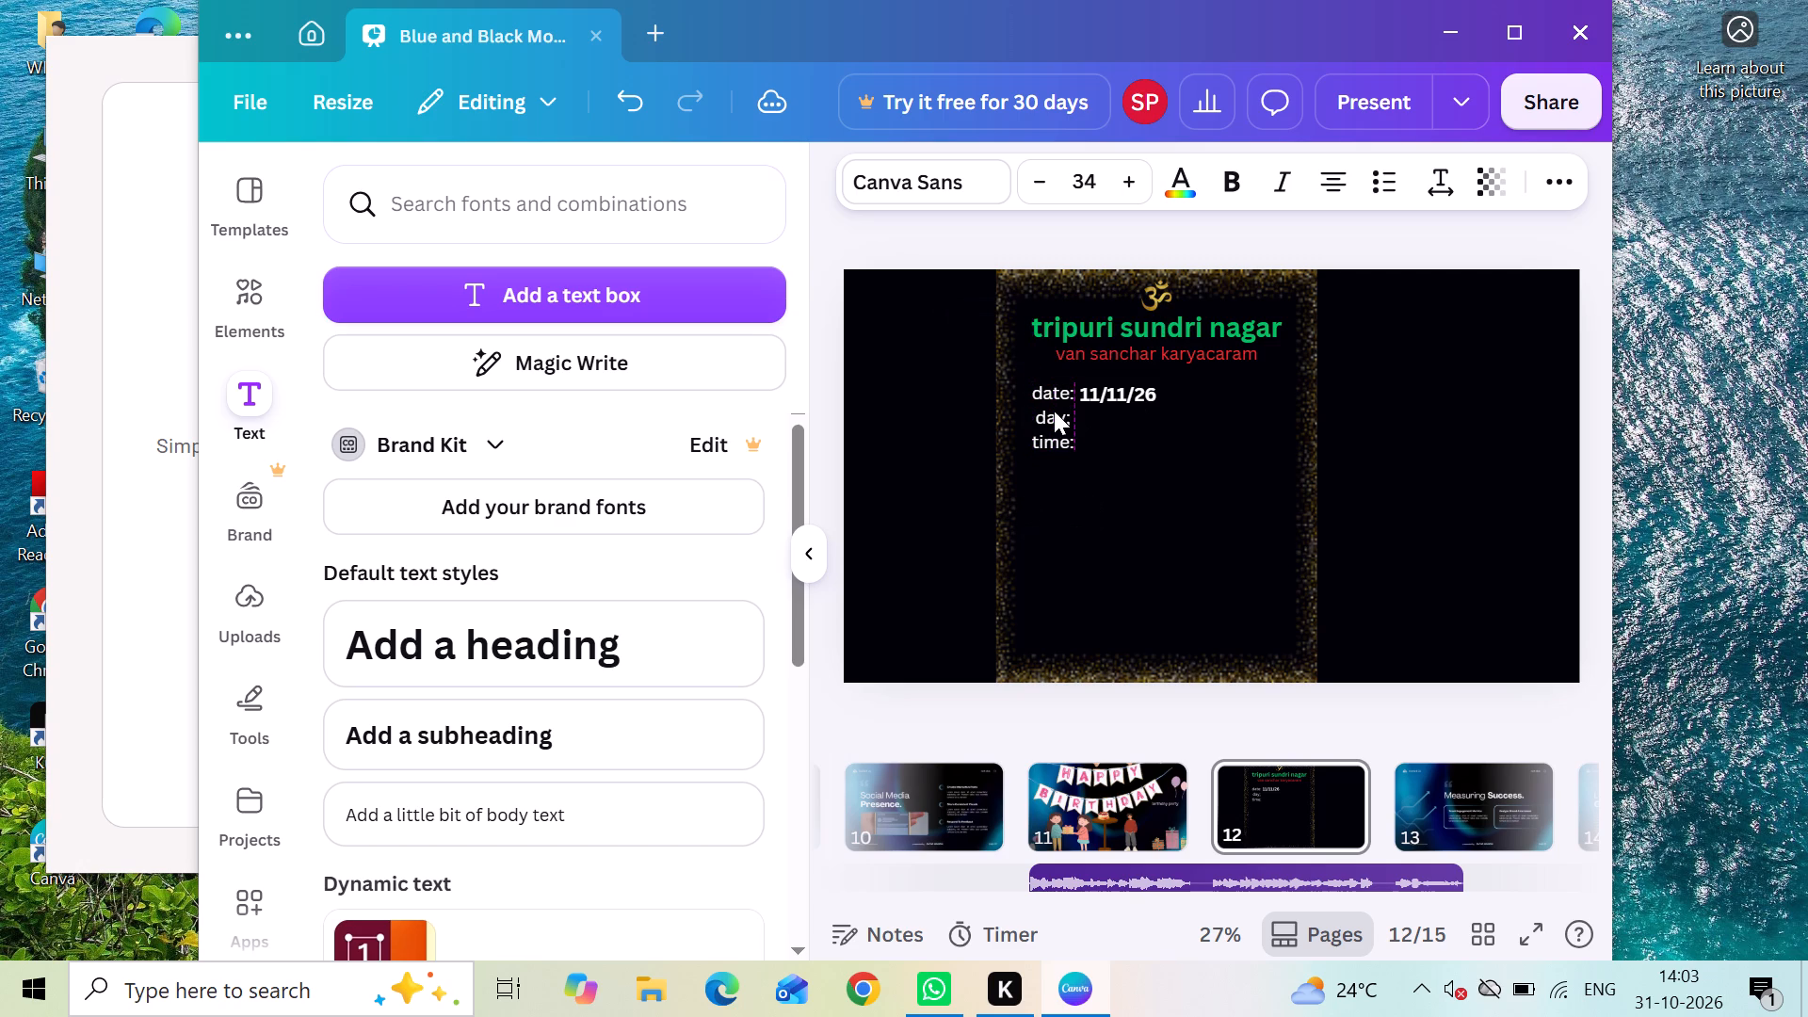
key("Right")
key("Right")
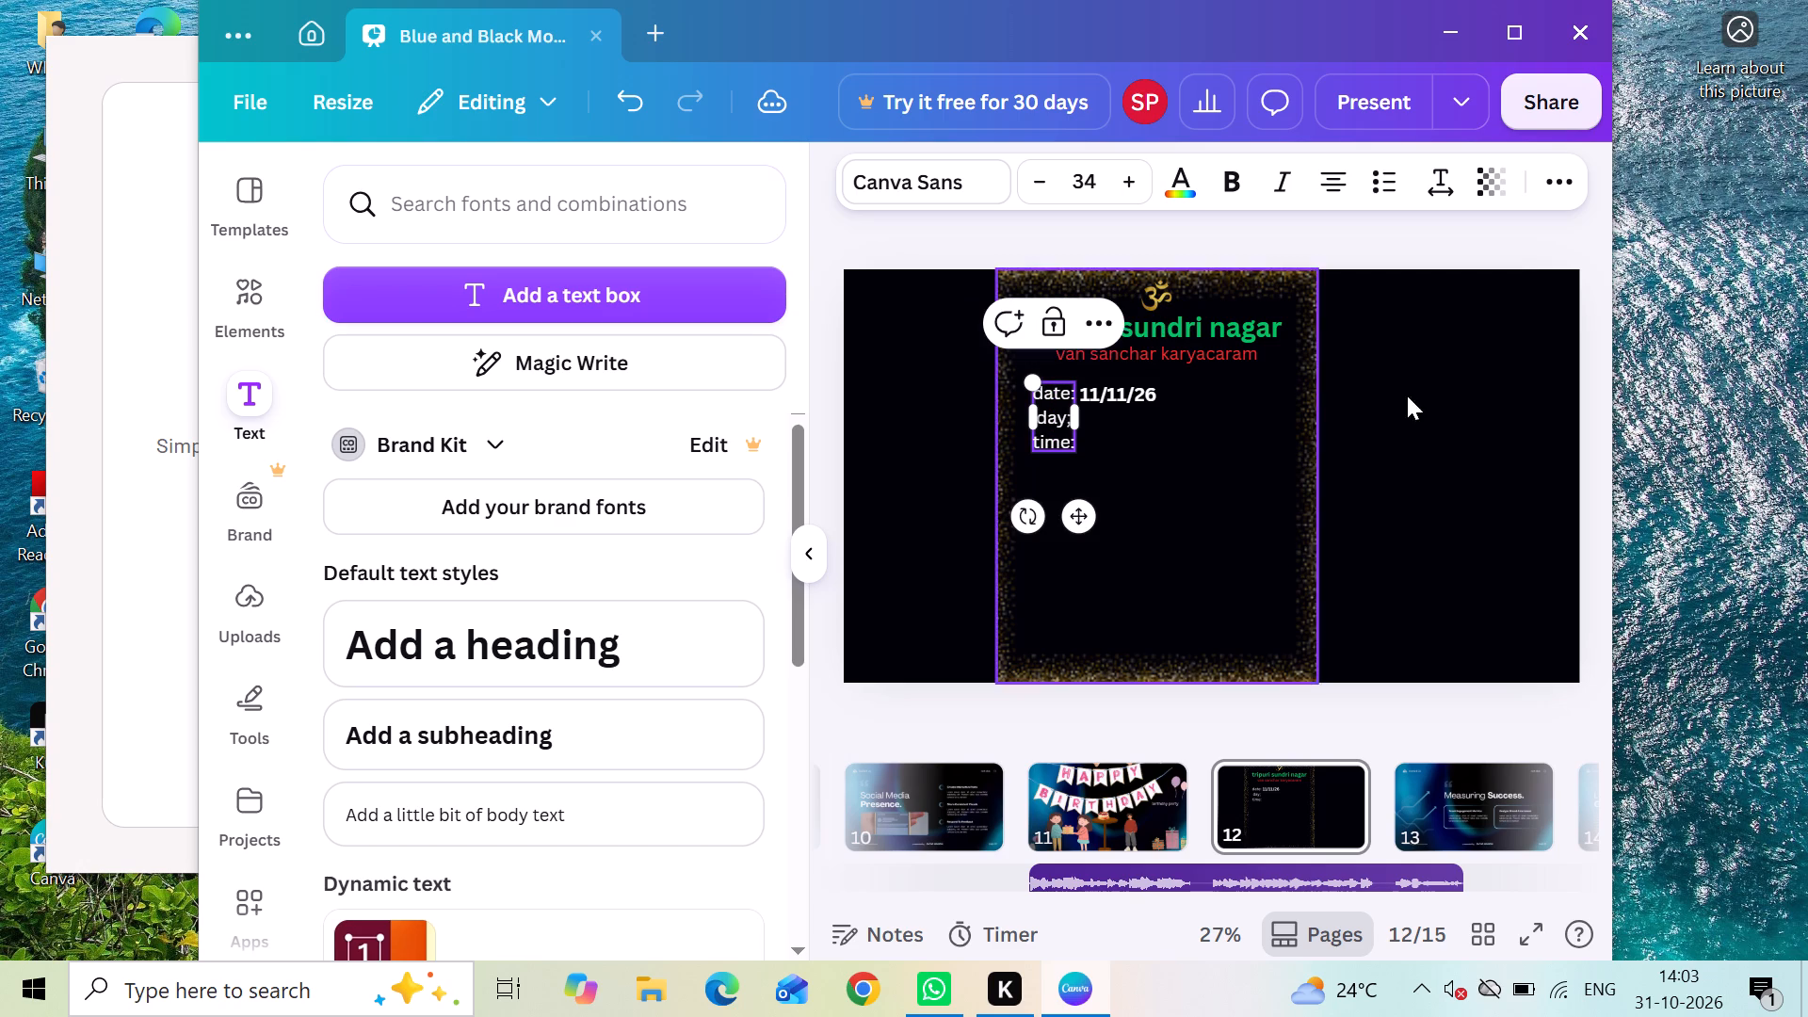
left_click(1473, 395)
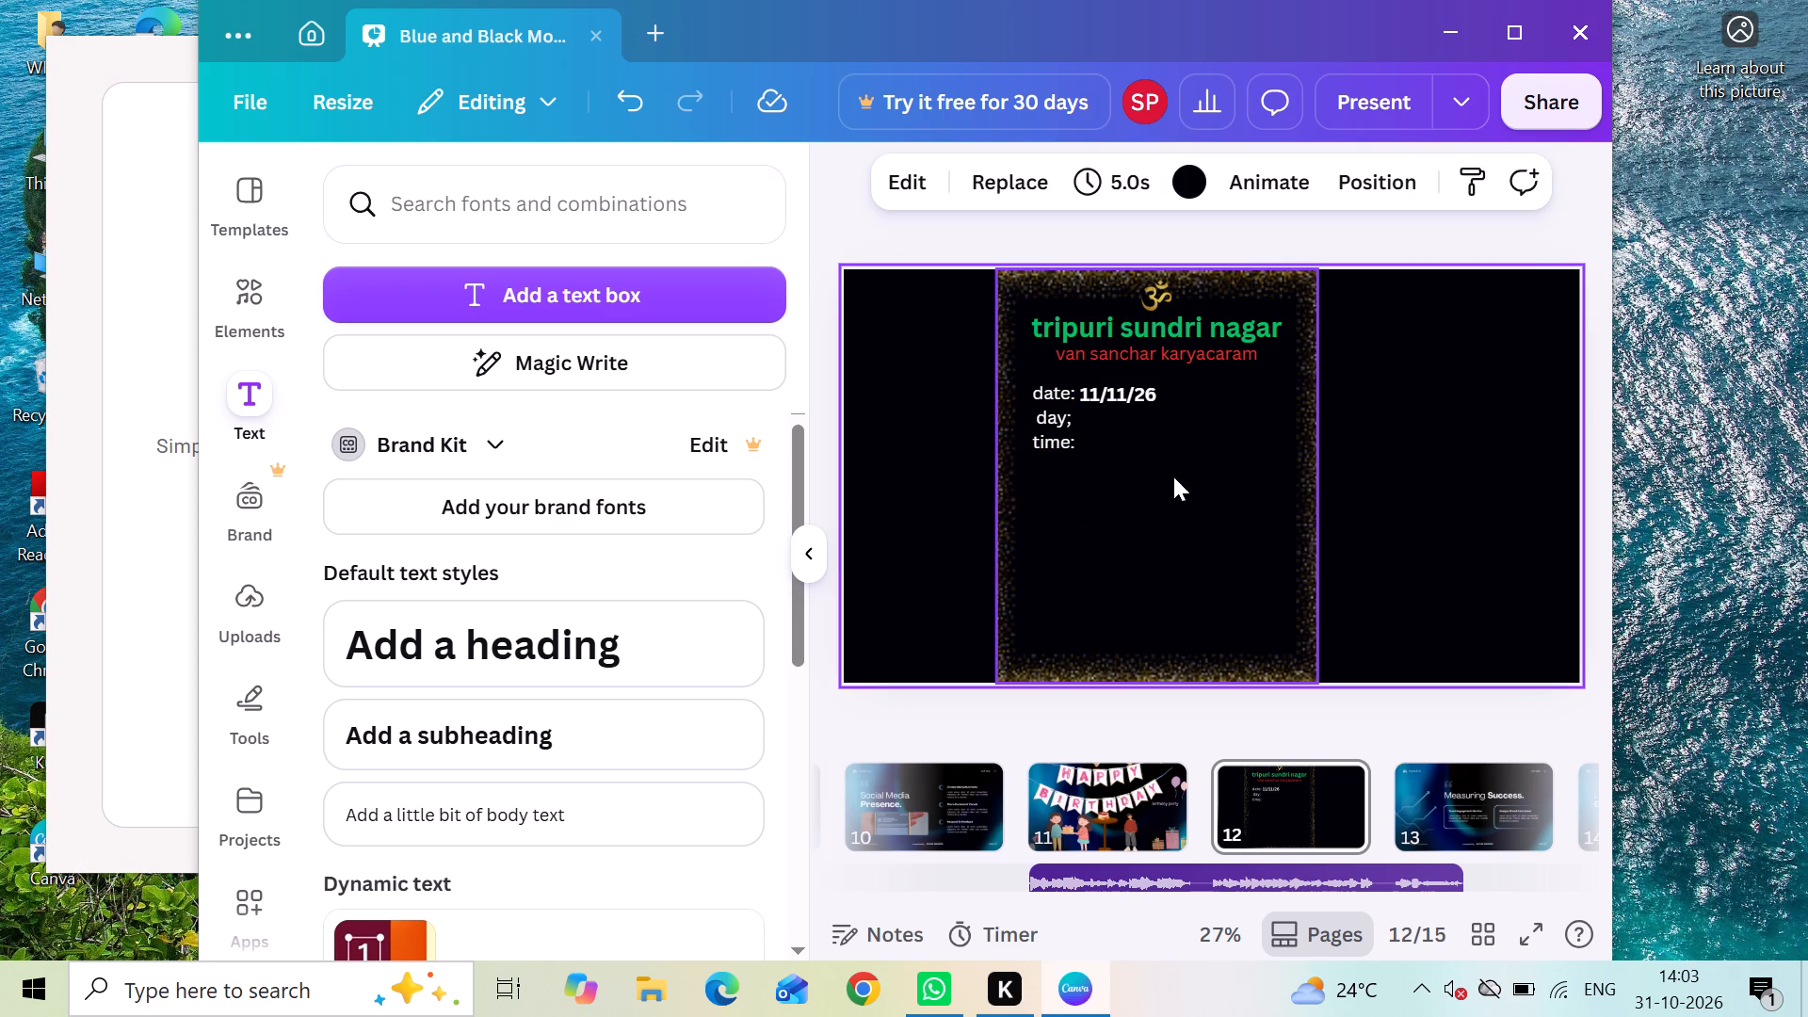
Replace the semicolon after "day" in the label block with a colon.
left_click(1078, 427)
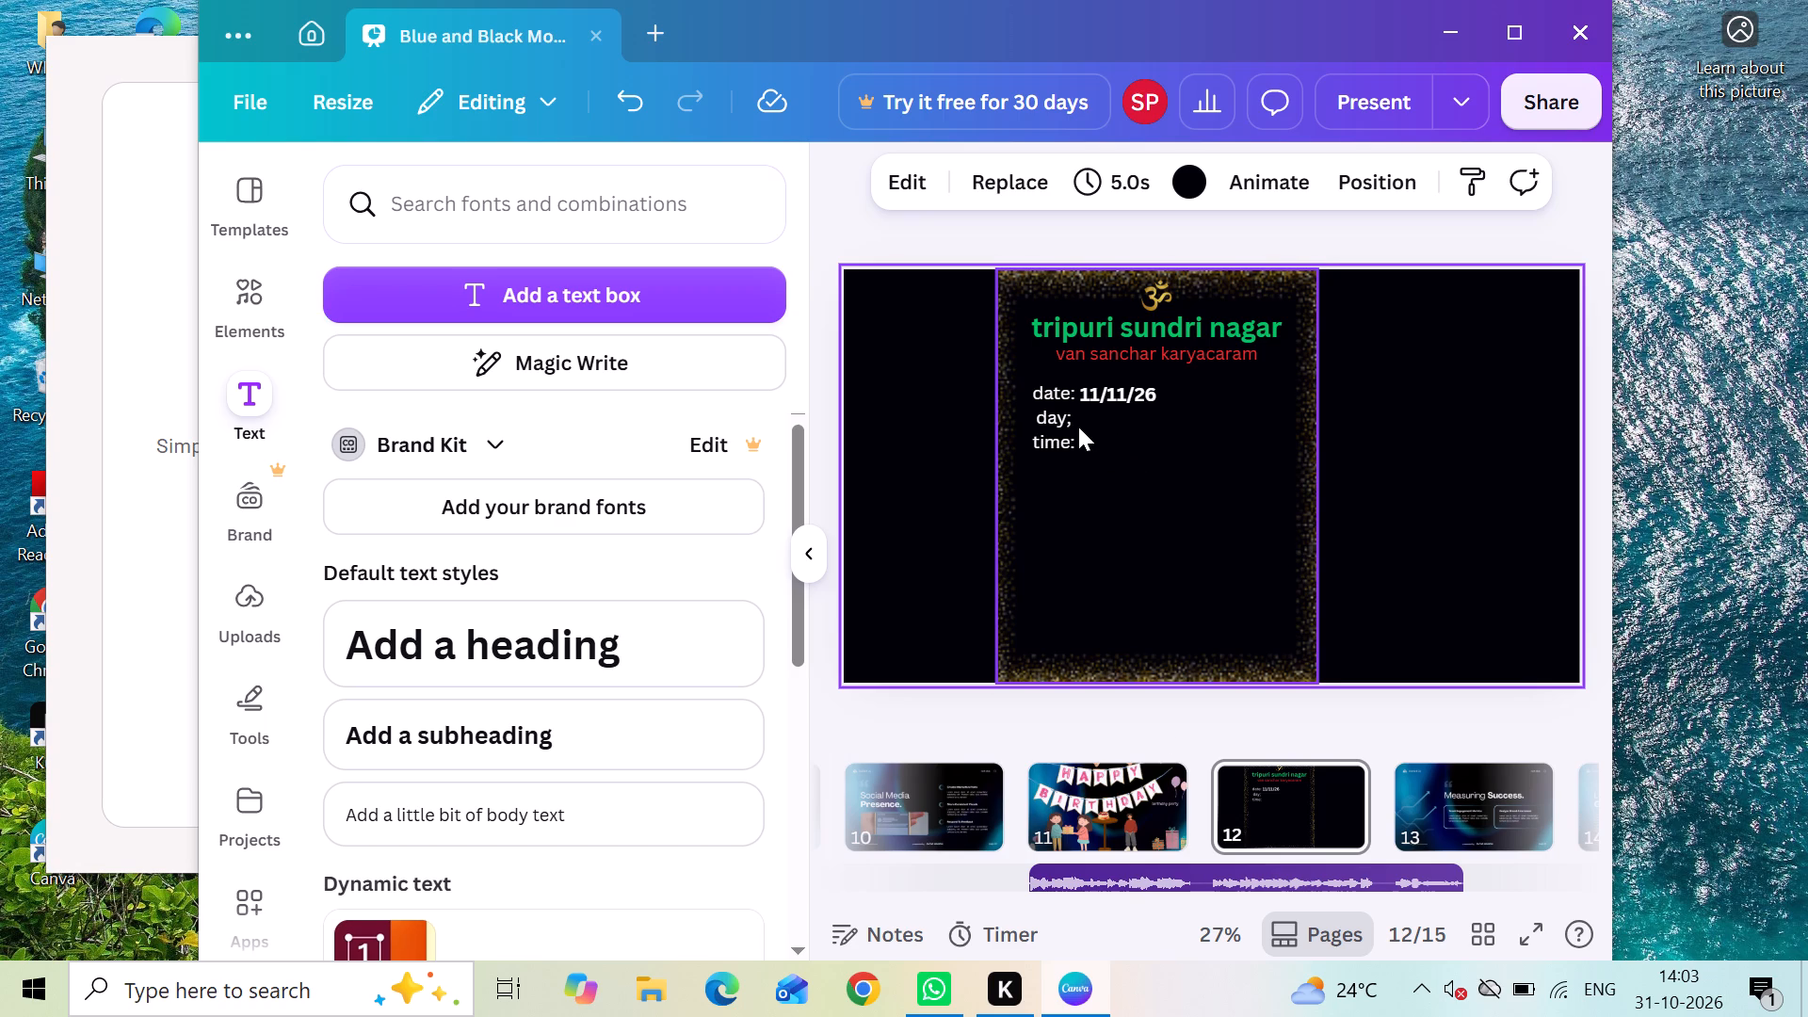
left_click(1062, 415)
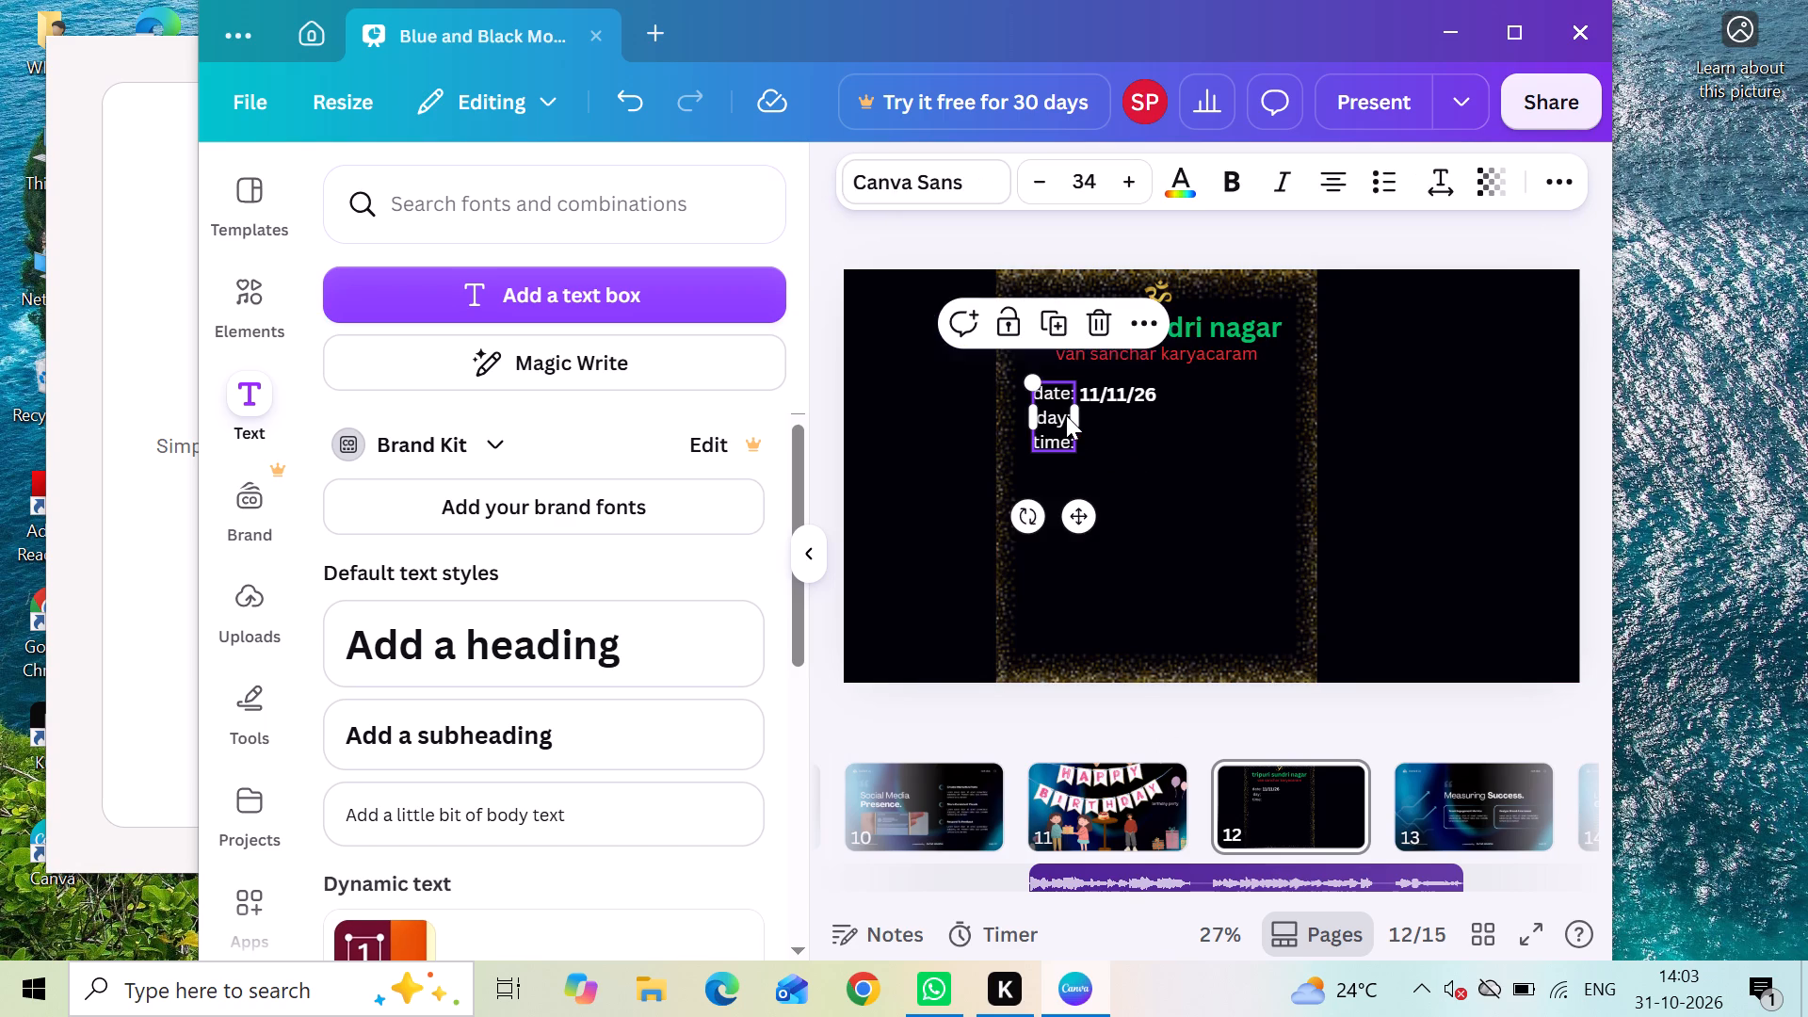
left_click(1072, 415)
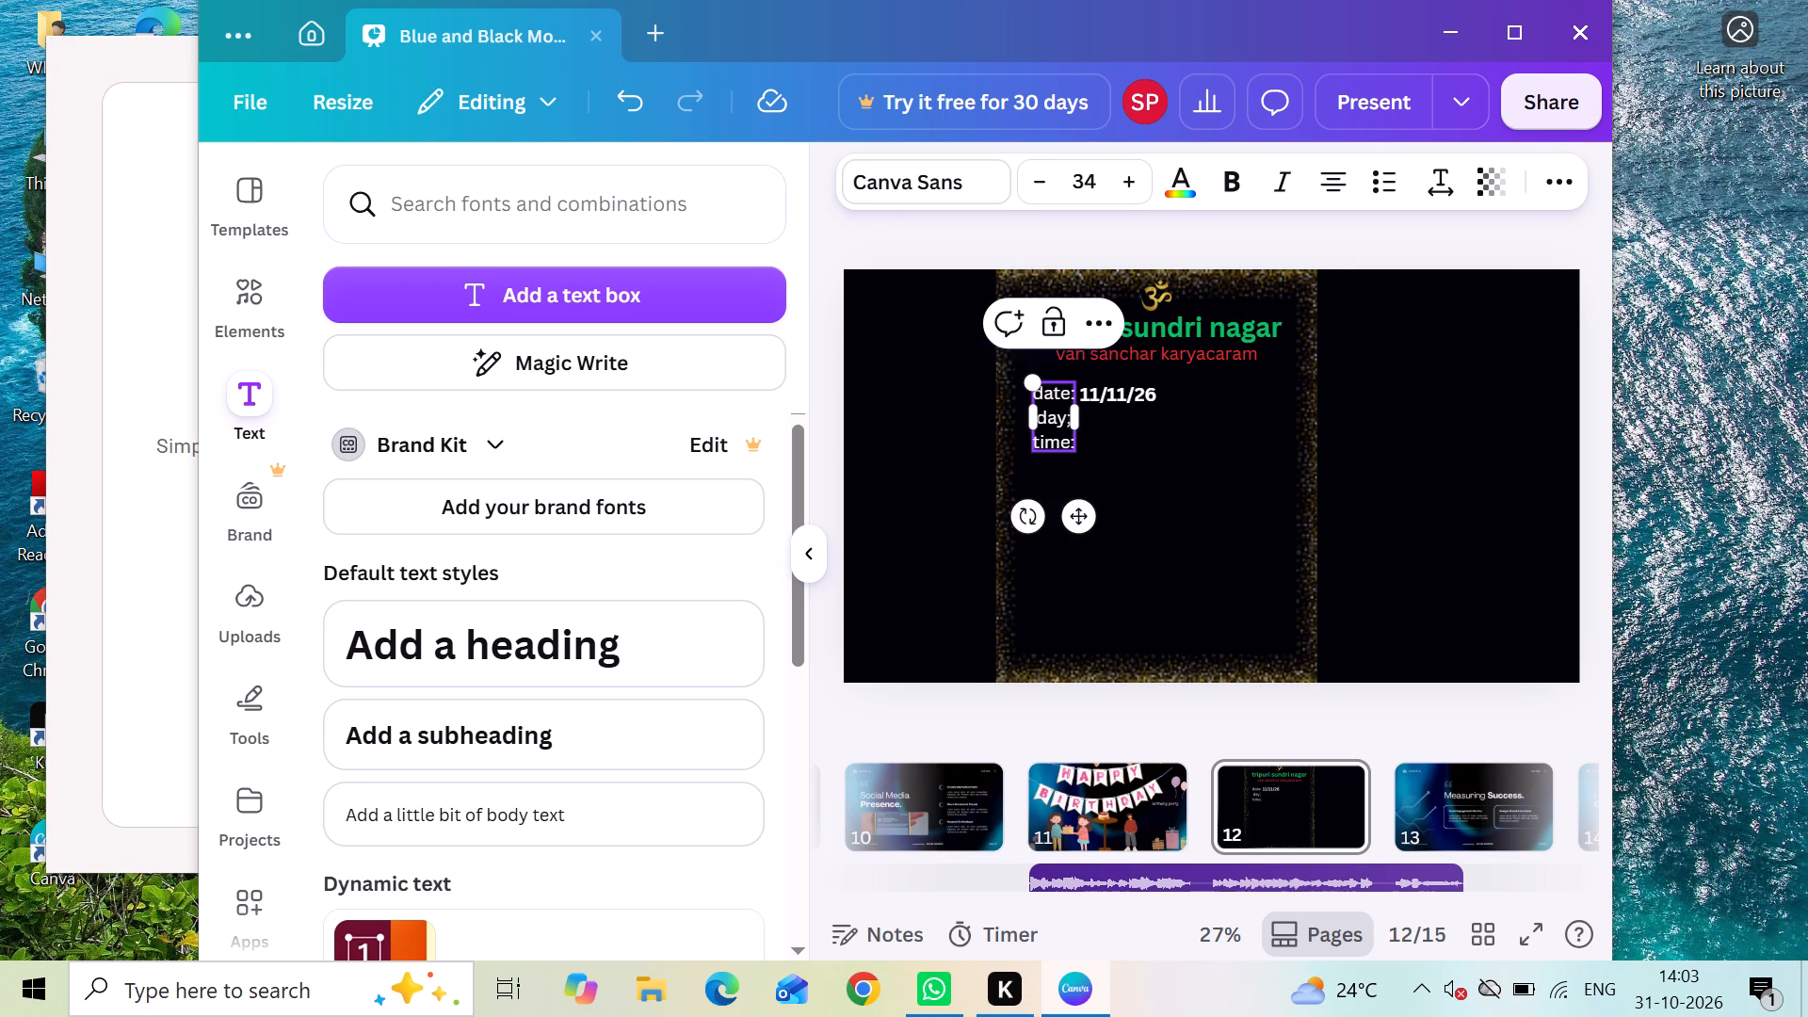
key("BackSpace")
key("shift+colon")
left_click(1422, 421)
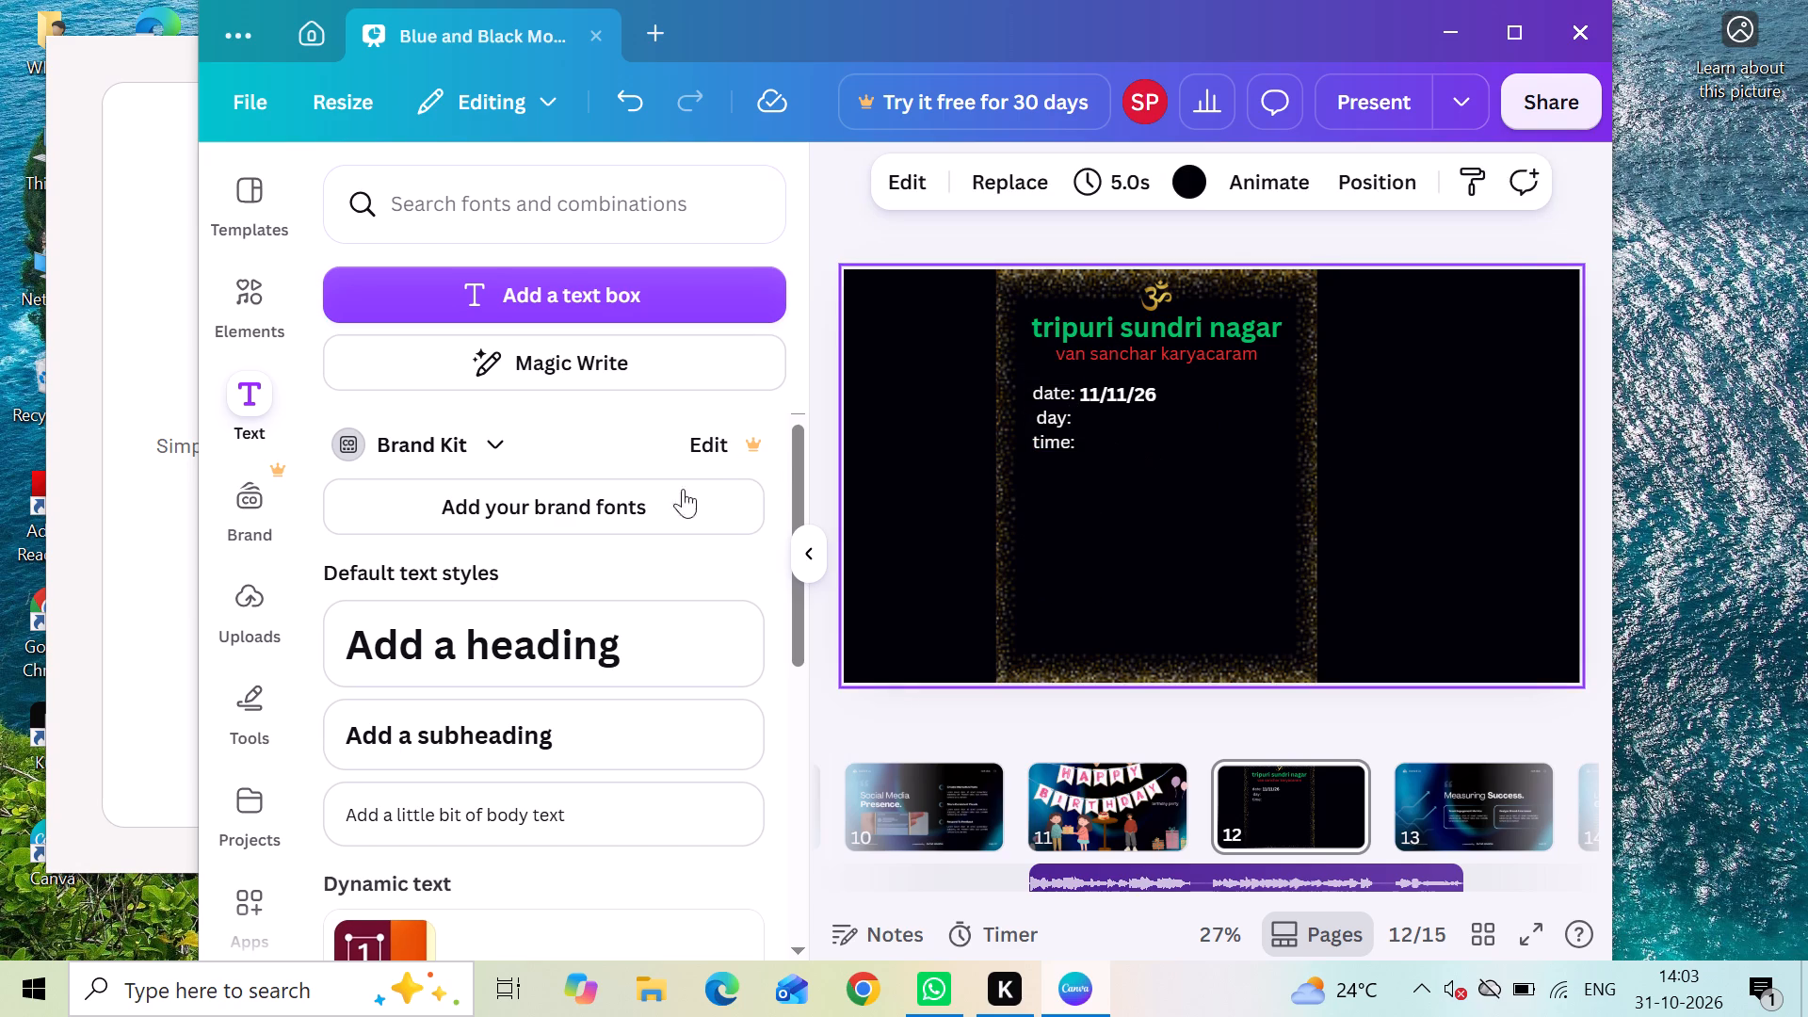
Add a subheading text box reading "sunday" to page 12.
left_click(574, 751)
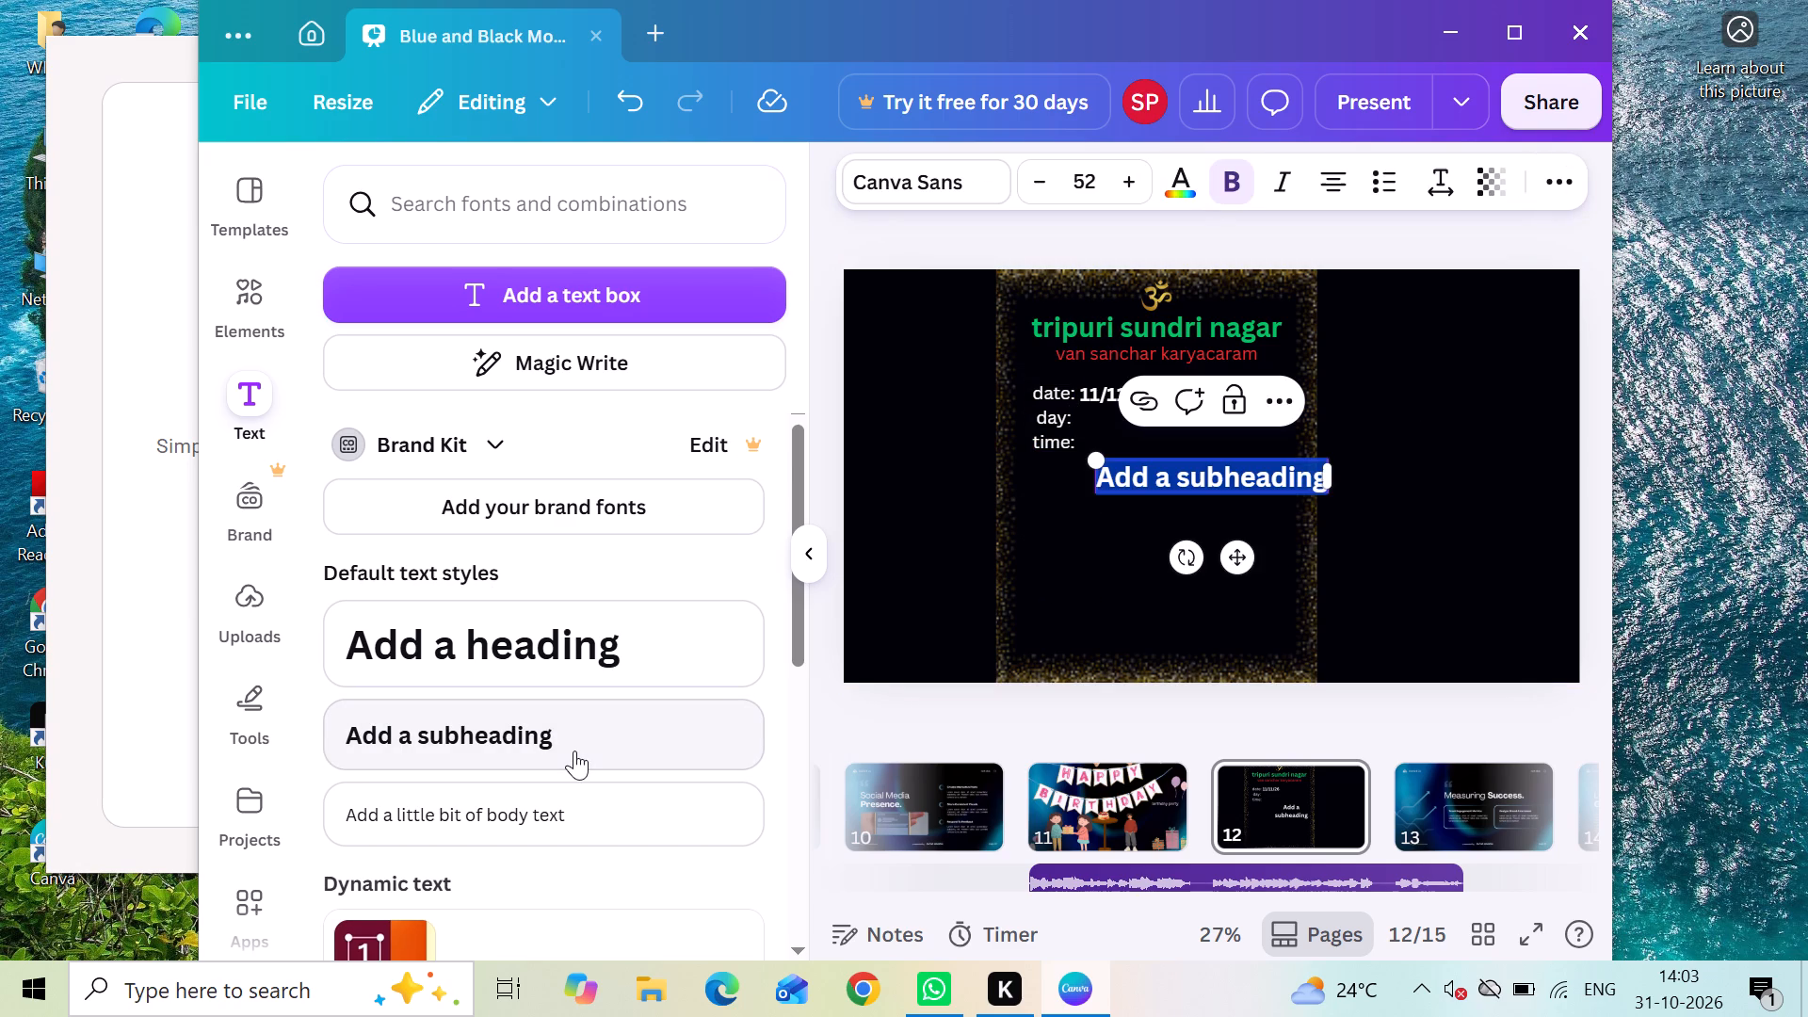
key("s")
type("un")
type("day")
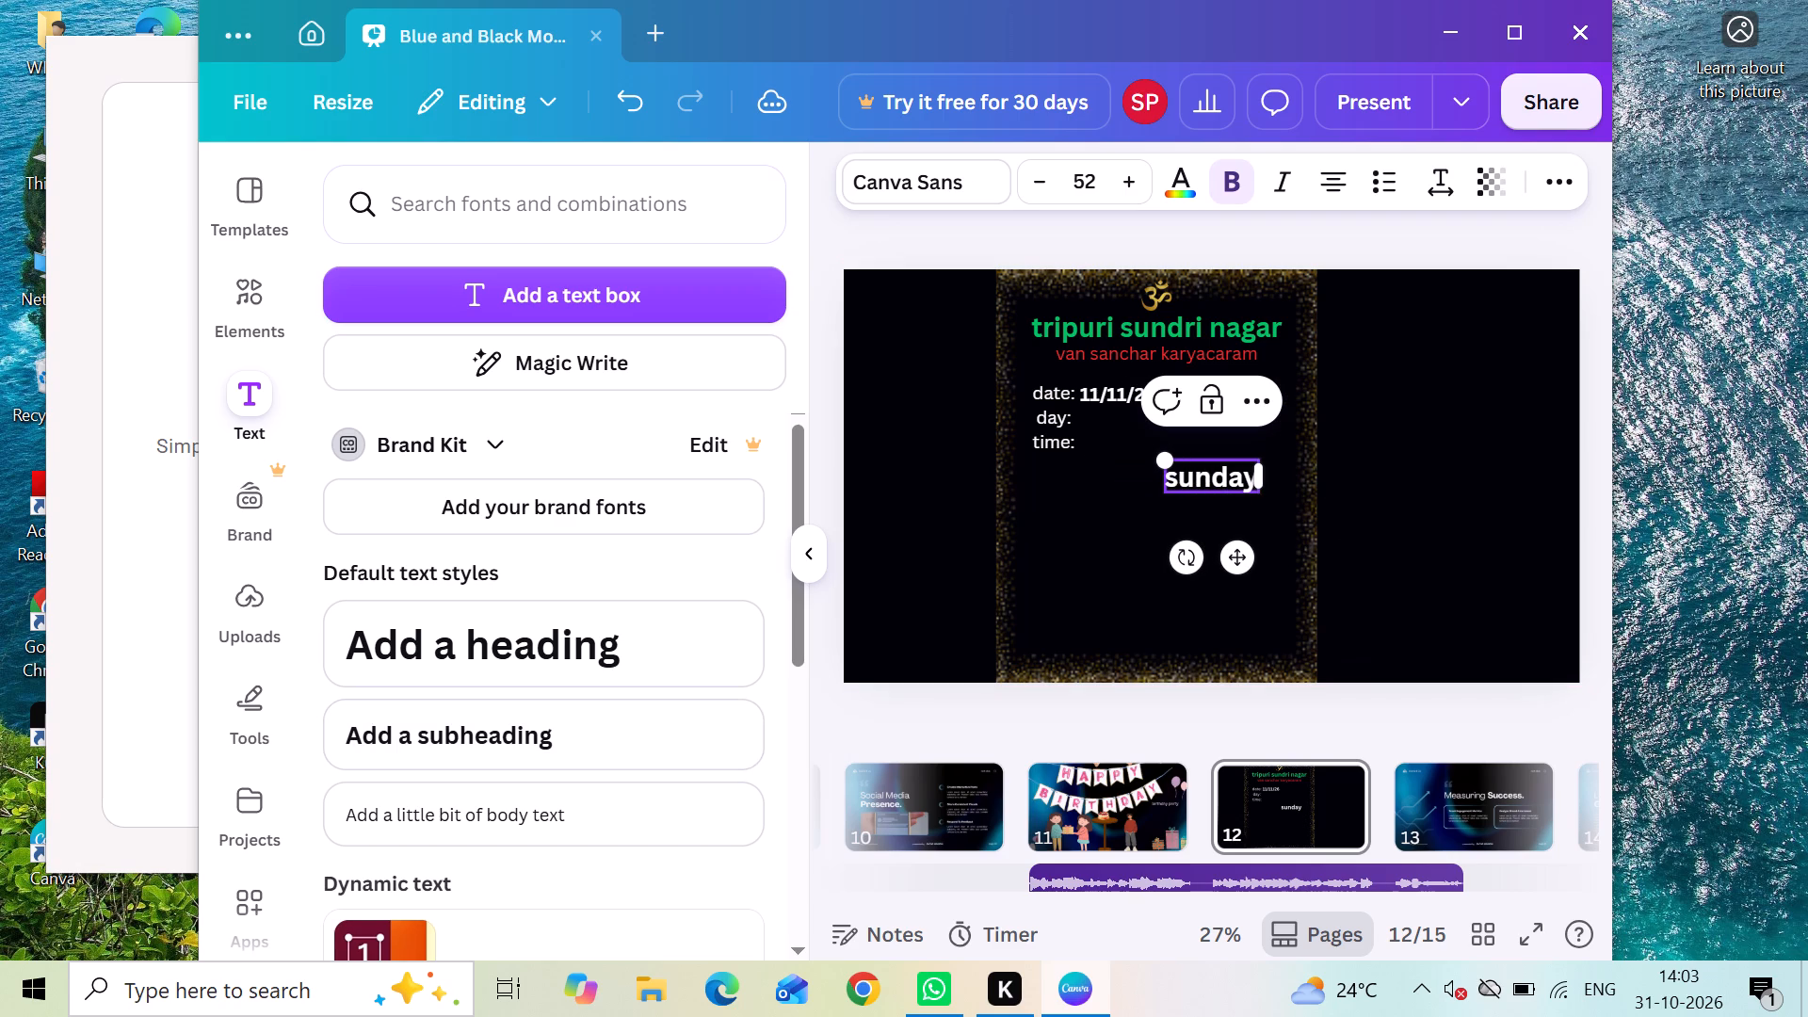
Shrink the "sunday" text to about font size 36.5.
left_click_drag(1162, 459, 1188, 475)
left_click_drag(1237, 483, 1170, 462)
left_click_drag(1170, 462, 1195, 445)
left_click(1439, 449)
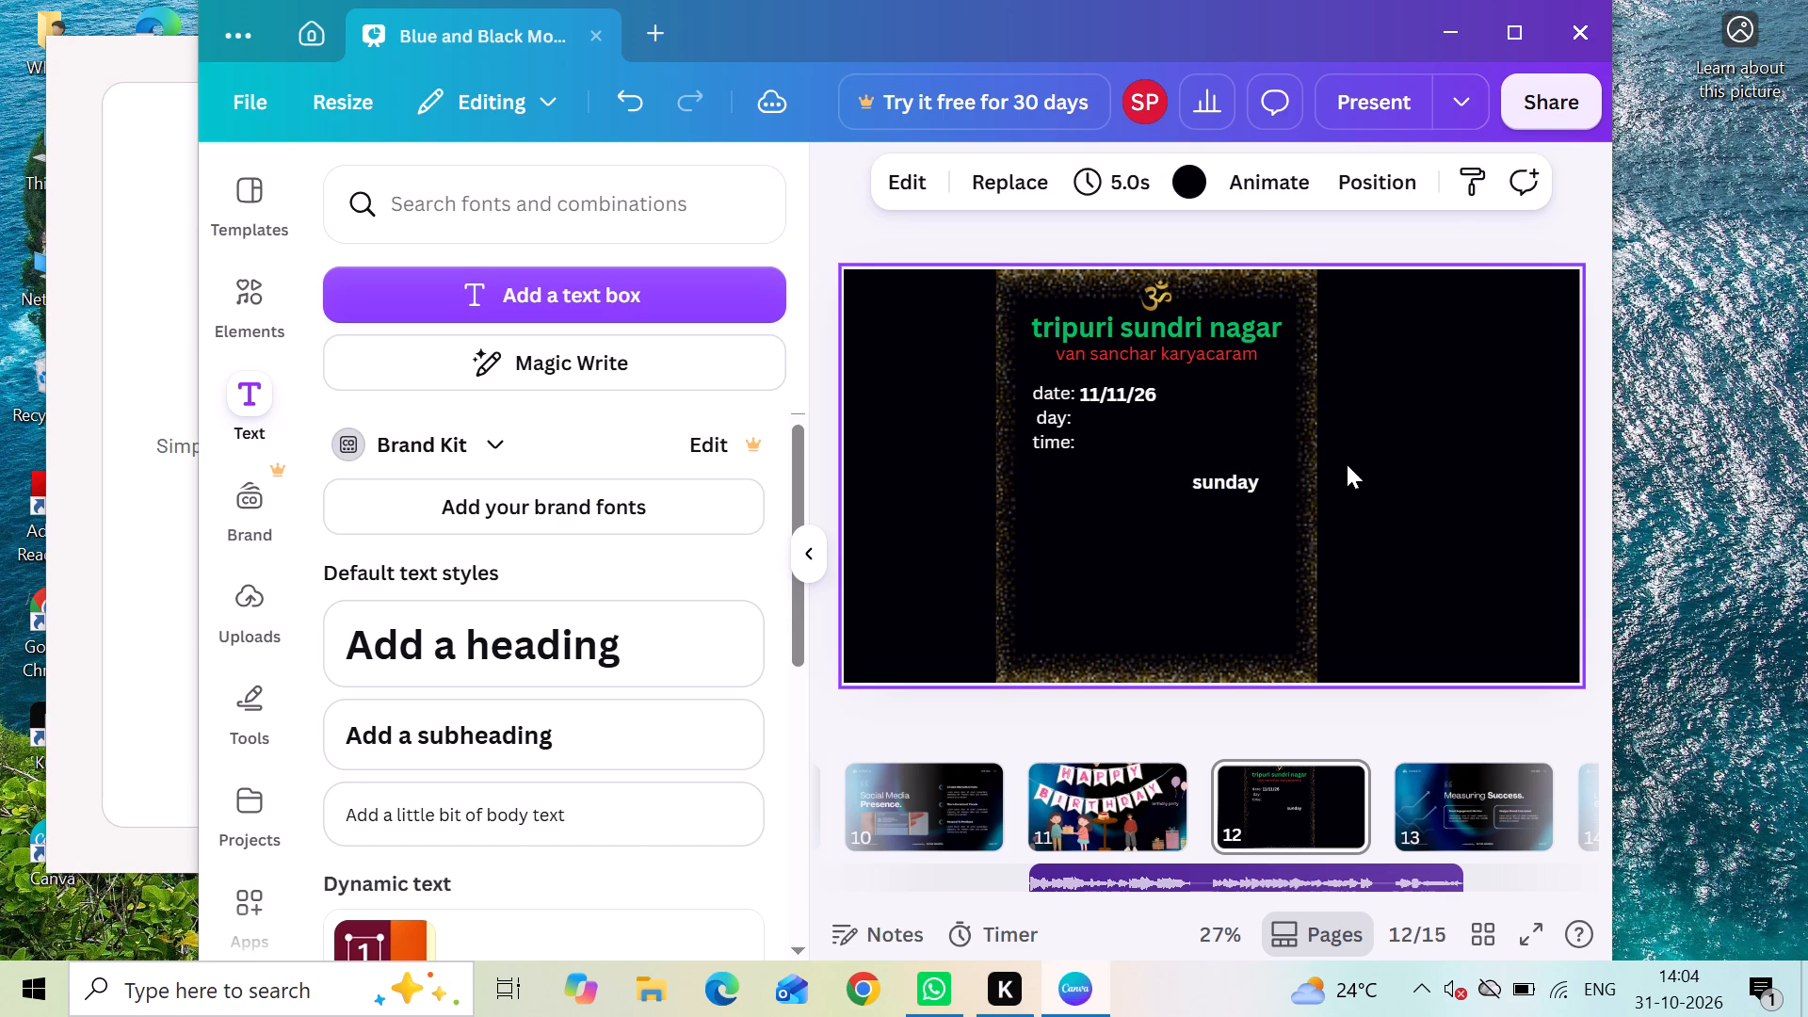
Move "sunday" onto the "day:" line, just after the label and below 11/11/26.
left_click_drag(1231, 491, 1180, 455)
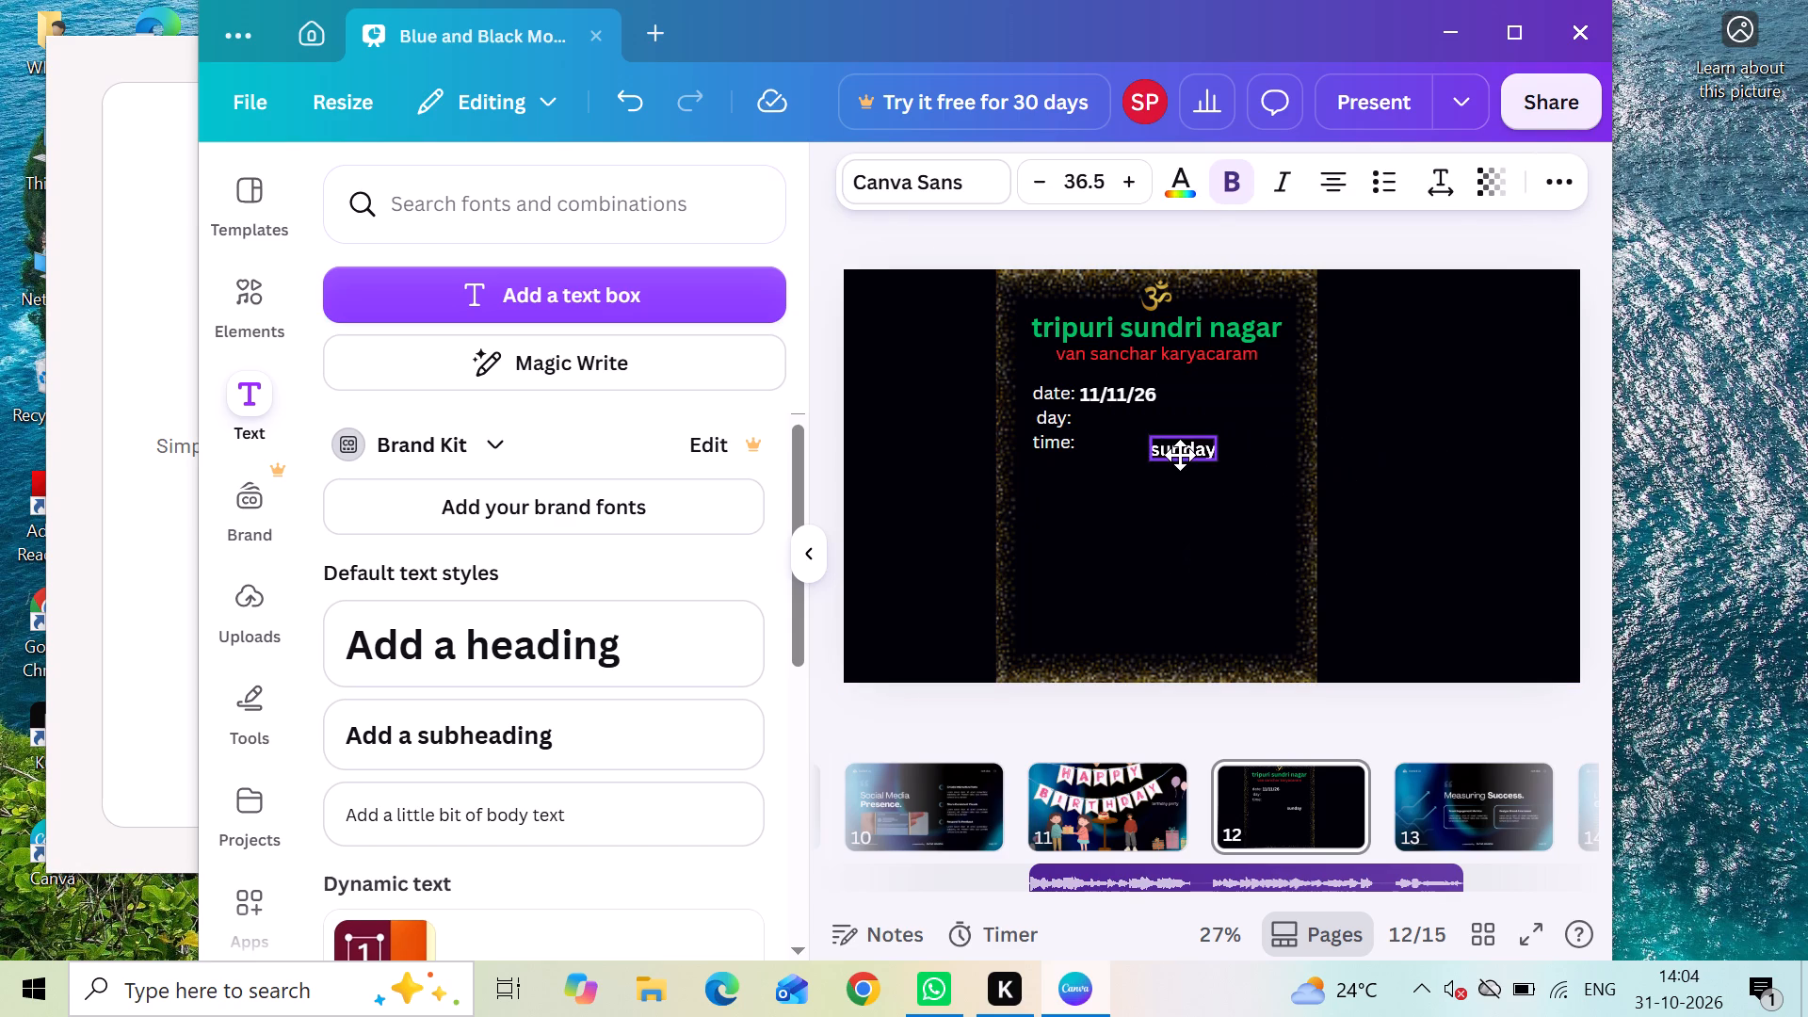
left_click_drag(1180, 455, 1115, 426)
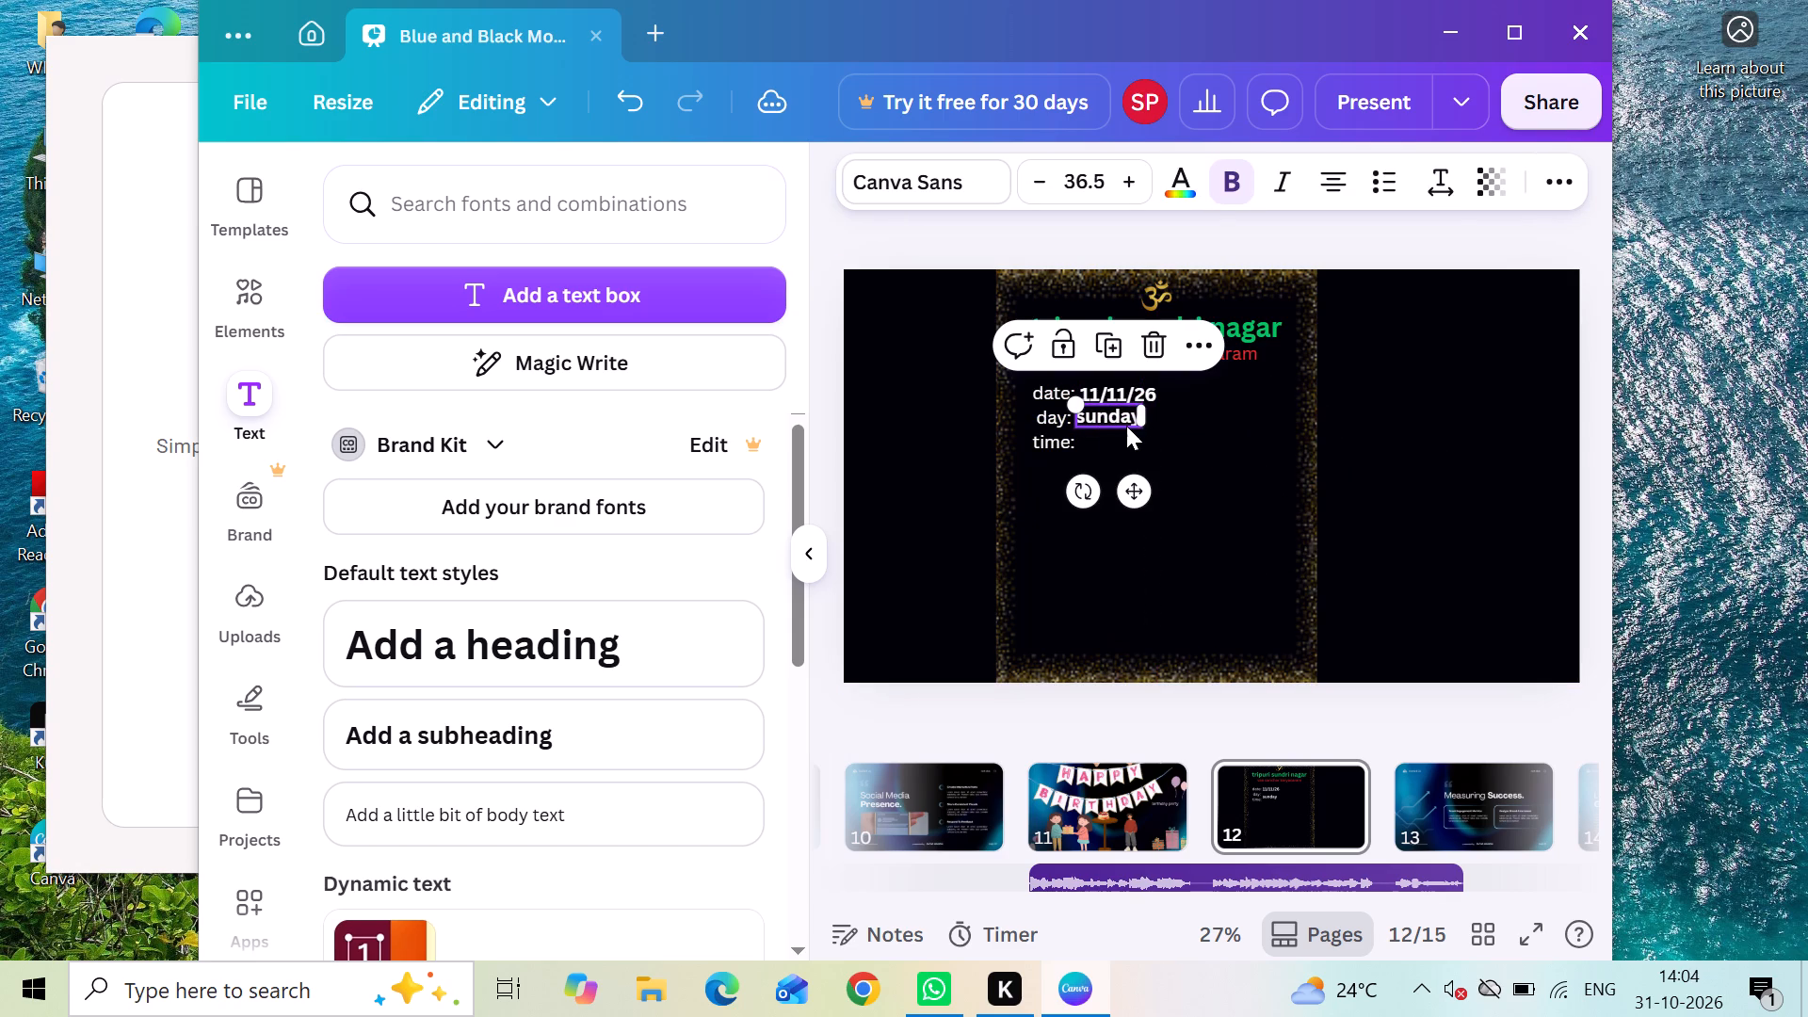
double_click(1476, 430)
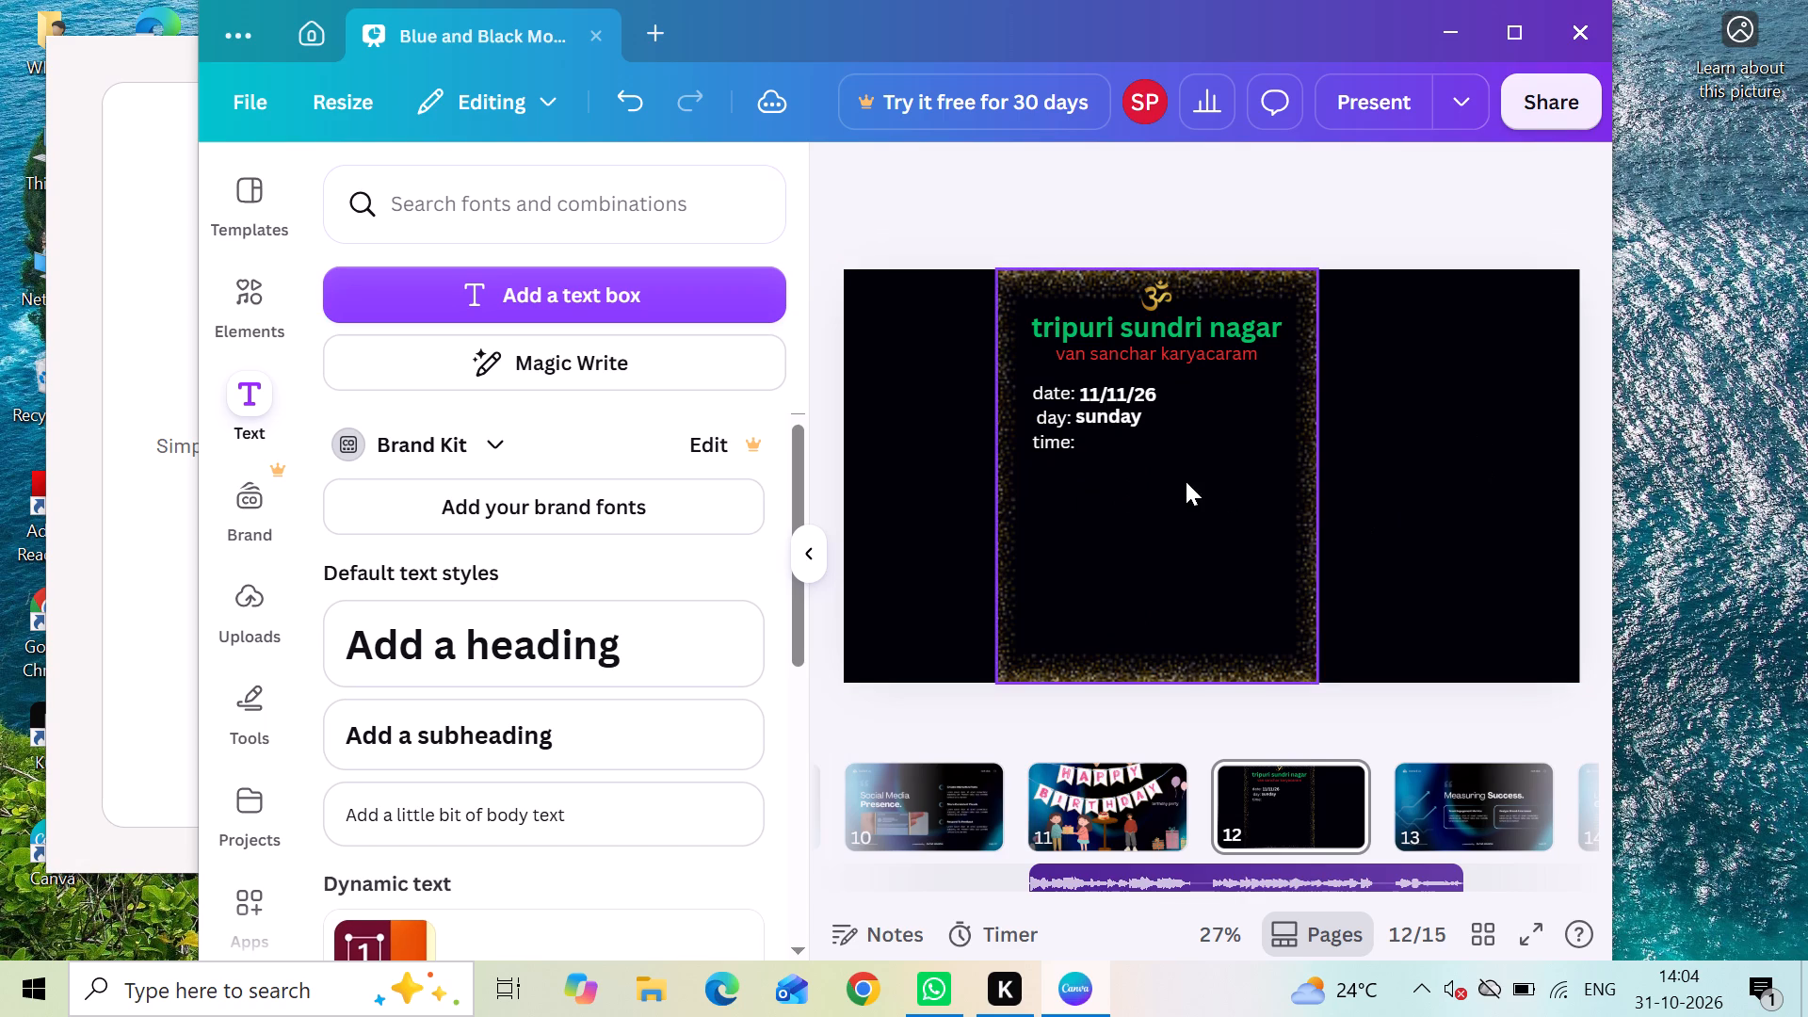
left_click(1117, 412)
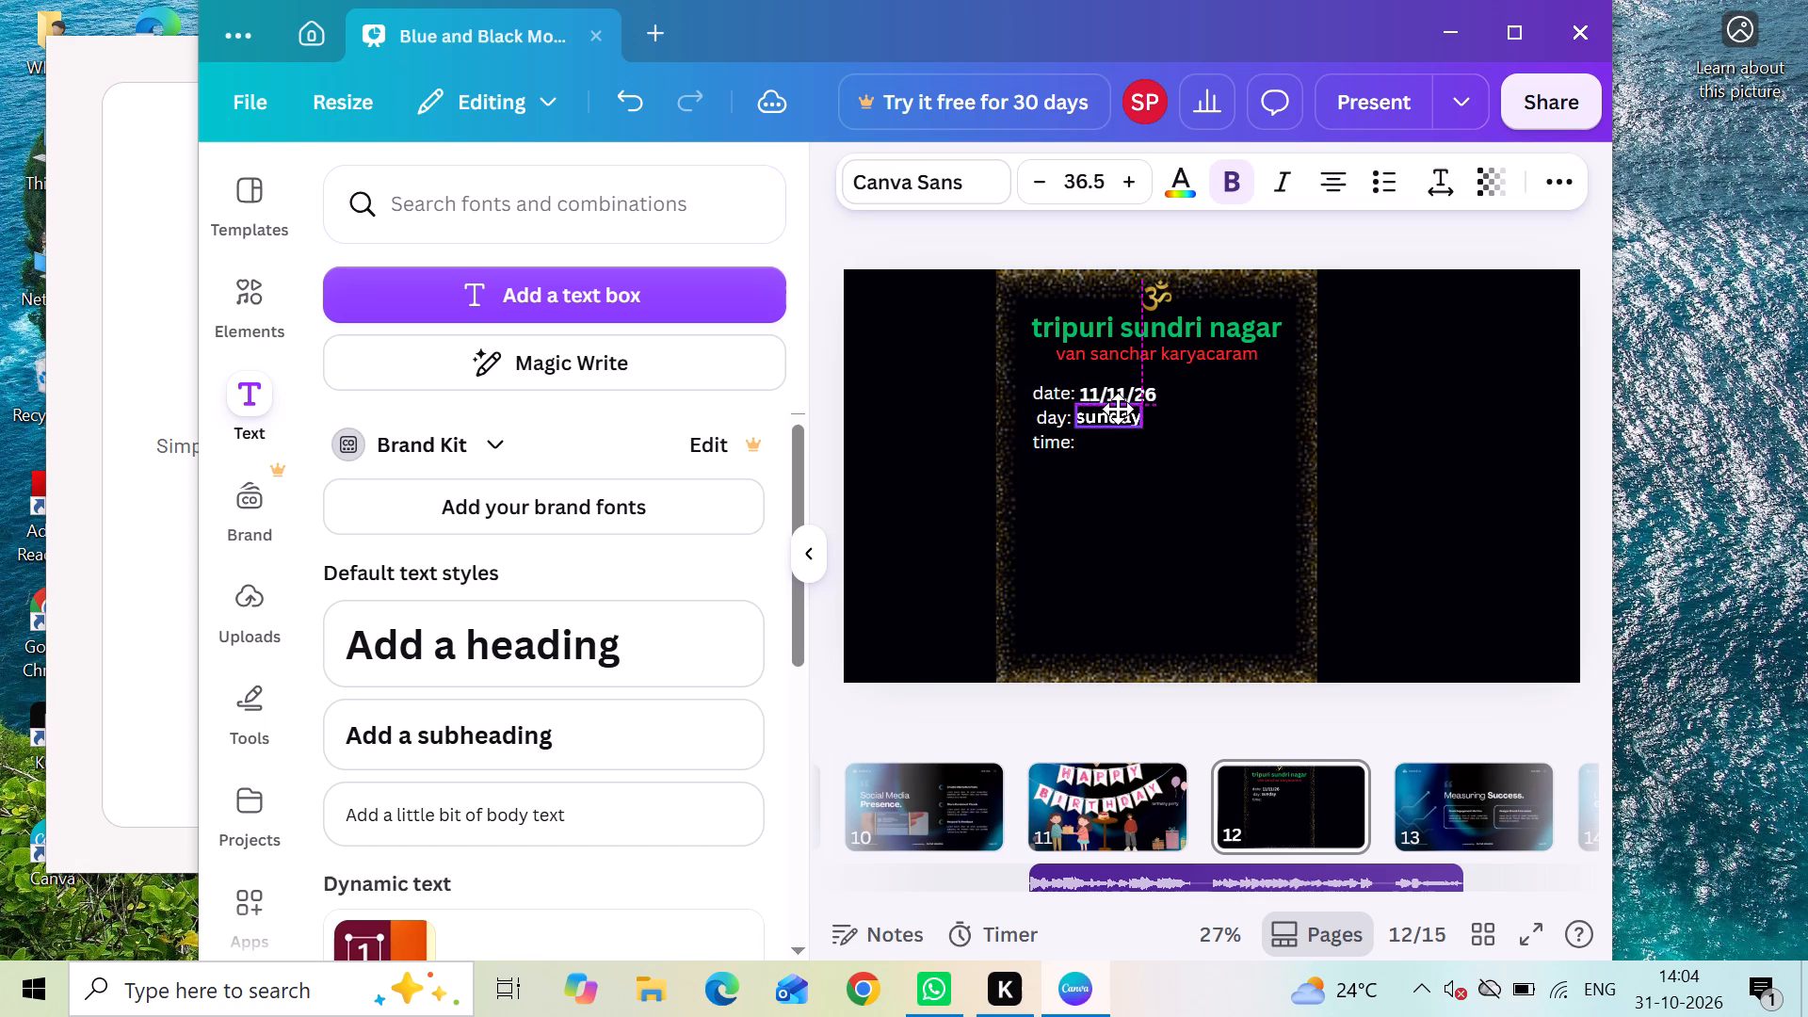
left_click(1414, 424)
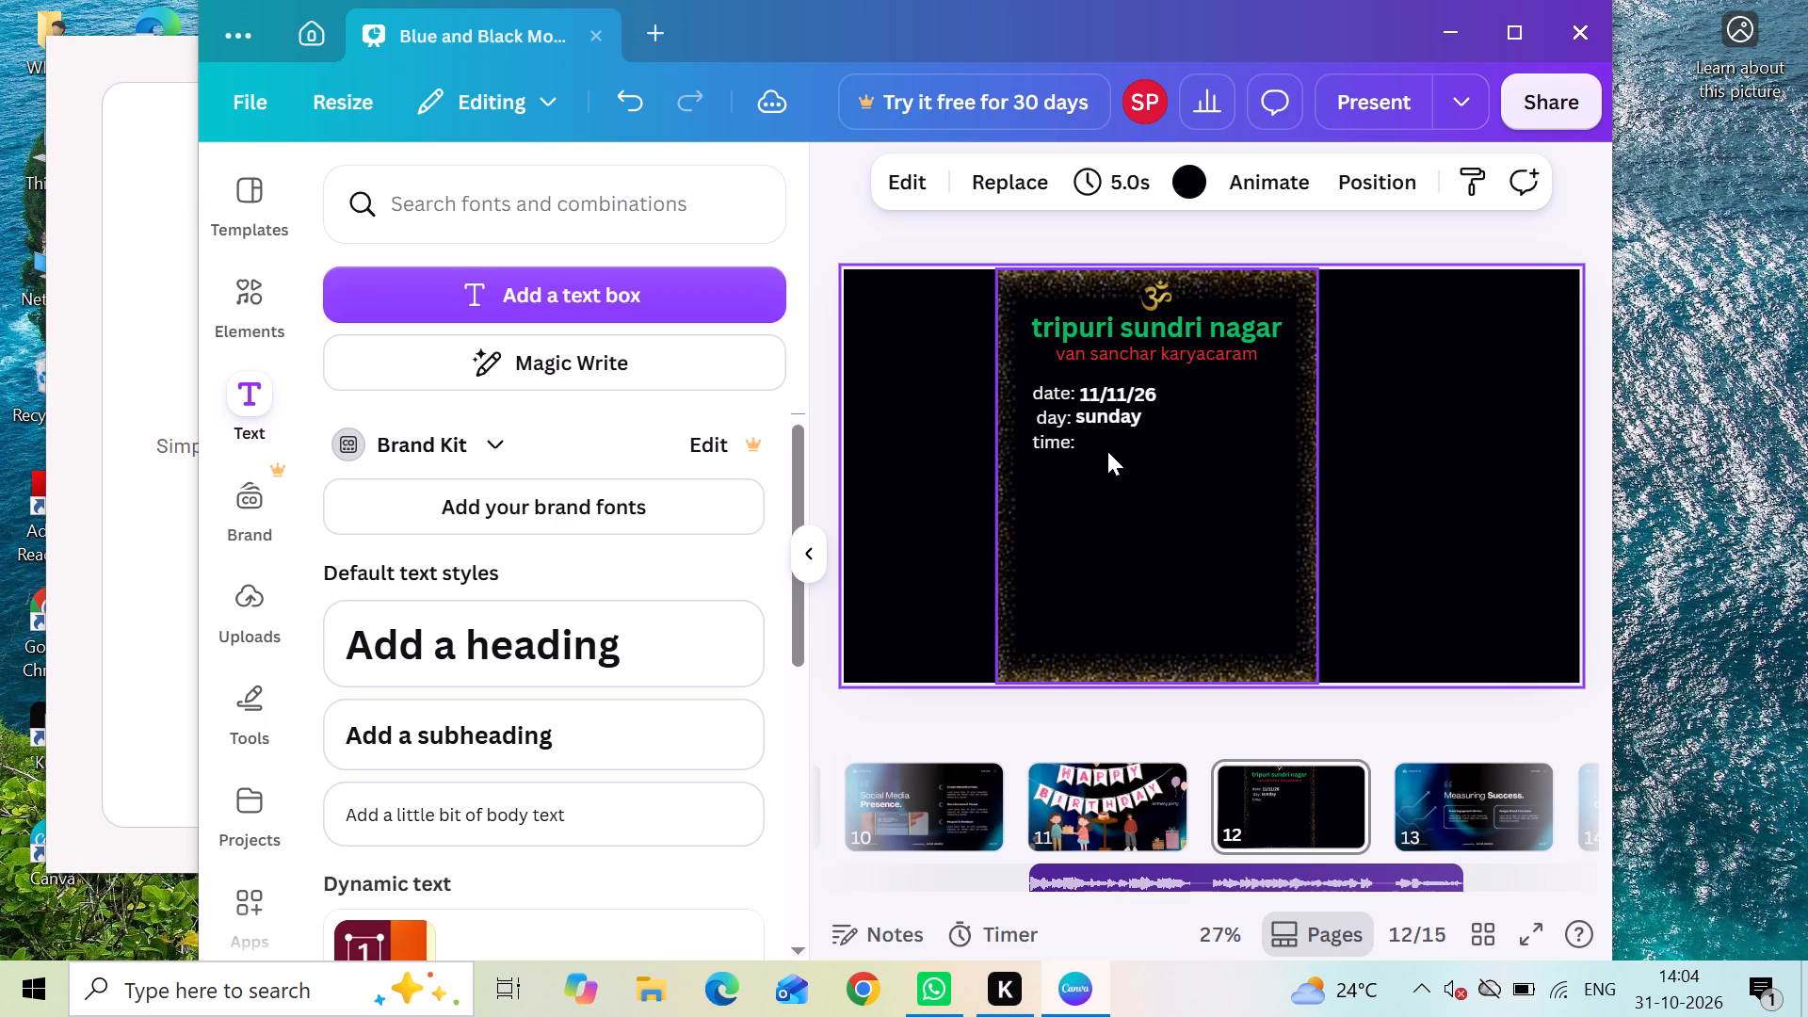
Add a heading text box reading "8:00 AM" to page 12.
key("8")
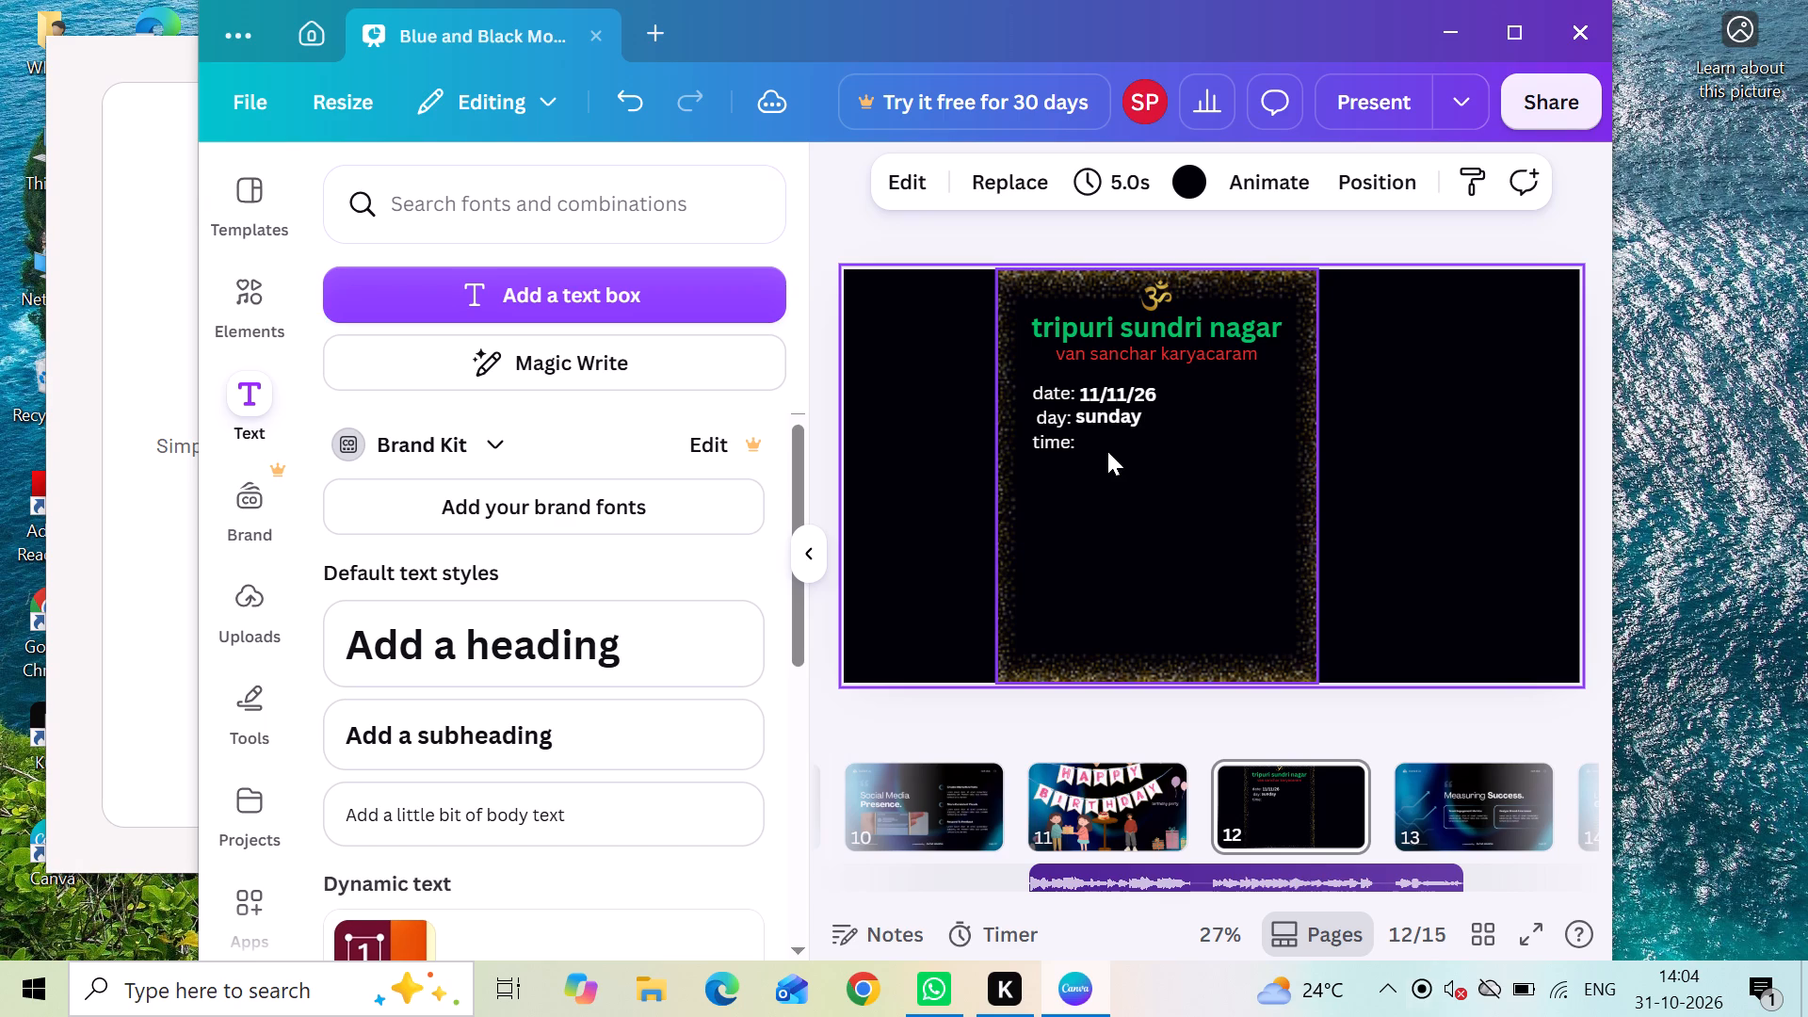
left_click(507, 668)
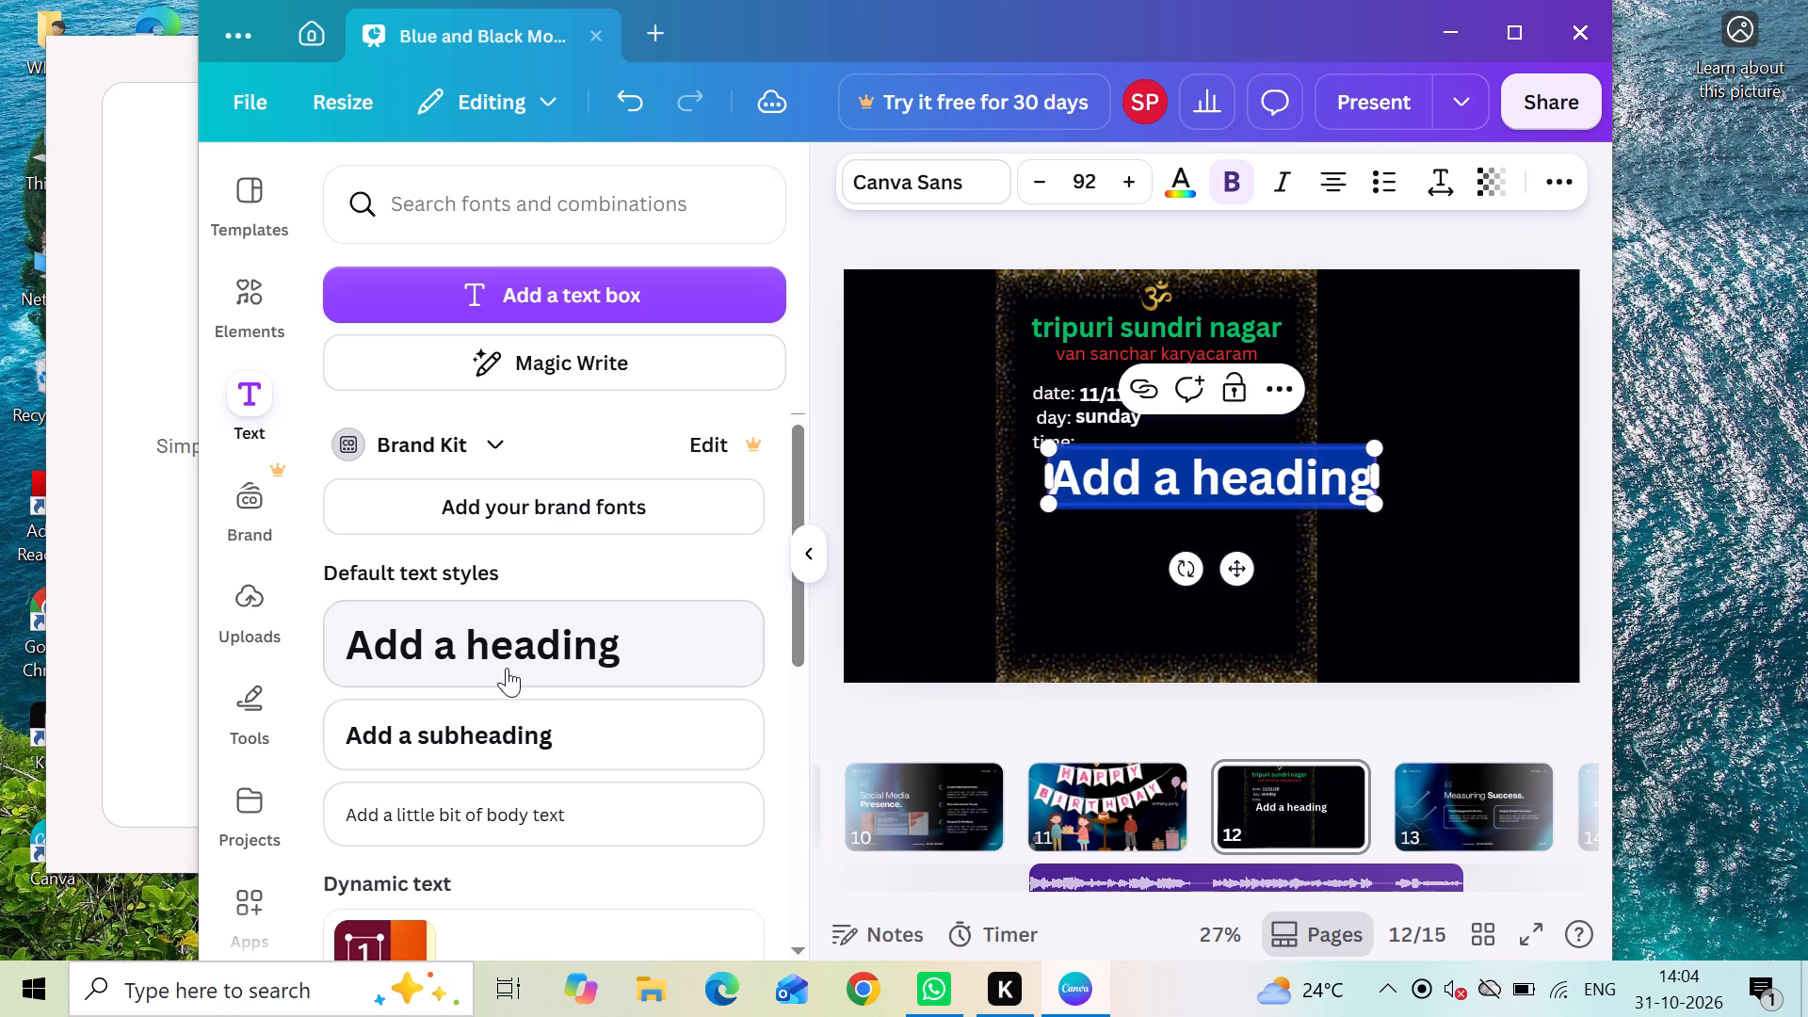
key("8")
key("shift+colon")
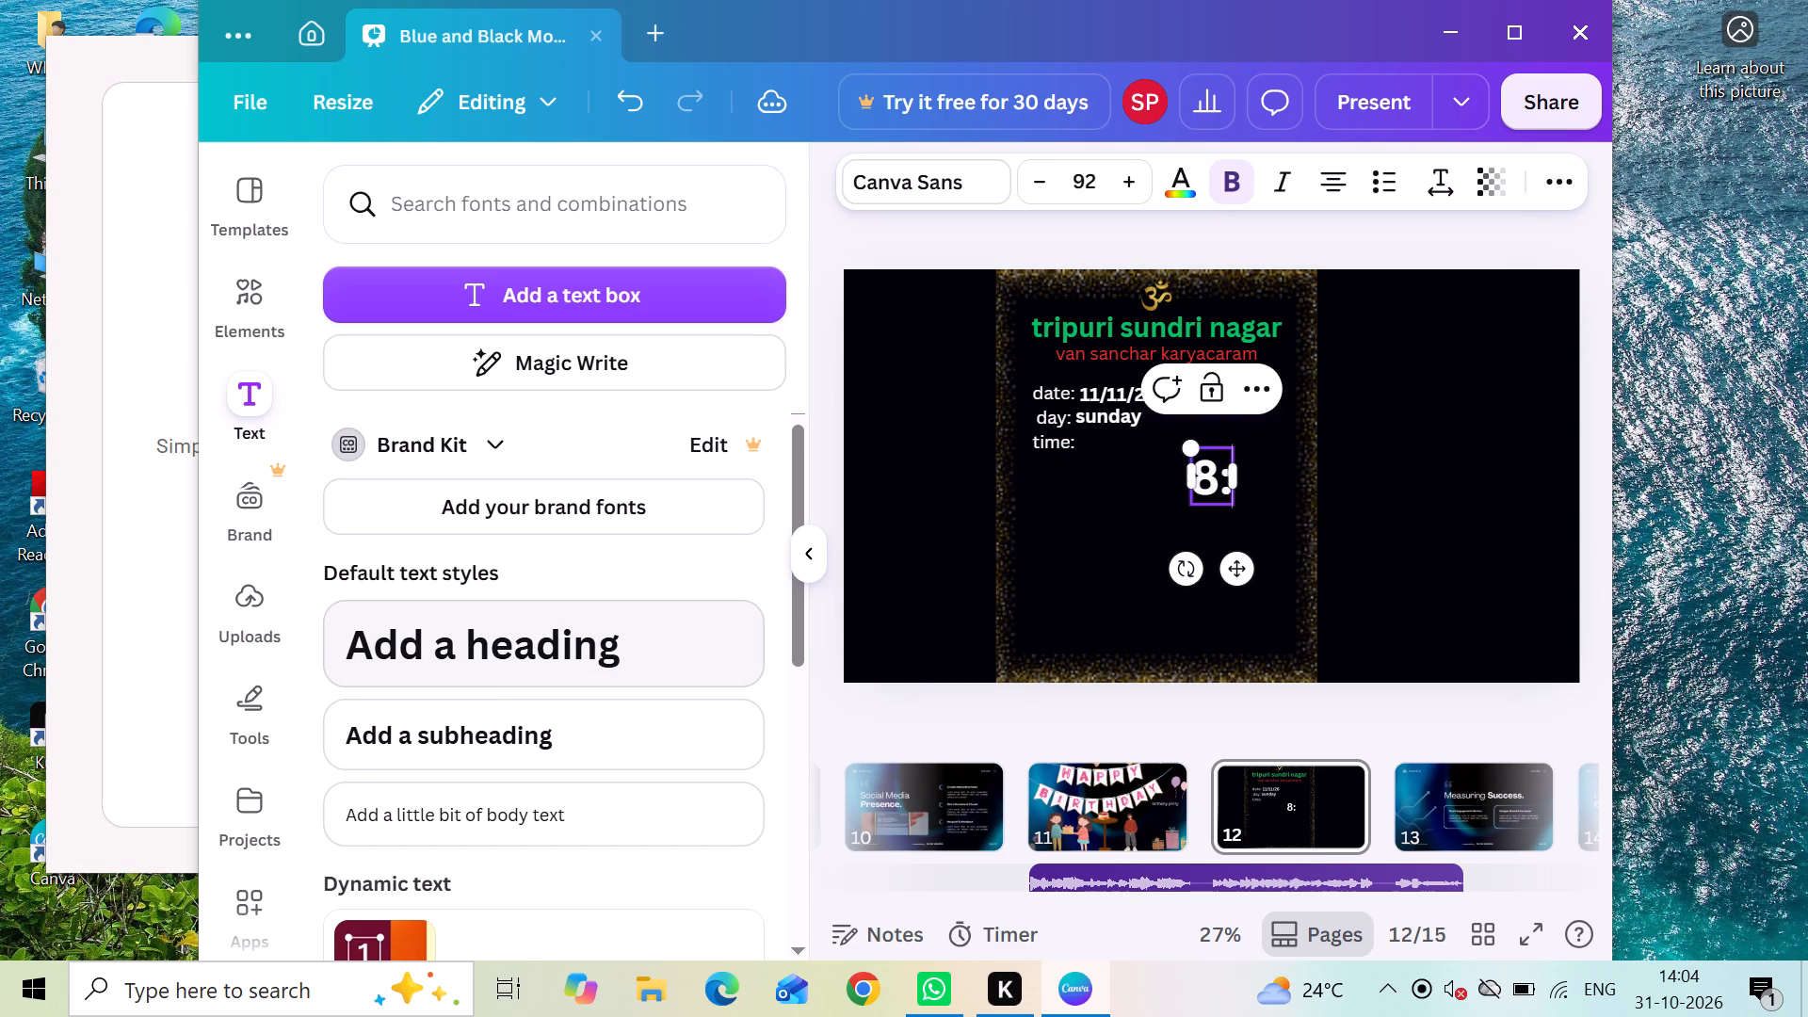
type("00")
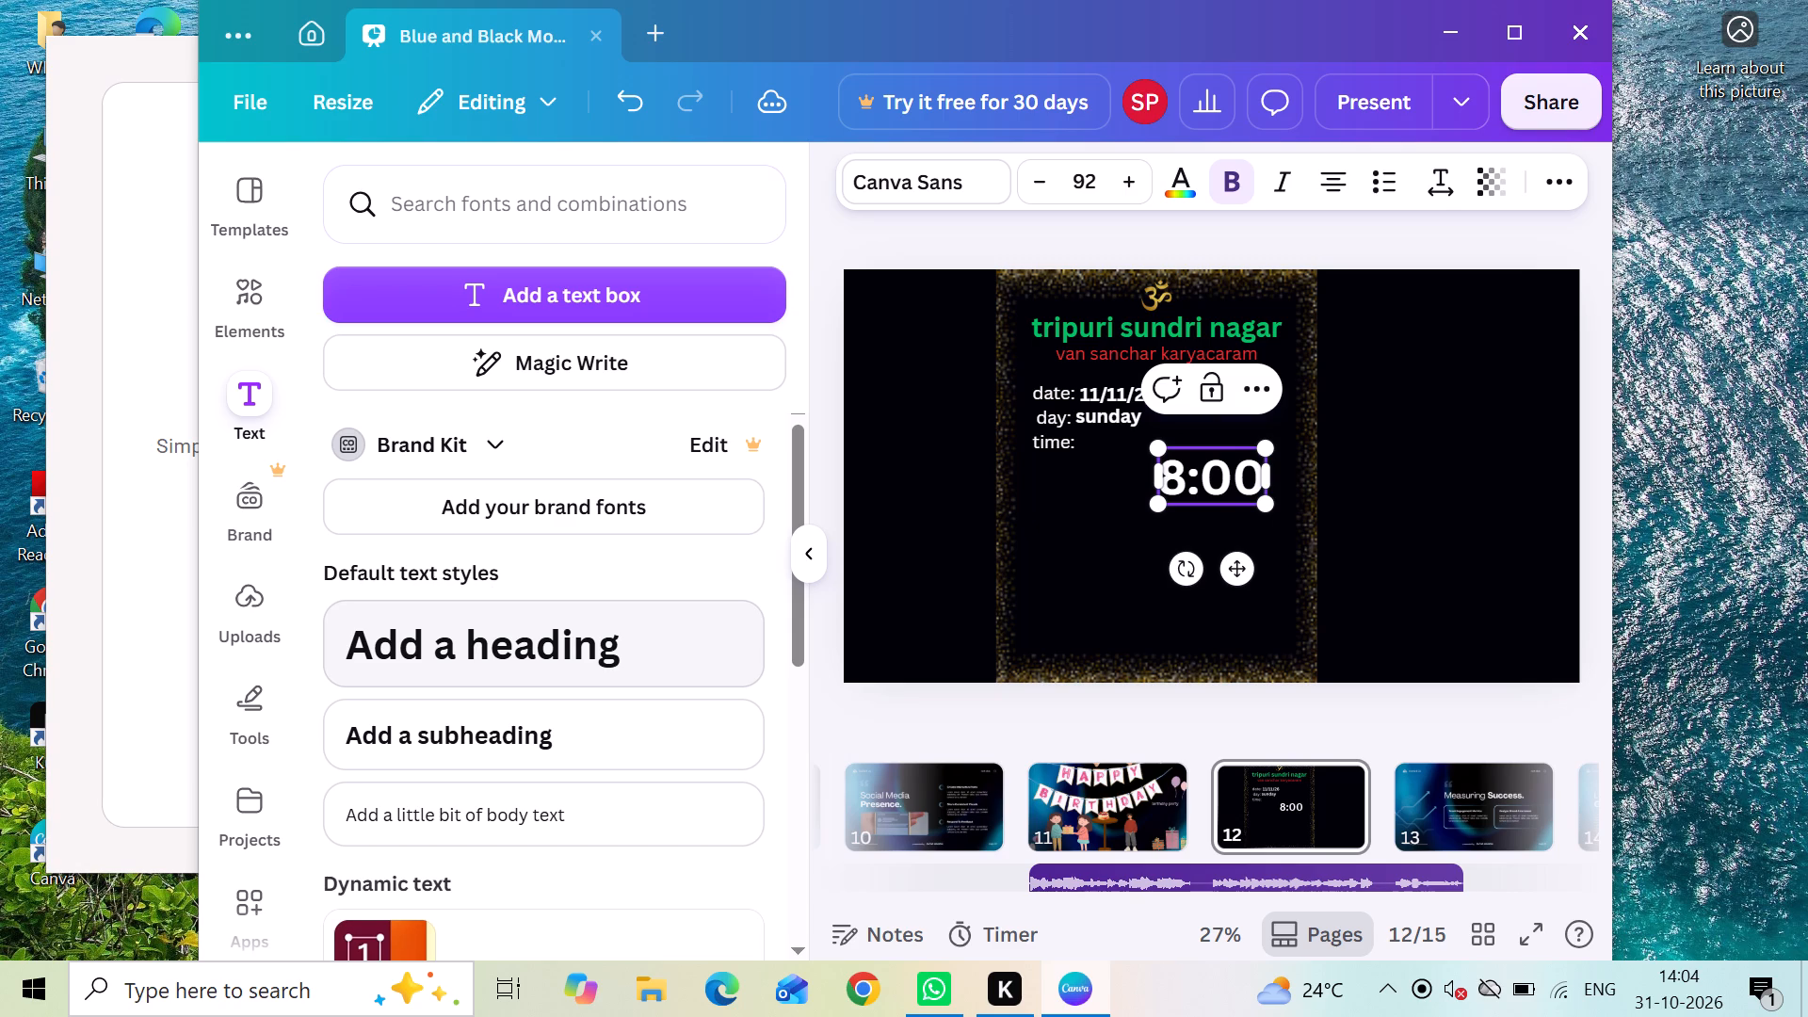
key("space")
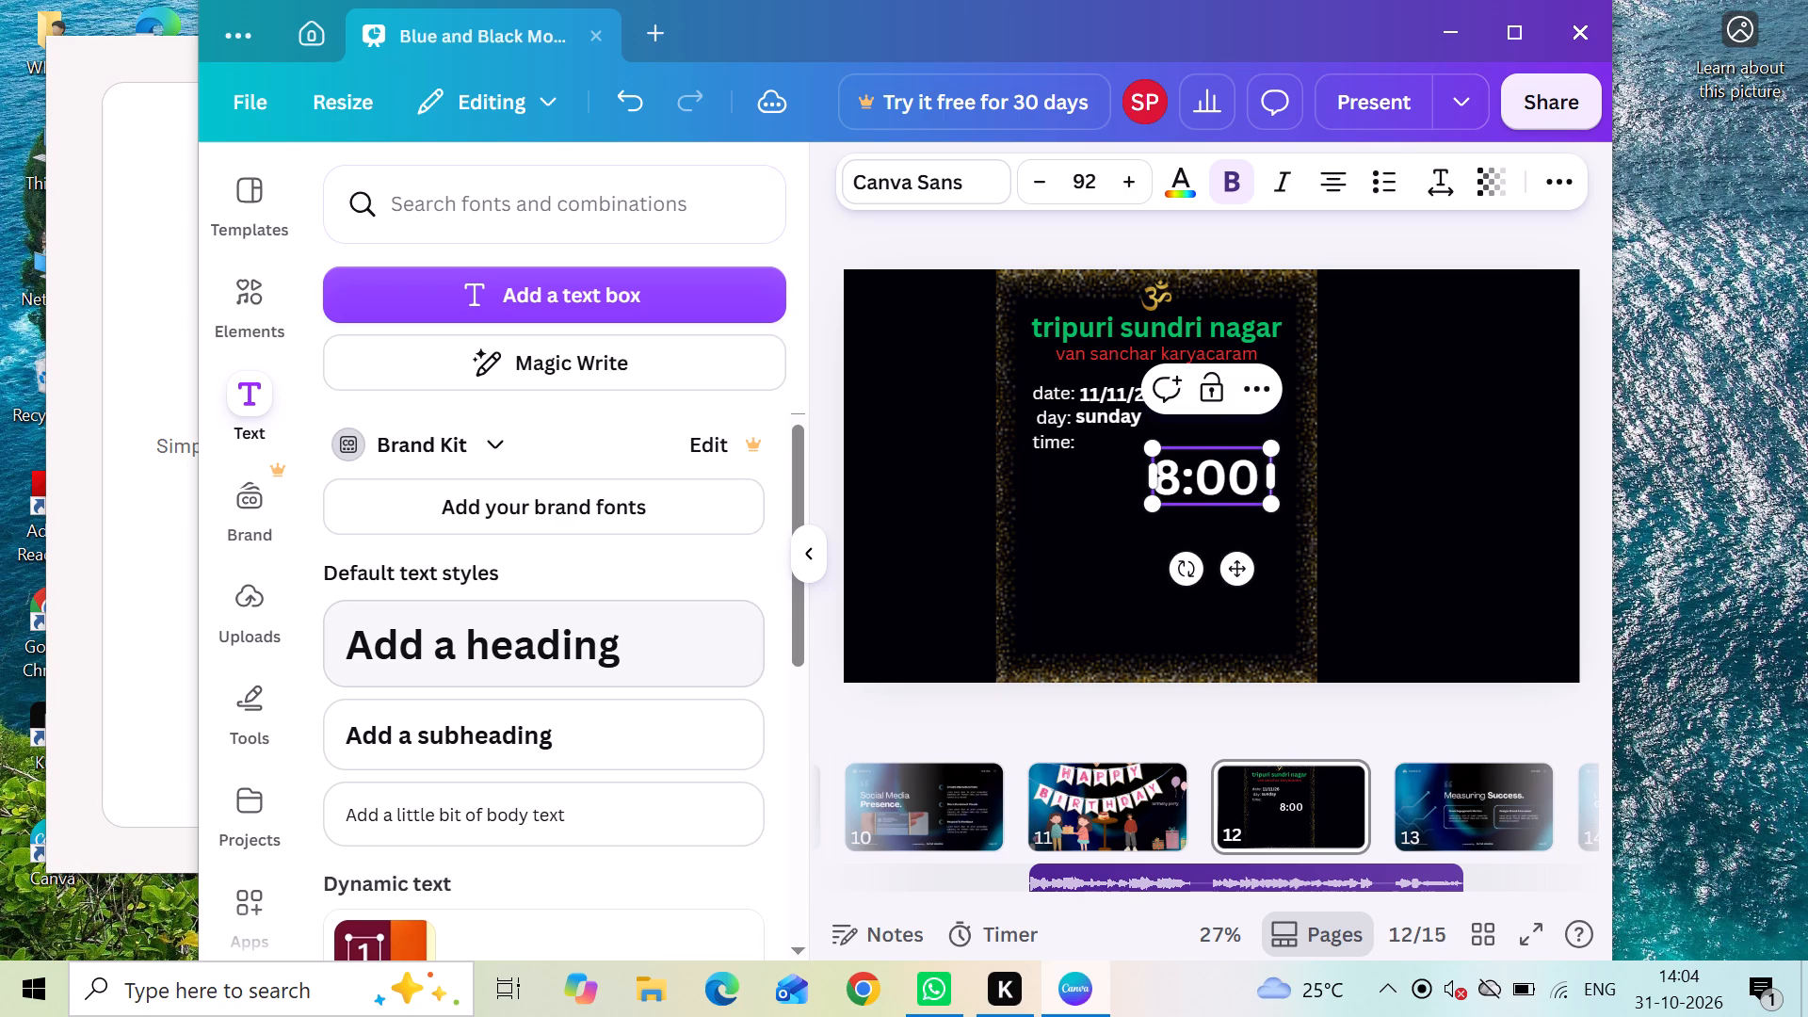
type("AM")
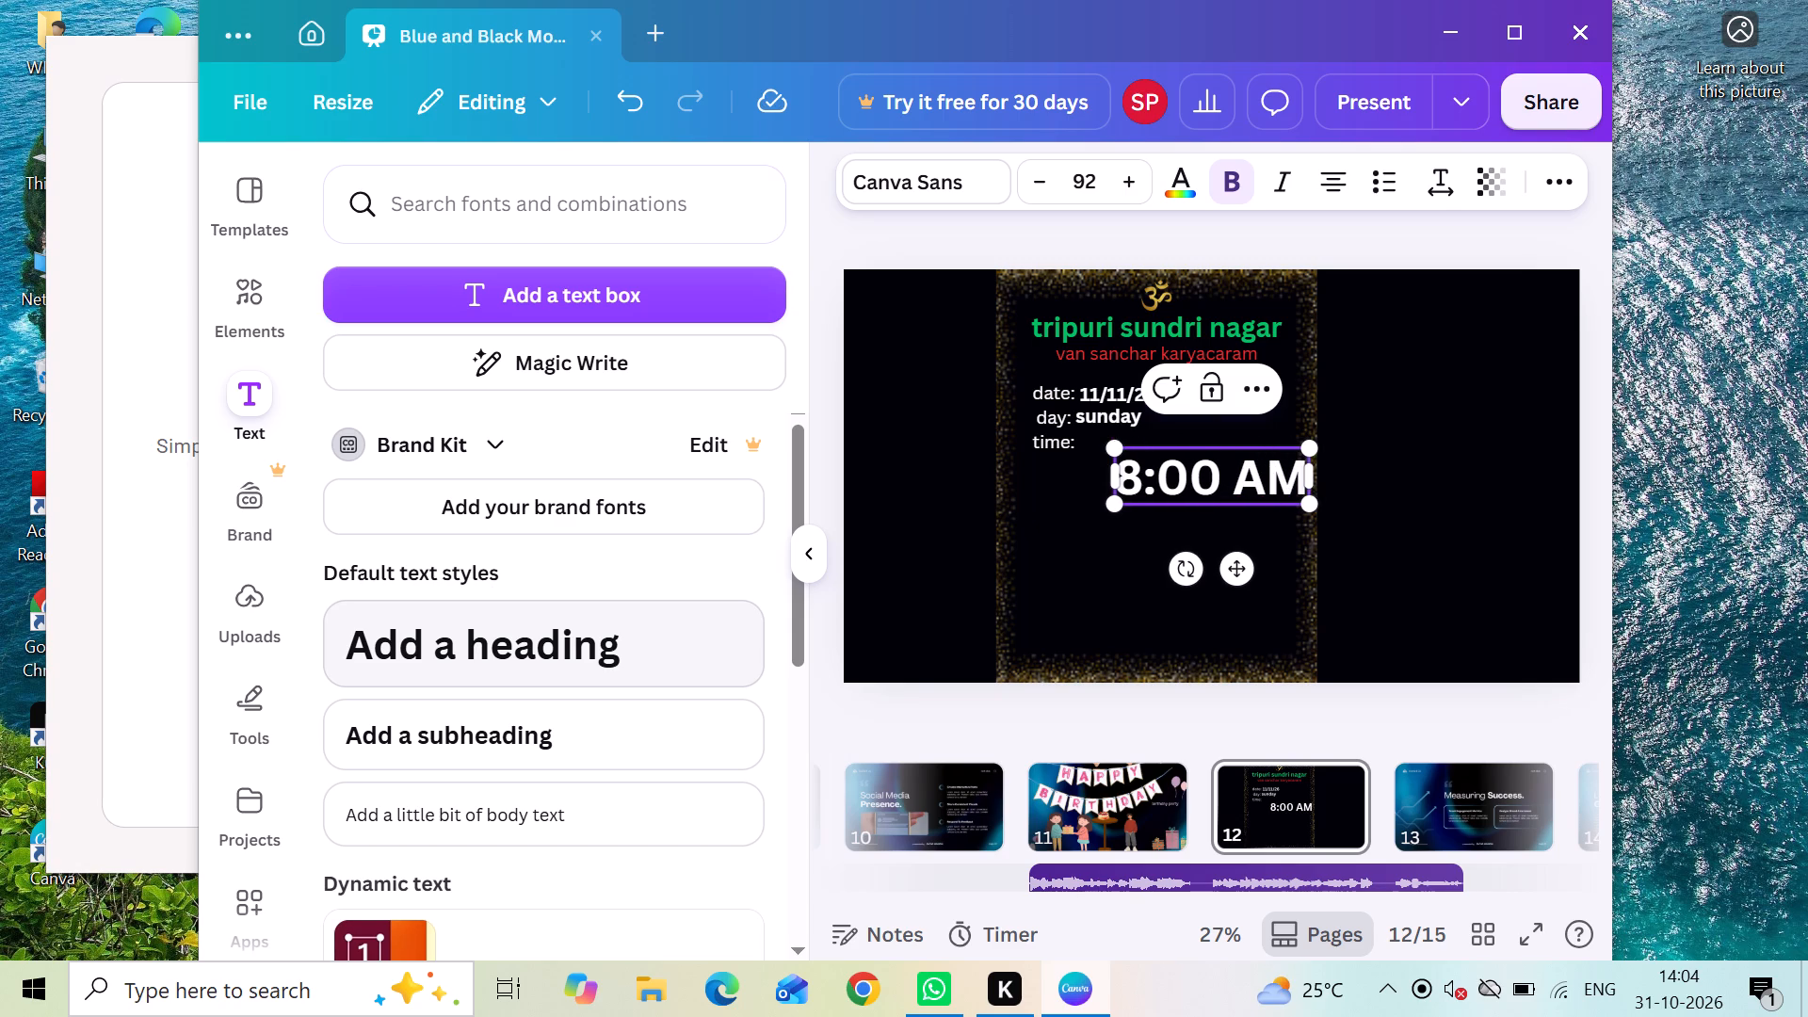
left_click(1429, 514)
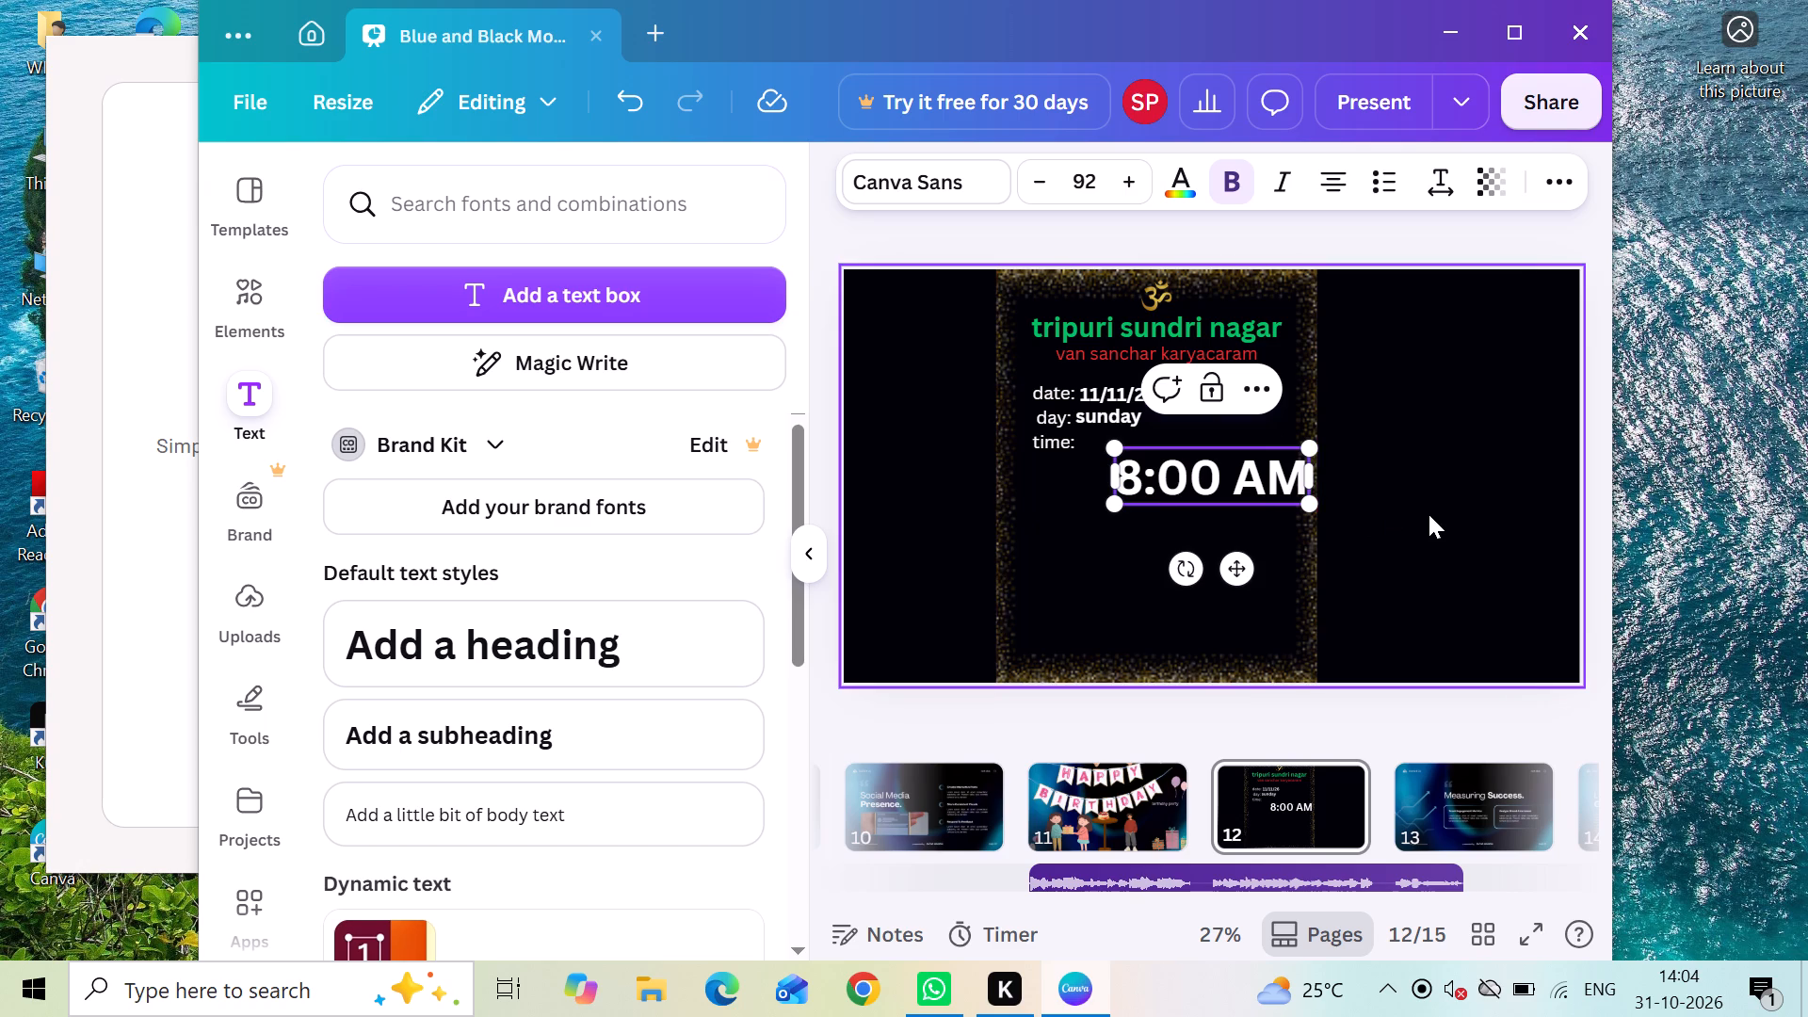
Shrink the "8:00 AM" heading to about font size 37.1.
left_click(1283, 472)
left_click_drag(1312, 442, 1227, 508)
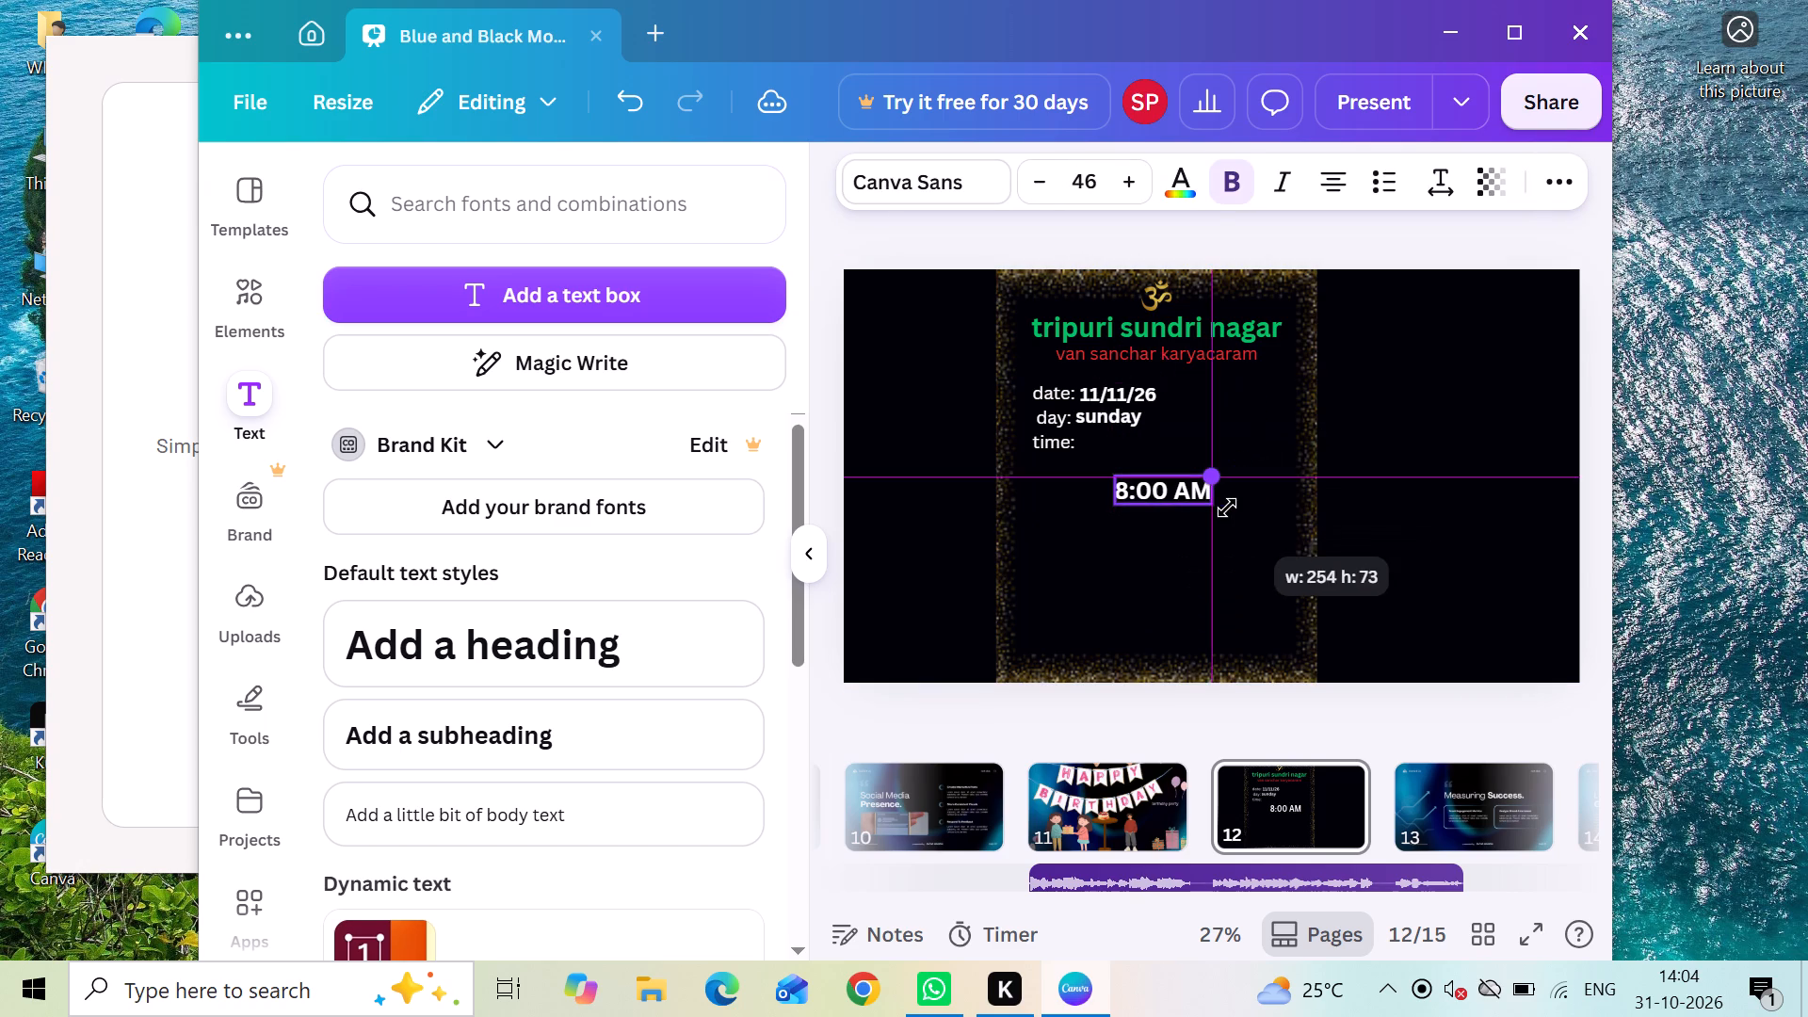
left_click_drag(1227, 508, 1208, 514)
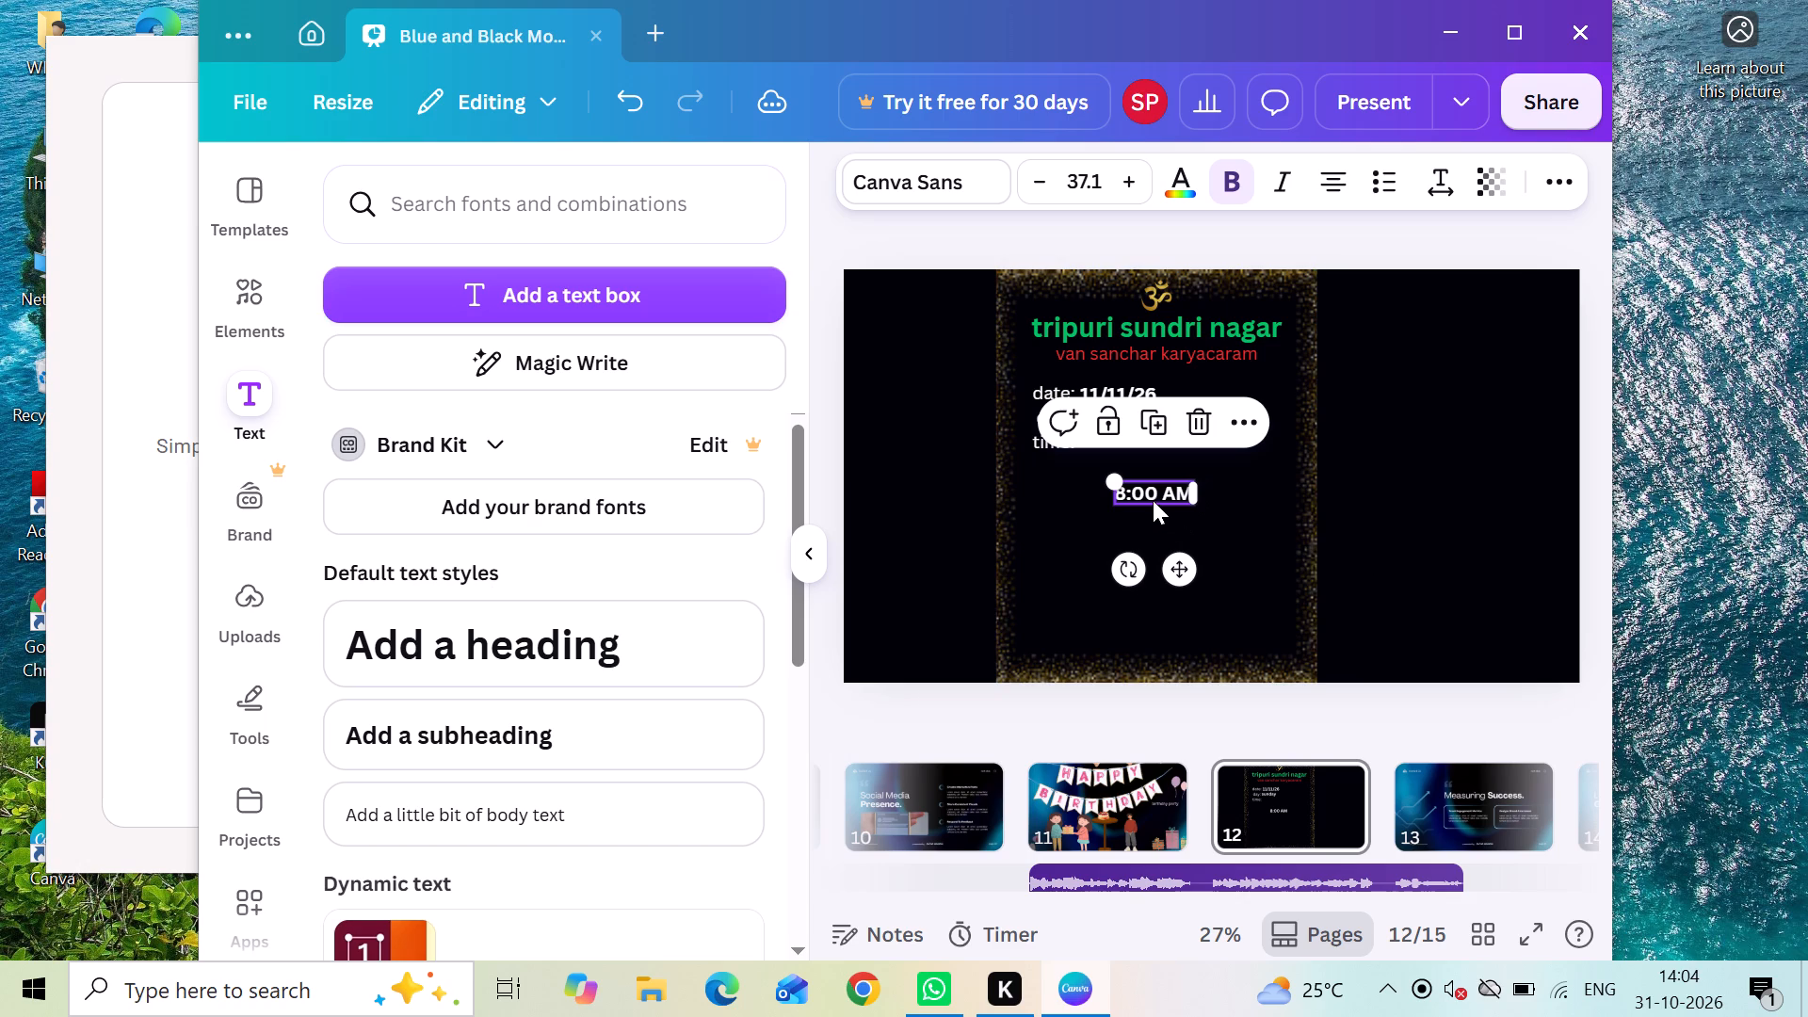
left_click(1363, 442)
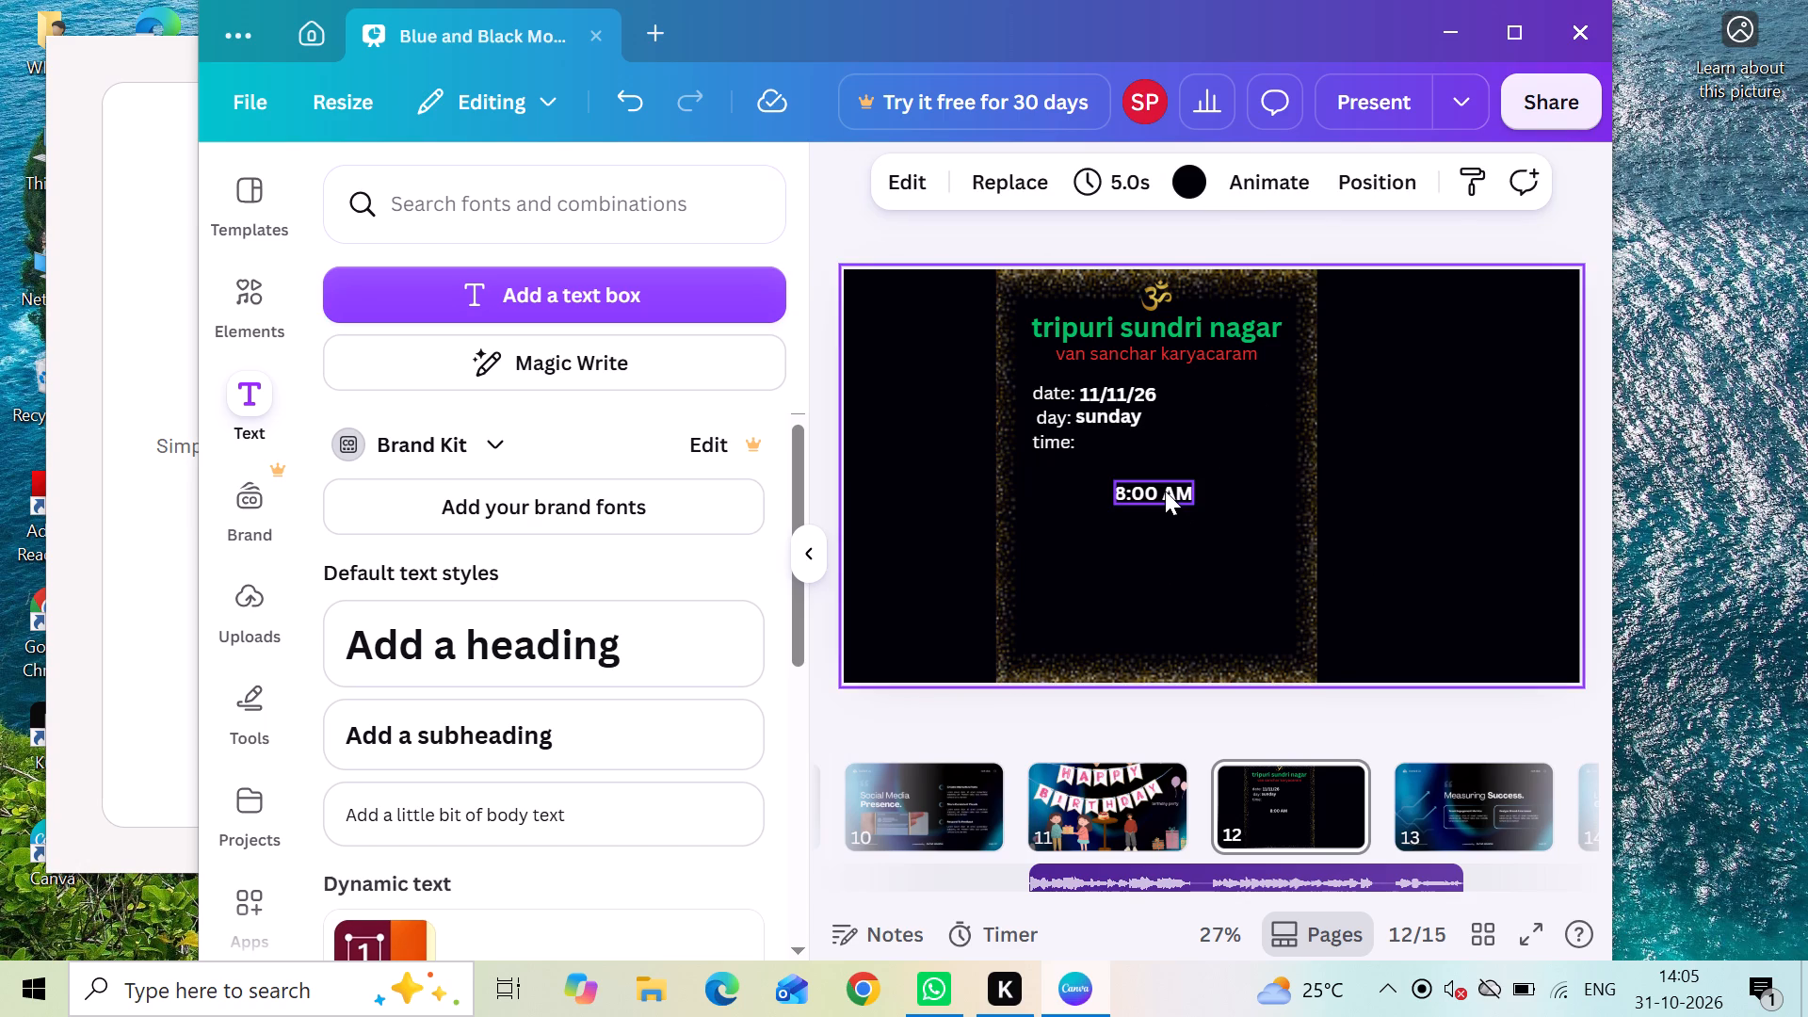
Move "8:00 AM" onto the "time:" line, just after the label and below "sunday".
left_click_drag(1165, 491, 1157, 479)
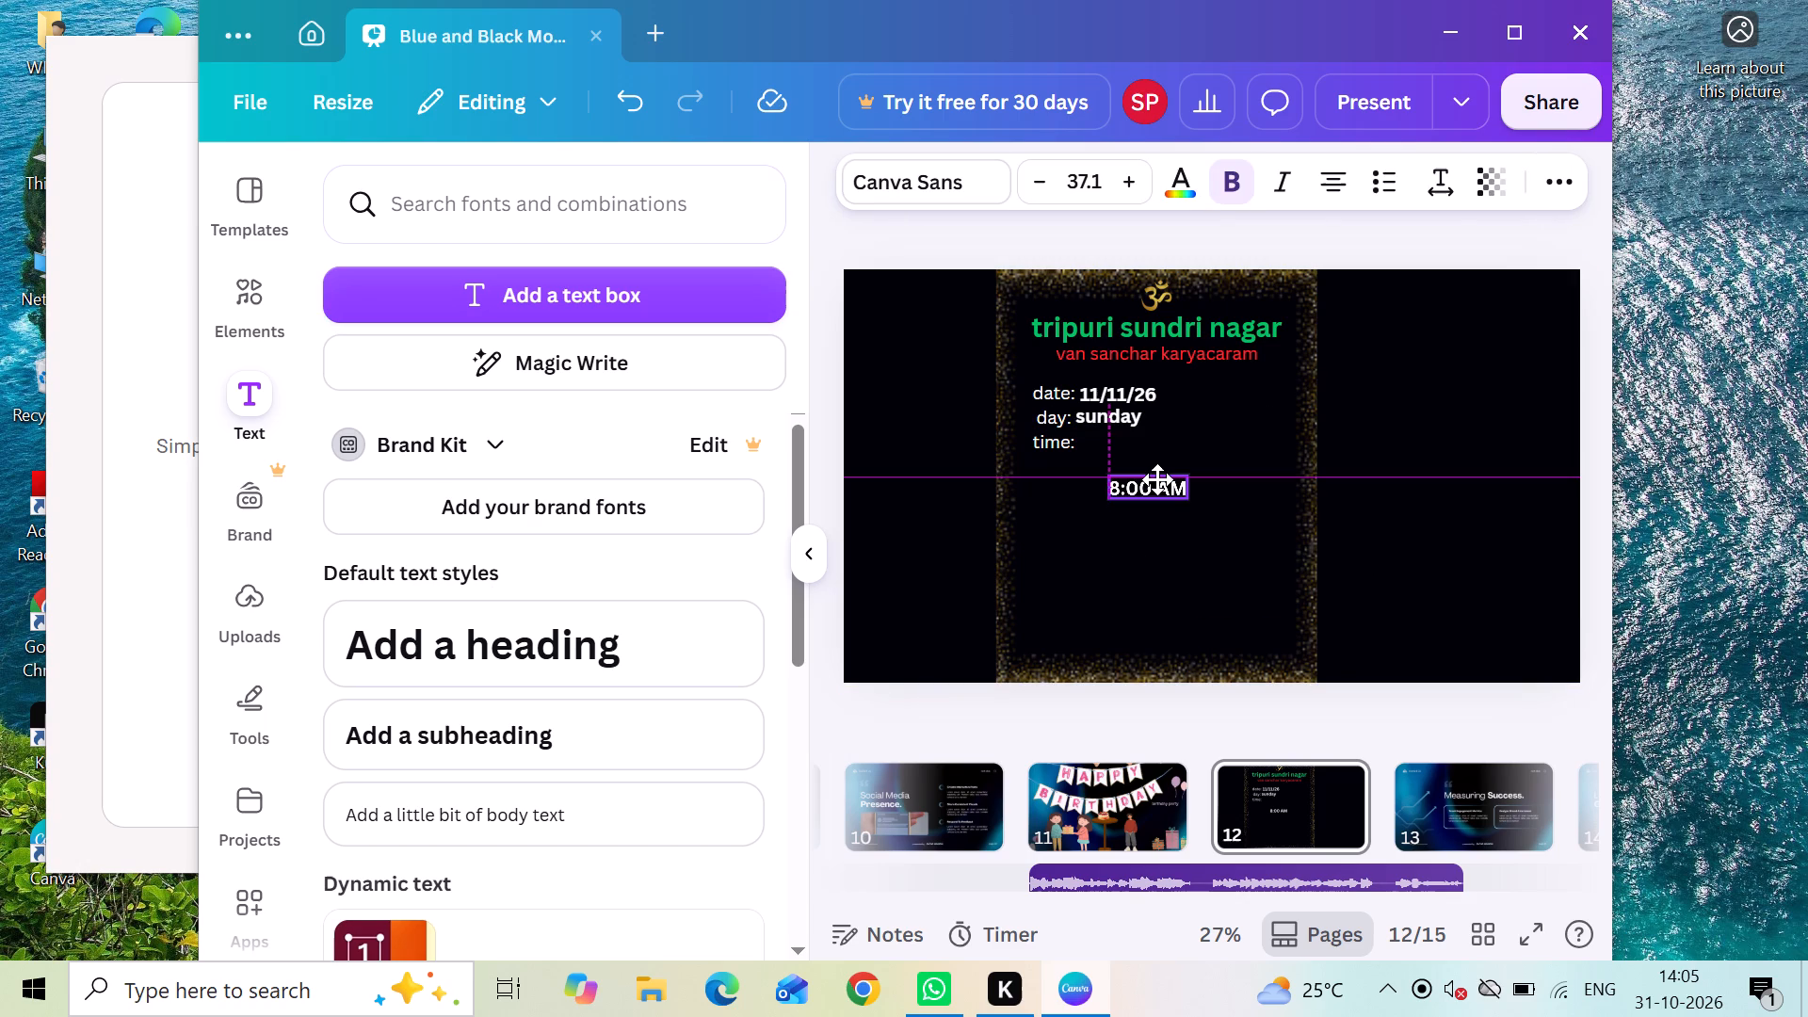
left_click_drag(1157, 479, 1128, 435)
Nudge "sunday" slightly away from "day:" so its start lines up with 11/11/26 and 8:00 AM.
left_click_drag(1137, 412, 1150, 412)
left_click_drag(1149, 412, 1138, 412)
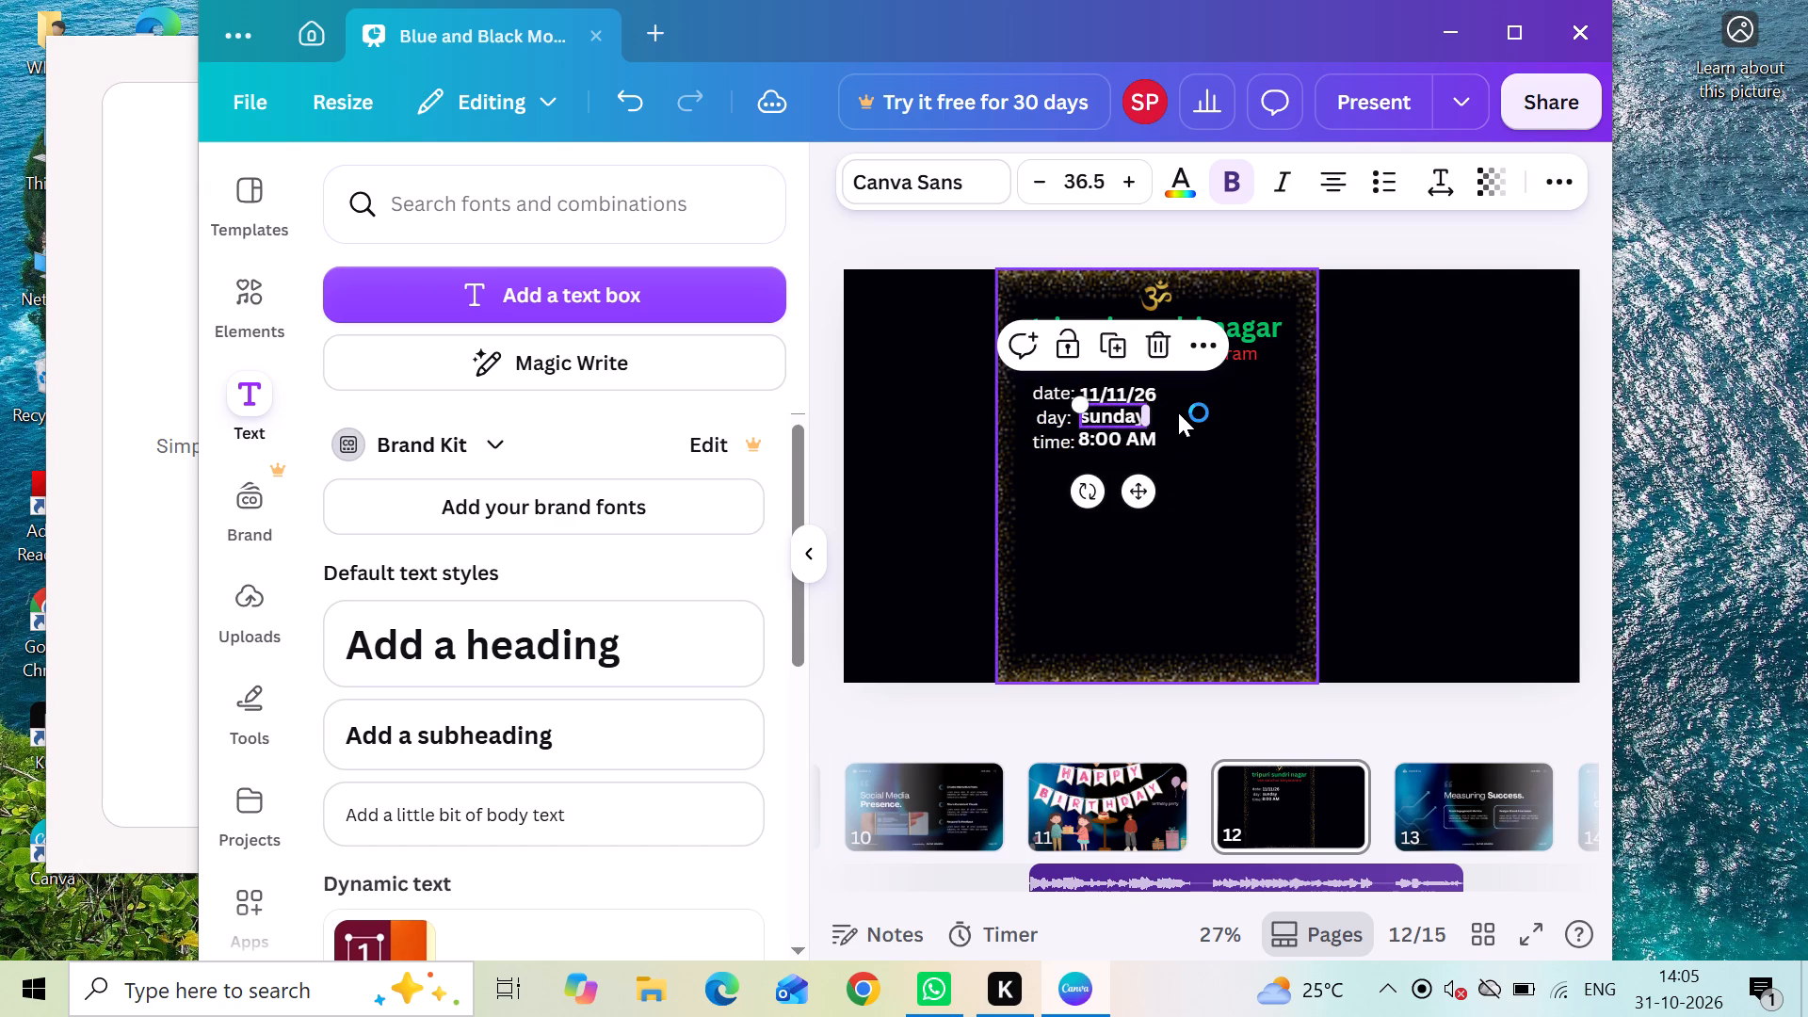
left_click(1400, 350)
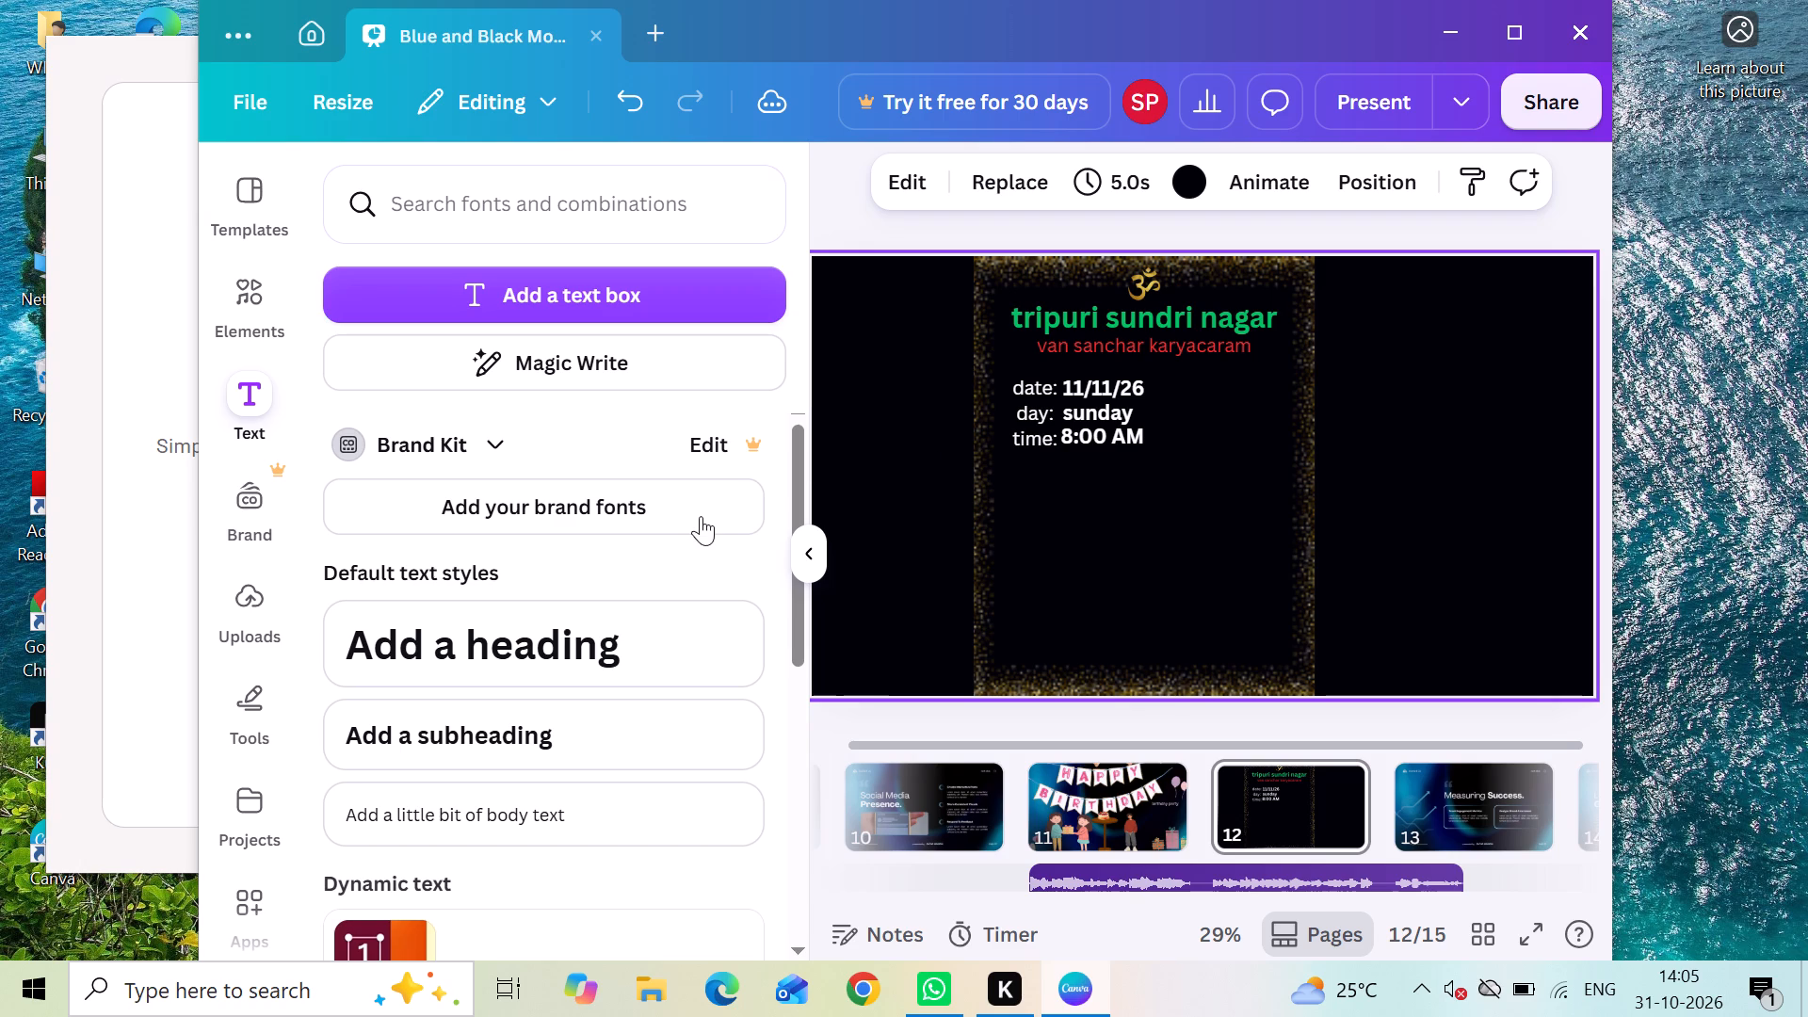
Add a heading text box reading "amount: $150" to page 12.
left_click(620, 623)
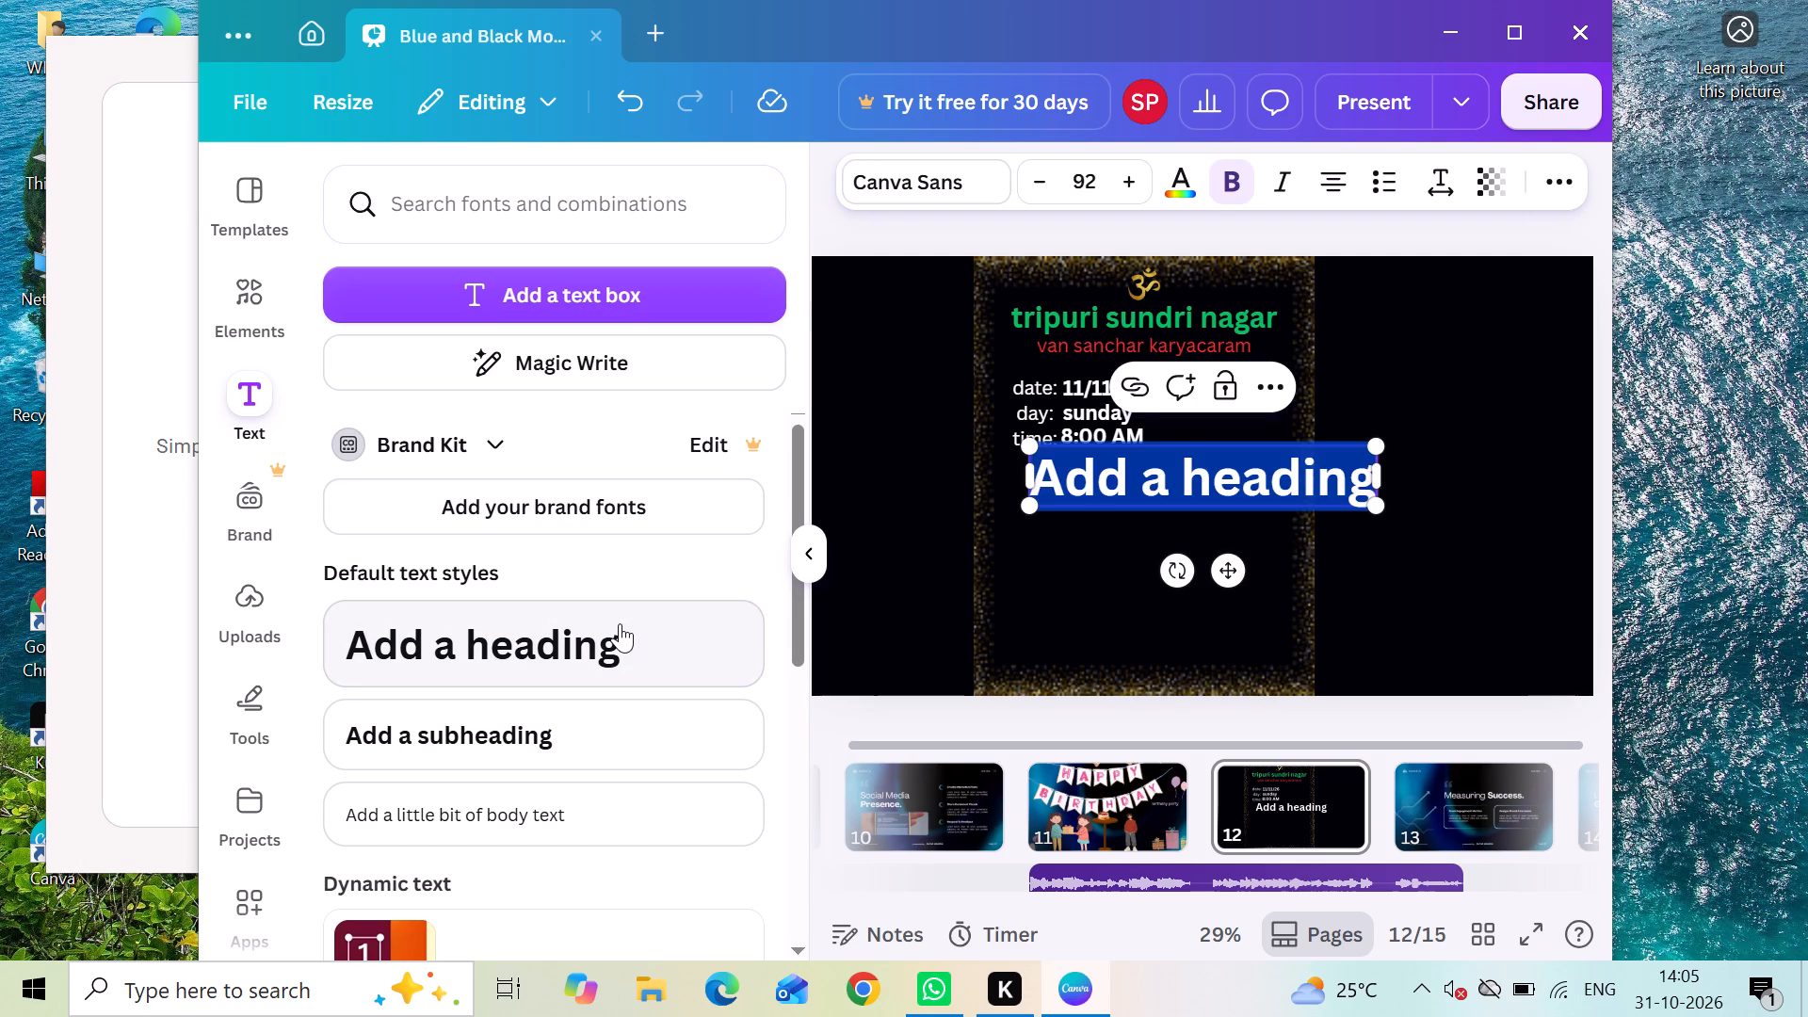
type("amo")
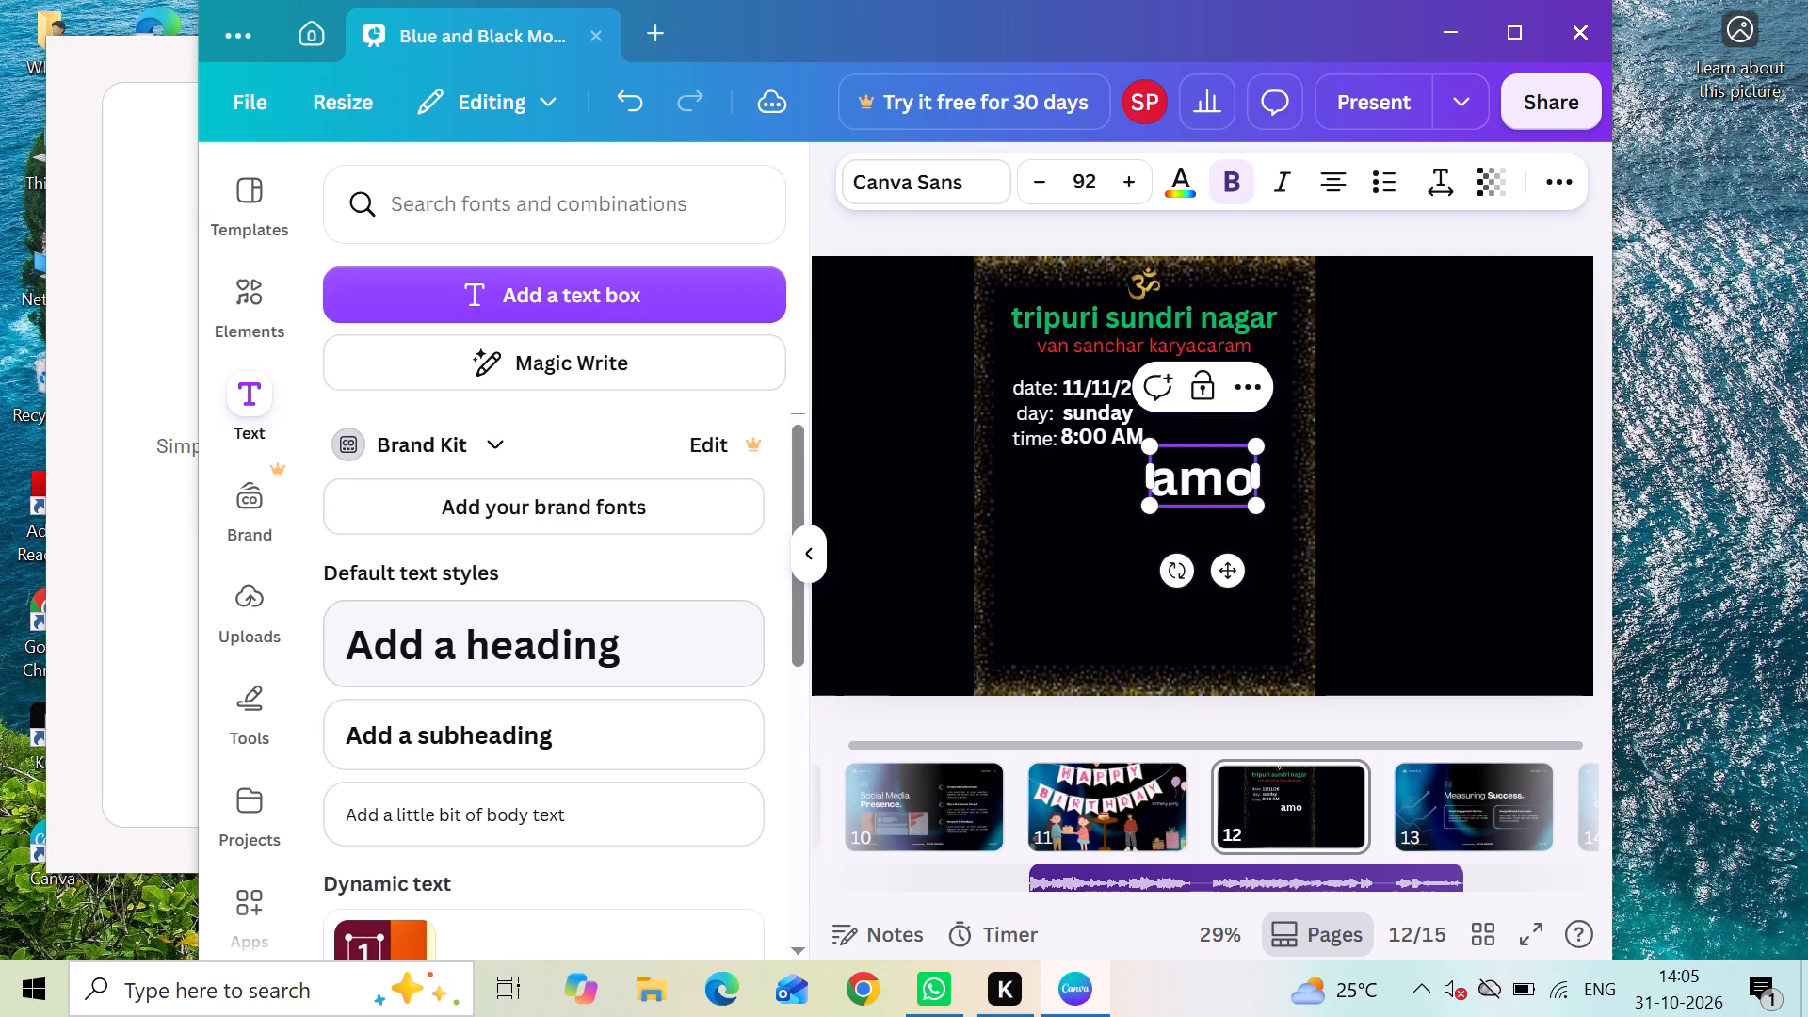
key("u")
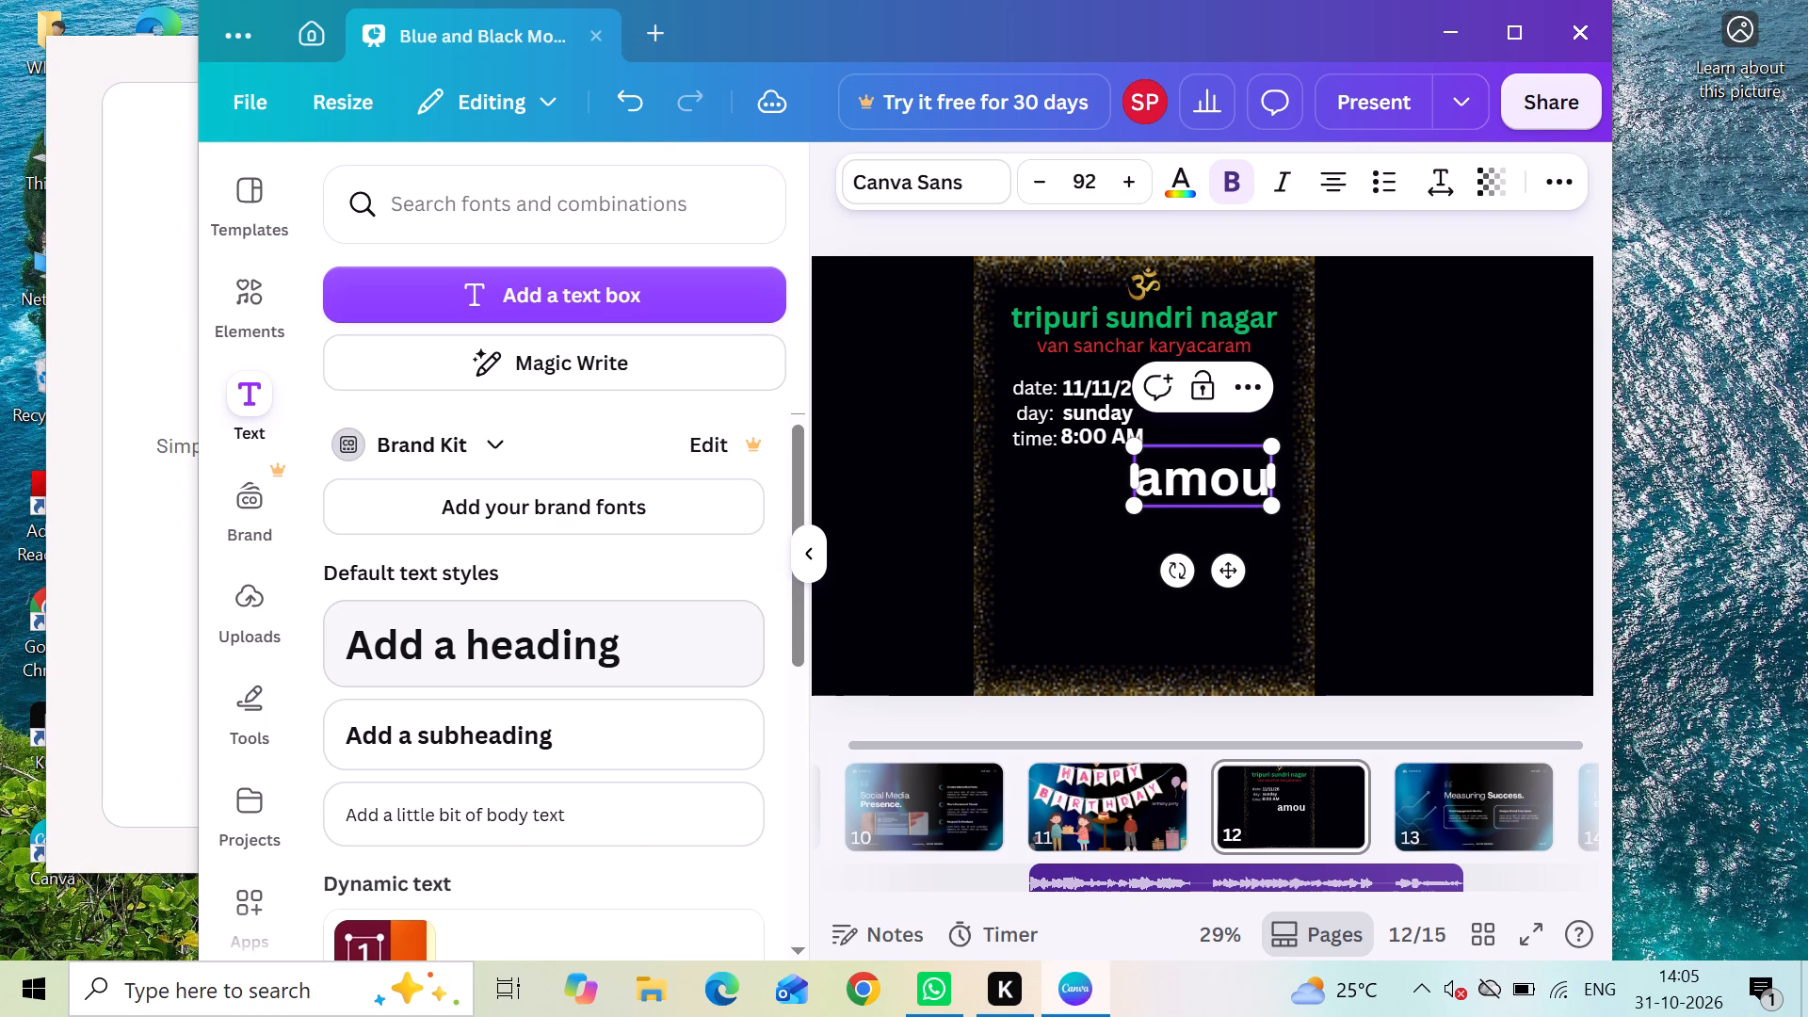
type("nt")
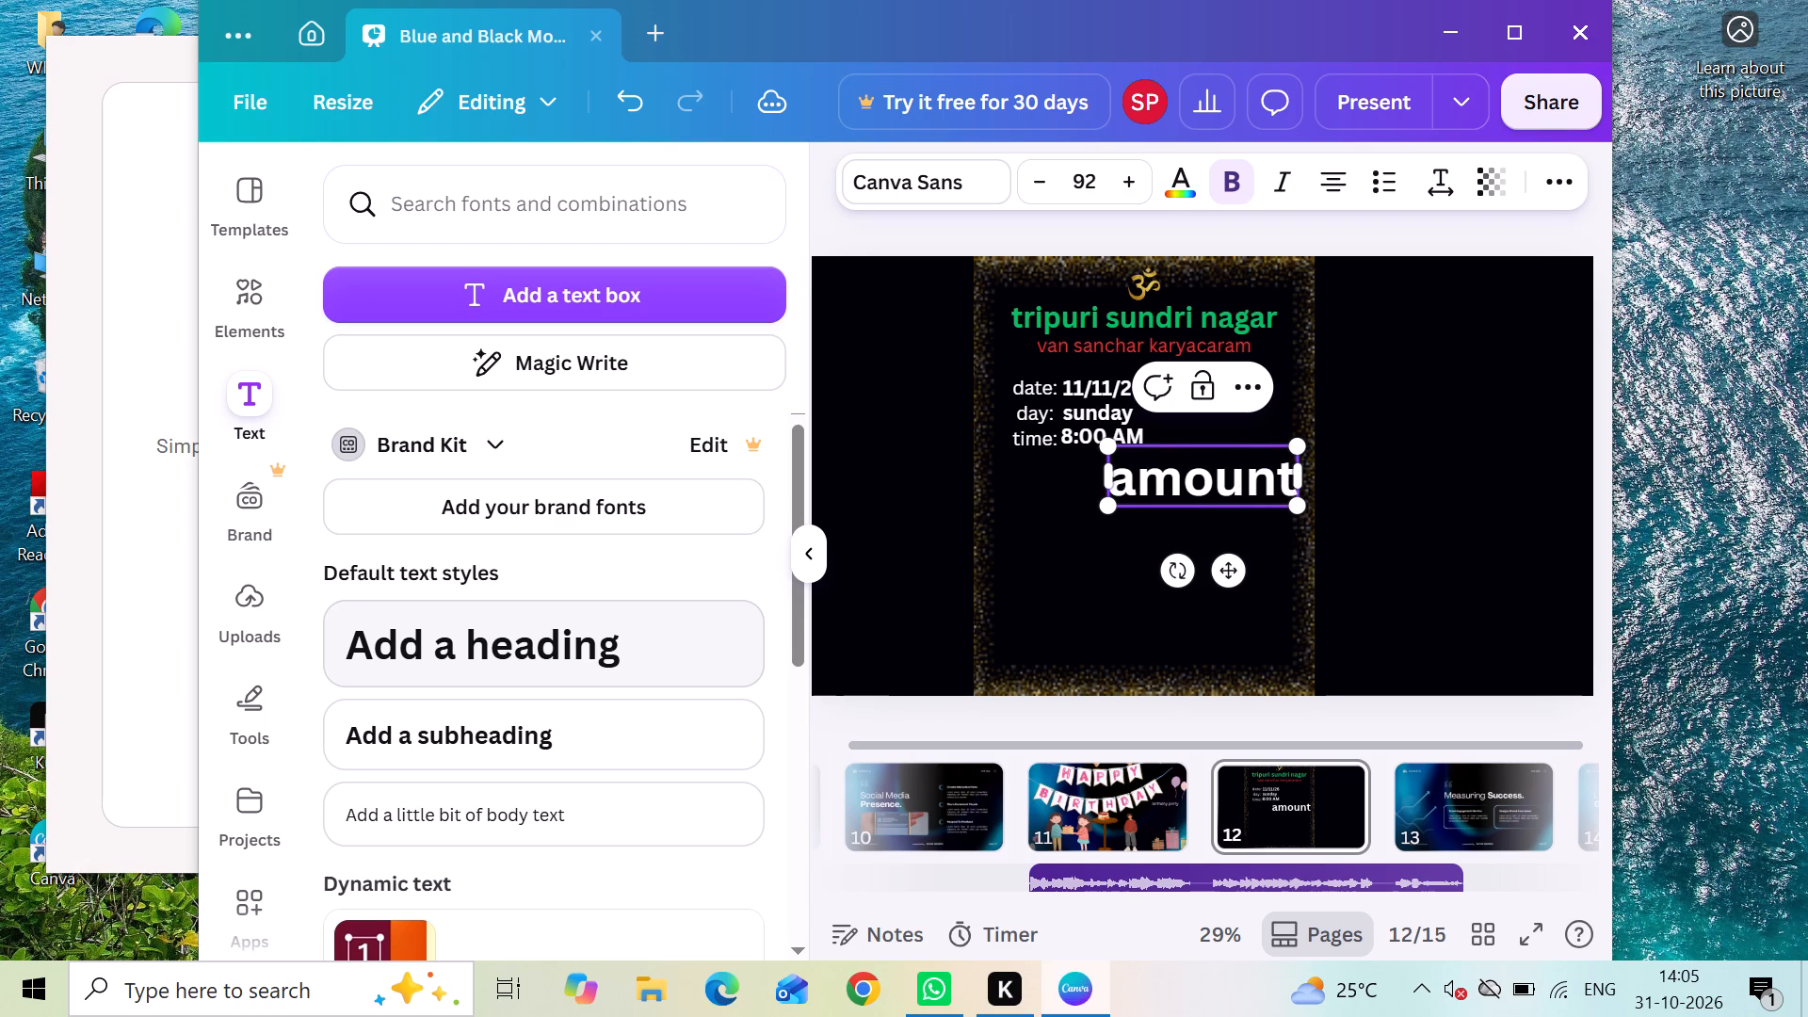
key("shift+colon")
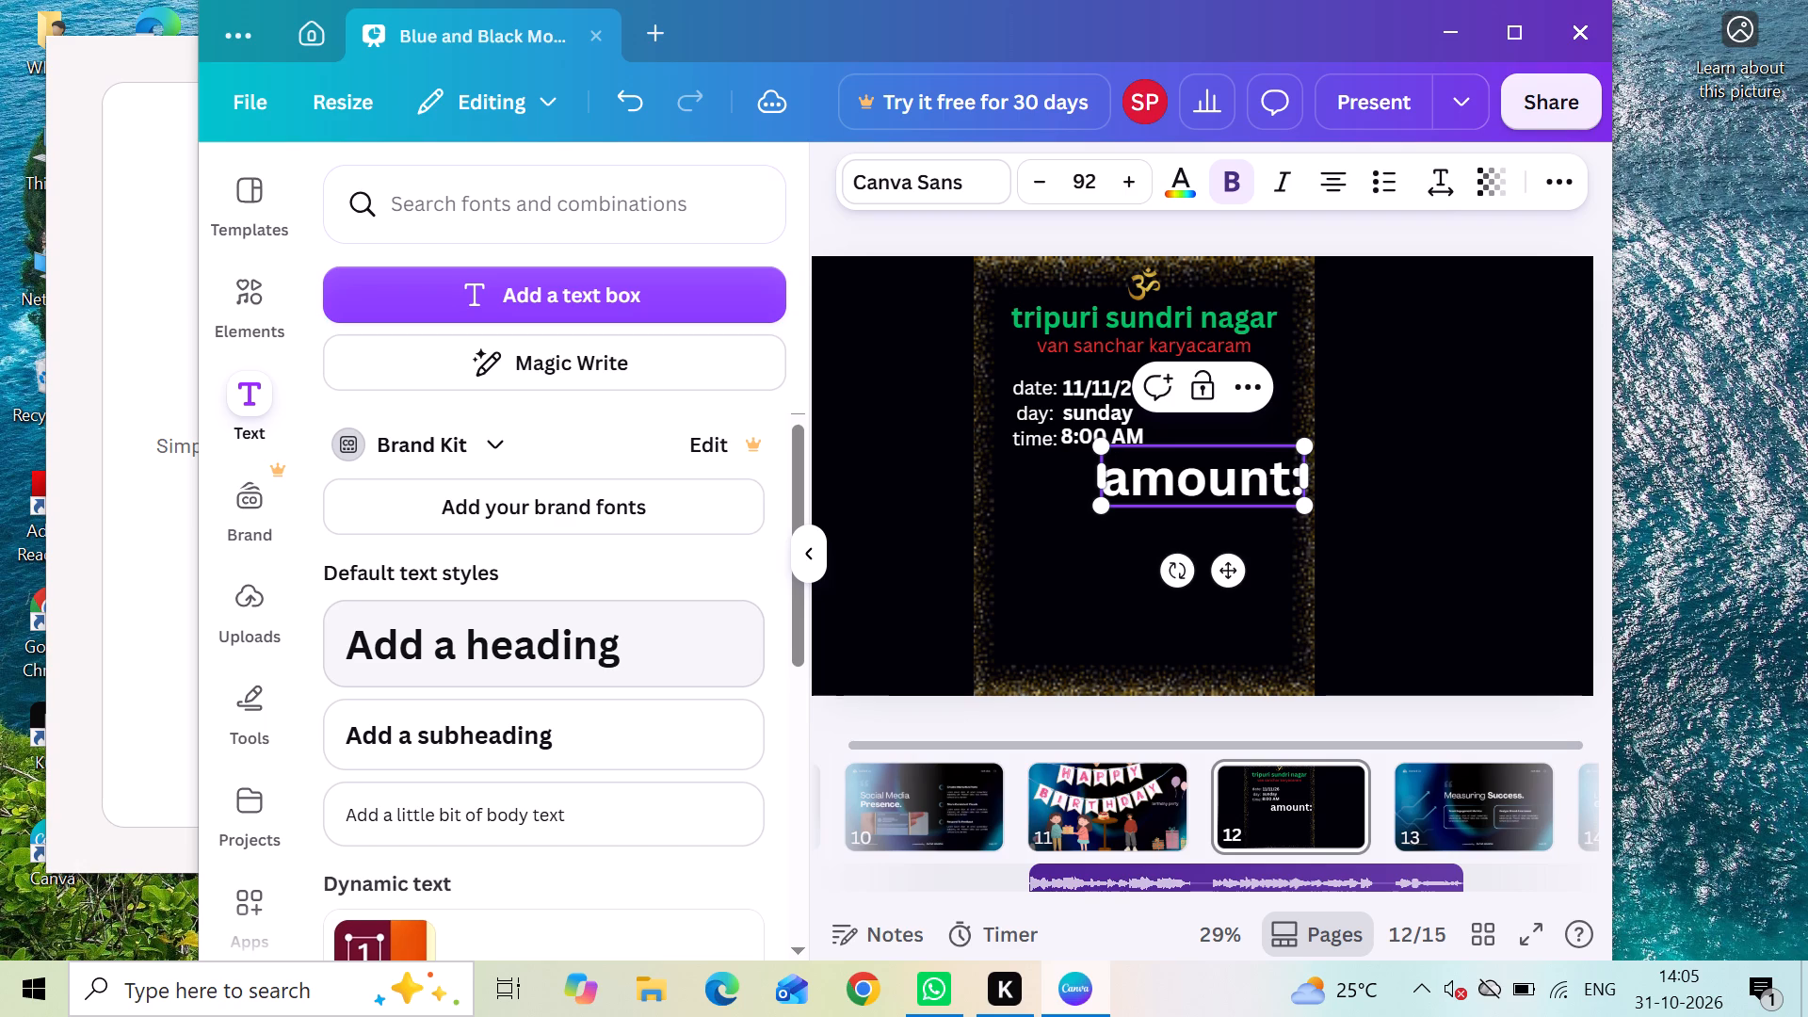
key("space")
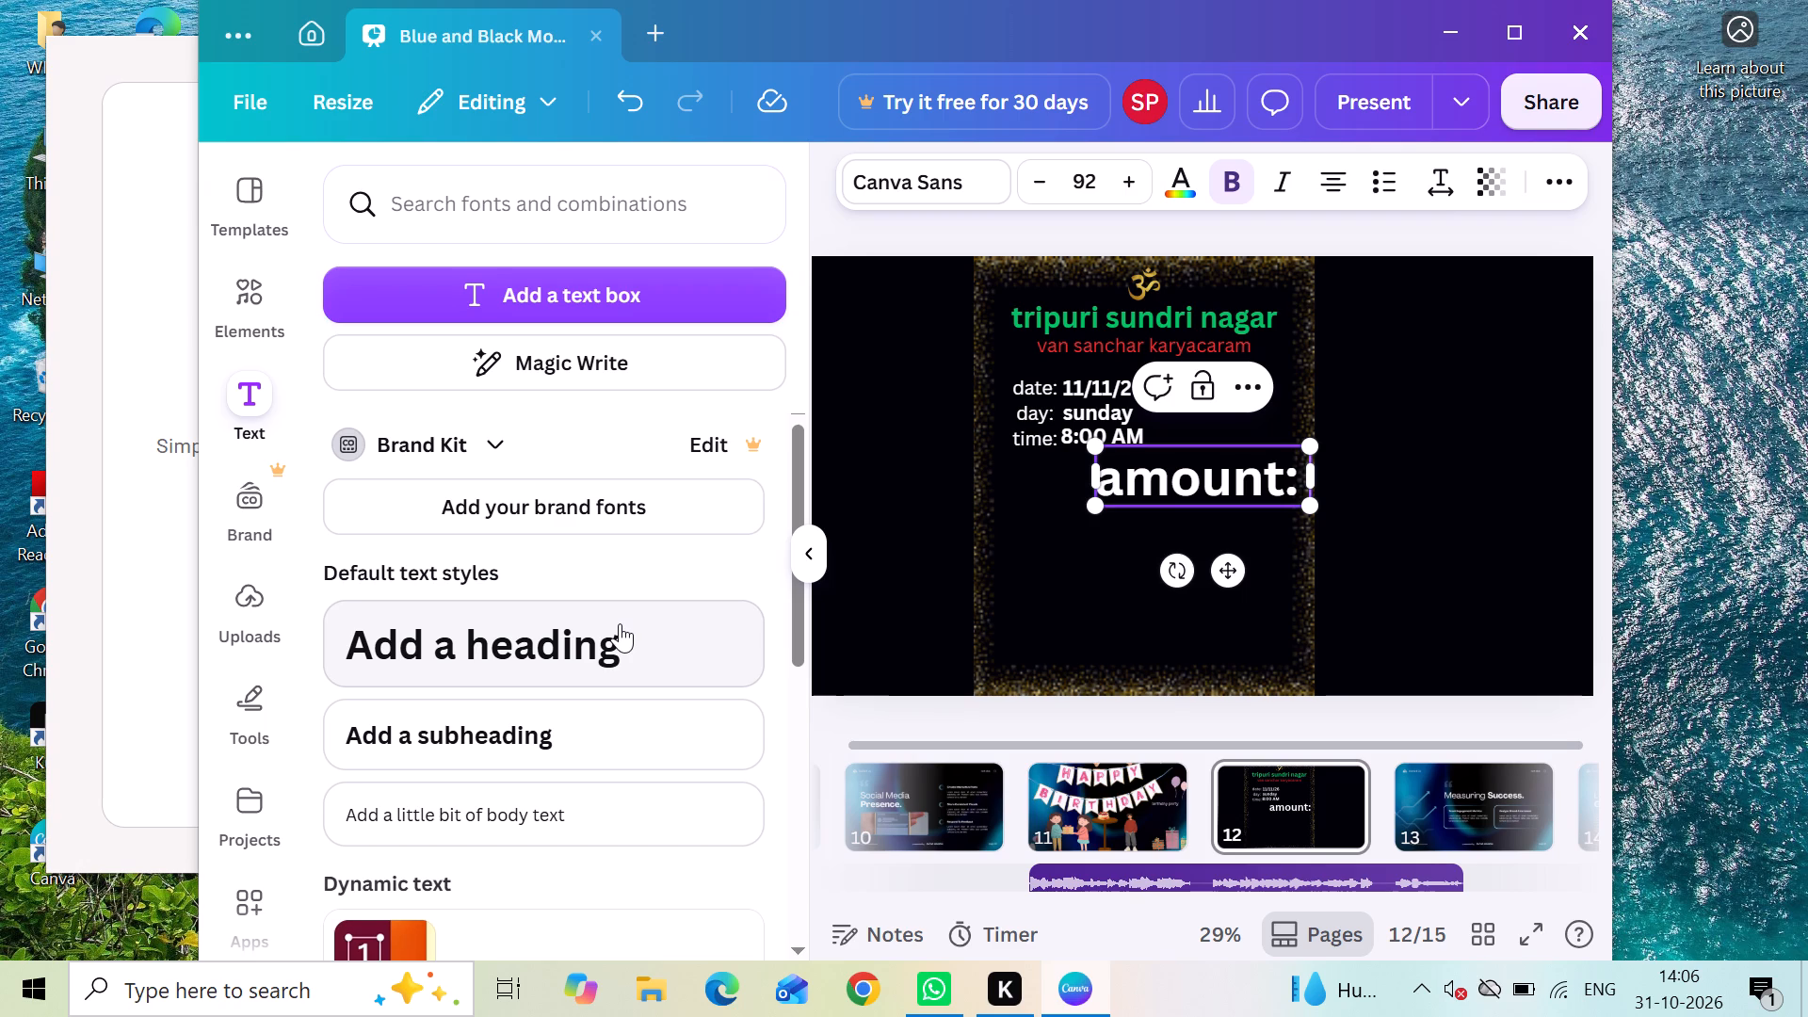
key("shift+dollar")
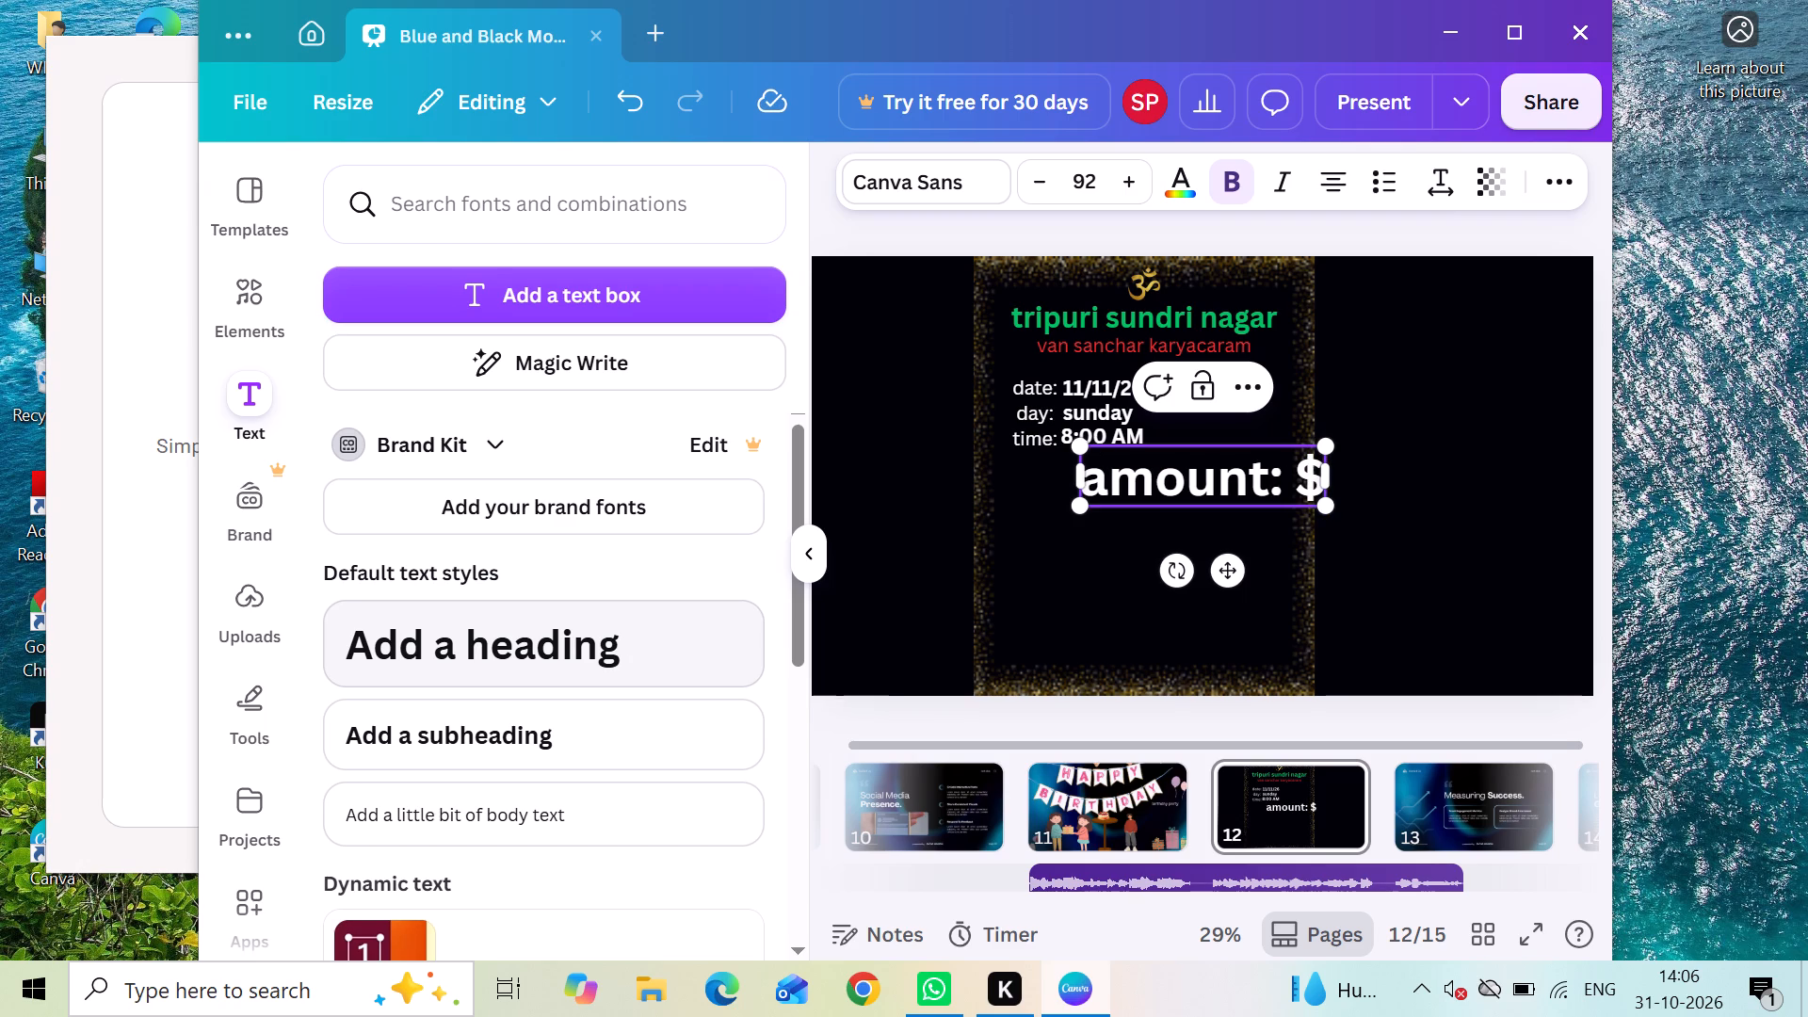
key("1")
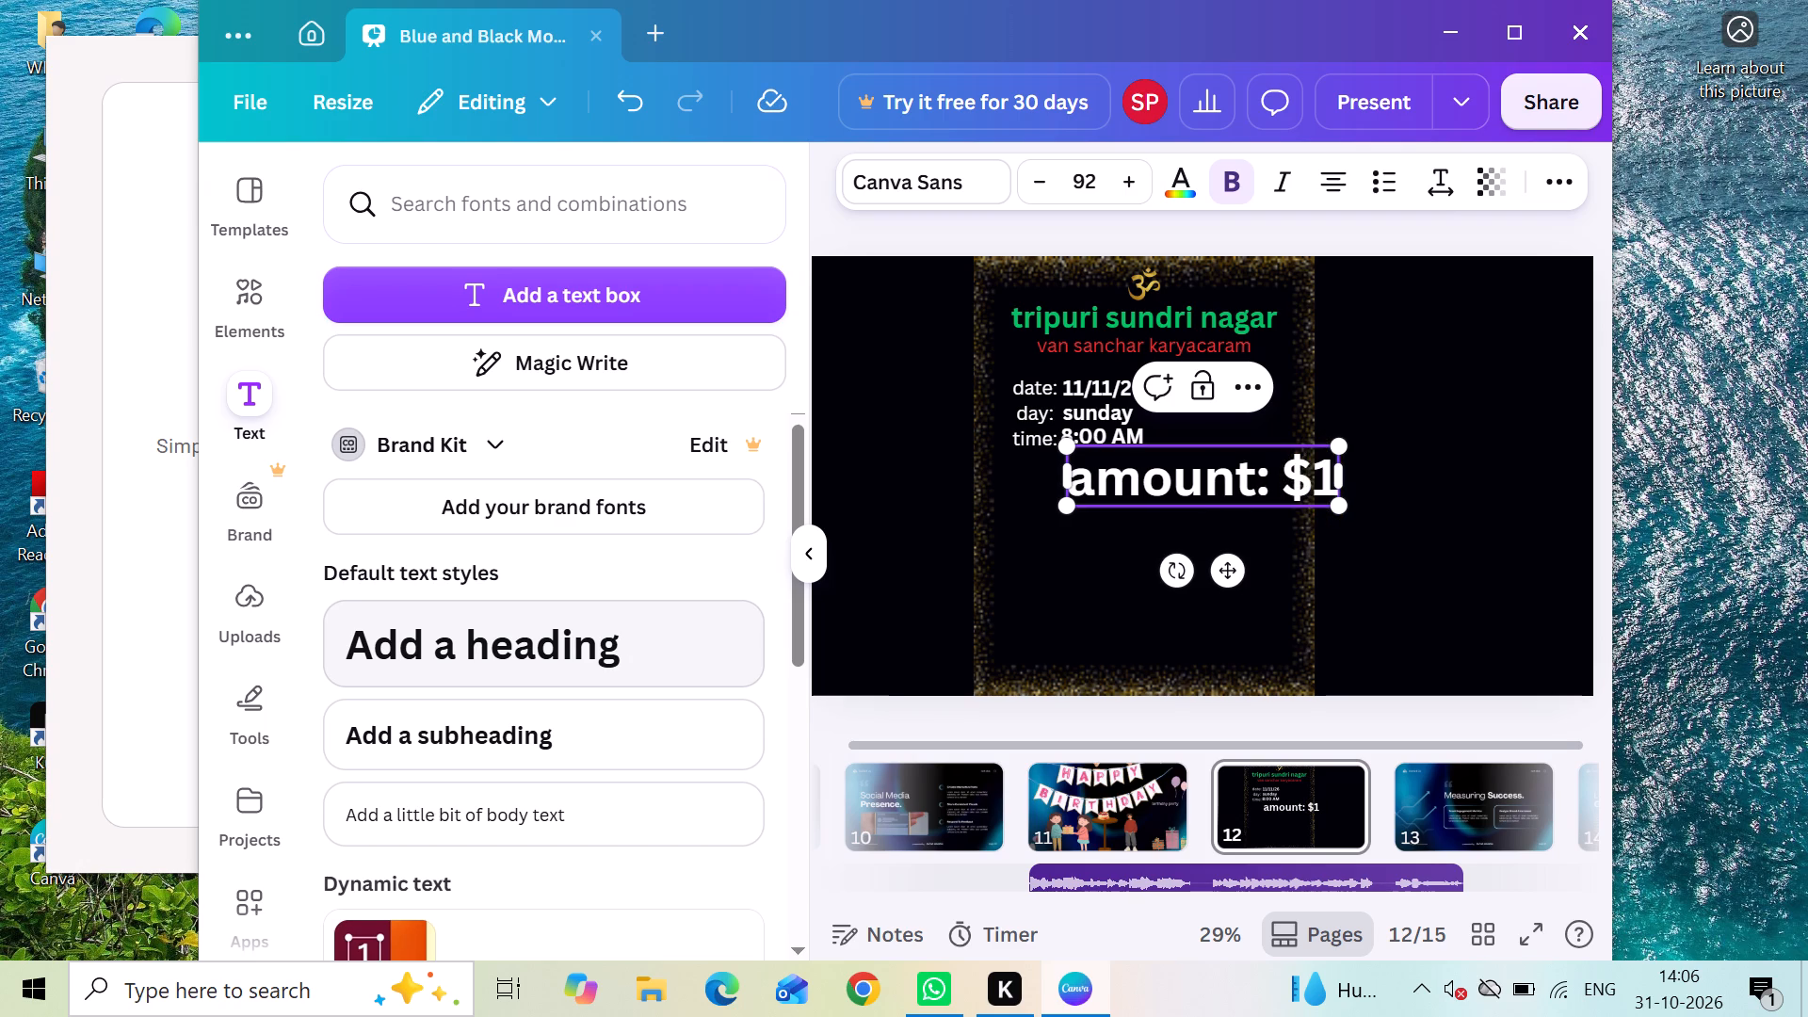
type("50")
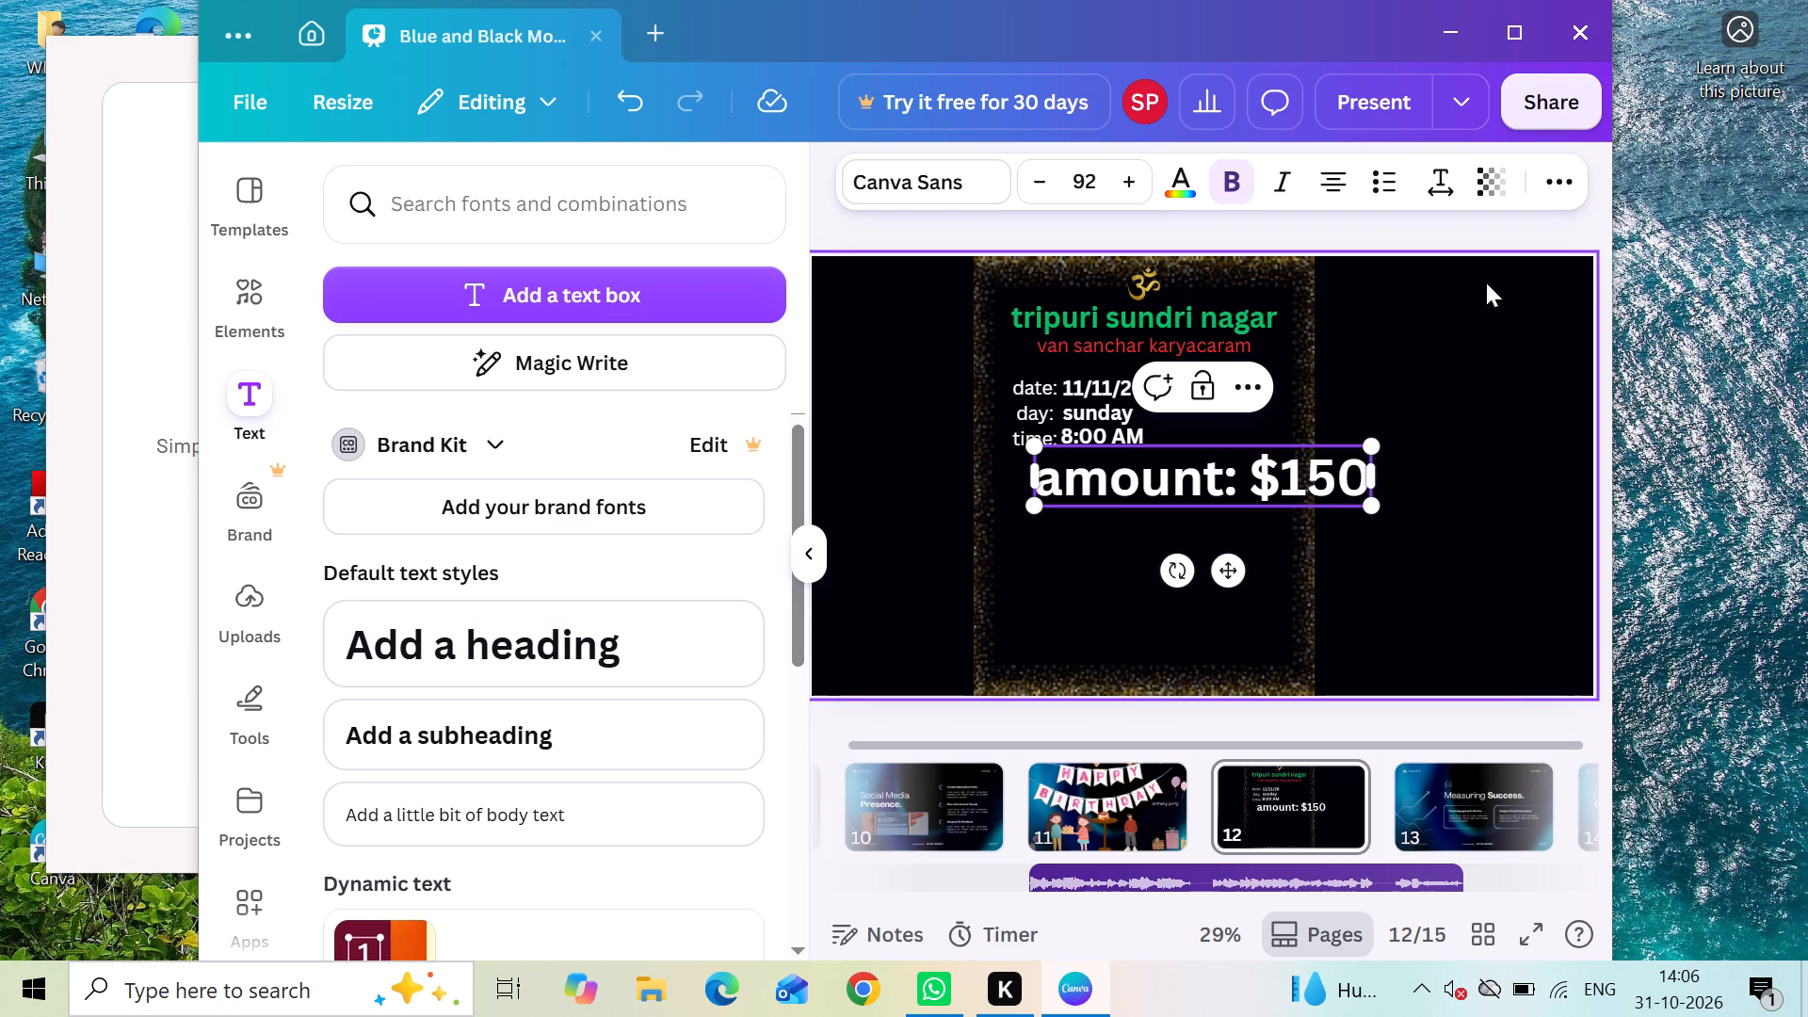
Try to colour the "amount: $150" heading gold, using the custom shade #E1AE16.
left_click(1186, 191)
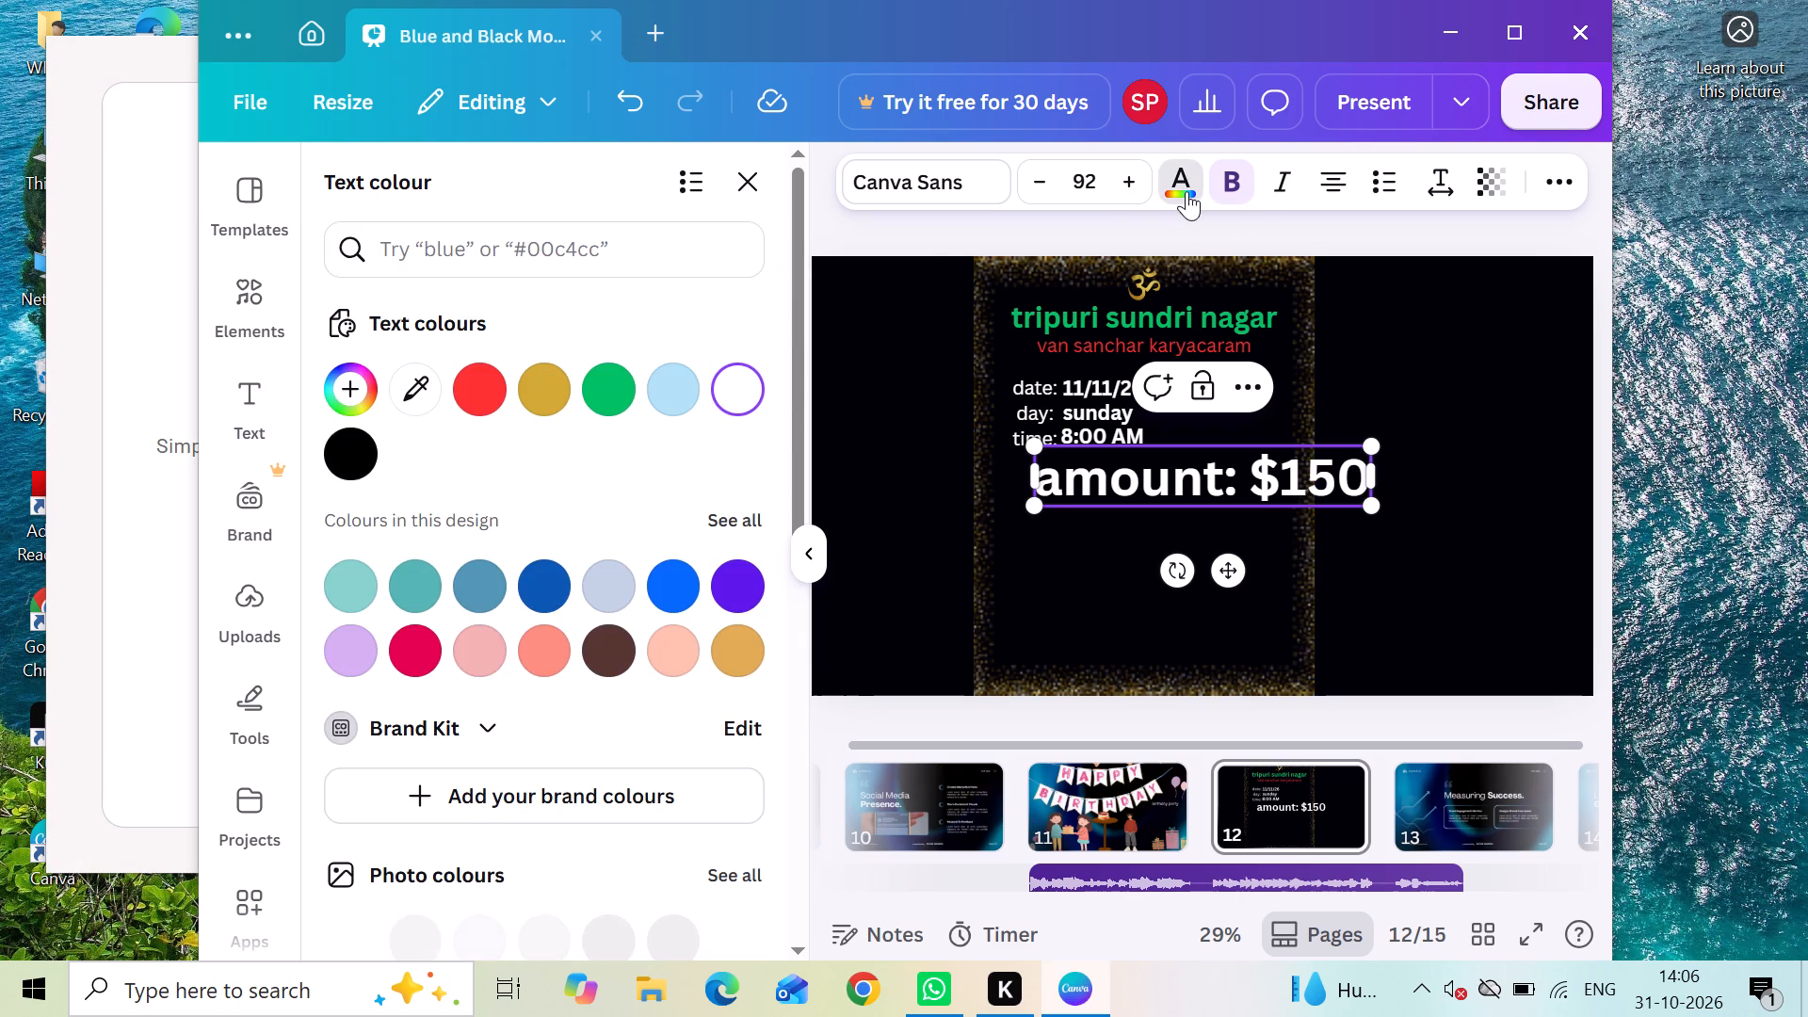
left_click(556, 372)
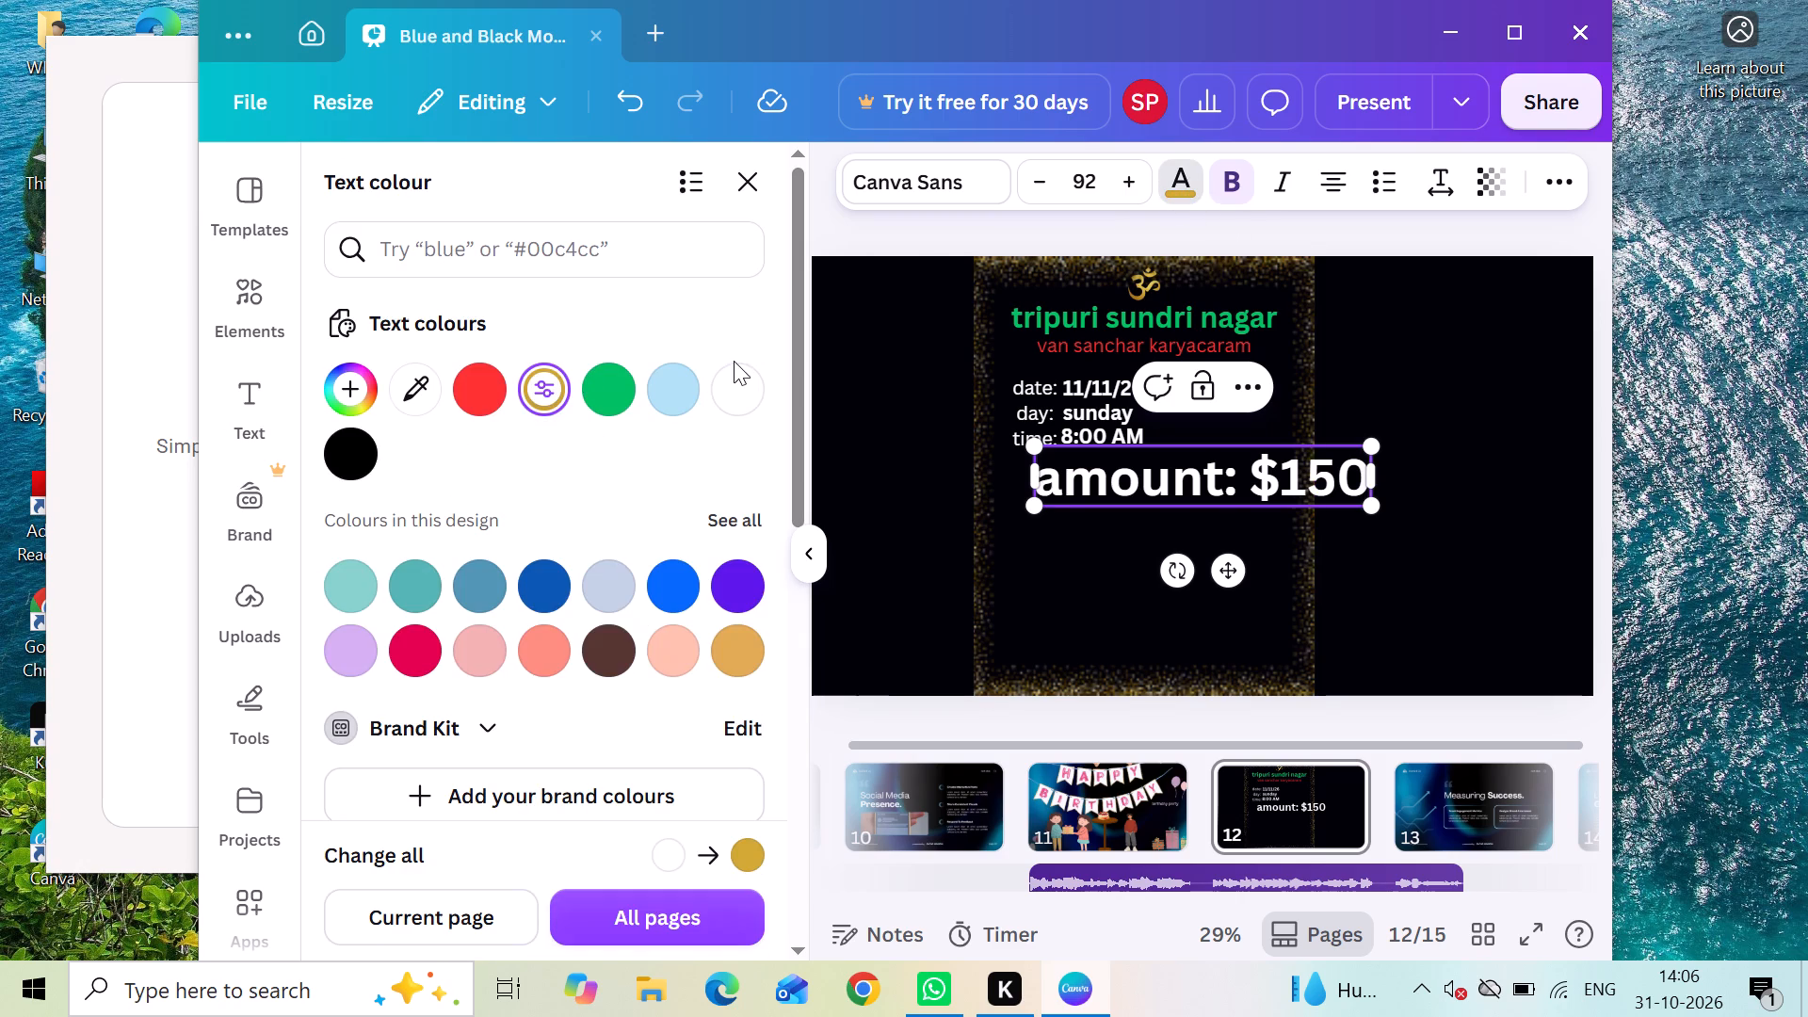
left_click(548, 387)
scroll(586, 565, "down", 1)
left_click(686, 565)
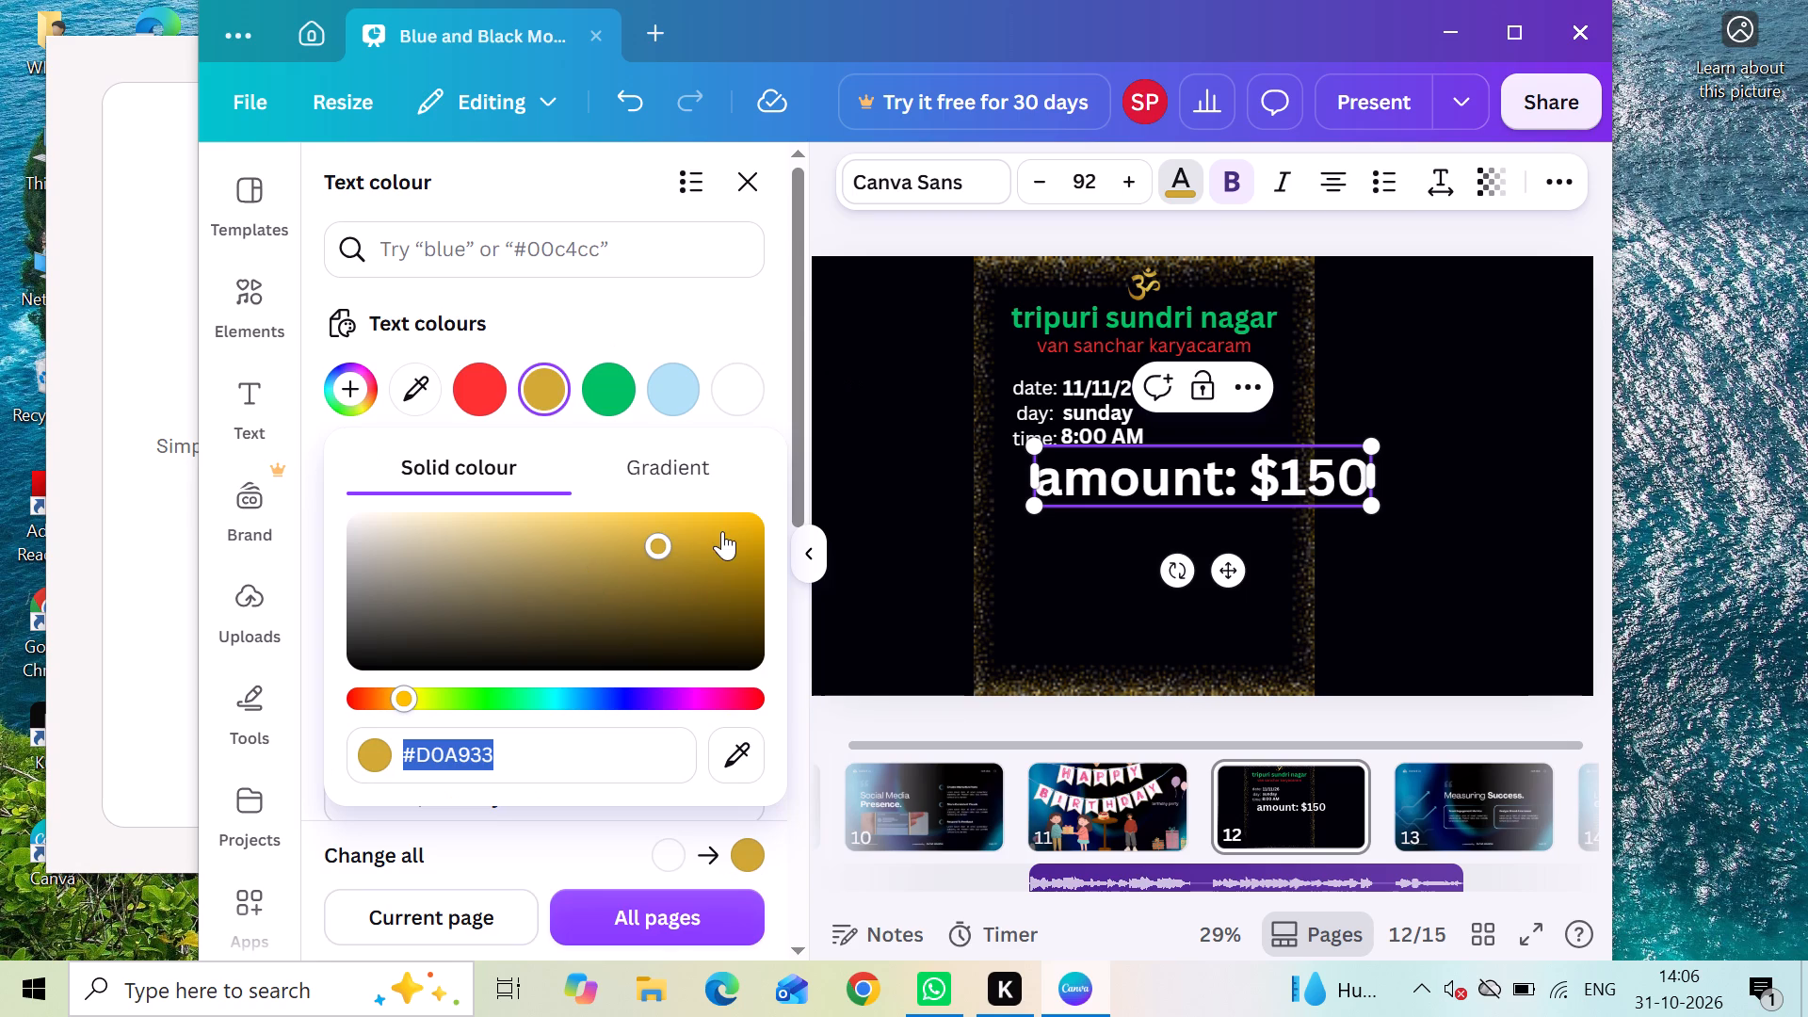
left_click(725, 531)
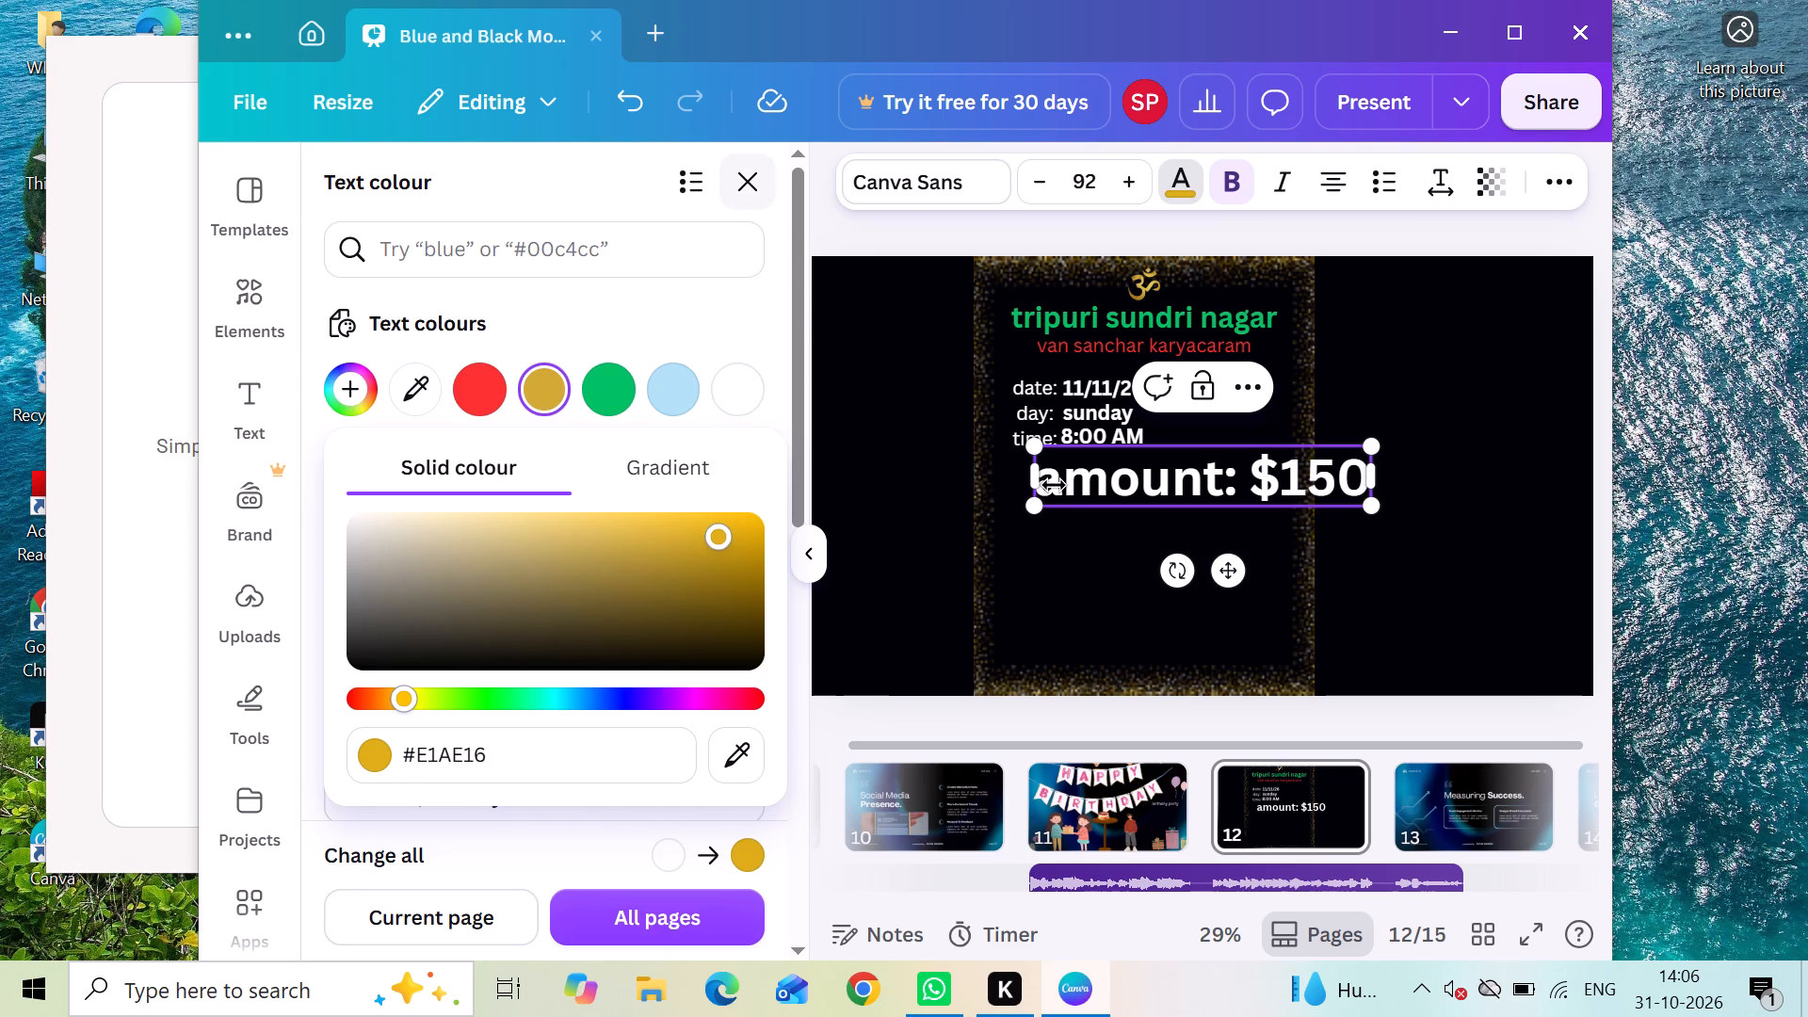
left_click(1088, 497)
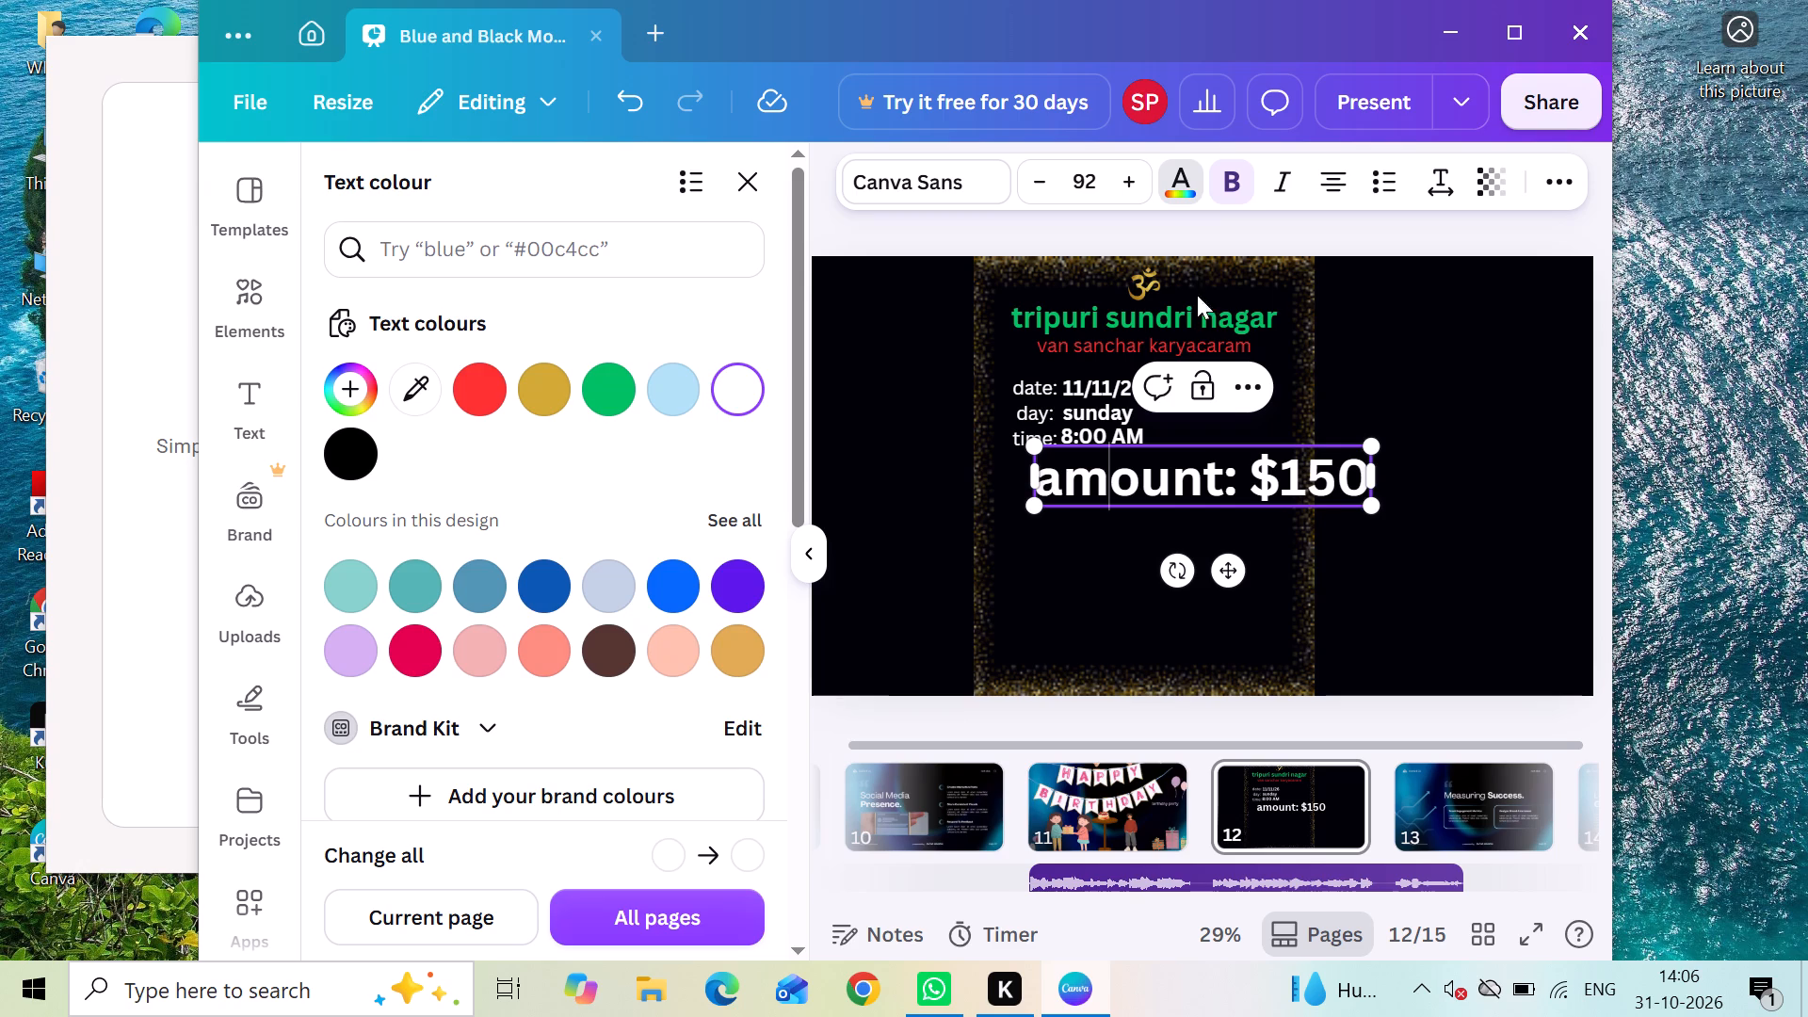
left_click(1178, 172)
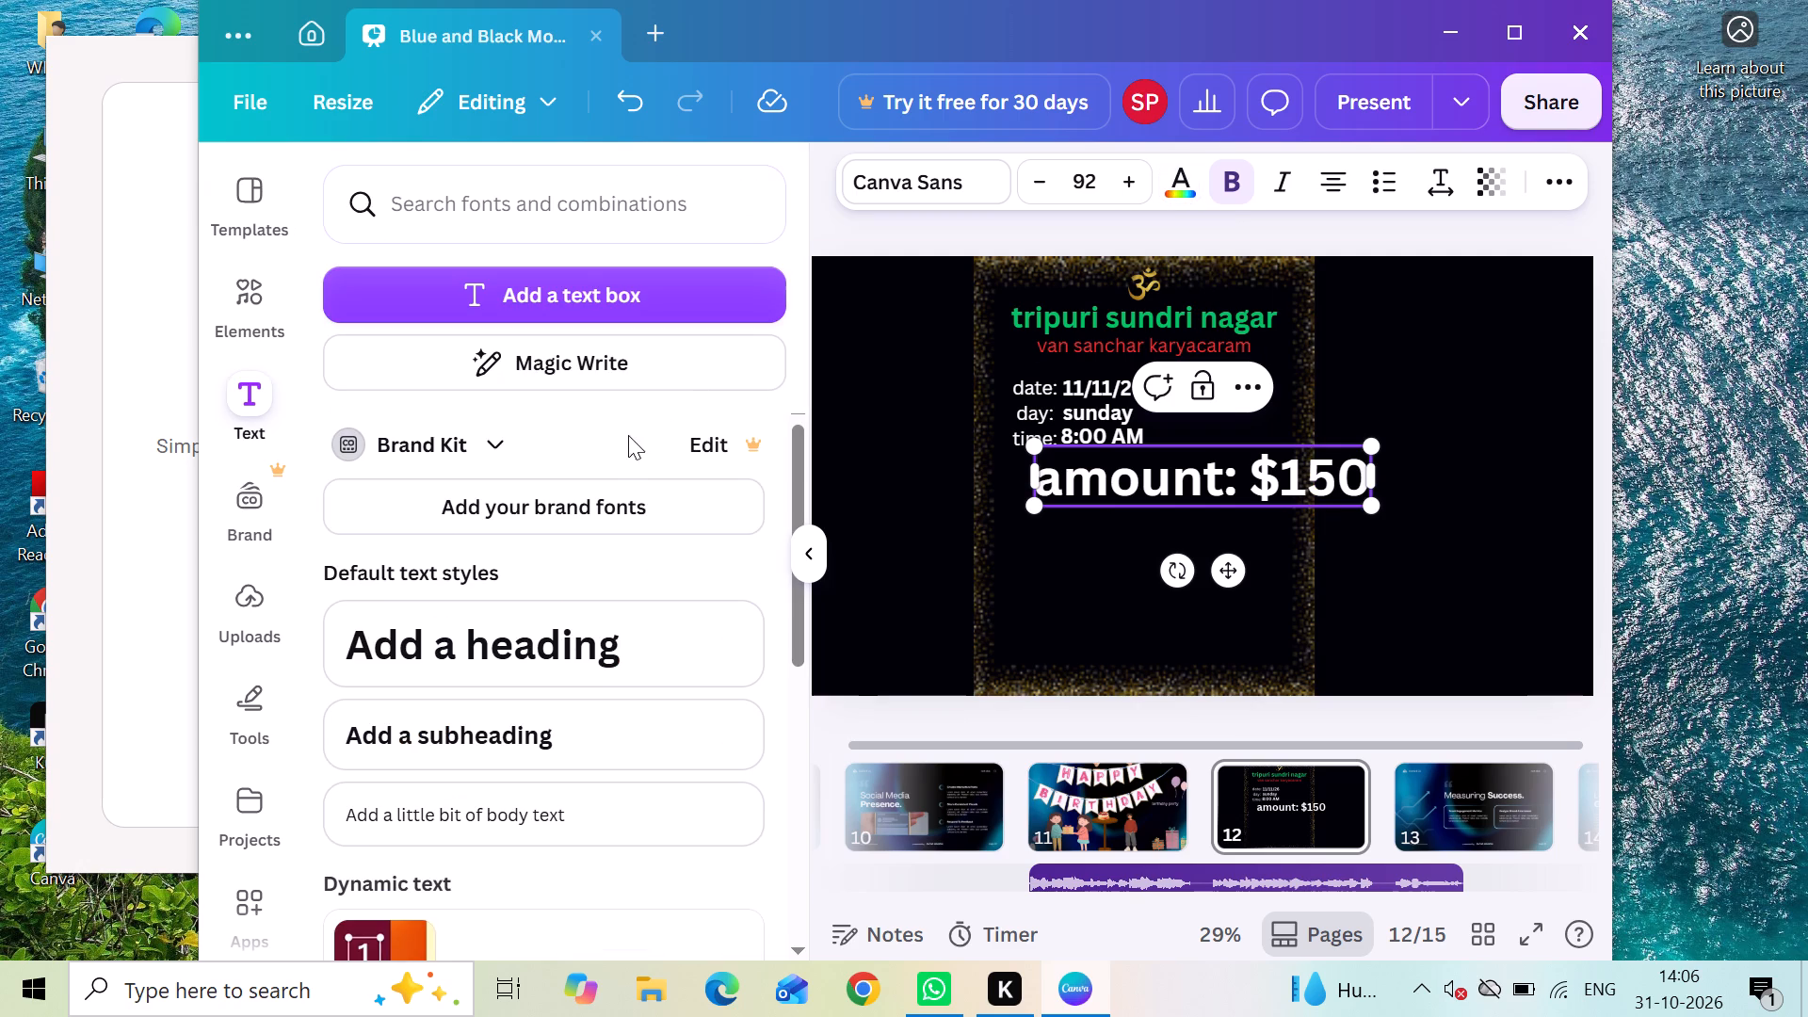
Reselect the "amount: $150" heading as a whole and apply the golden-tan colour already used in this design to its text.
left_click(1574, 266)
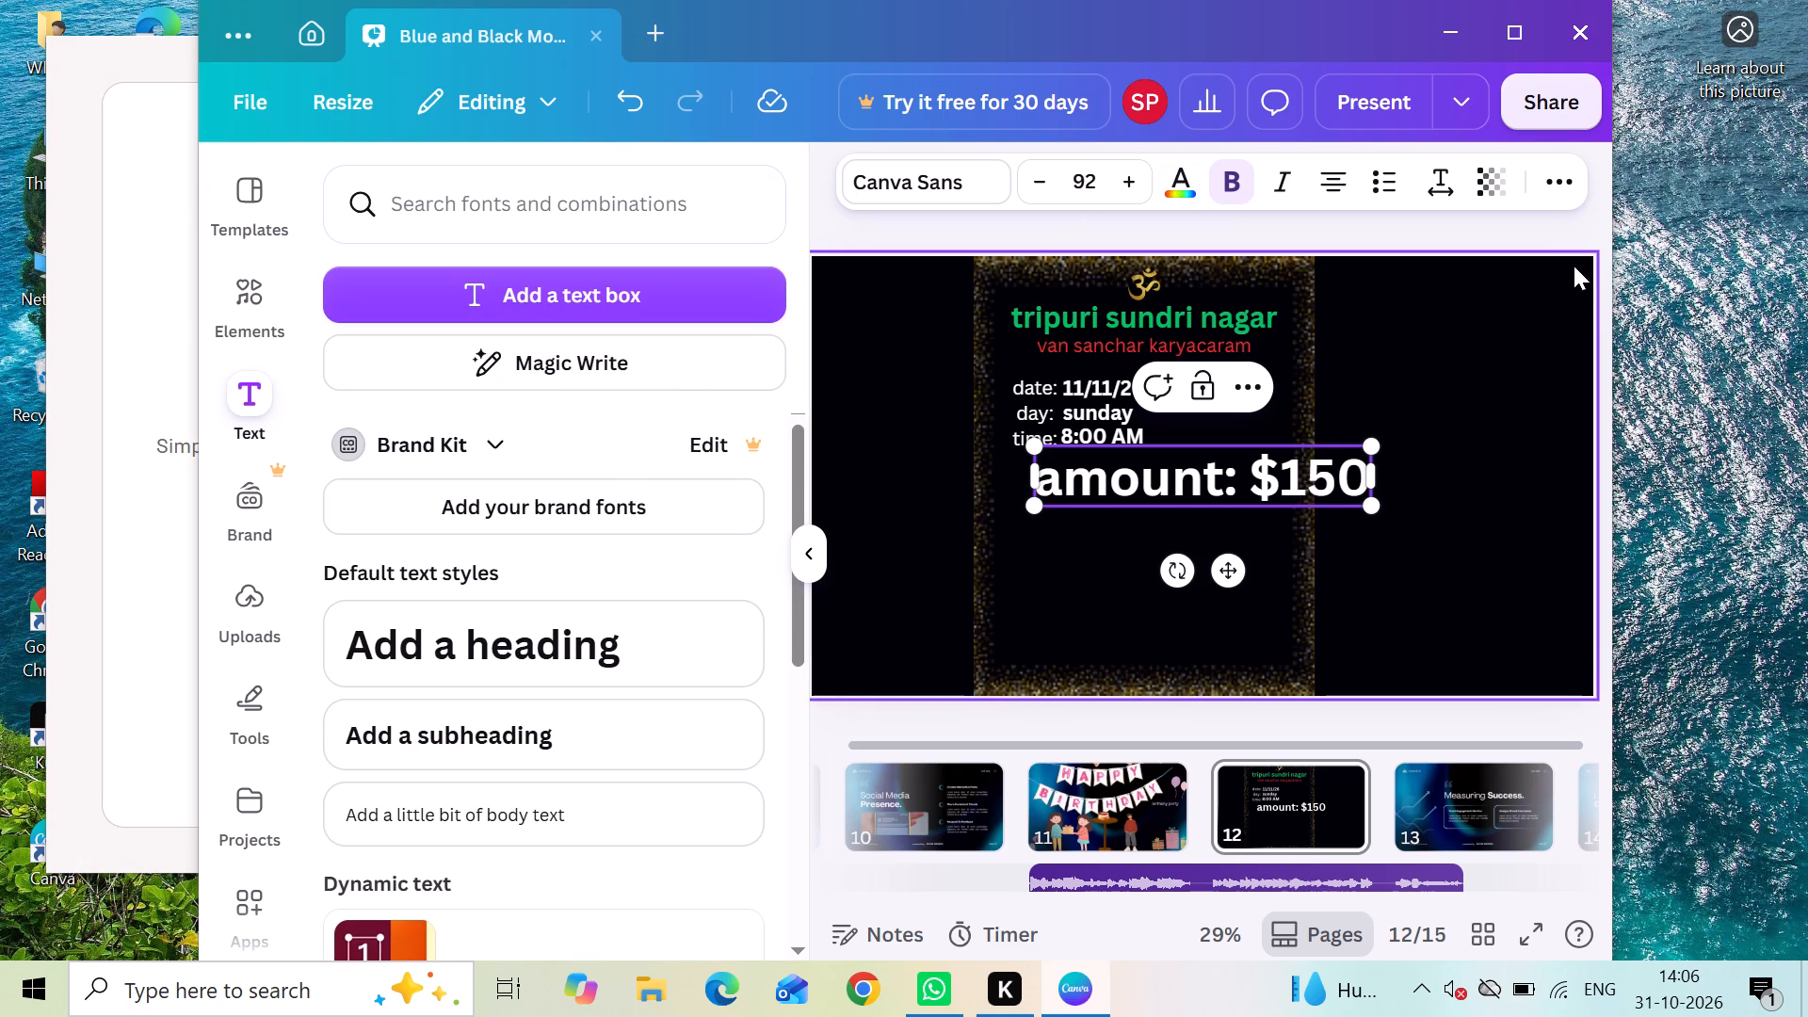
left_click(1574, 266)
left_click(1261, 477)
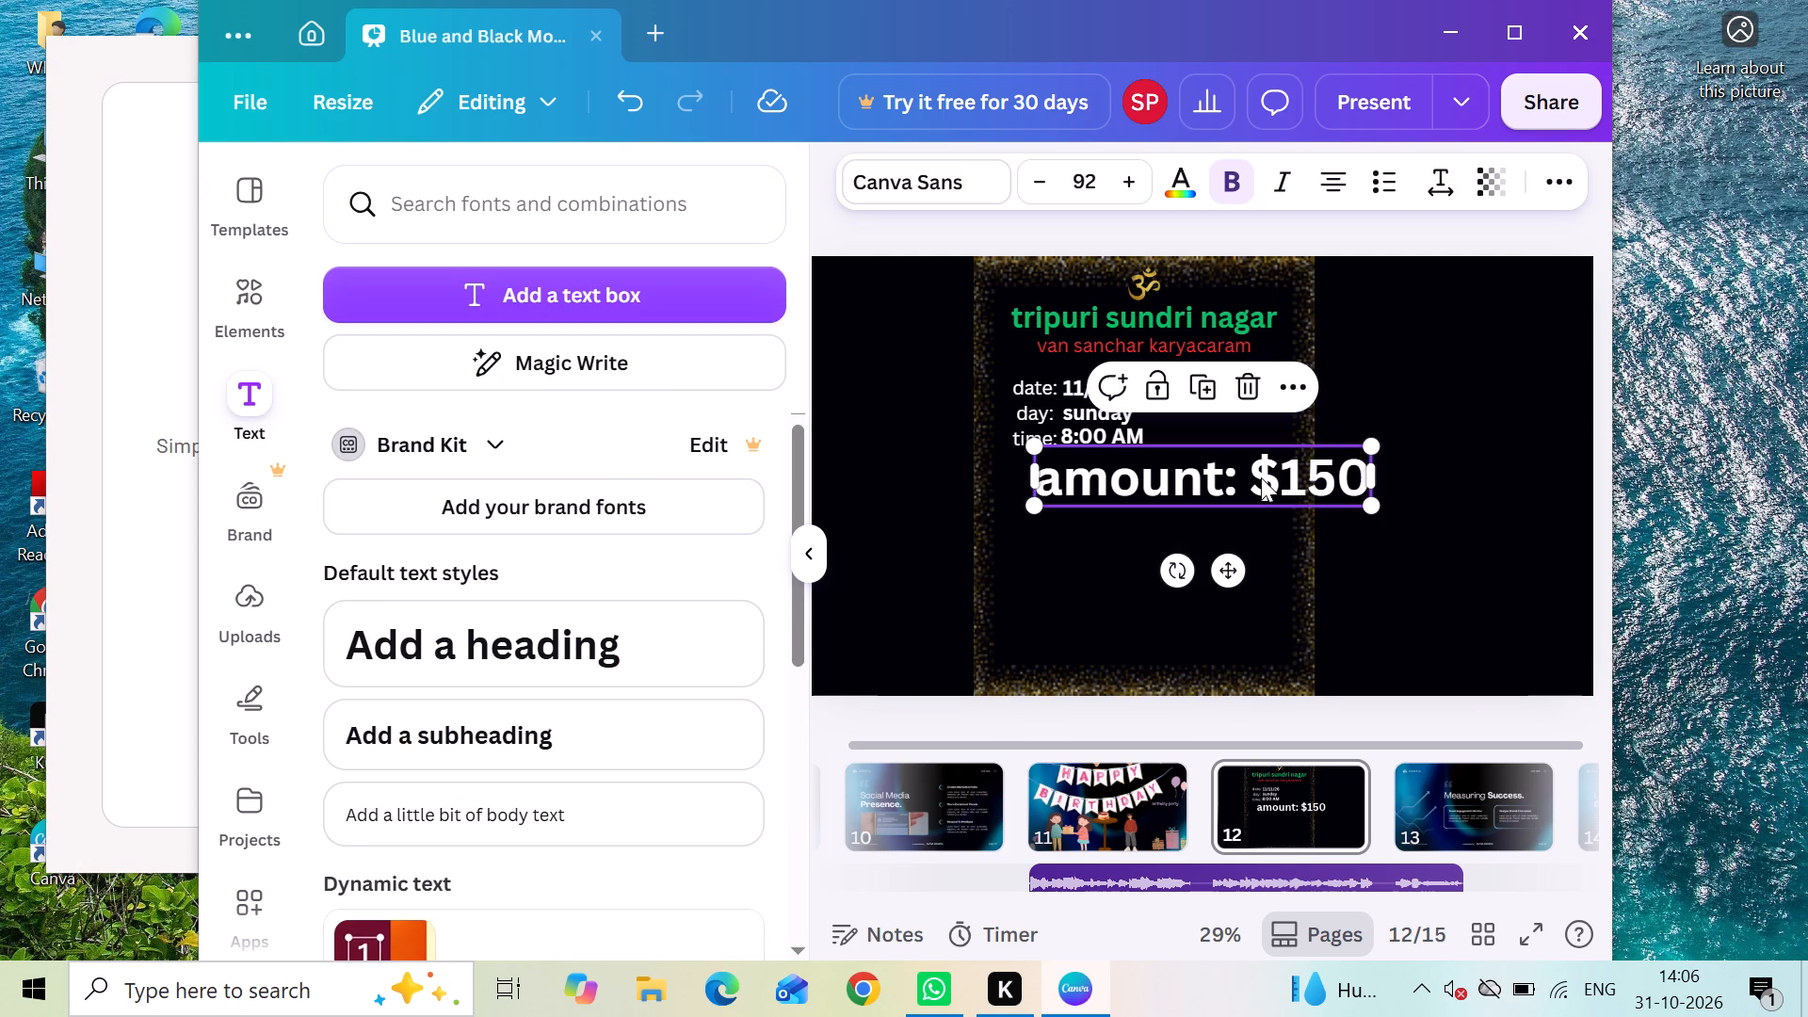
left_click(1185, 202)
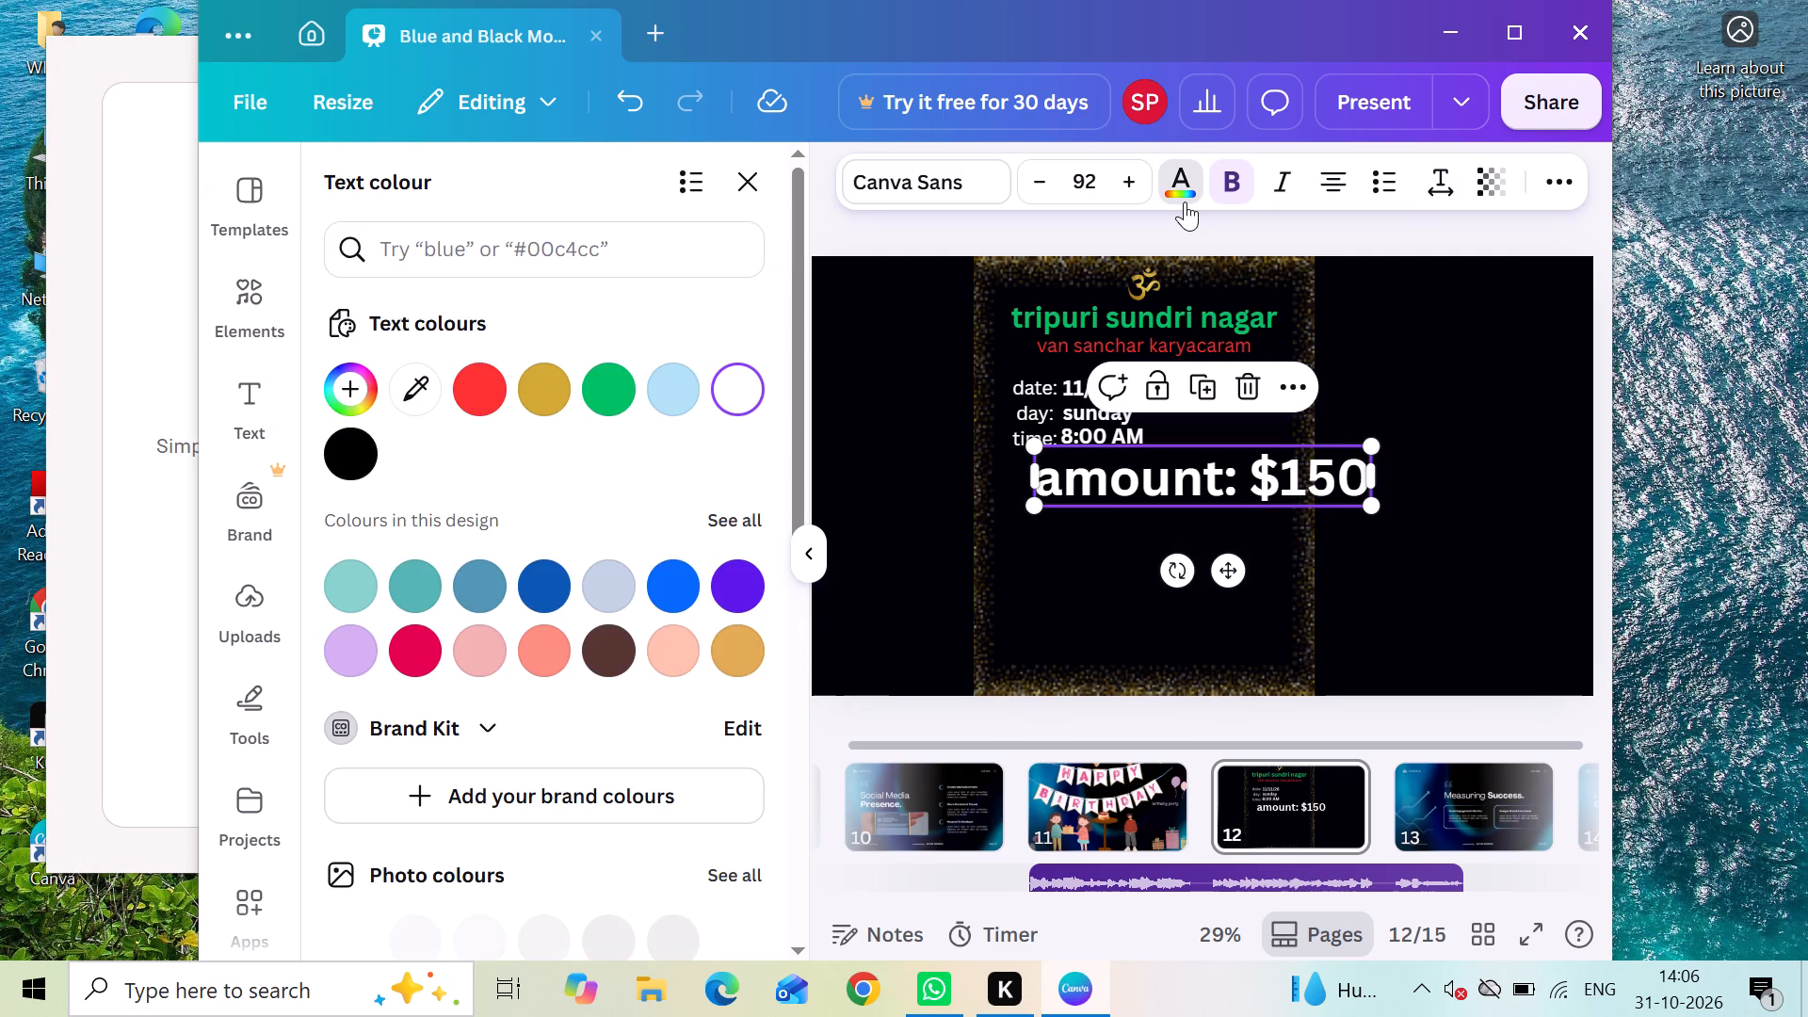
left_click(726, 639)
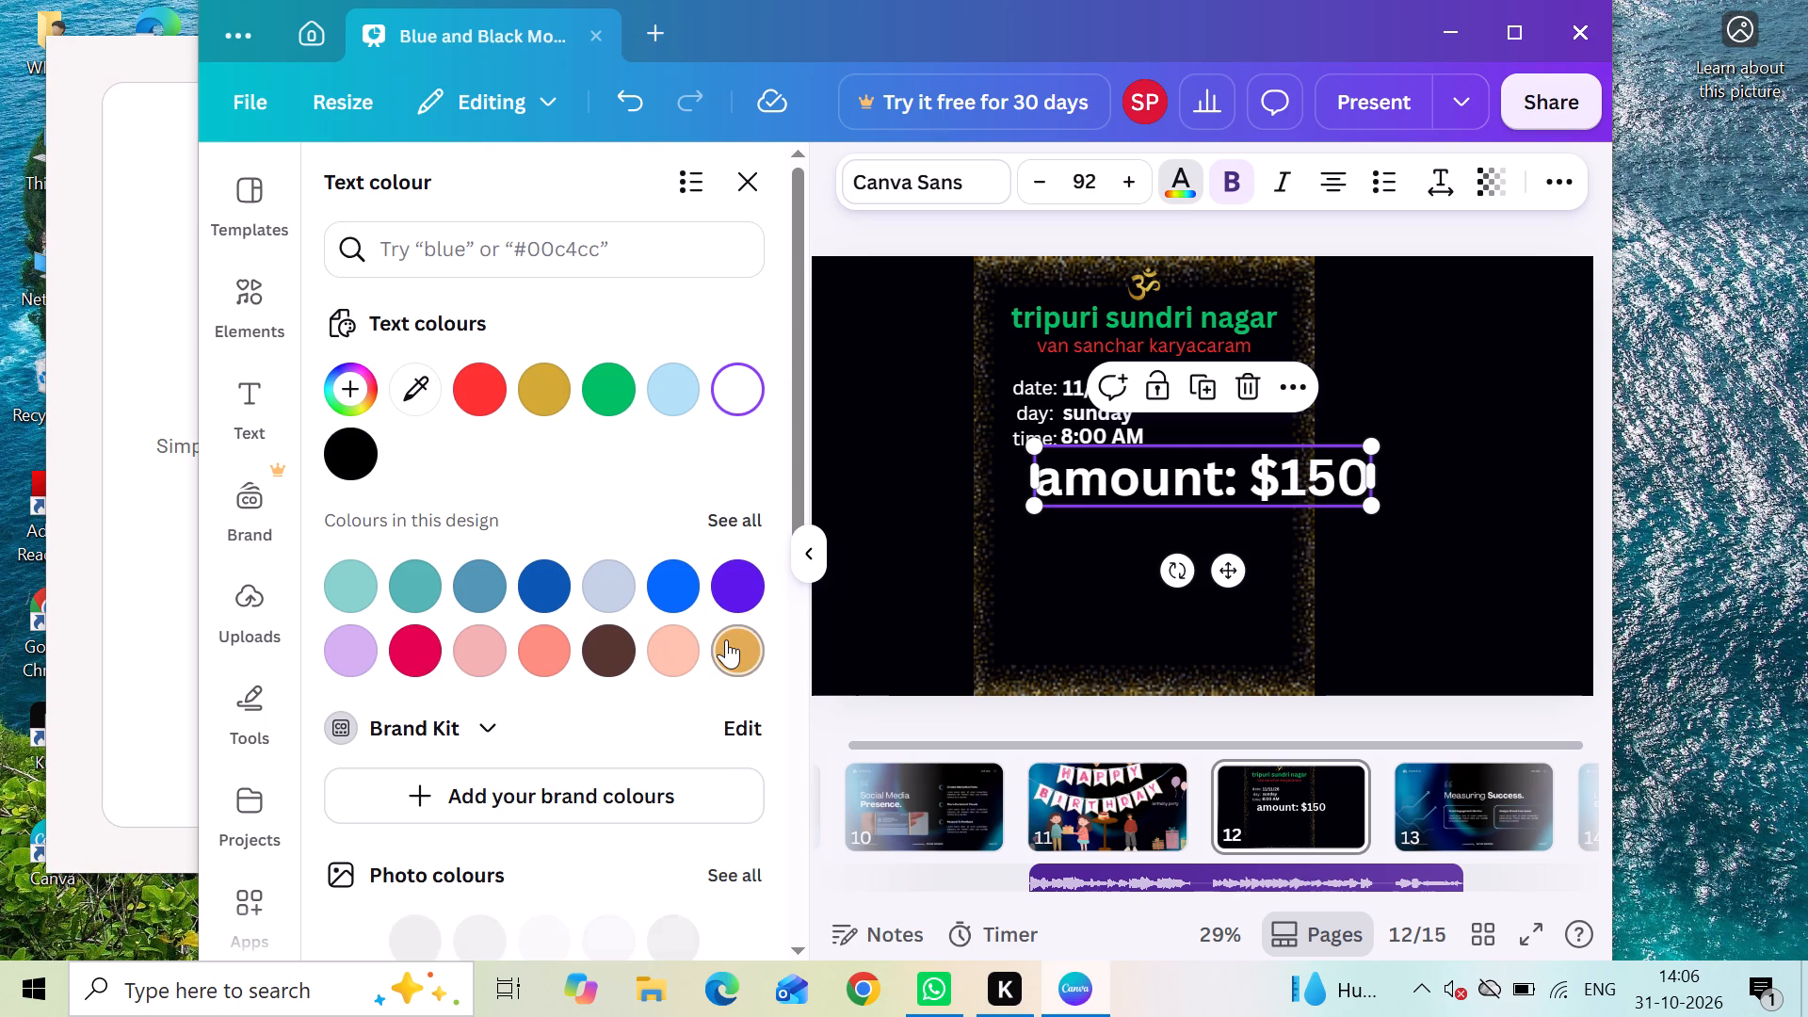
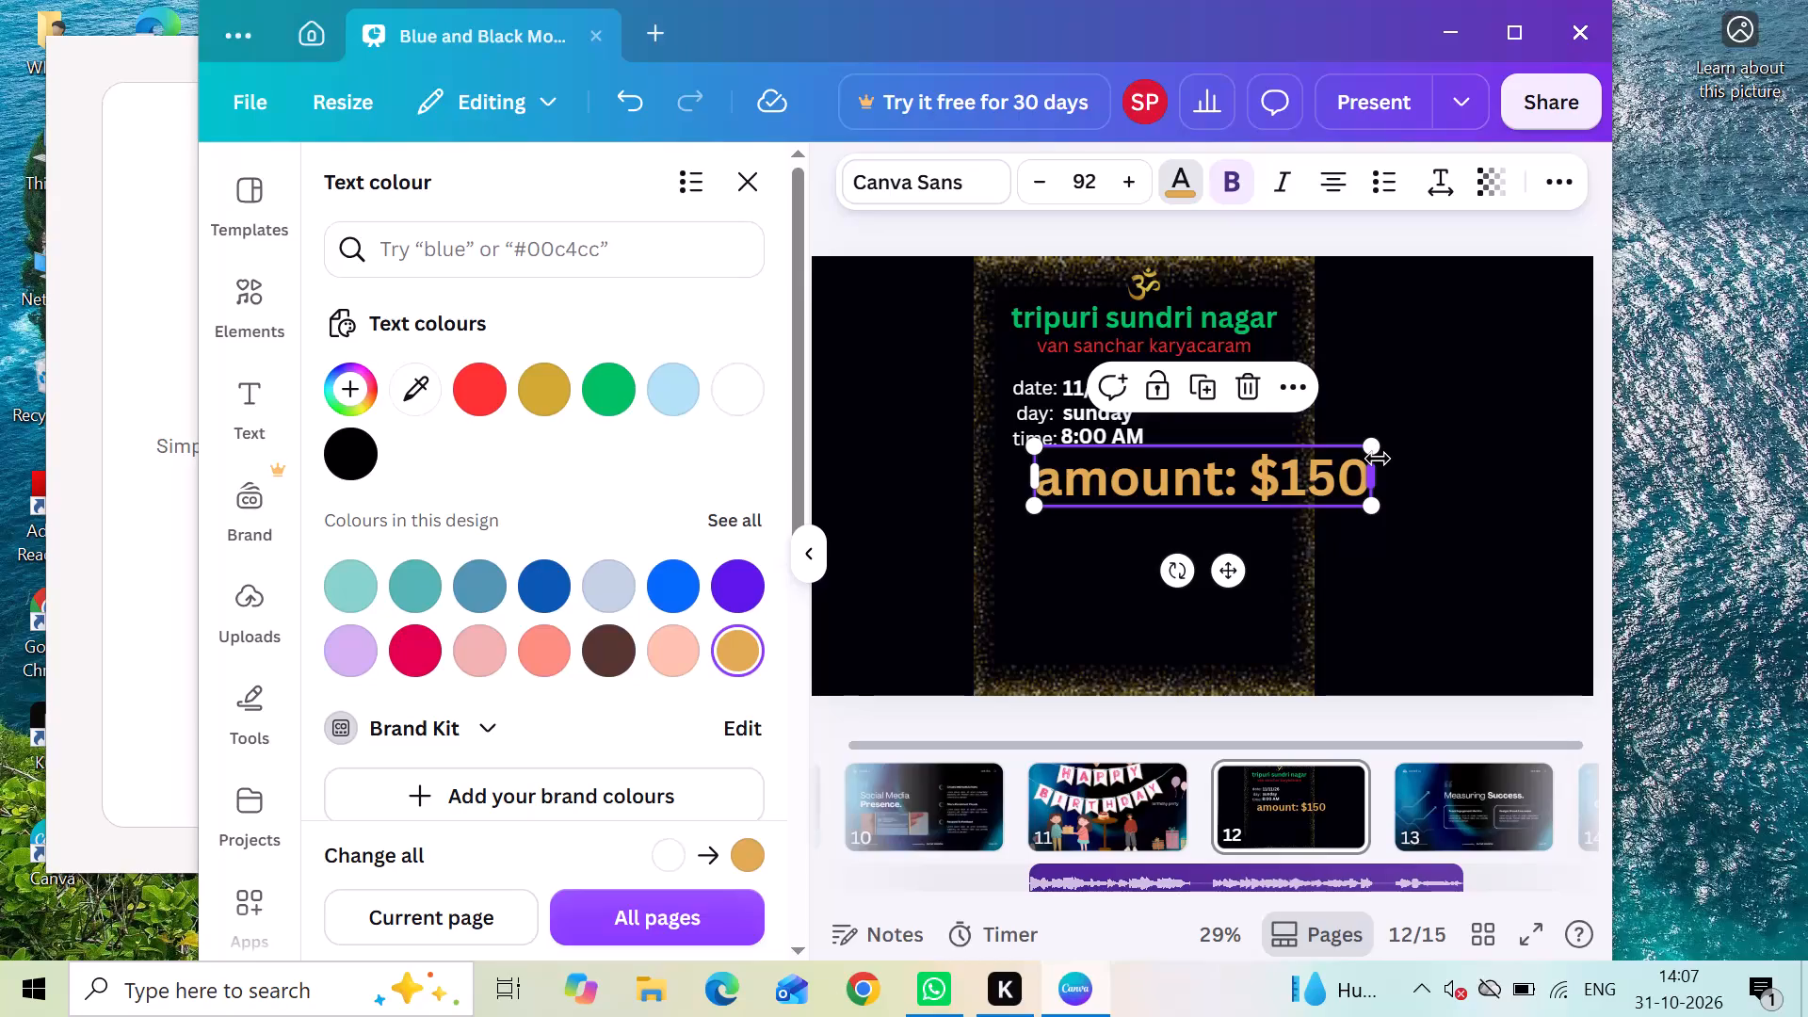
Shrink the "amount: $150" heading to about size 50 and place it just below the time line, inside the gold frame.
left_click_drag(1368, 445, 1304, 463)
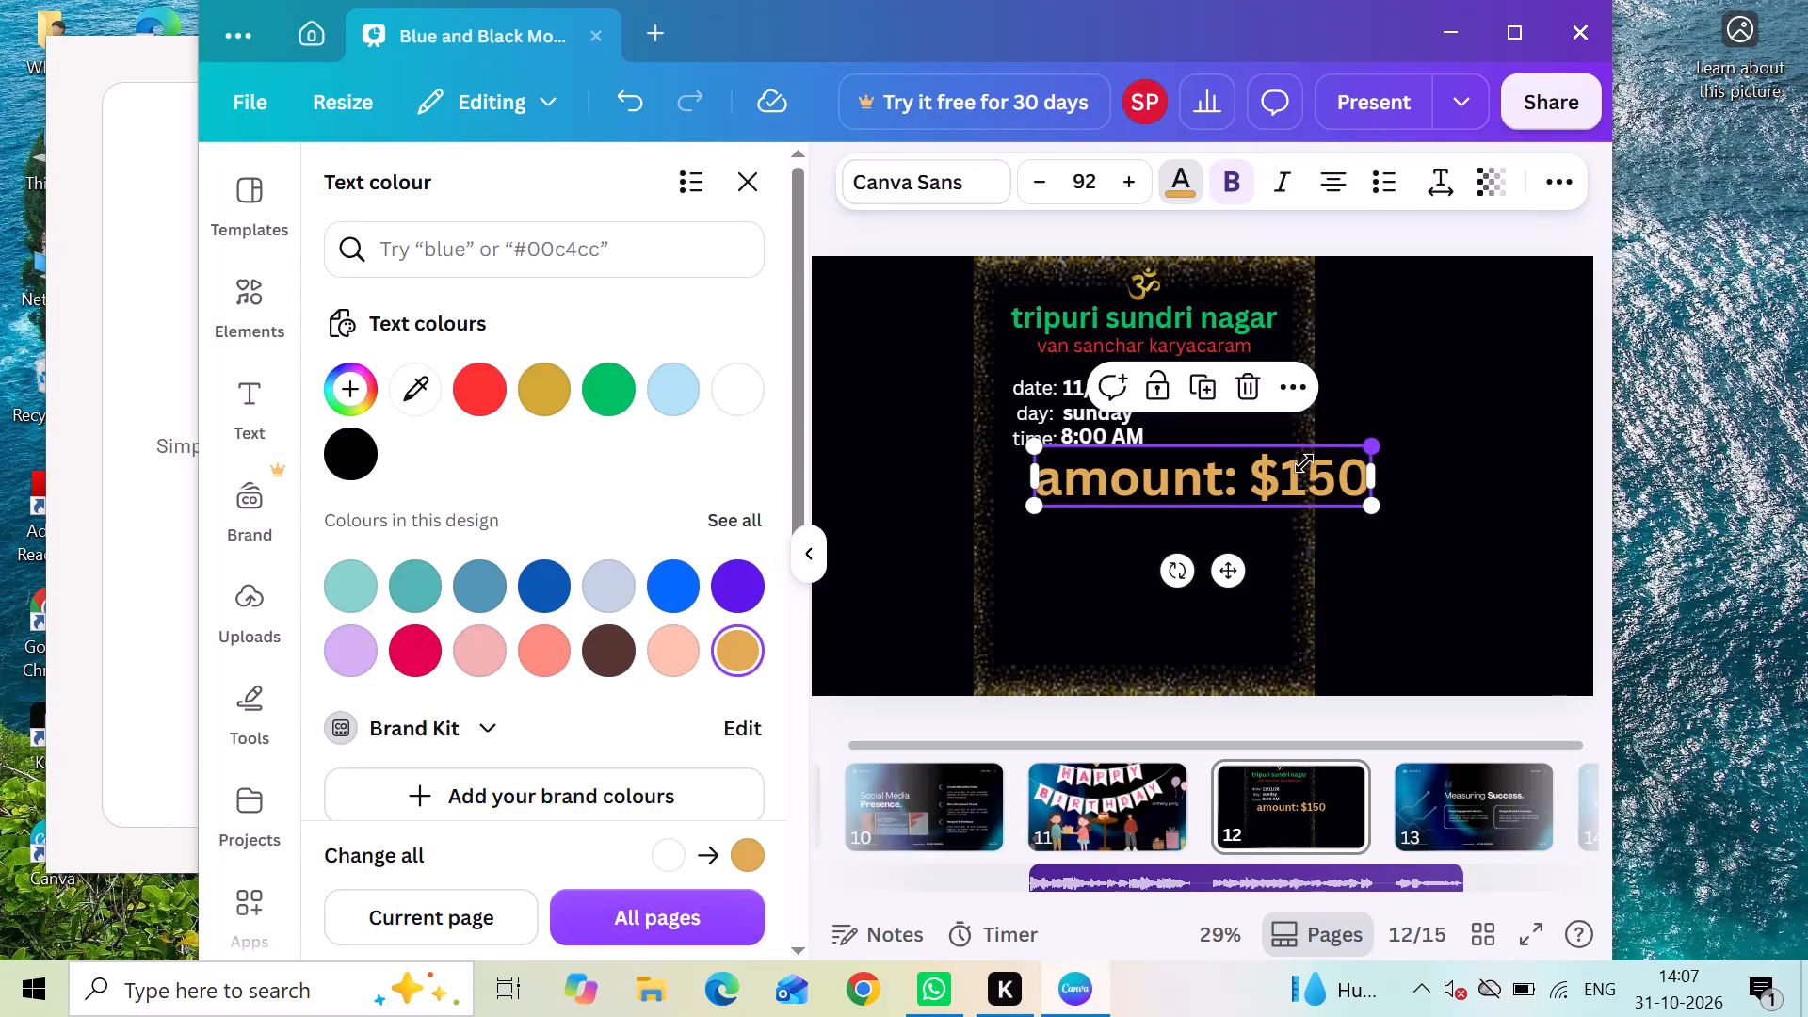
left_click_drag(1304, 463, 1219, 499)
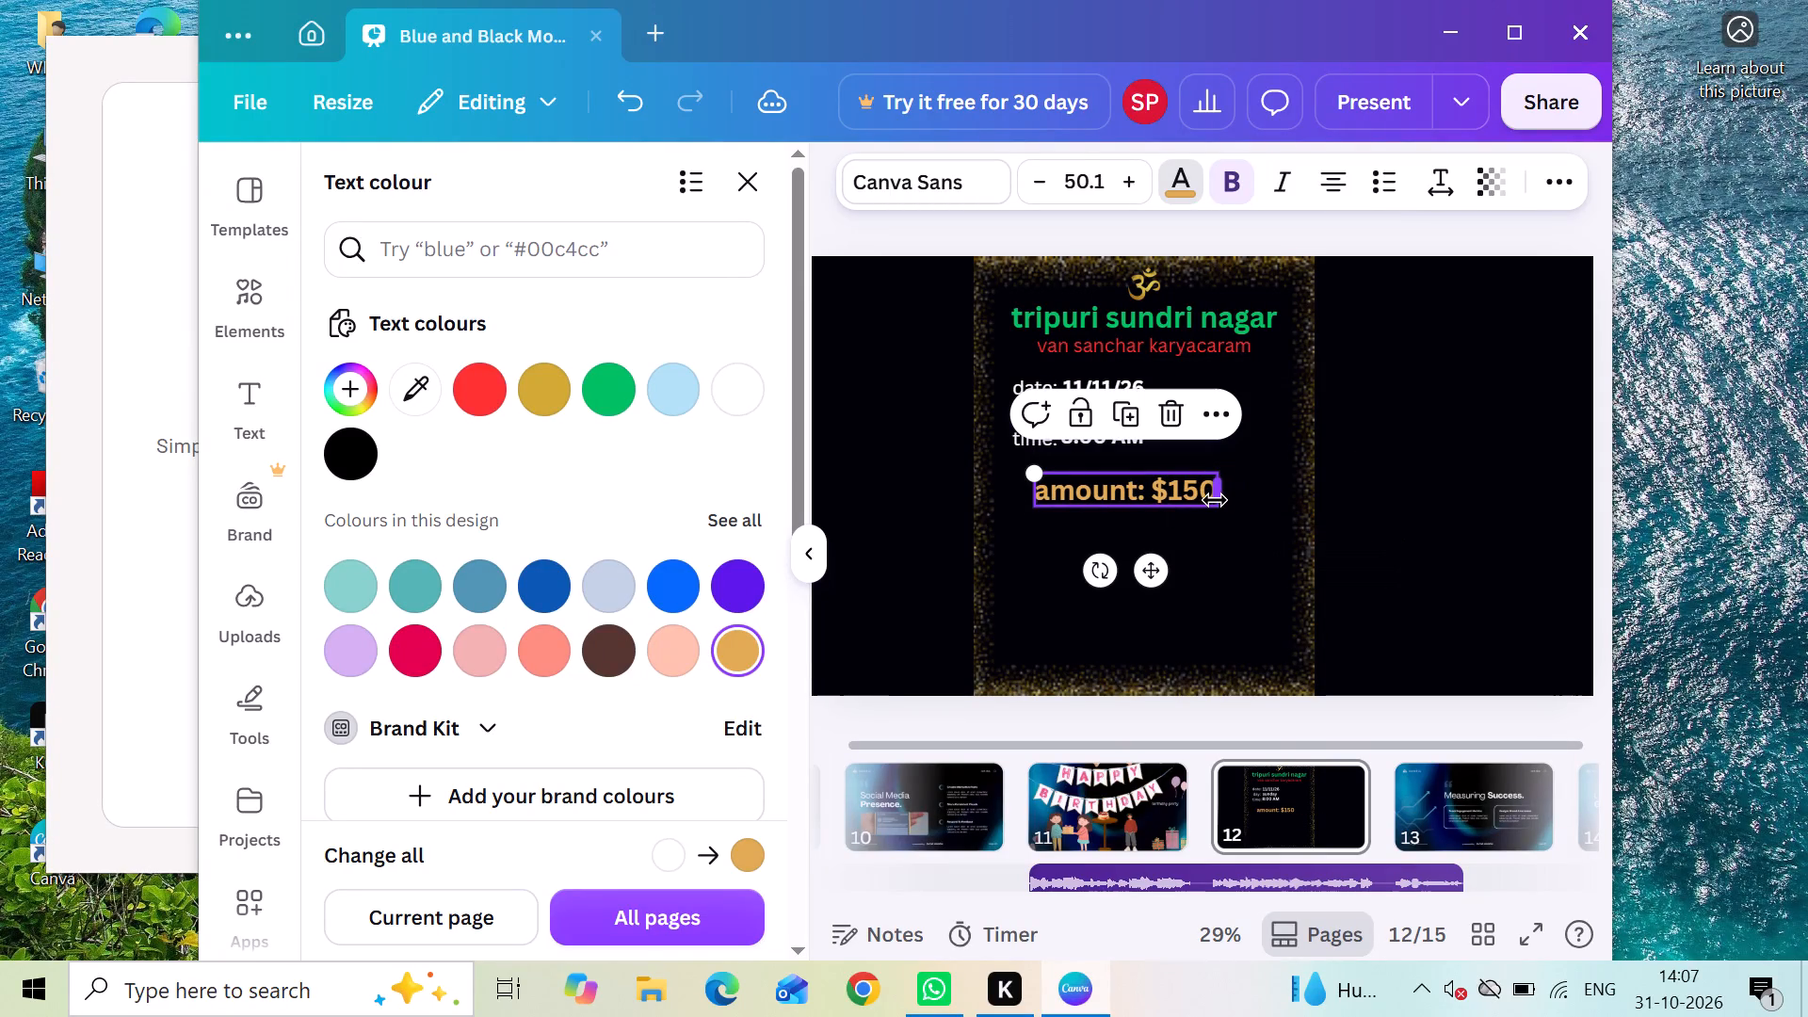
left_click_drag(1148, 495, 1181, 472)
left_click(1419, 441)
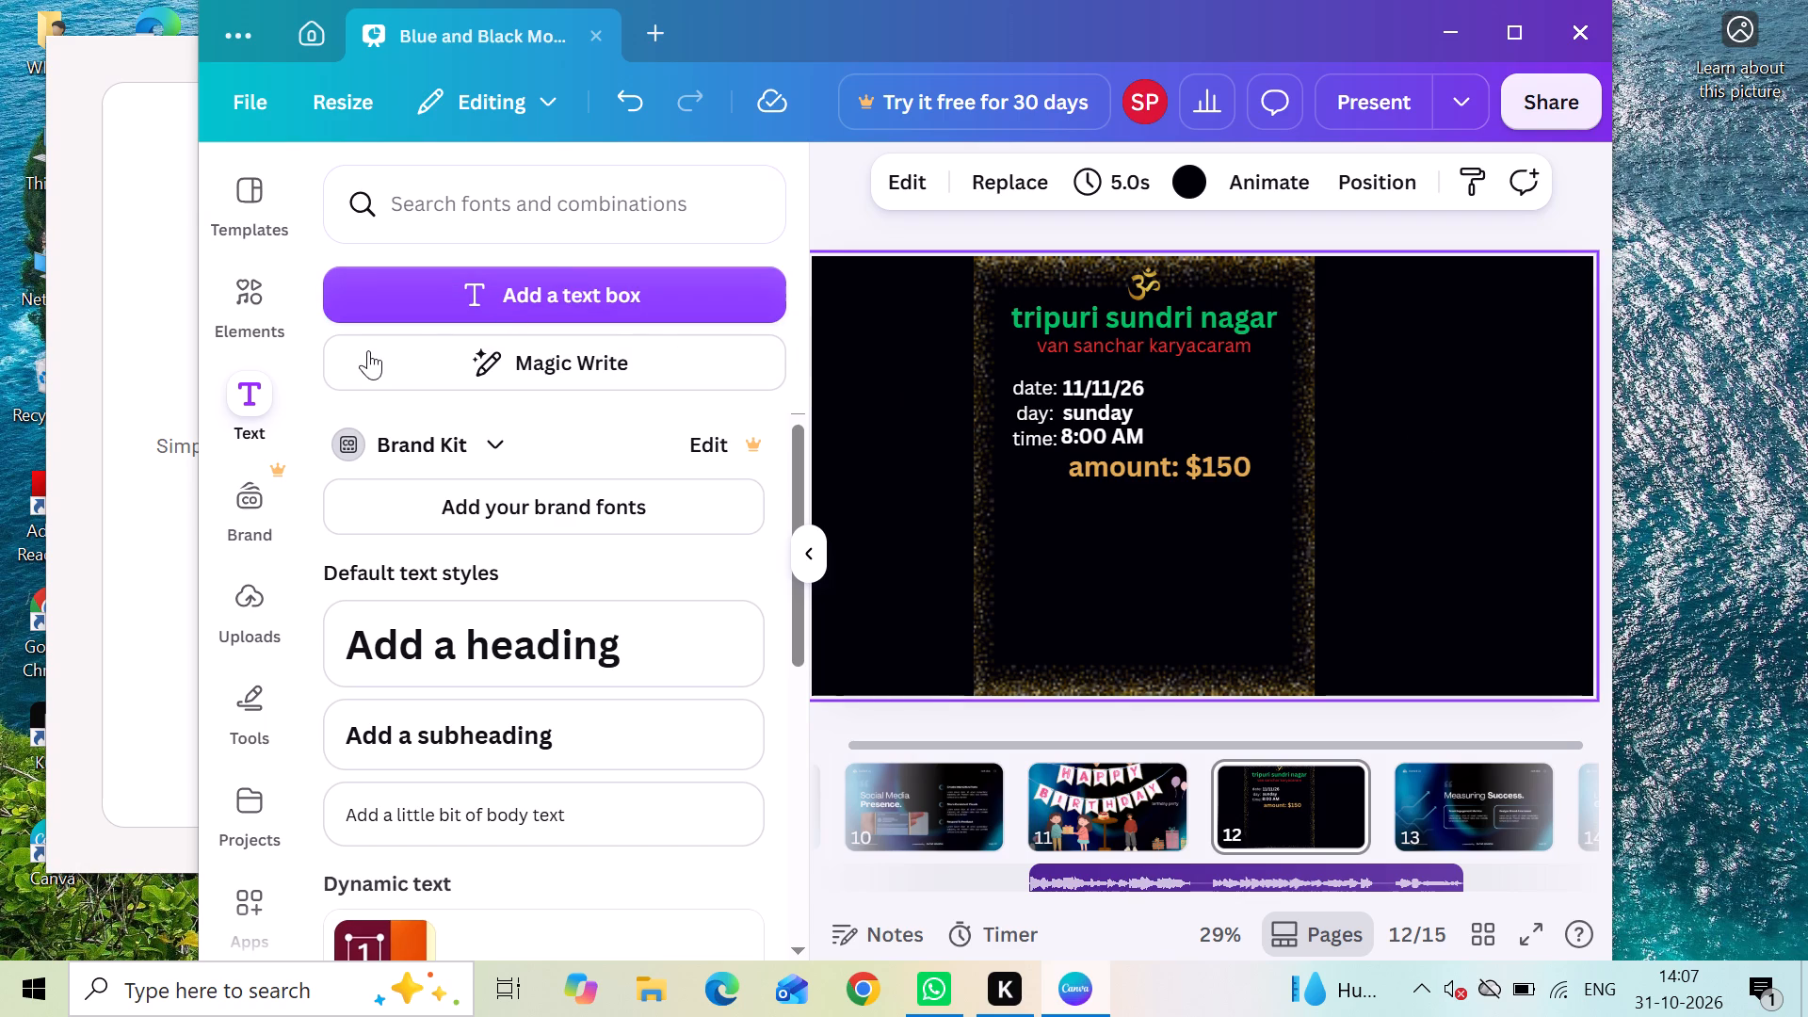
Replace the old "frame" search in the elements library with a search for "public".
left_click(238, 348)
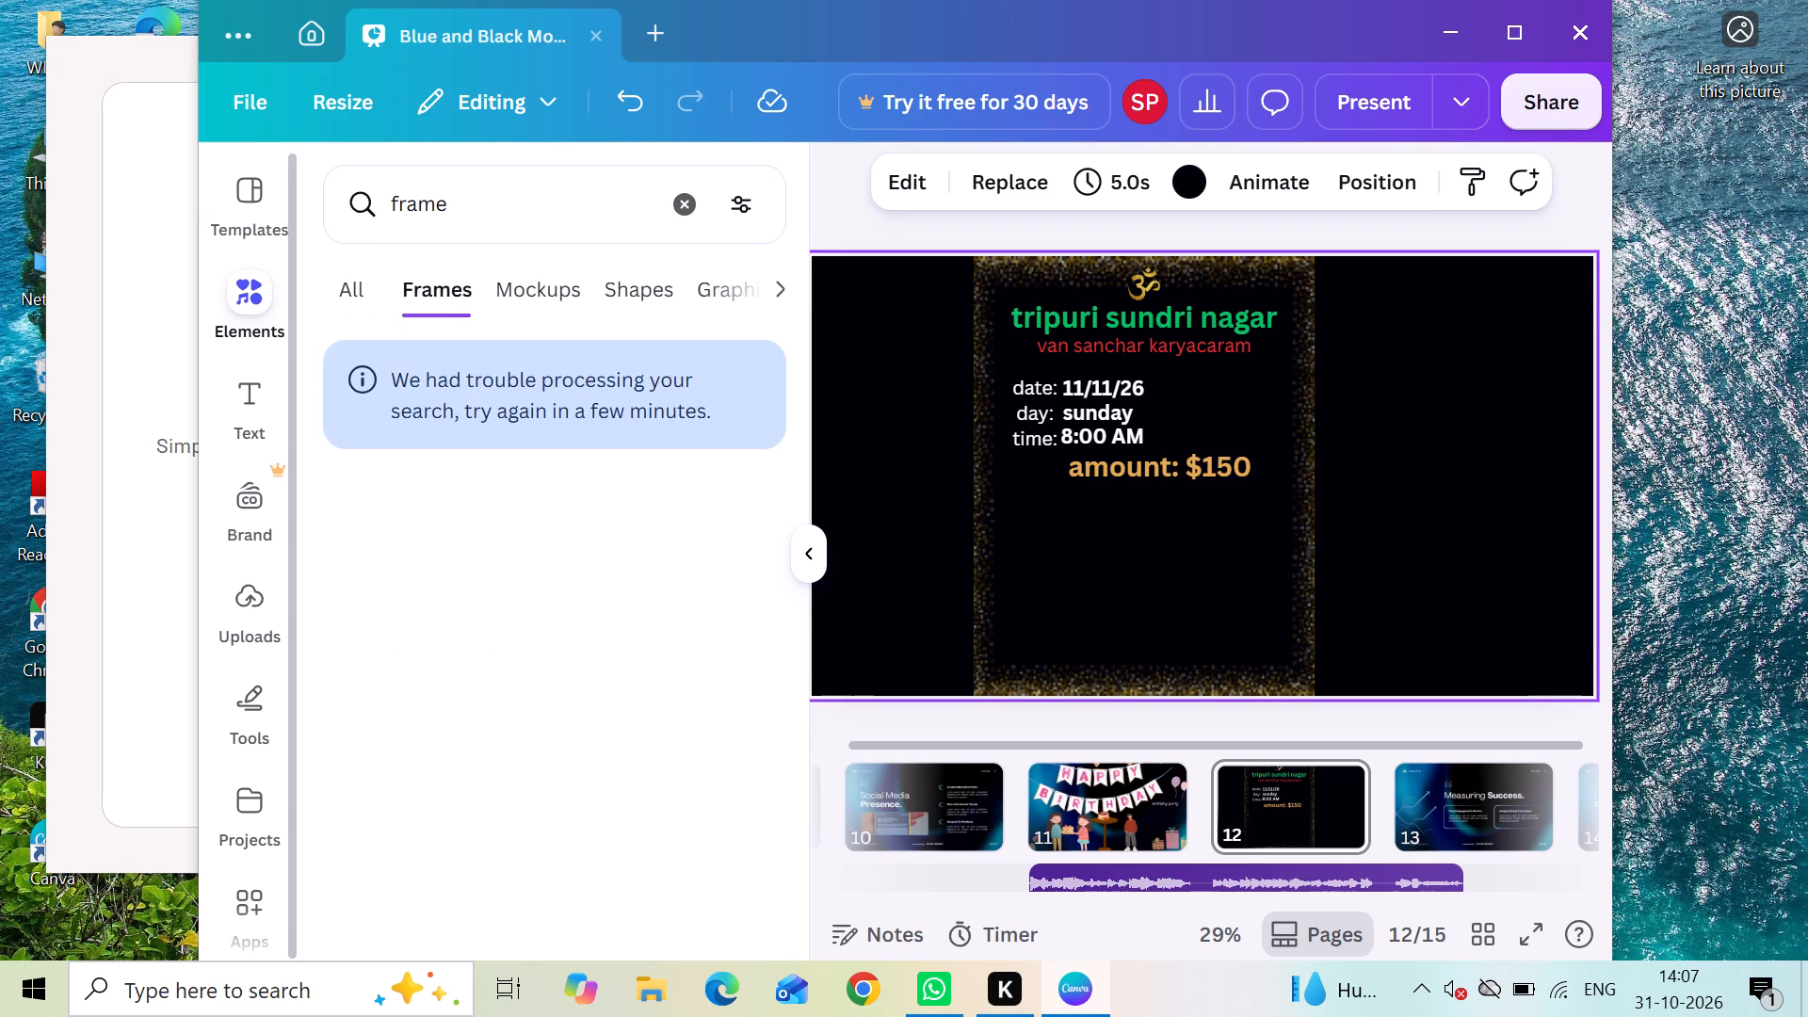
left_click(425, 216)
left_click(672, 211)
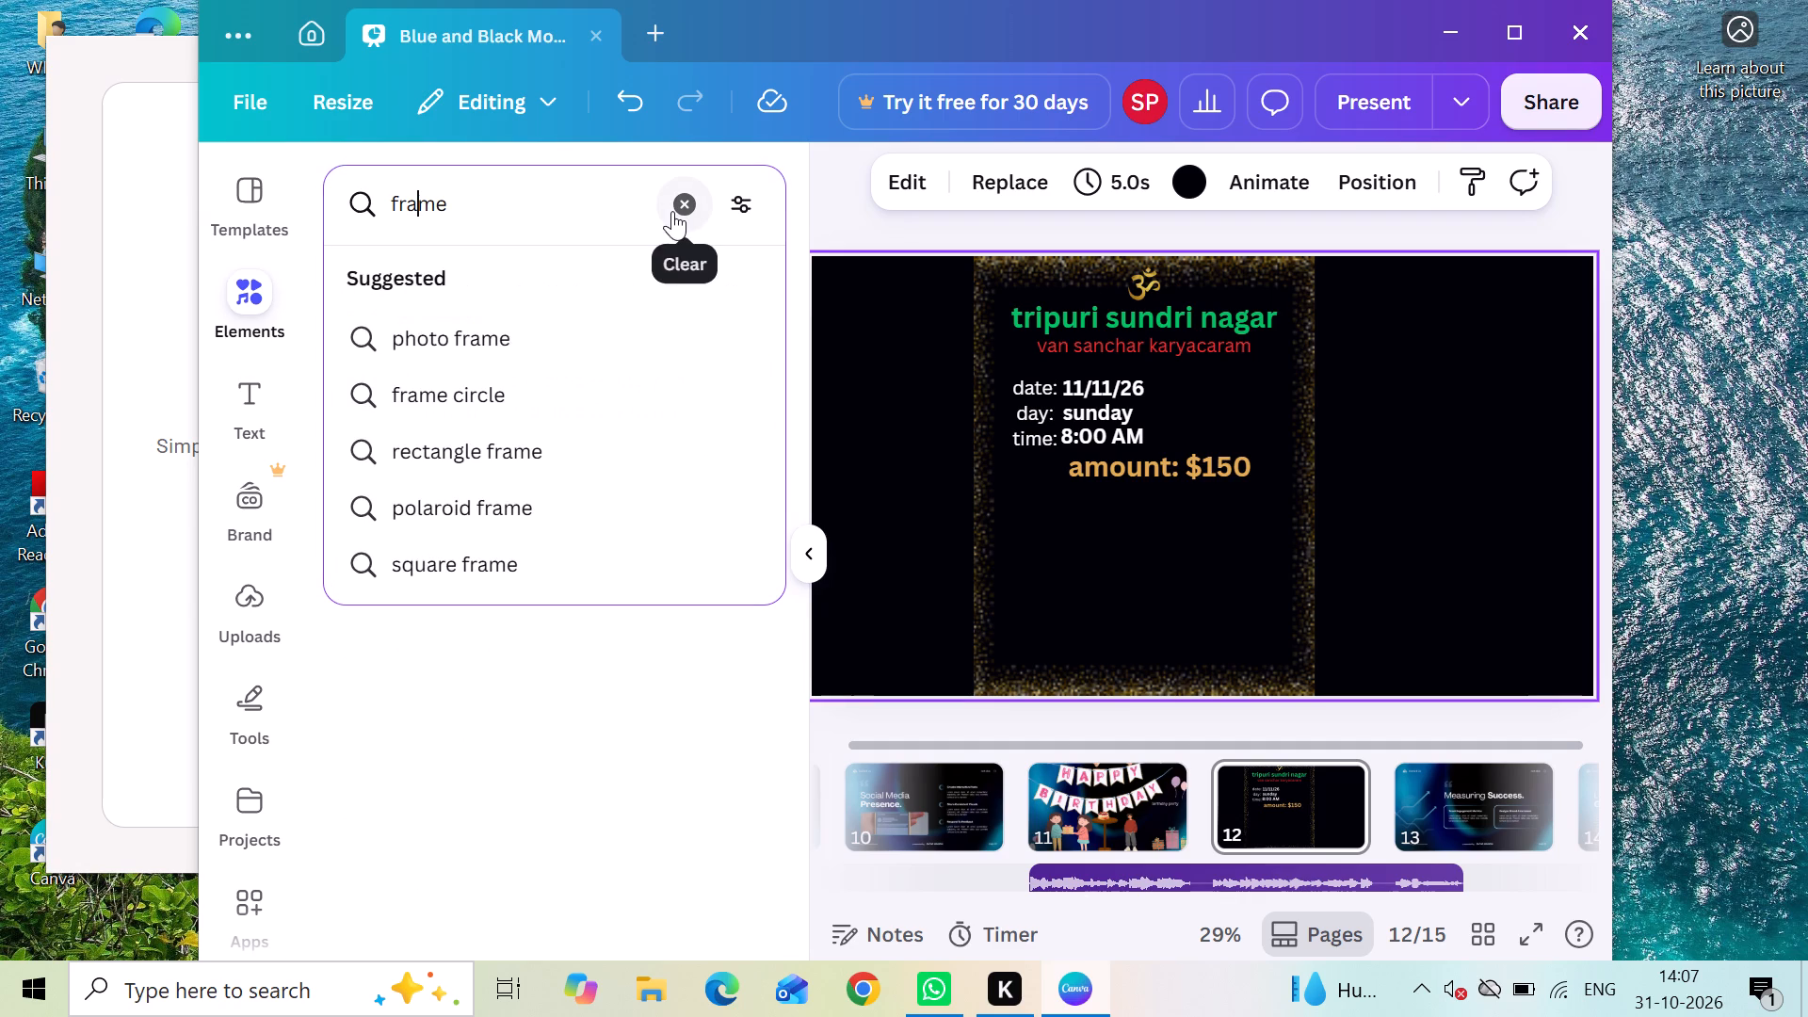
key("p")
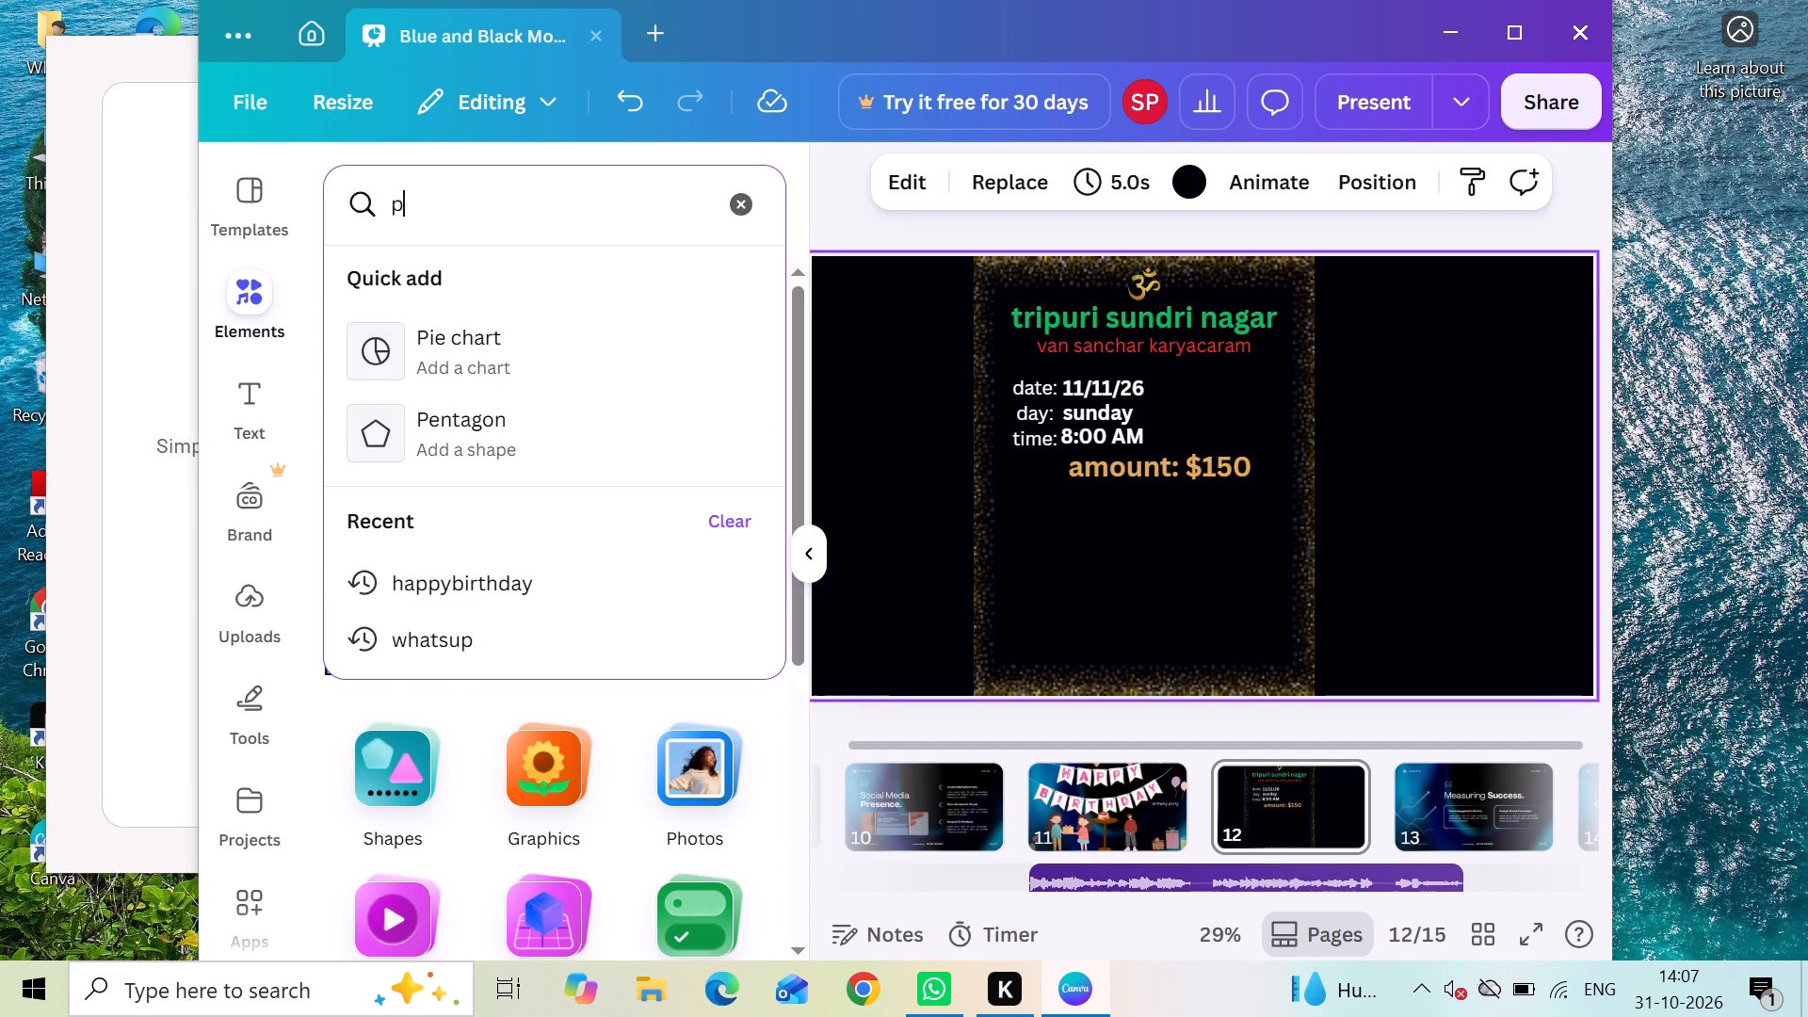
type("ubli")
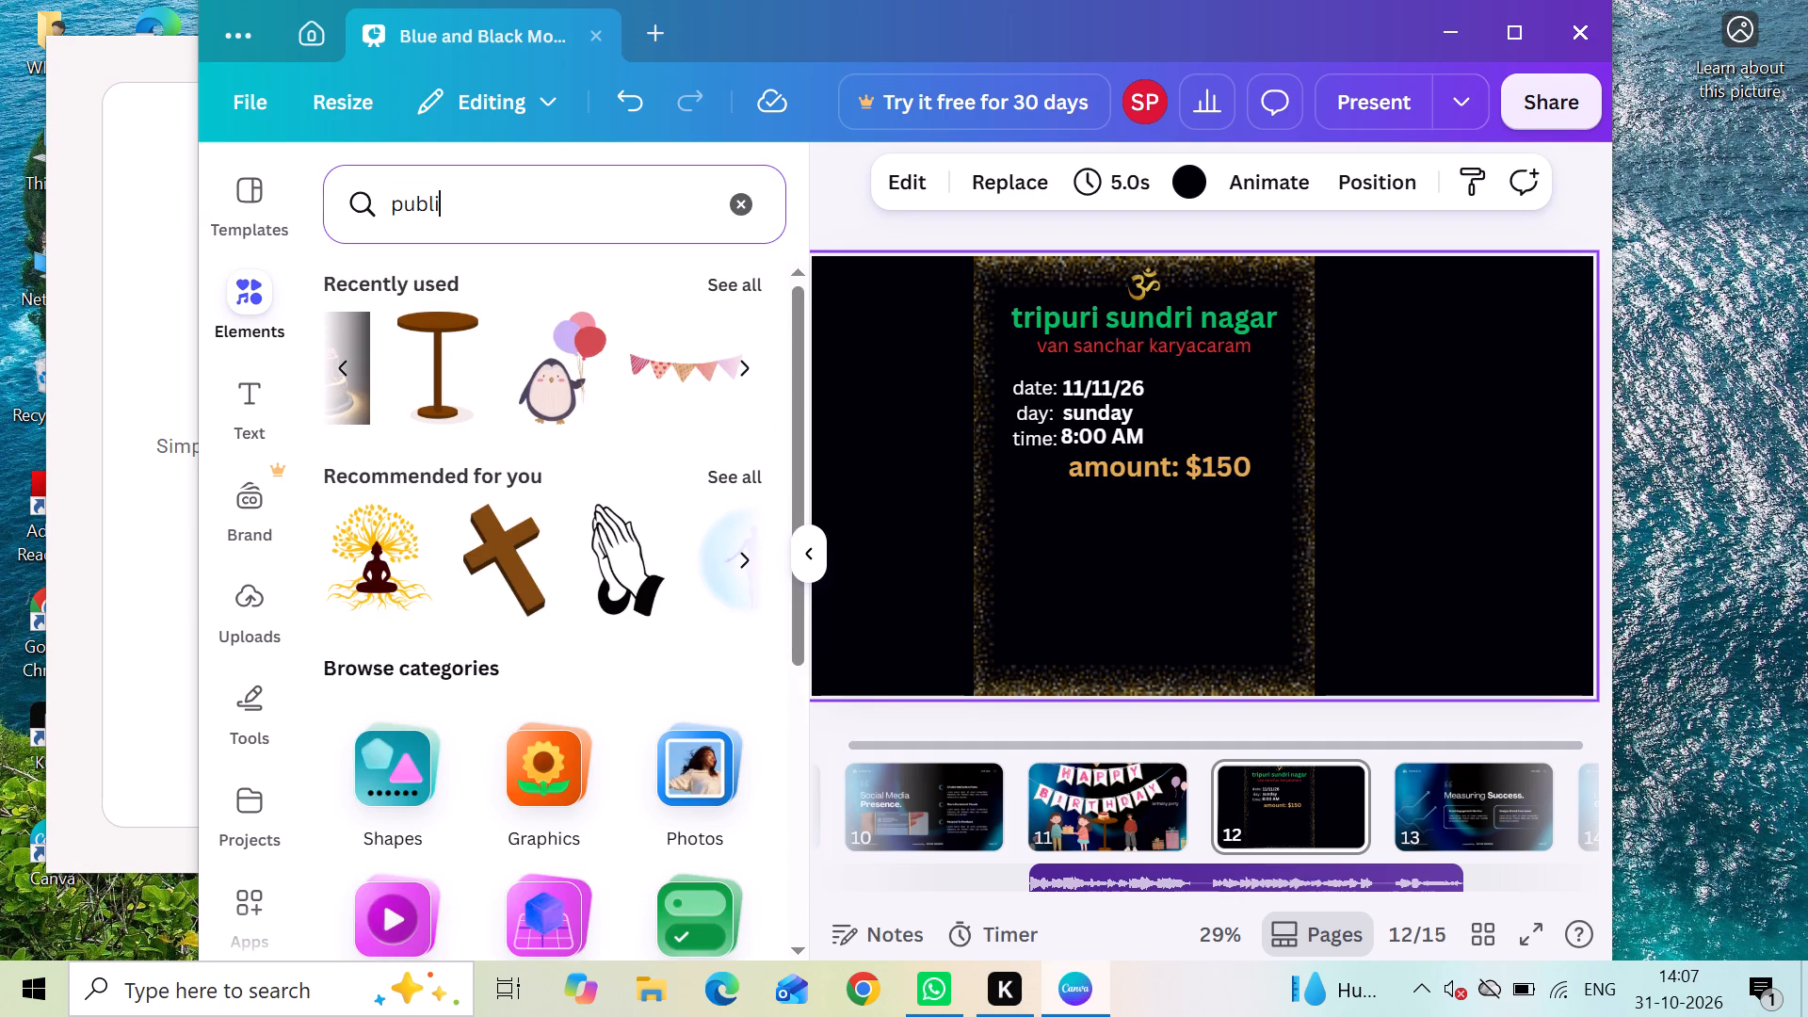
key("g")
key("BackSpace")
key("c")
key("Return")
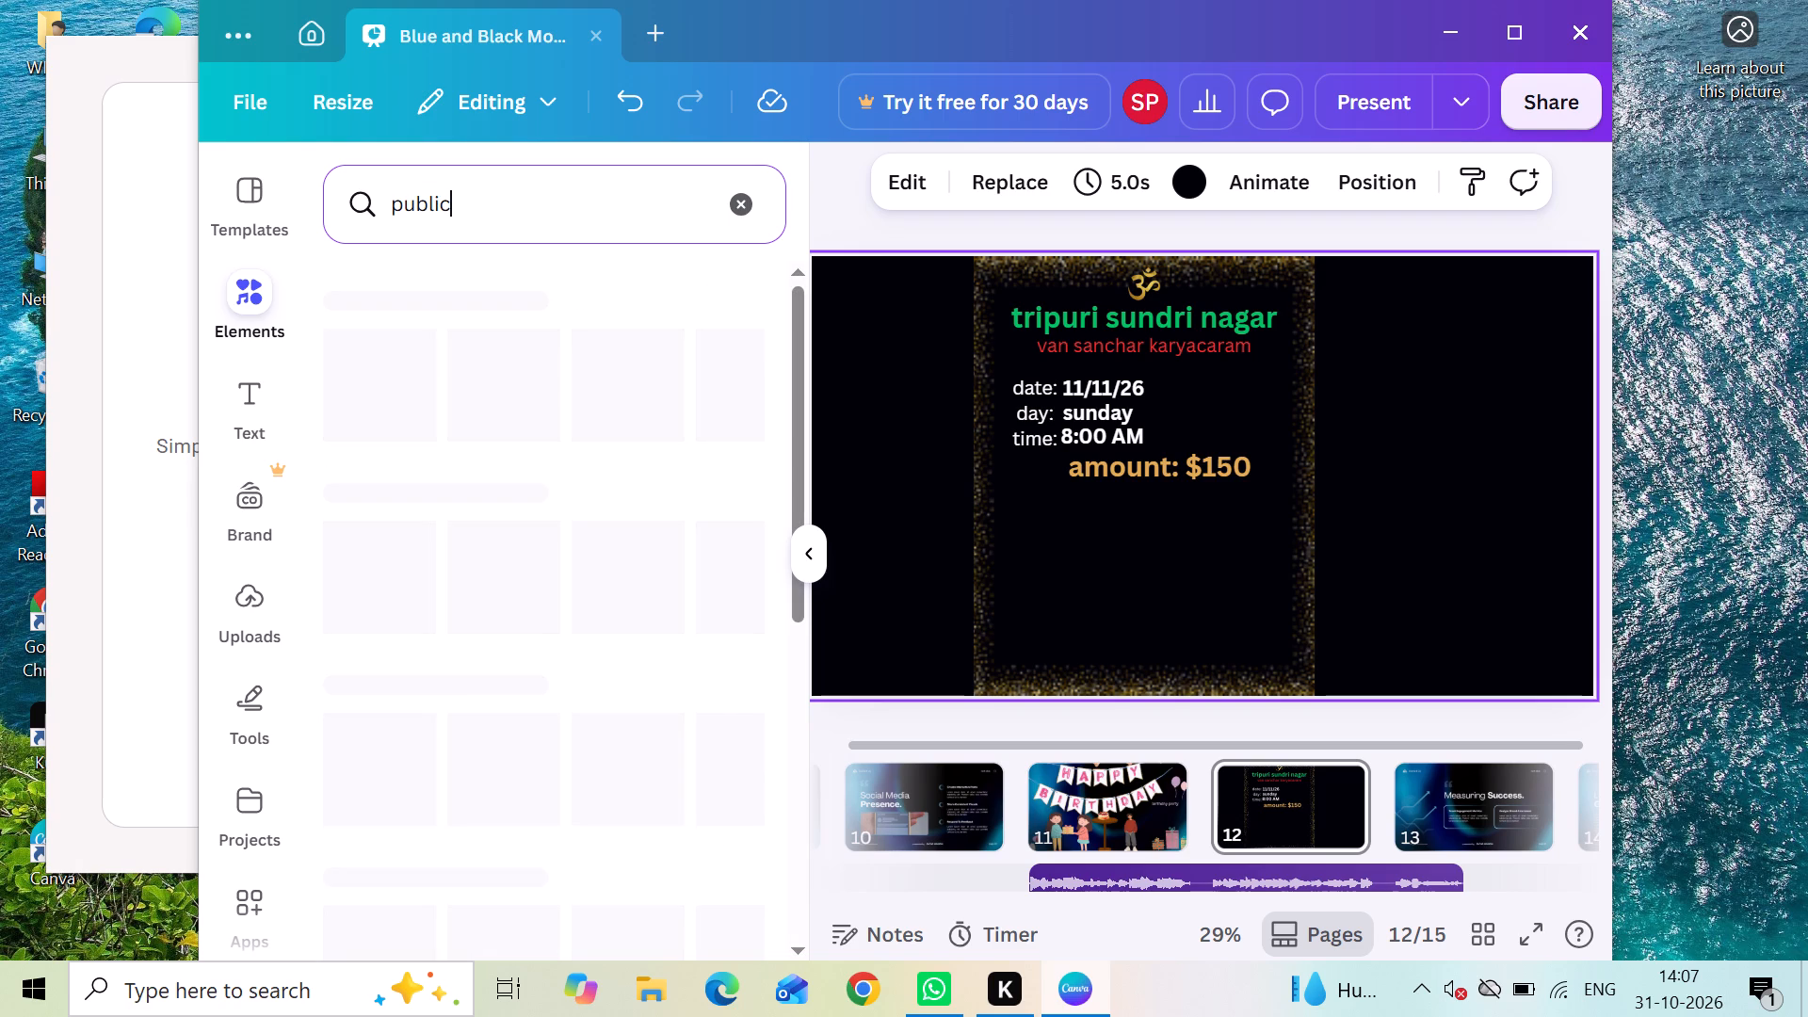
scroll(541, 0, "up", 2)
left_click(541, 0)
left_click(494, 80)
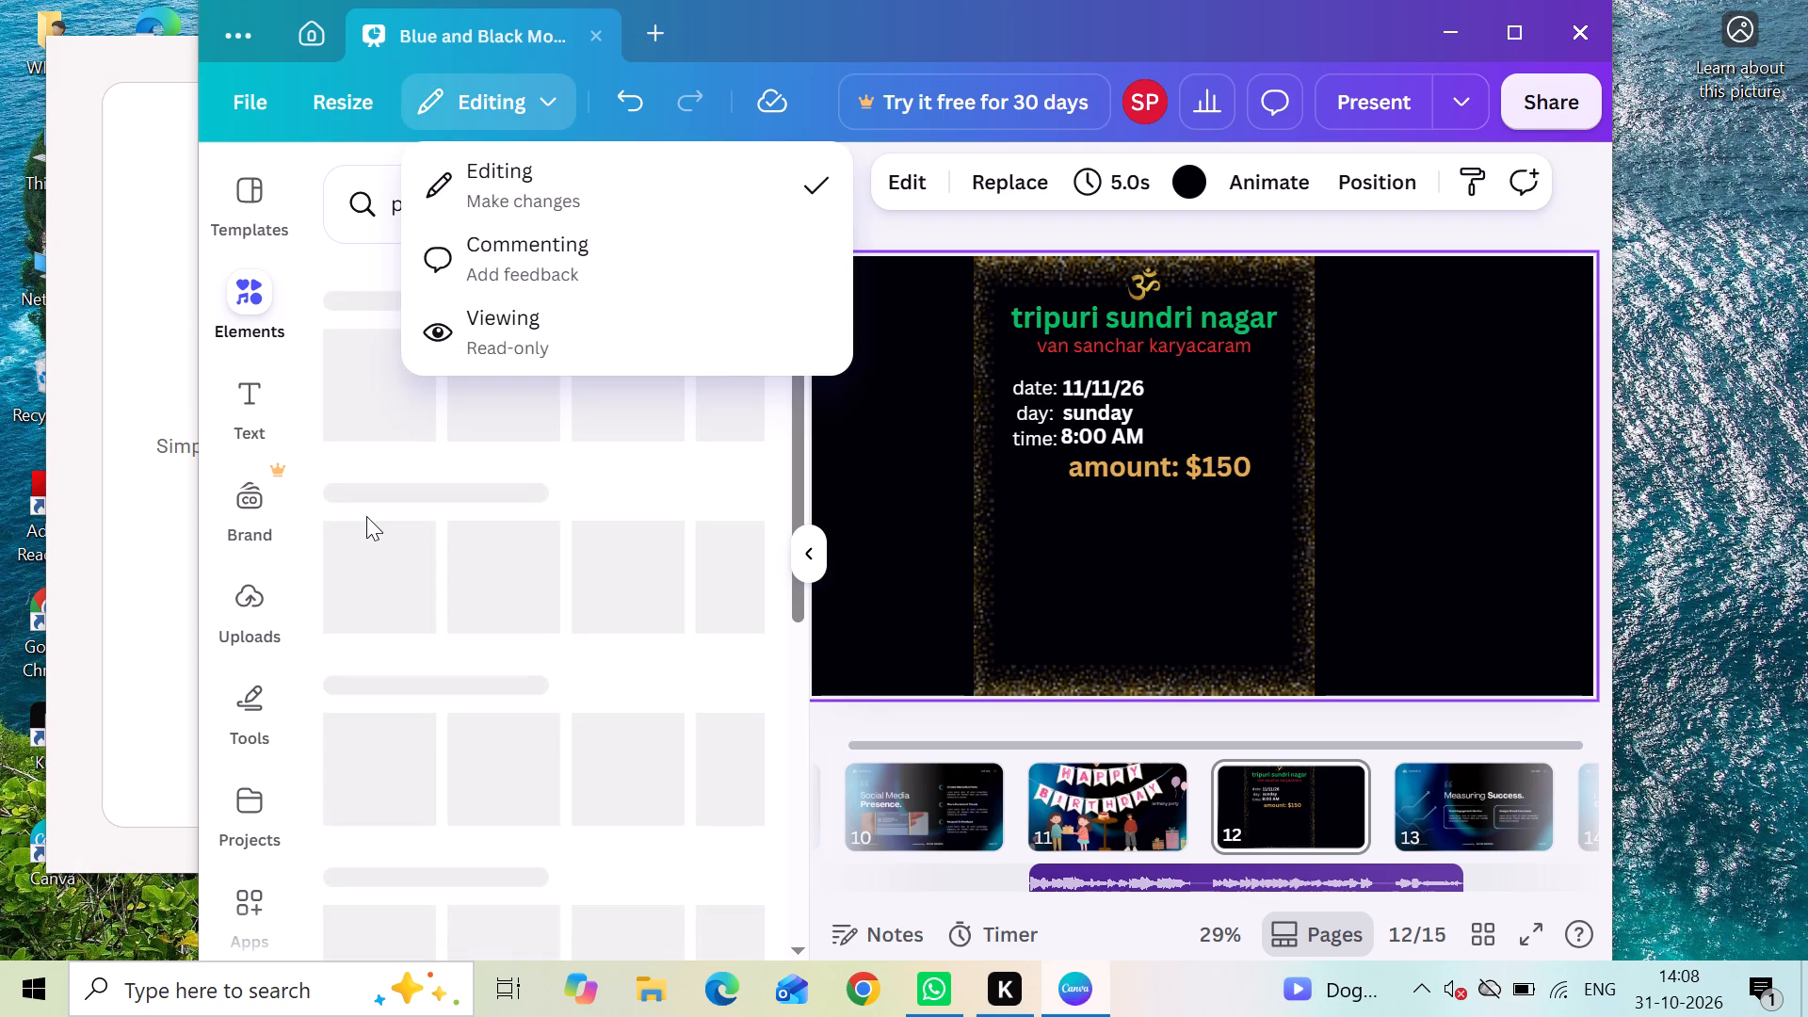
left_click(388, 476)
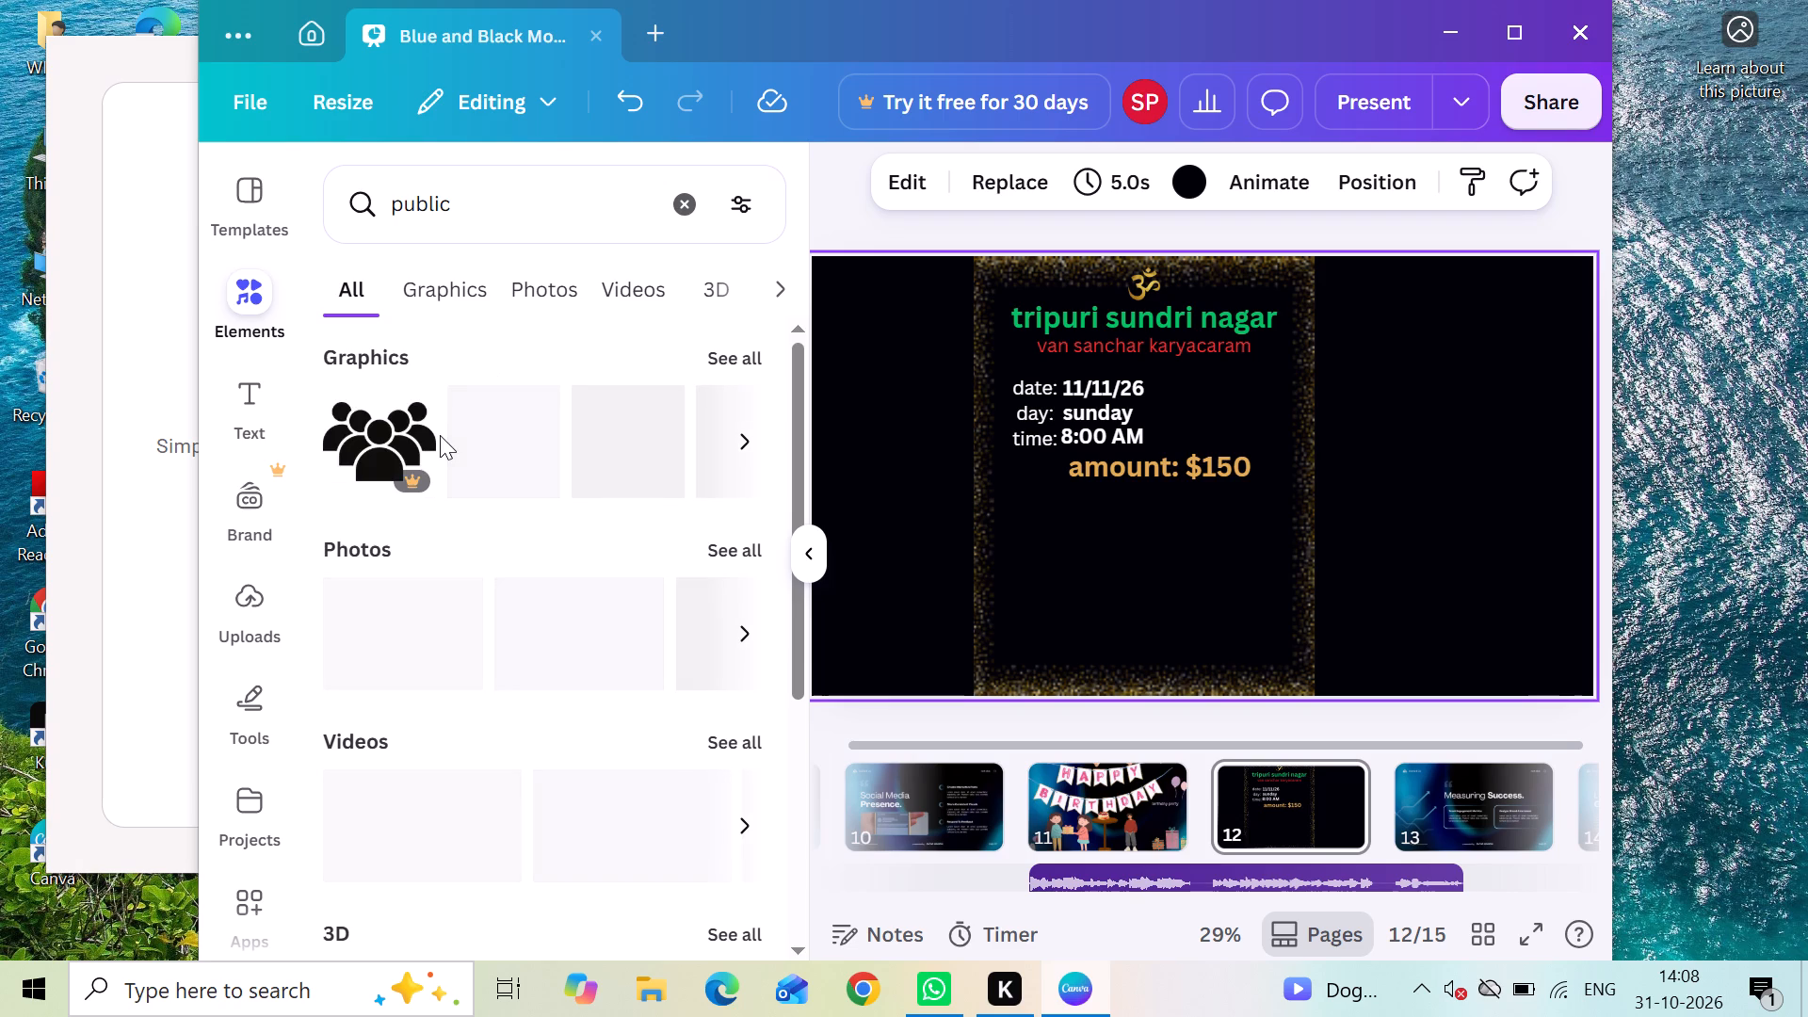
Examine the graphics, photos and other element results for "public" for a picture that suits the invitation.
scroll(587, 490, "left", 2)
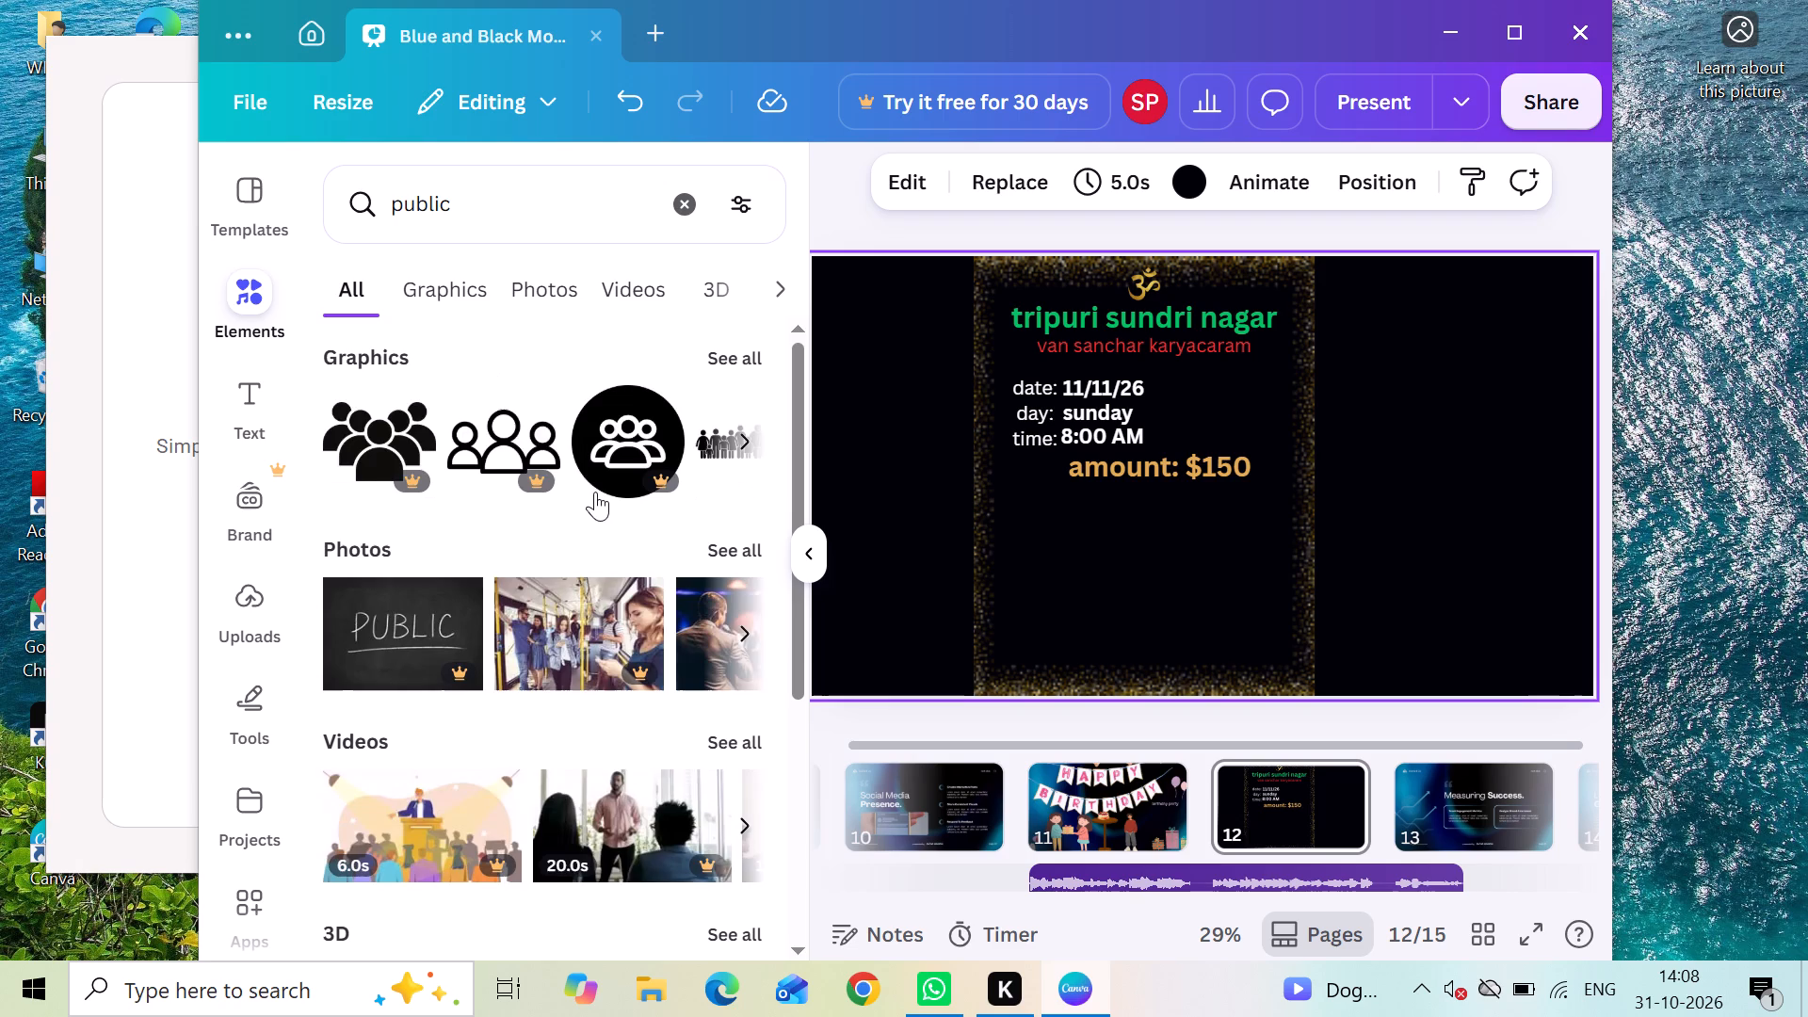
scroll(595, 492, "left", 2)
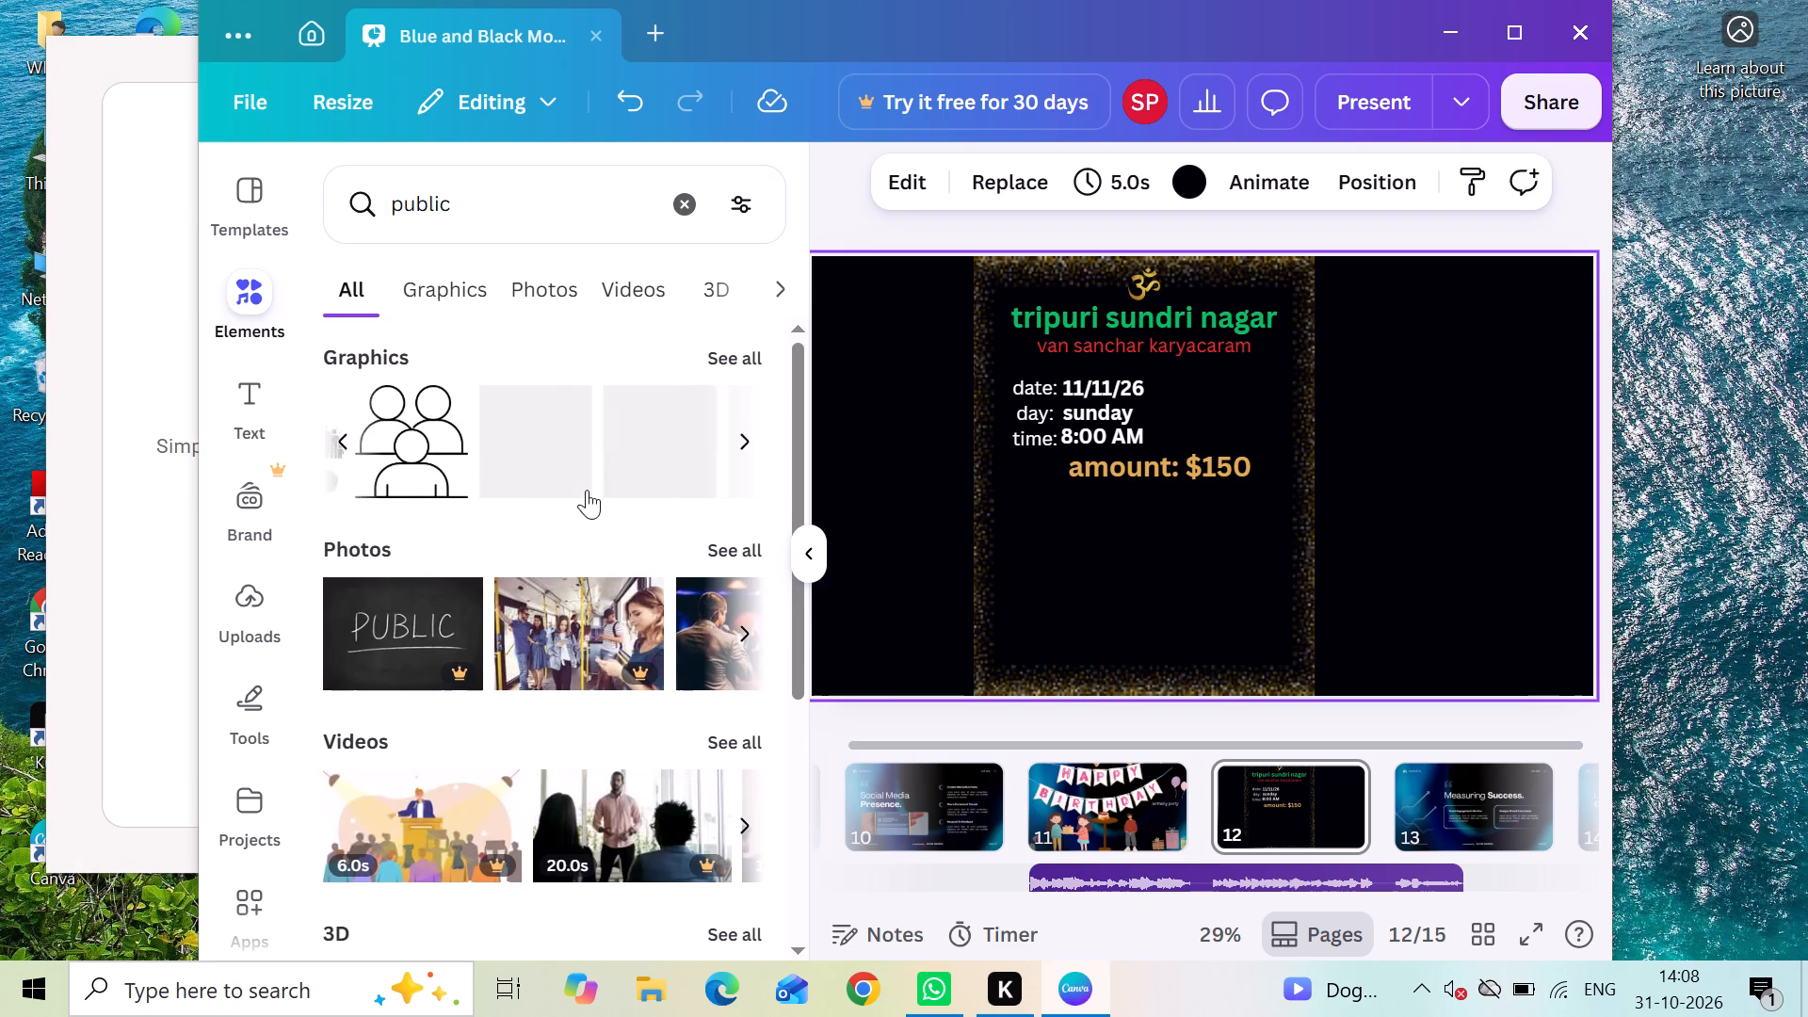
scroll(587, 490, "left", 5)
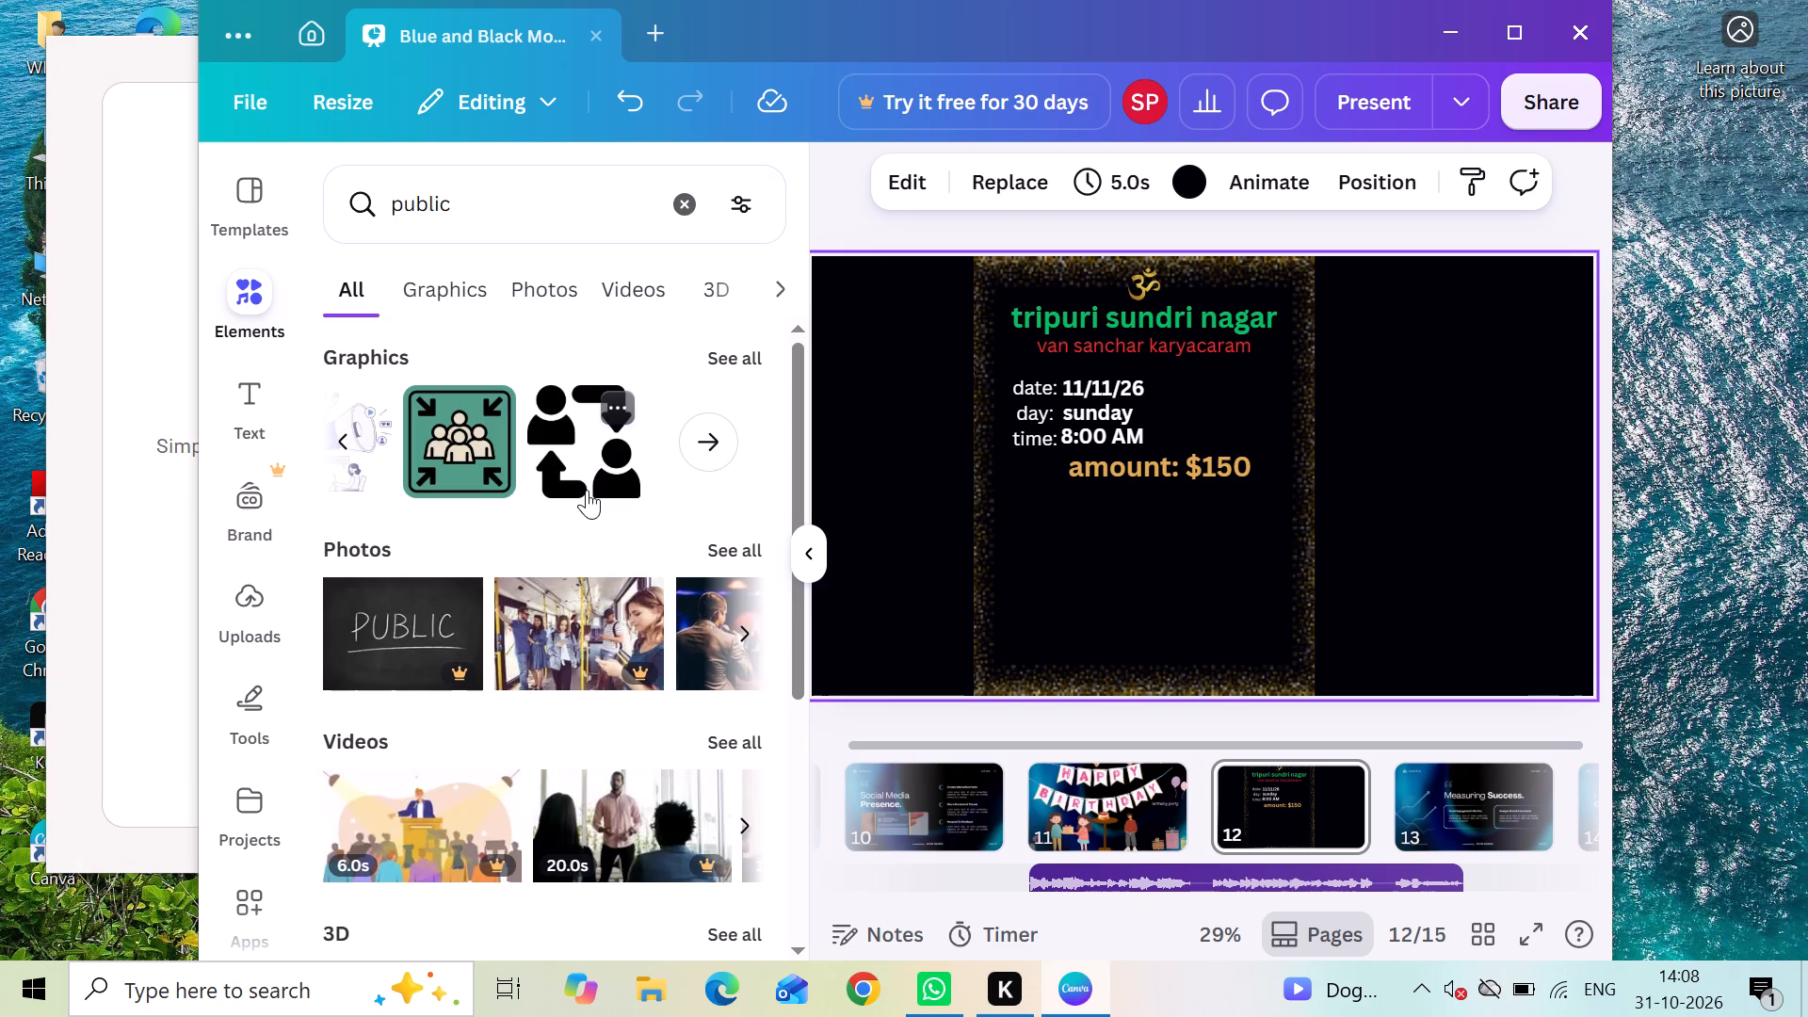
scroll(587, 490, "left", 3)
scroll(621, 686, "down", 3)
scroll(621, 686, "up", 1)
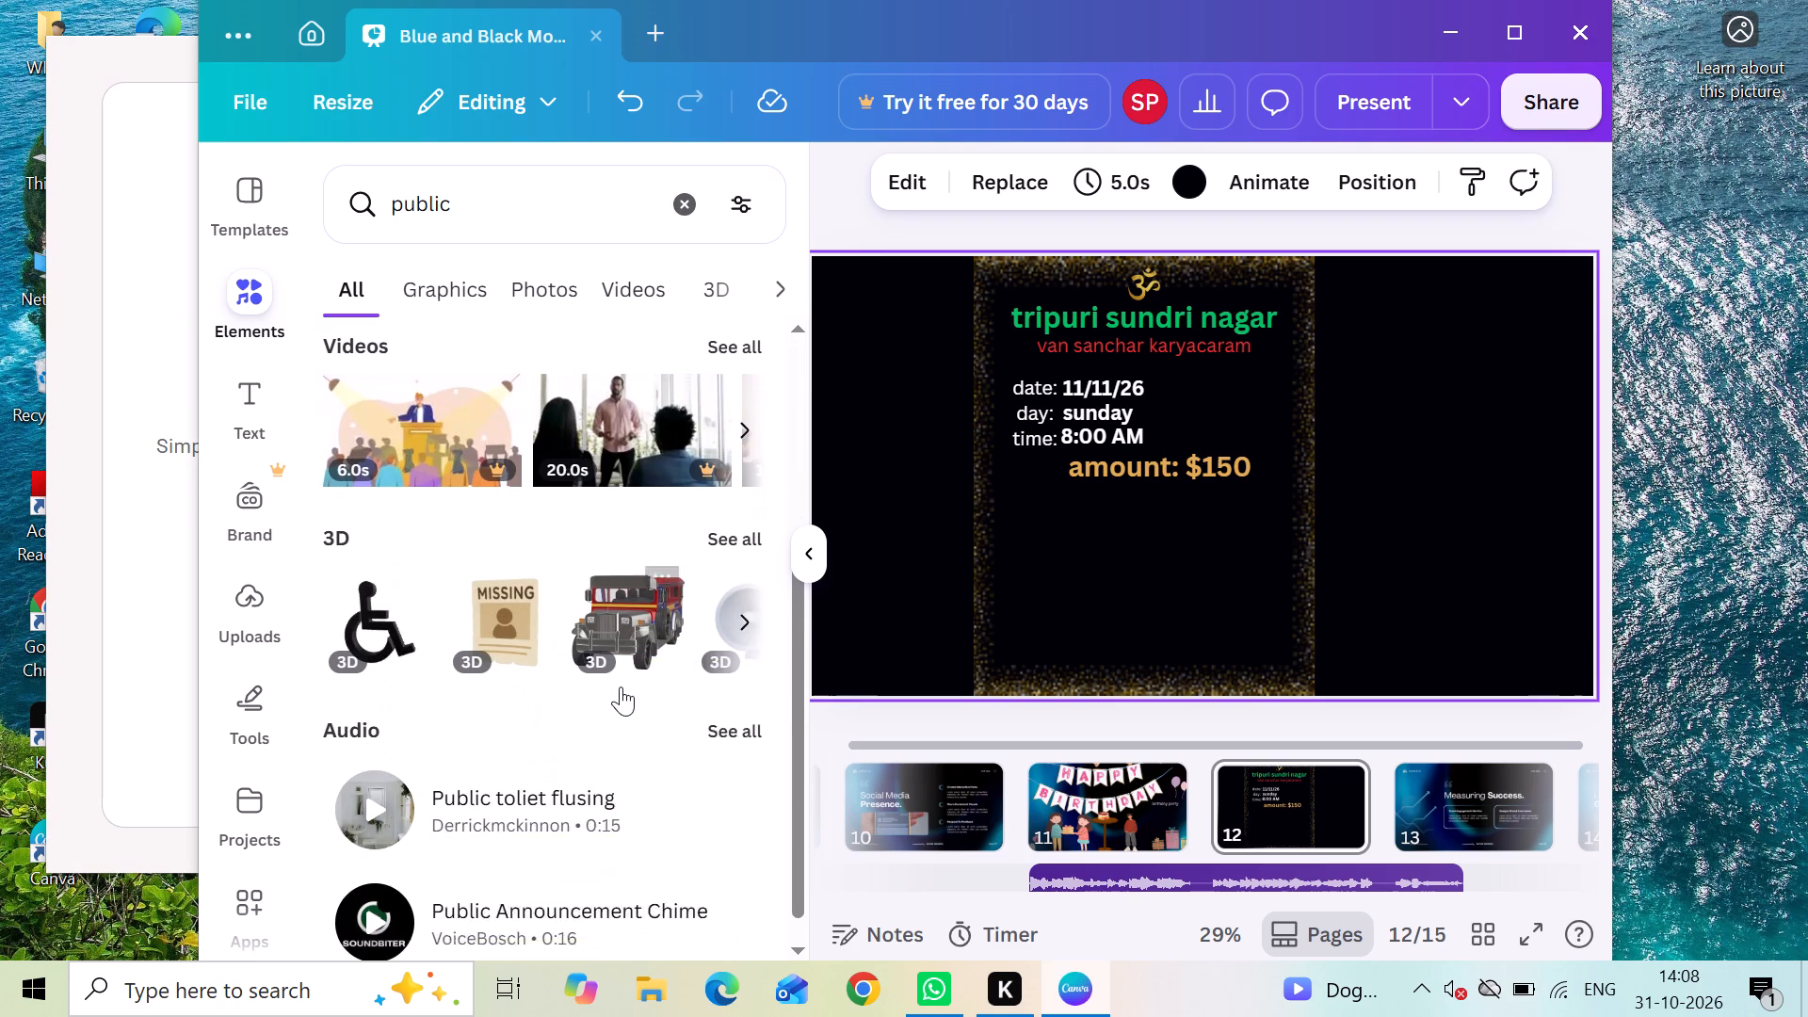
scroll(621, 686, "up", 1)
scroll(594, 687, "left", 2)
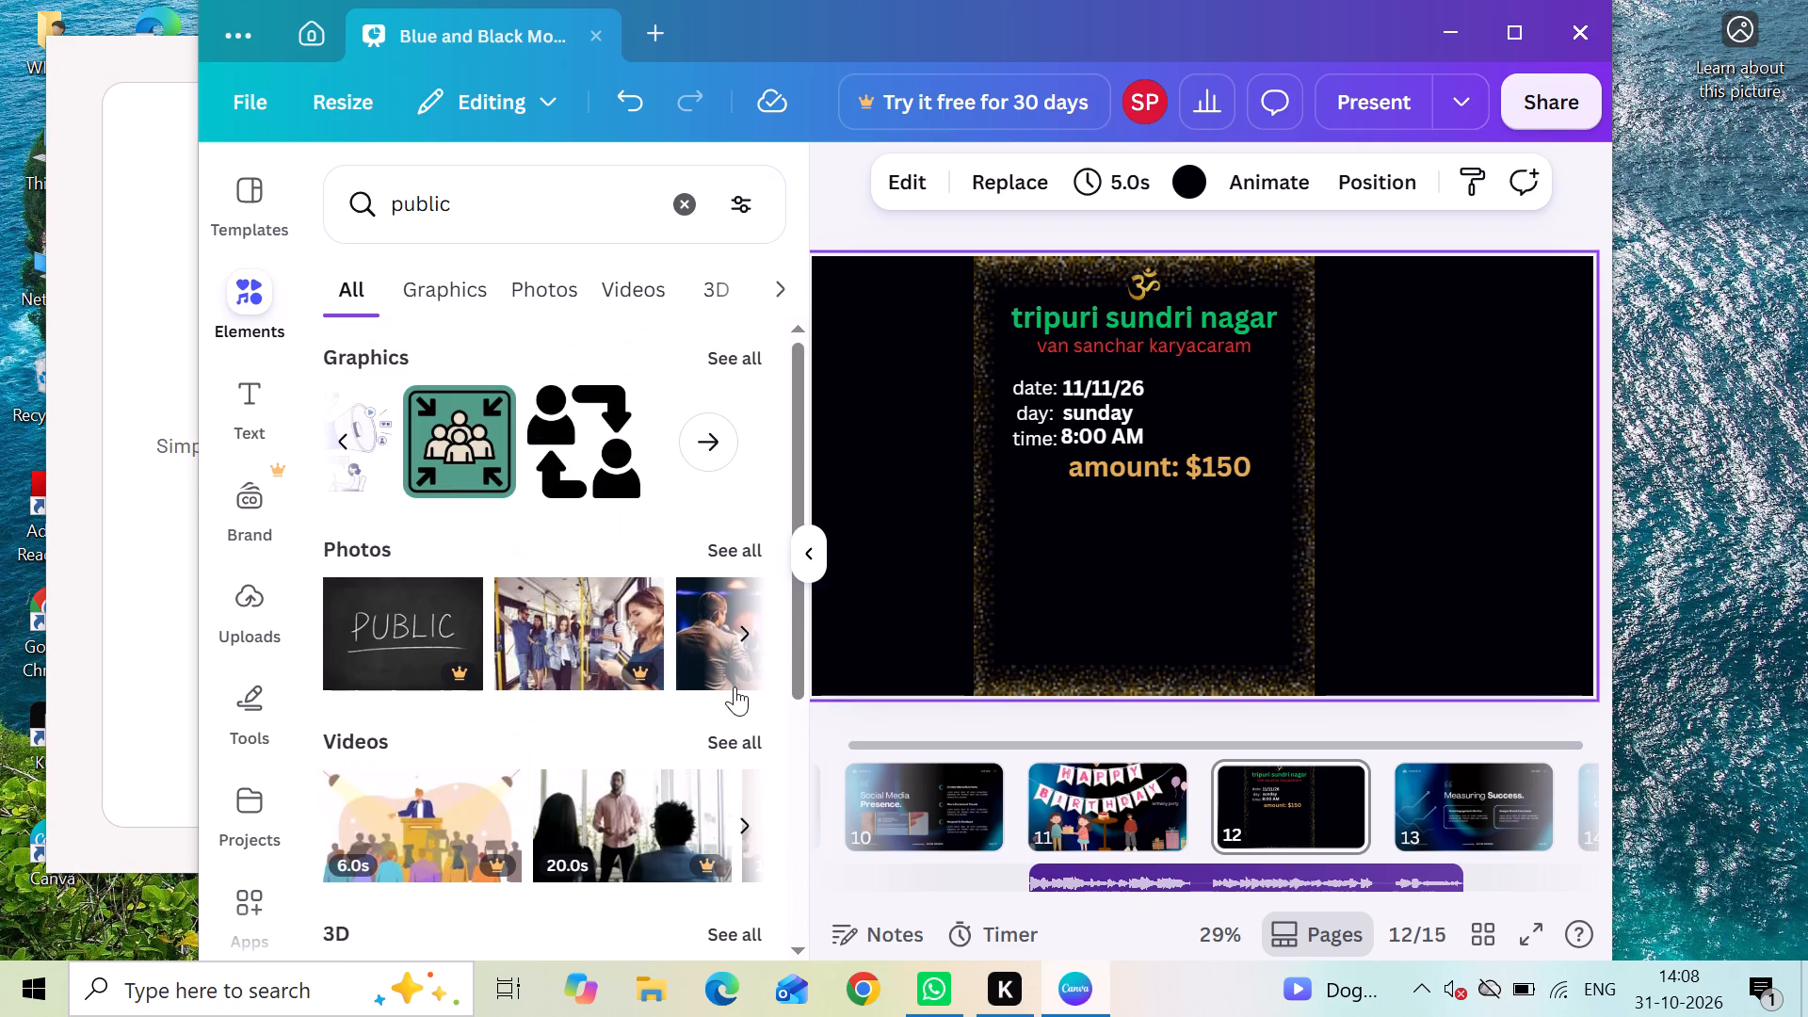
scroll(734, 686, "left", 2)
scroll(594, 687, "left", 13)
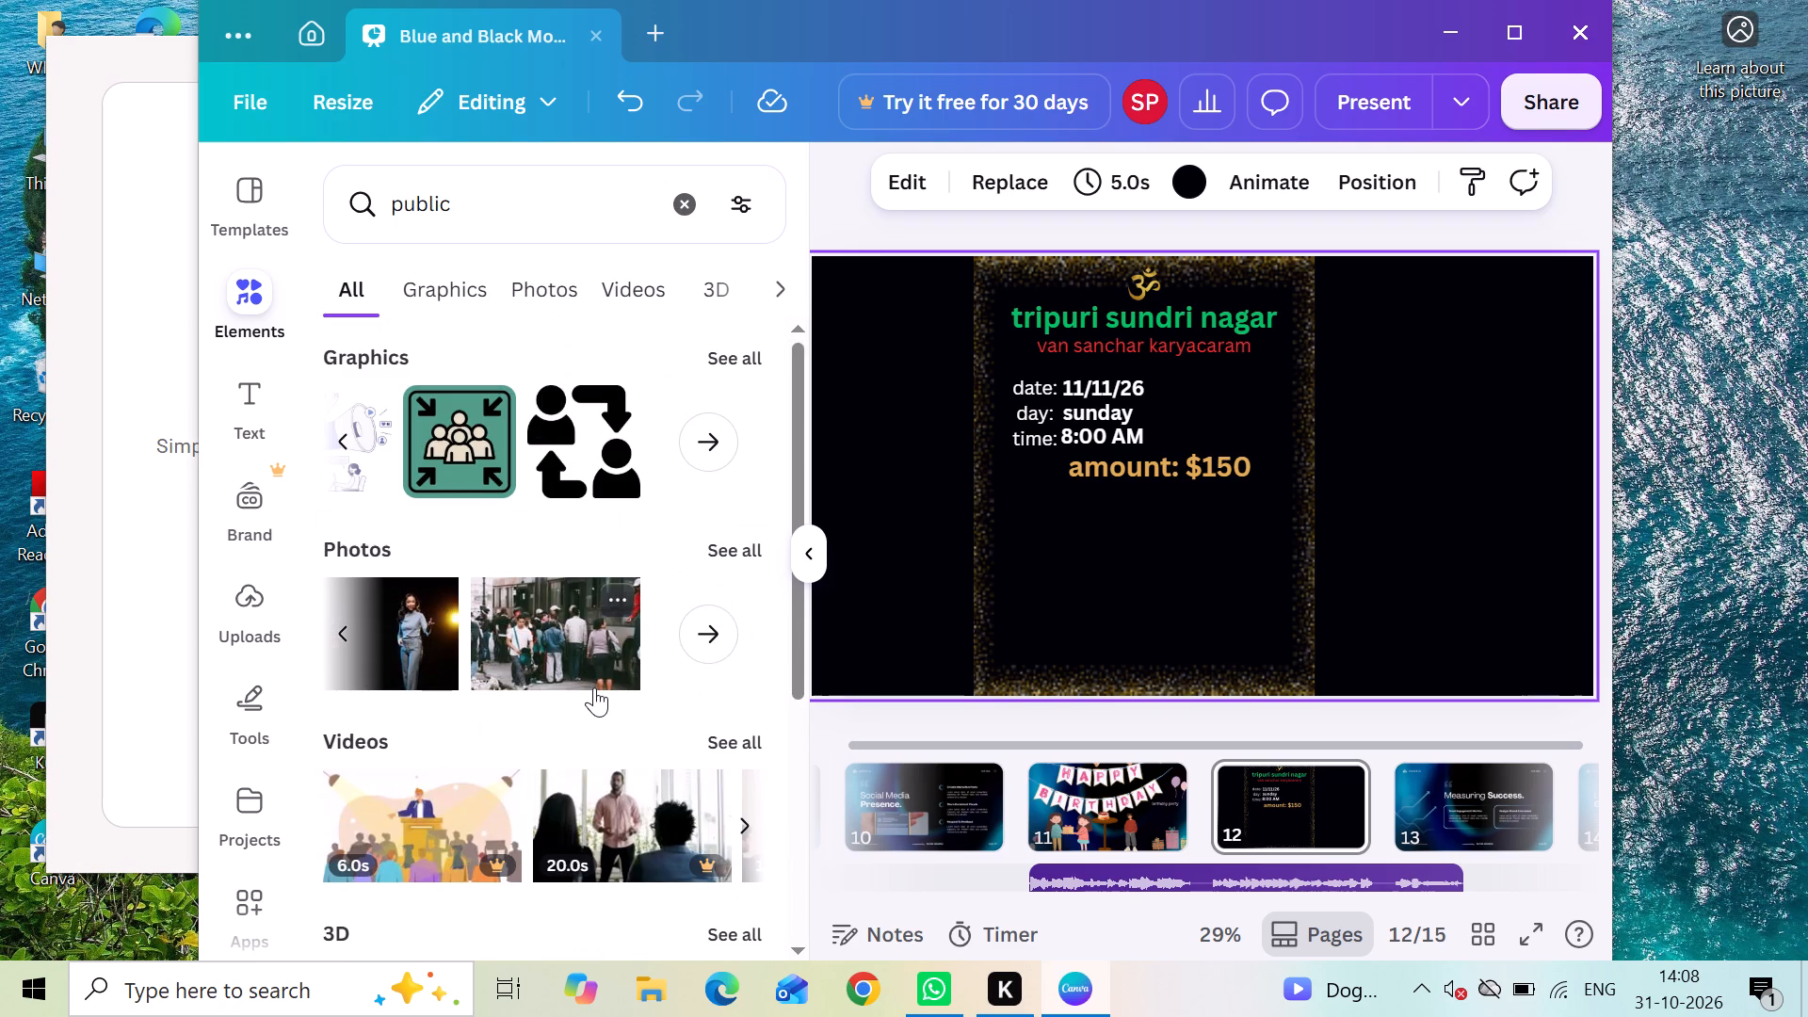
Show all graphics results for "public" and add the black outline megaphone to page 12.
left_click(718, 371)
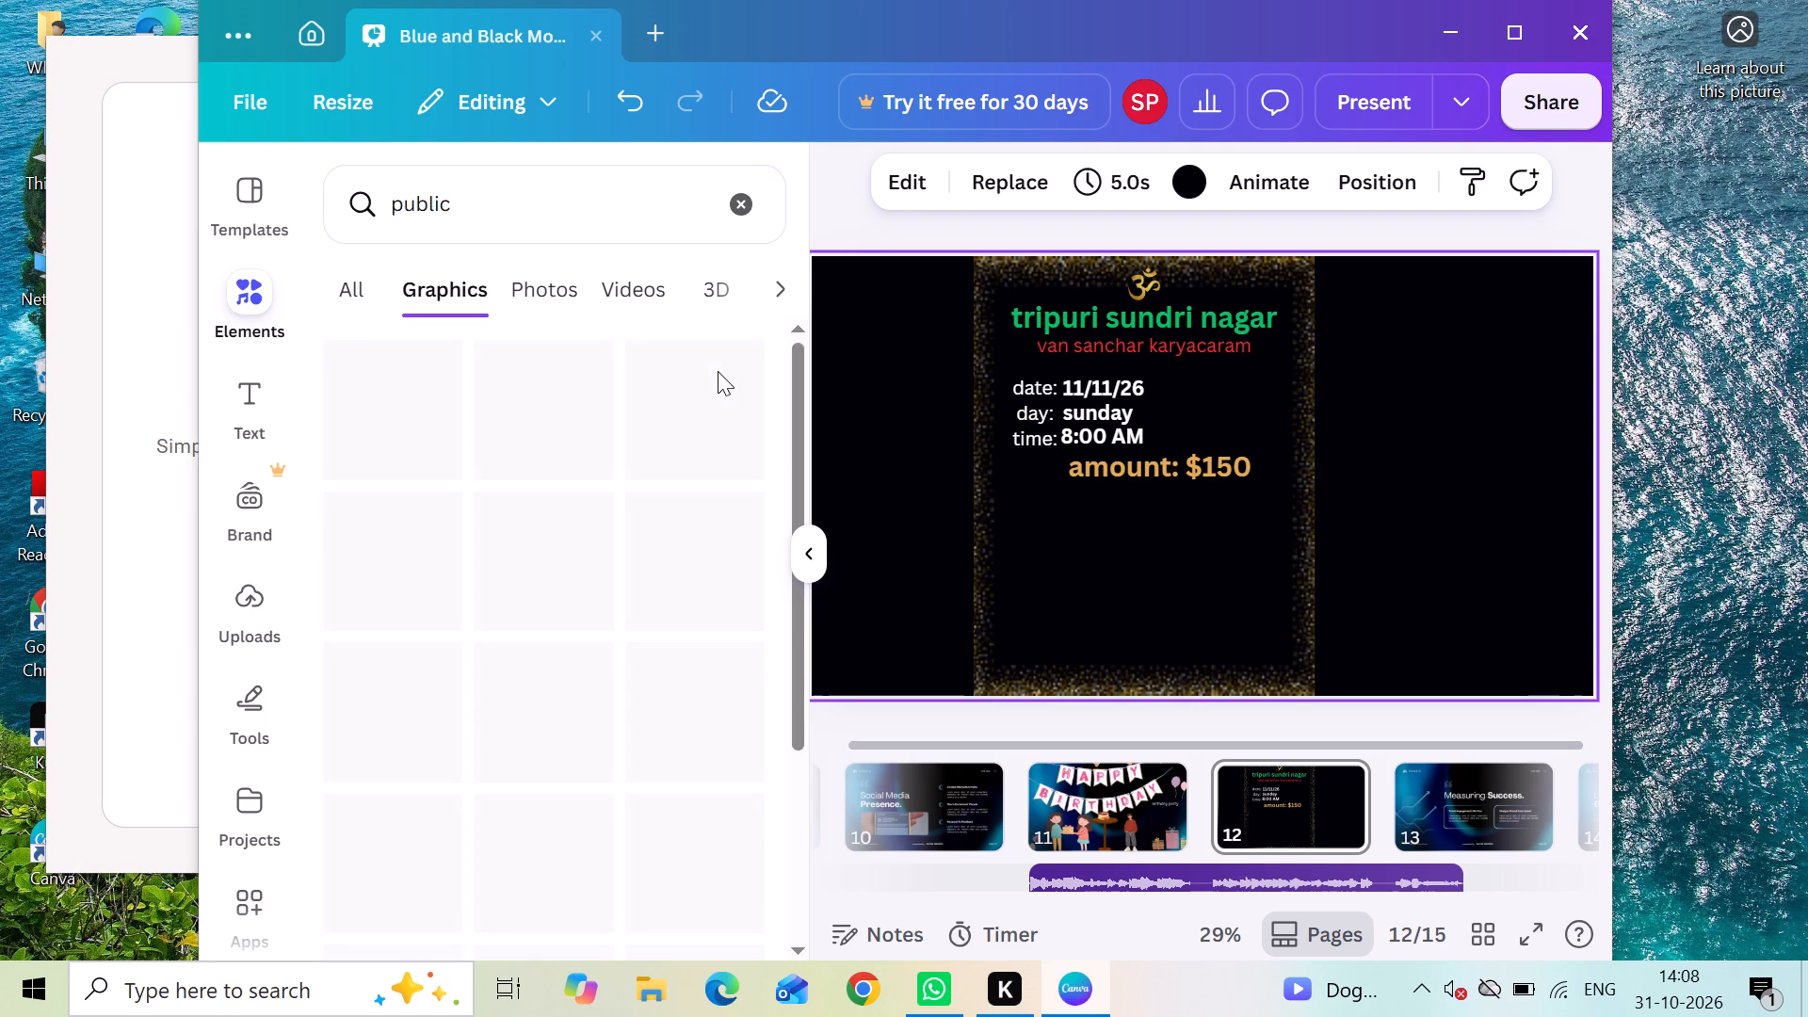
left_click_drag(718, 371, 531, 525)
scroll(531, 525, "down", 1)
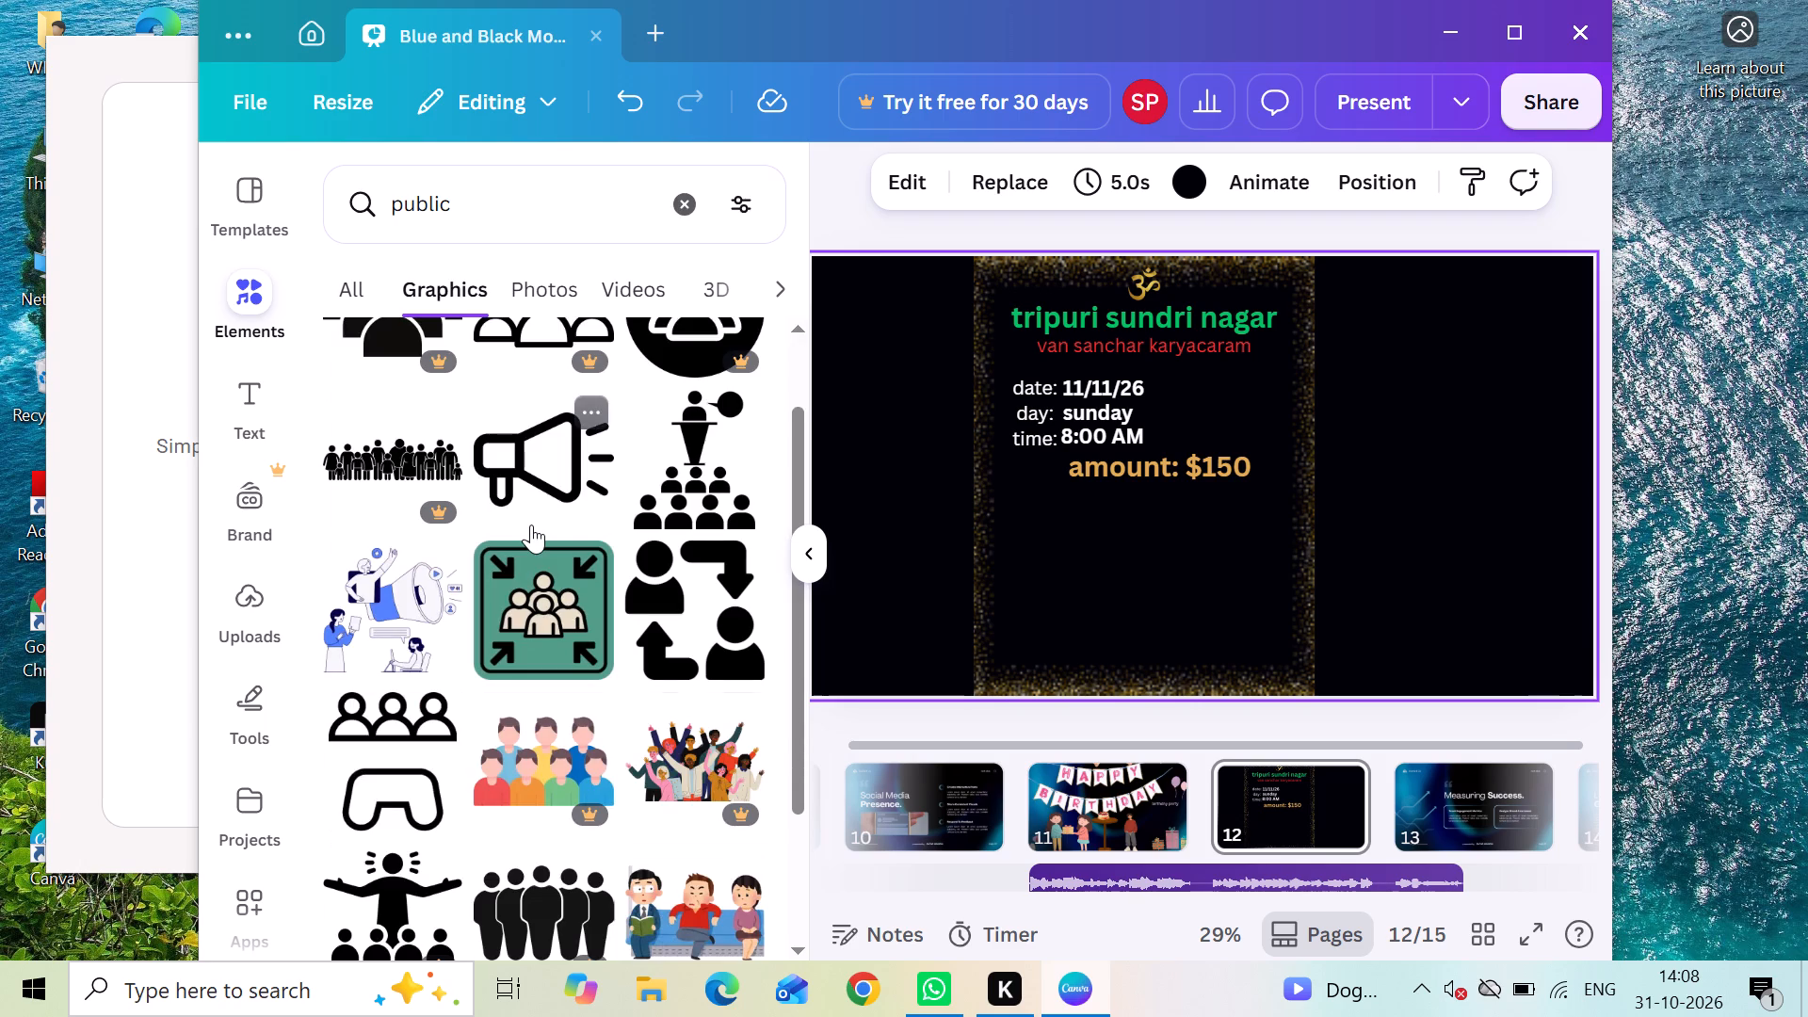
left_click(531, 525)
Examine more of the "public" graphics for a crowd or people illustration suited to the invitation.
scroll(531, 525, "down", 1)
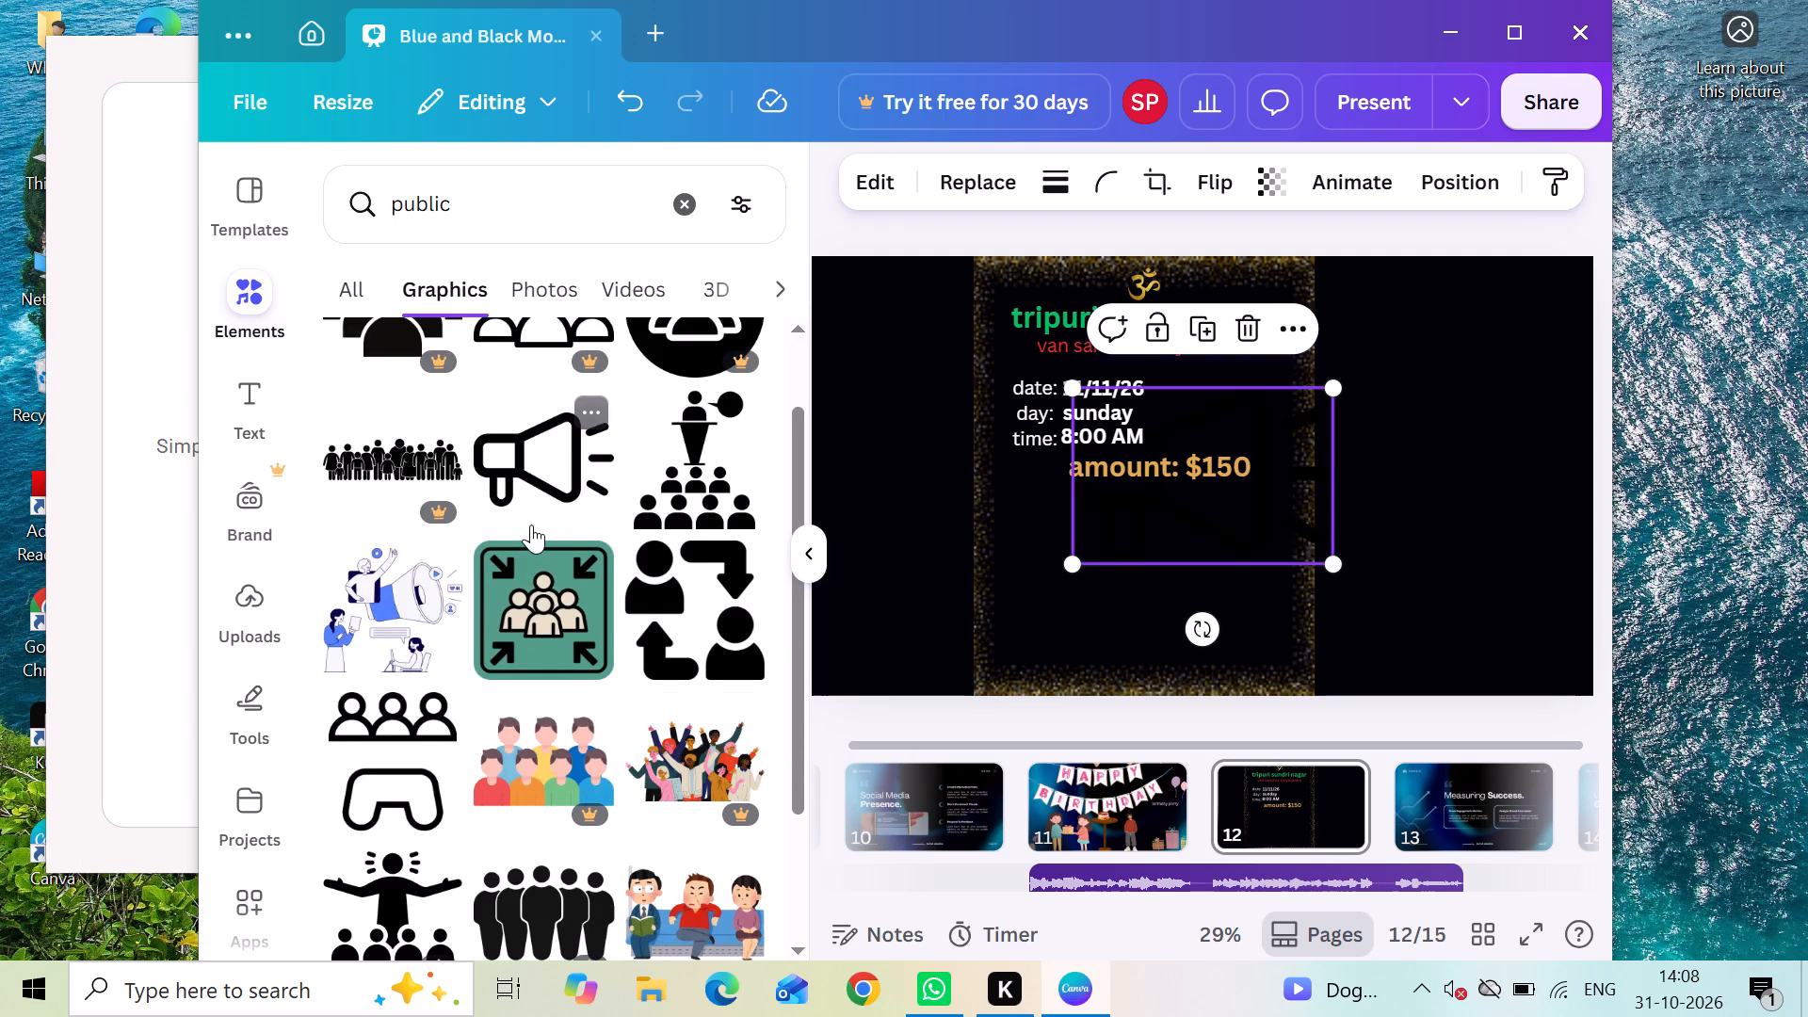
scroll(531, 525, "down", 1)
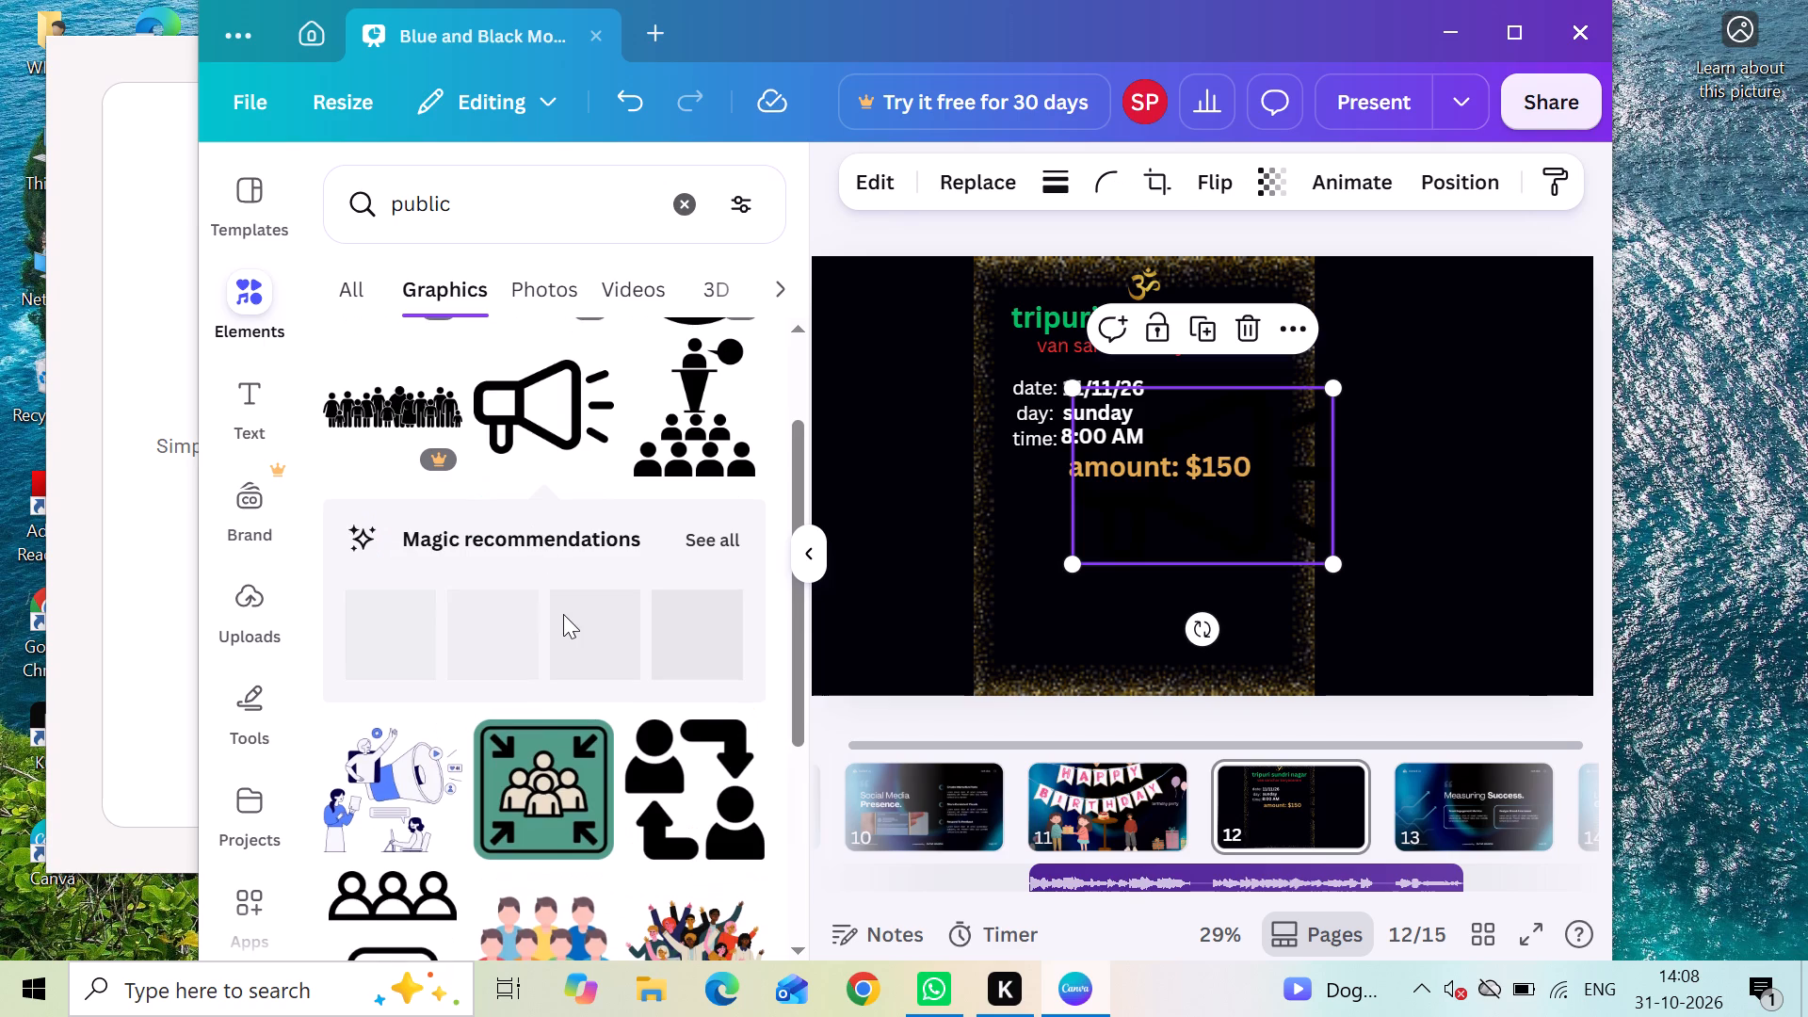
scroll(544, 701, "down", 3)
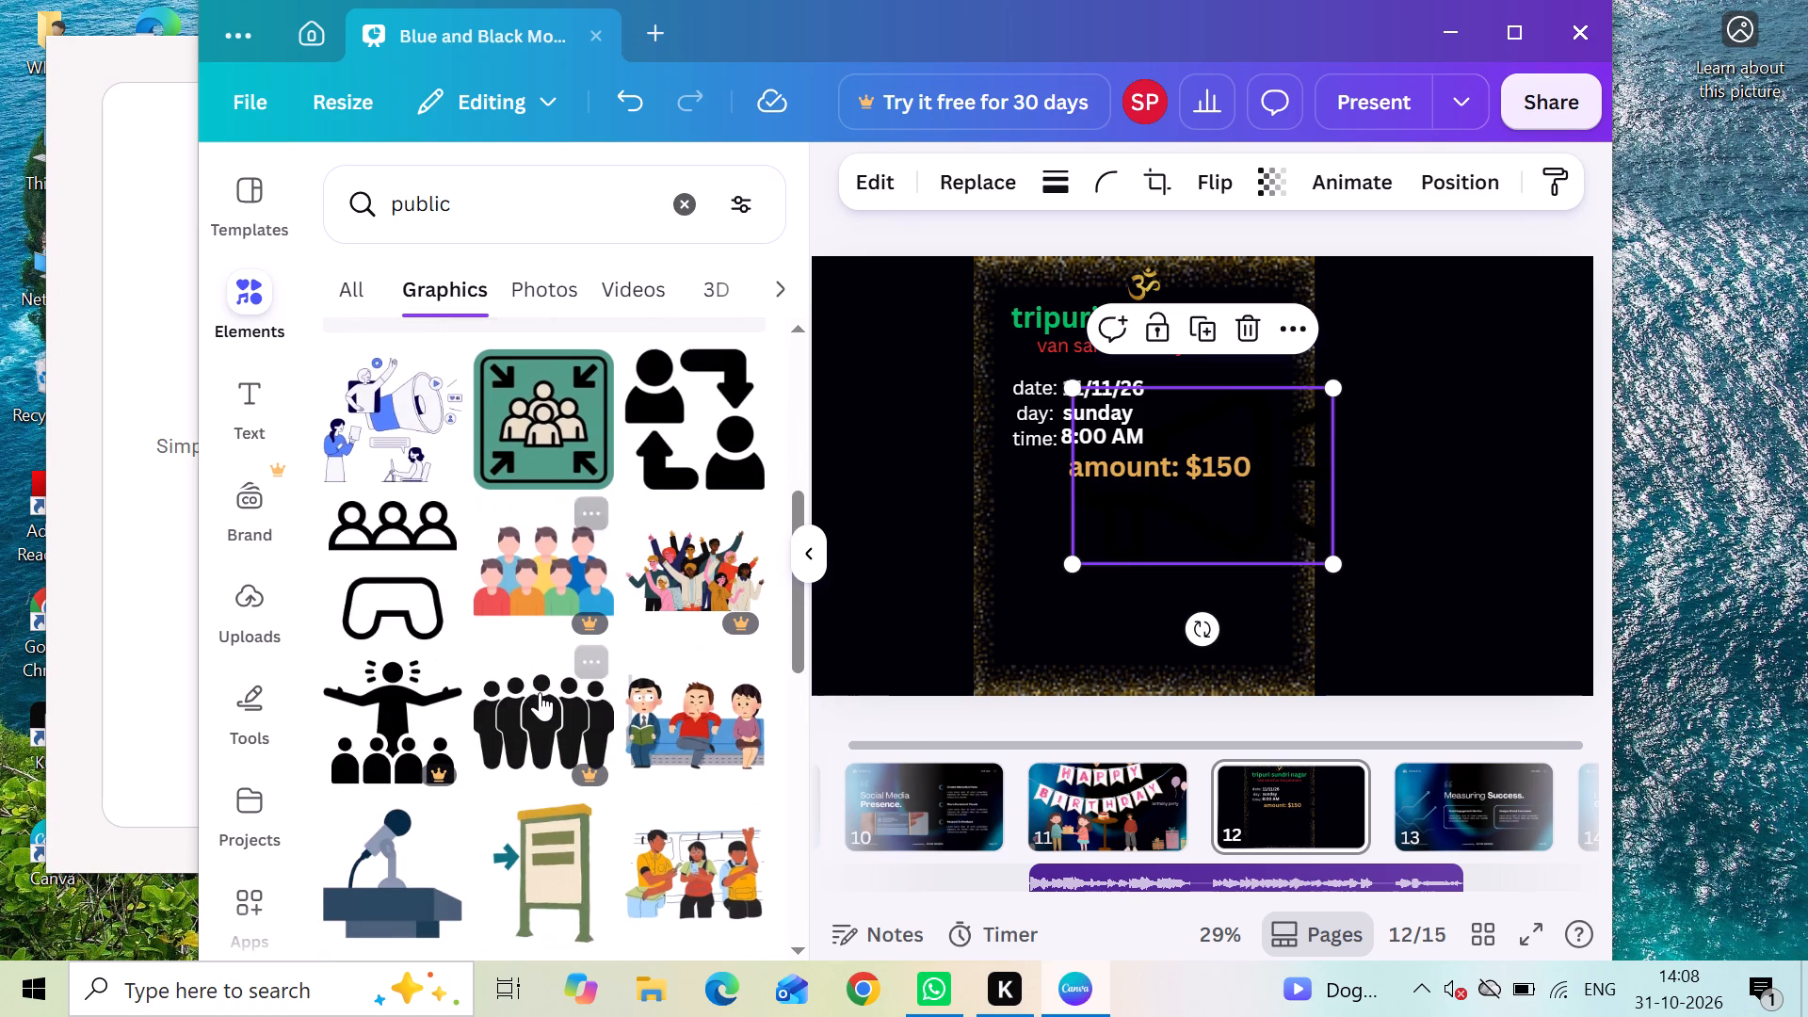
scroll(540, 692, "down", 3)
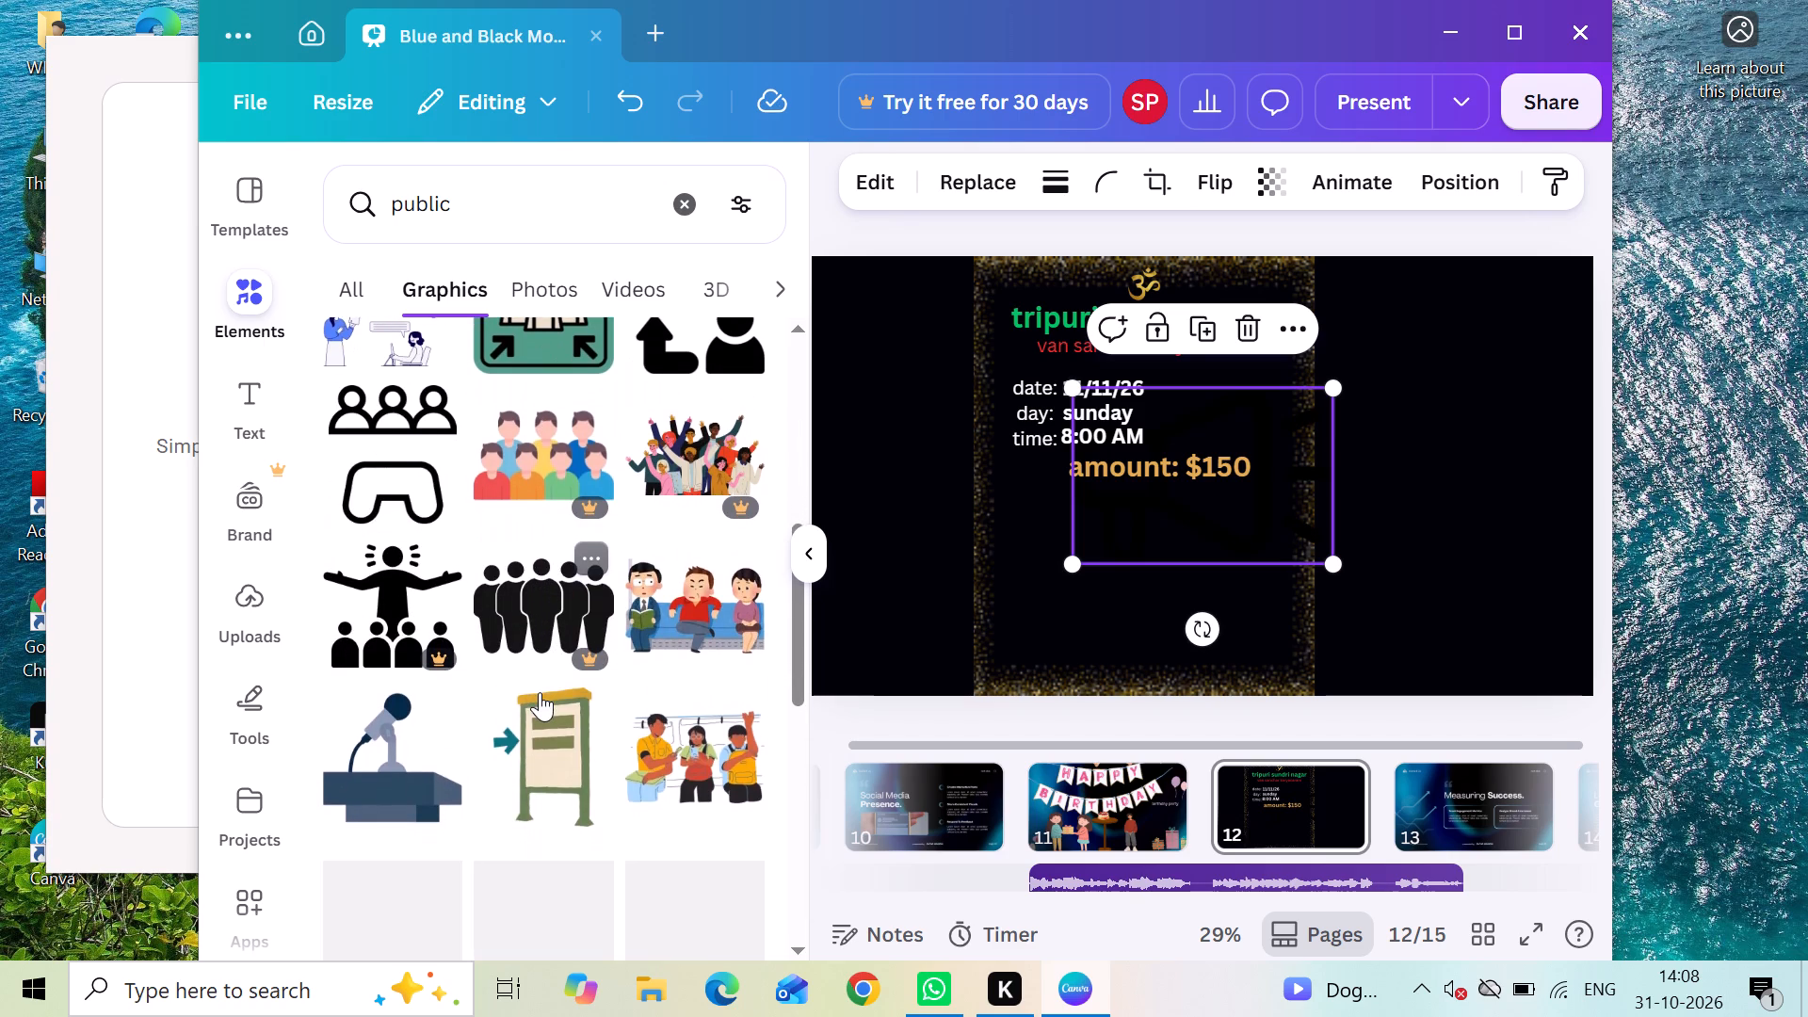
scroll(540, 692, "down", 2)
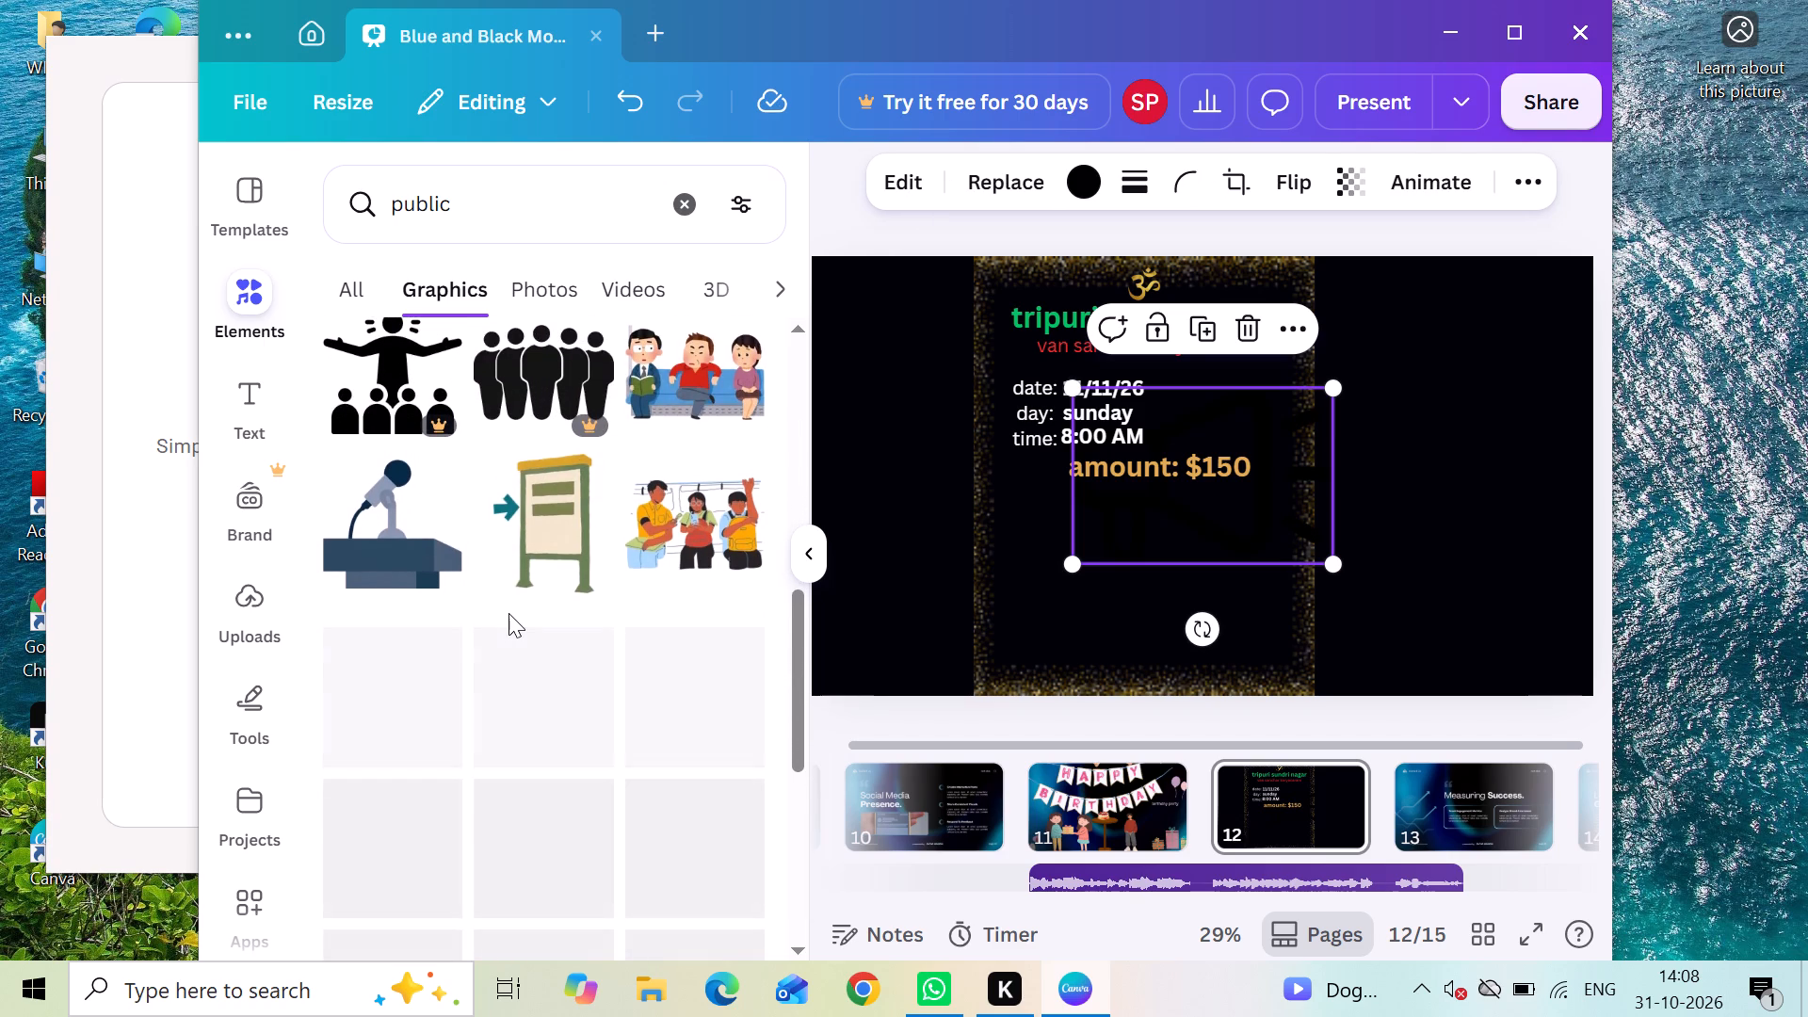
scroll(508, 613, "down", 1)
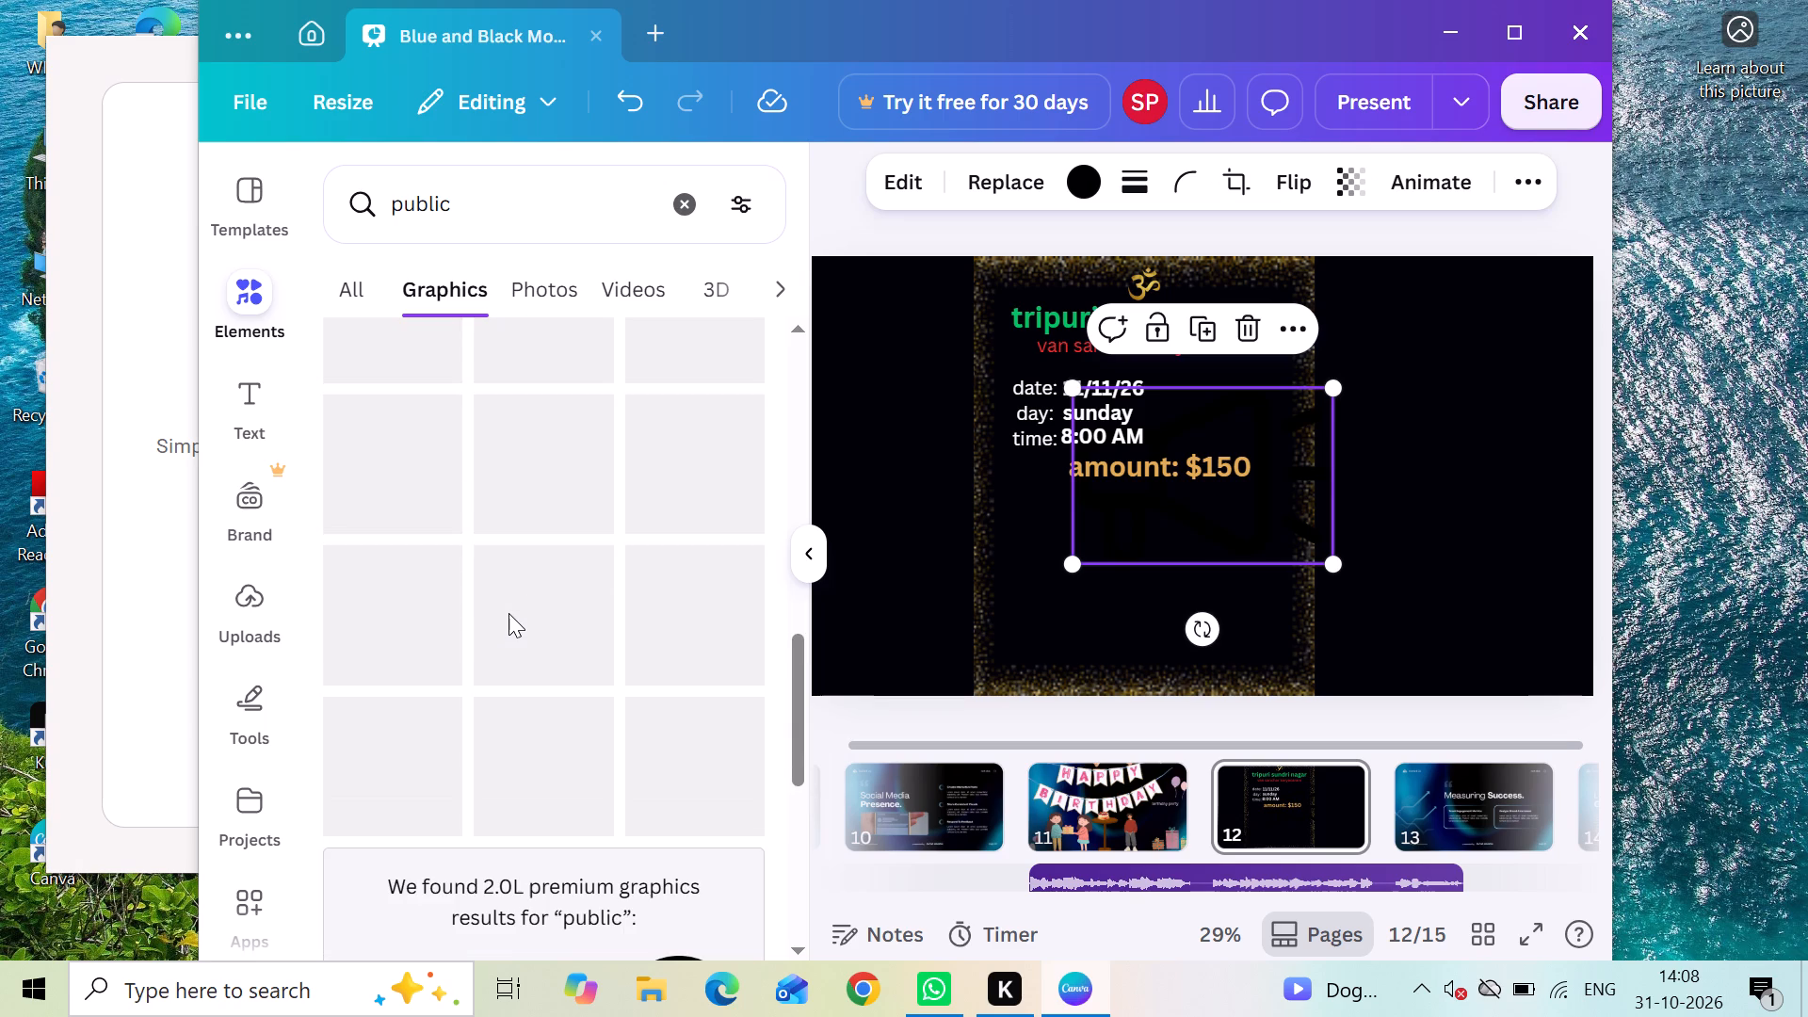
scroll(508, 613, "up", 1)
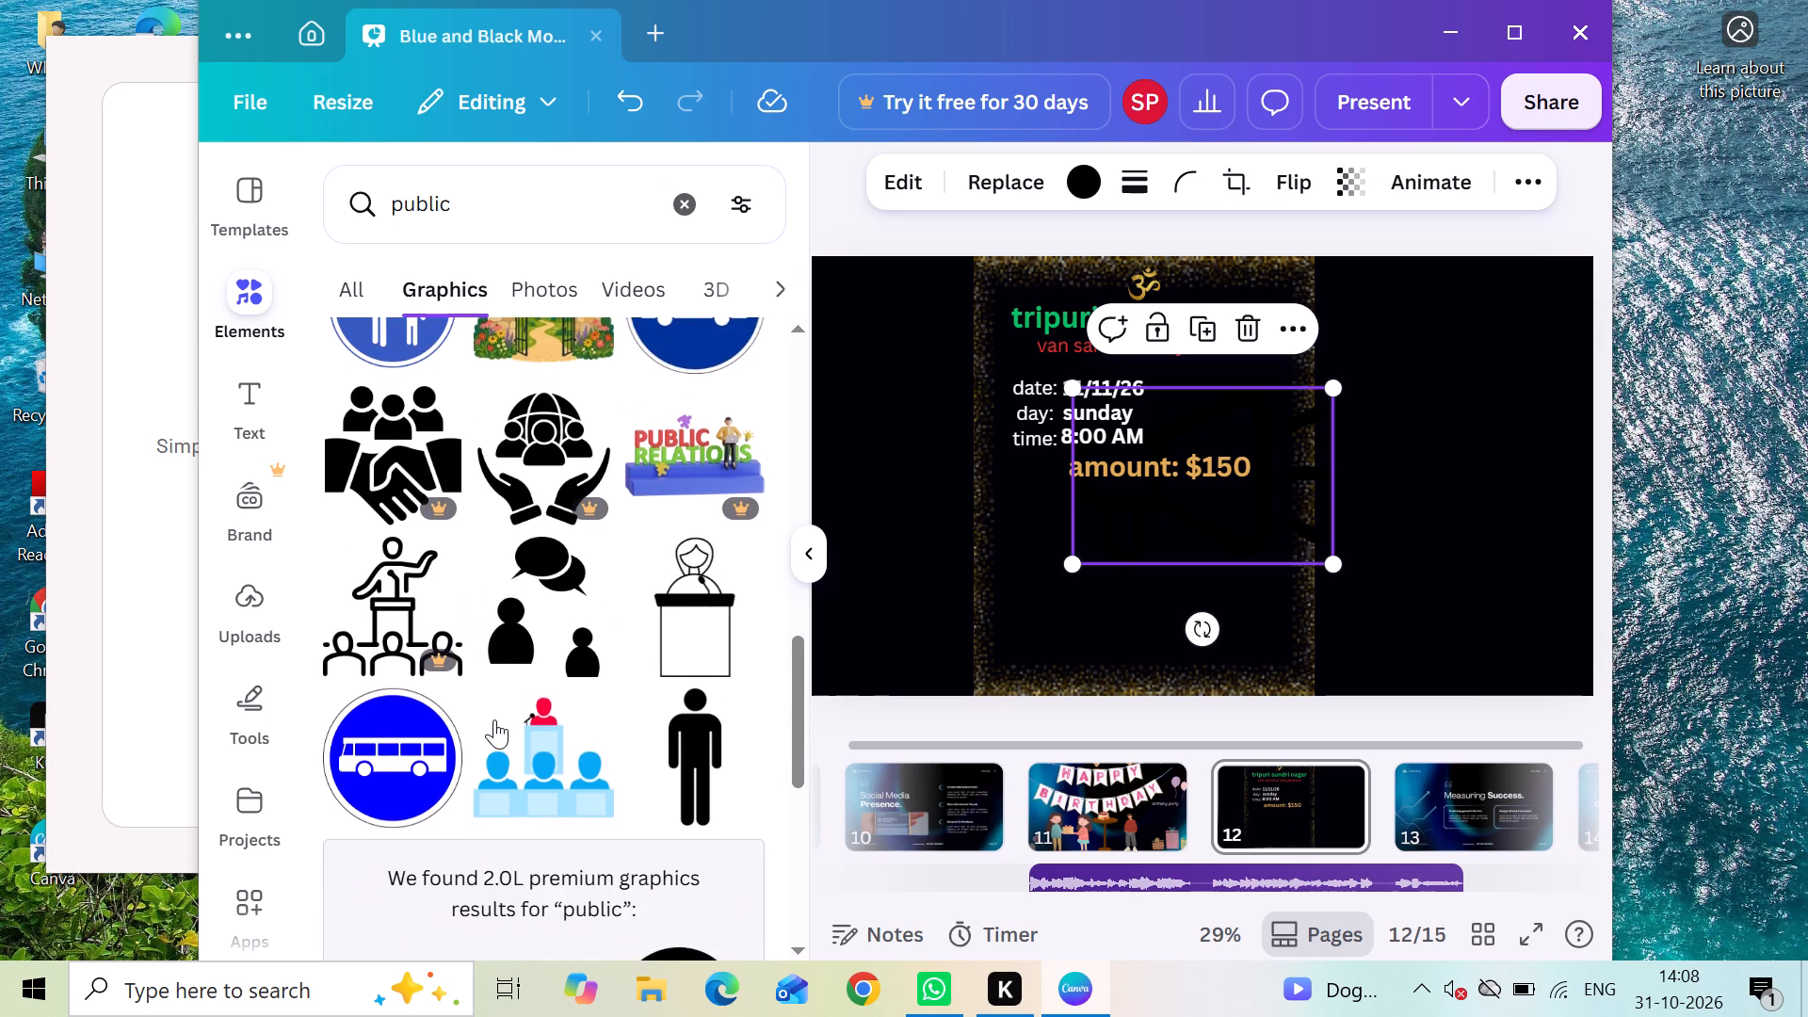
scroll(494, 719, "down", 4)
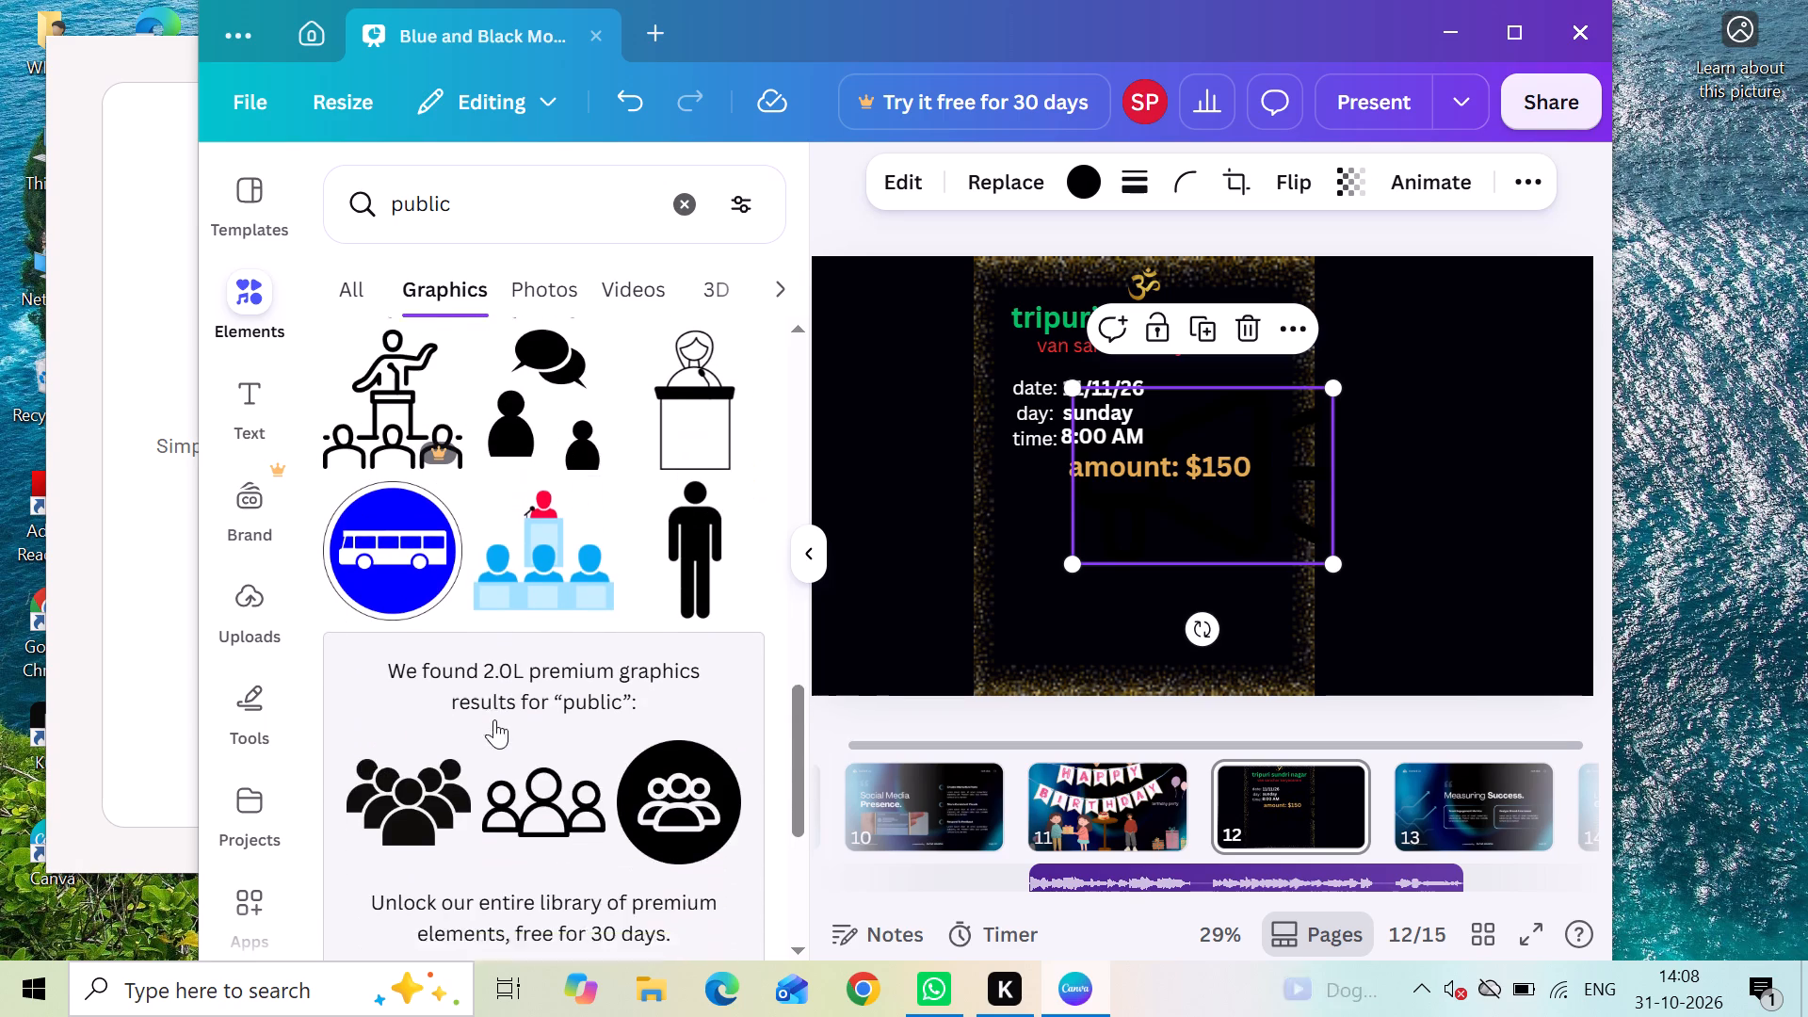
scroll(494, 719, "down", 6)
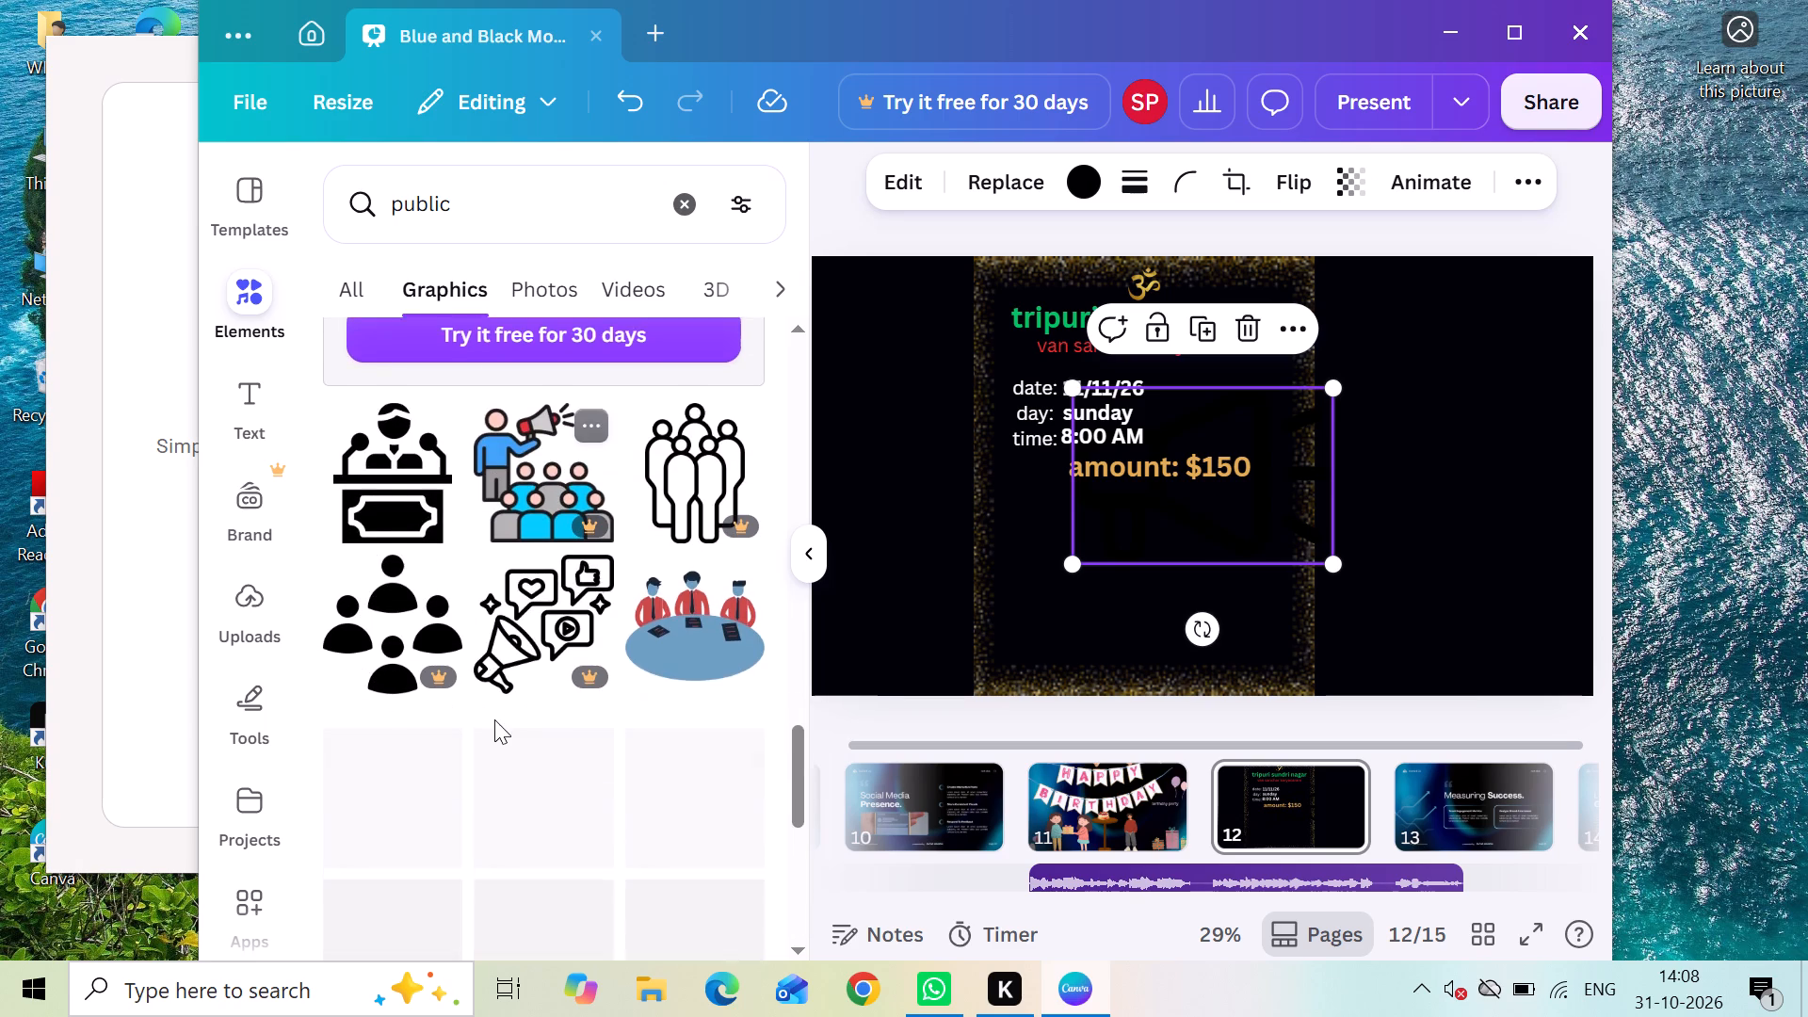
scroll(494, 719, "down", 7)
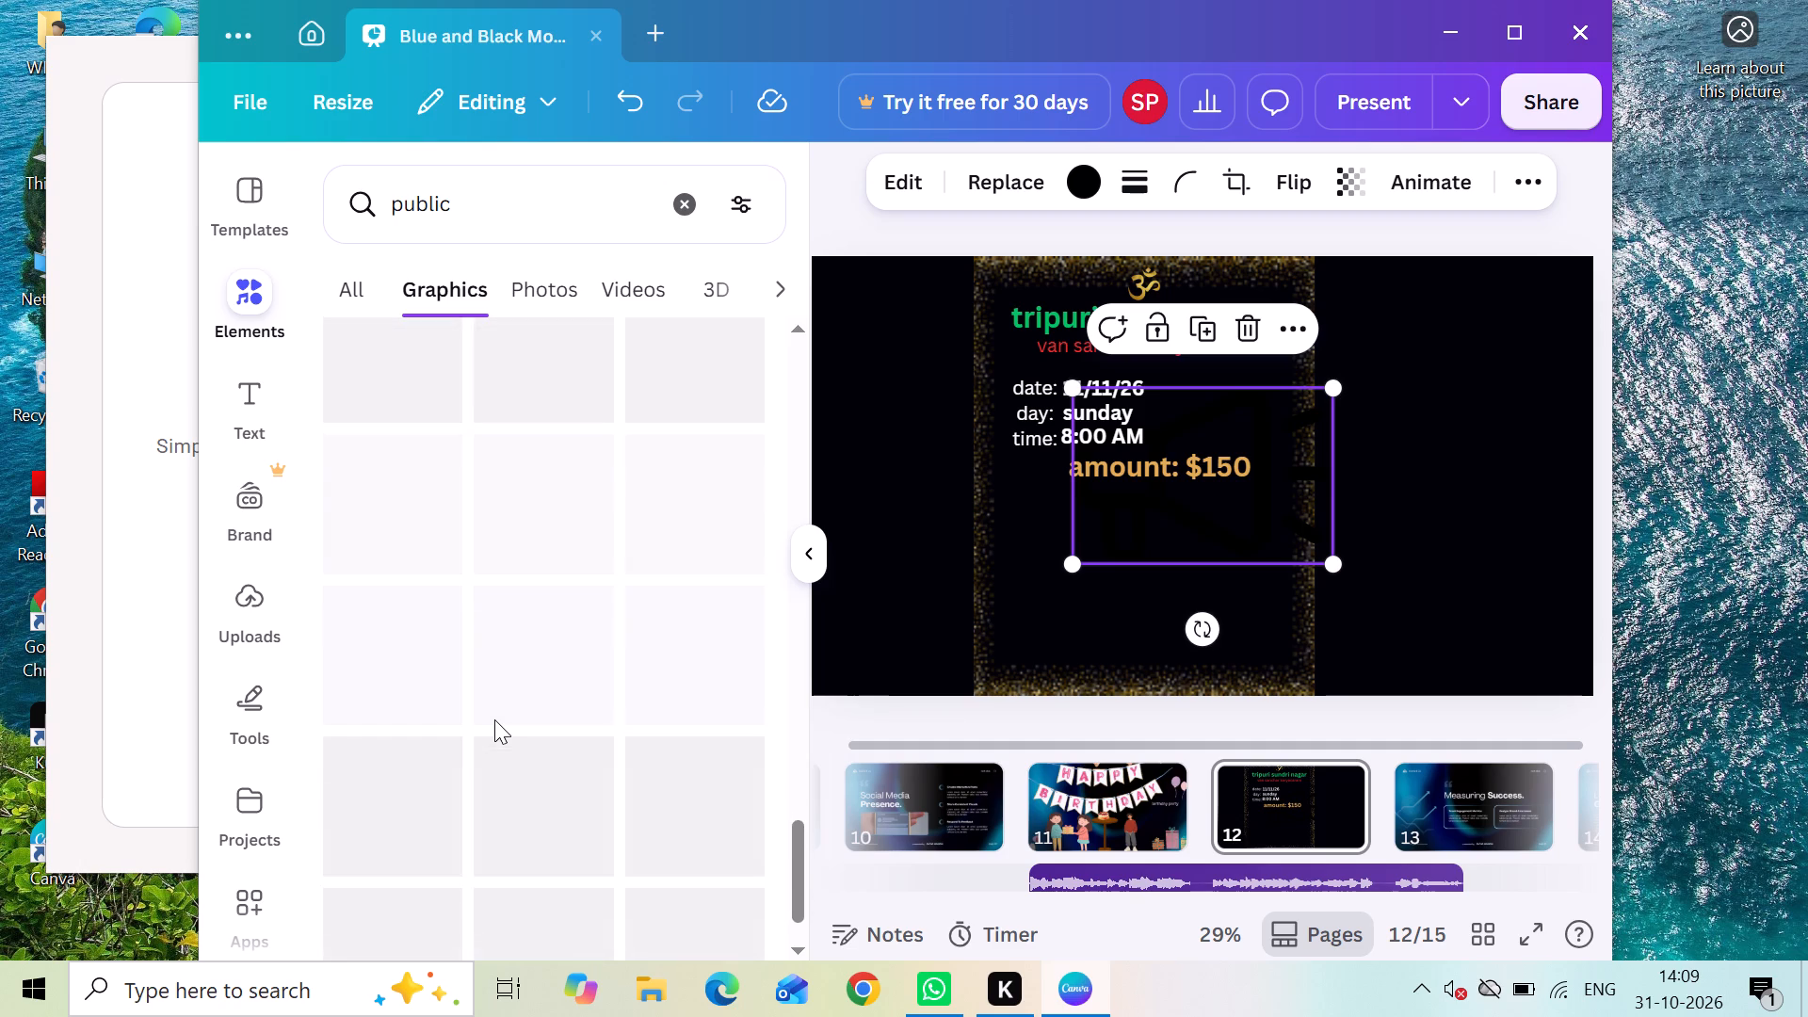
scroll(490, 724, "up", 5)
scroll(496, 693, "down", 5)
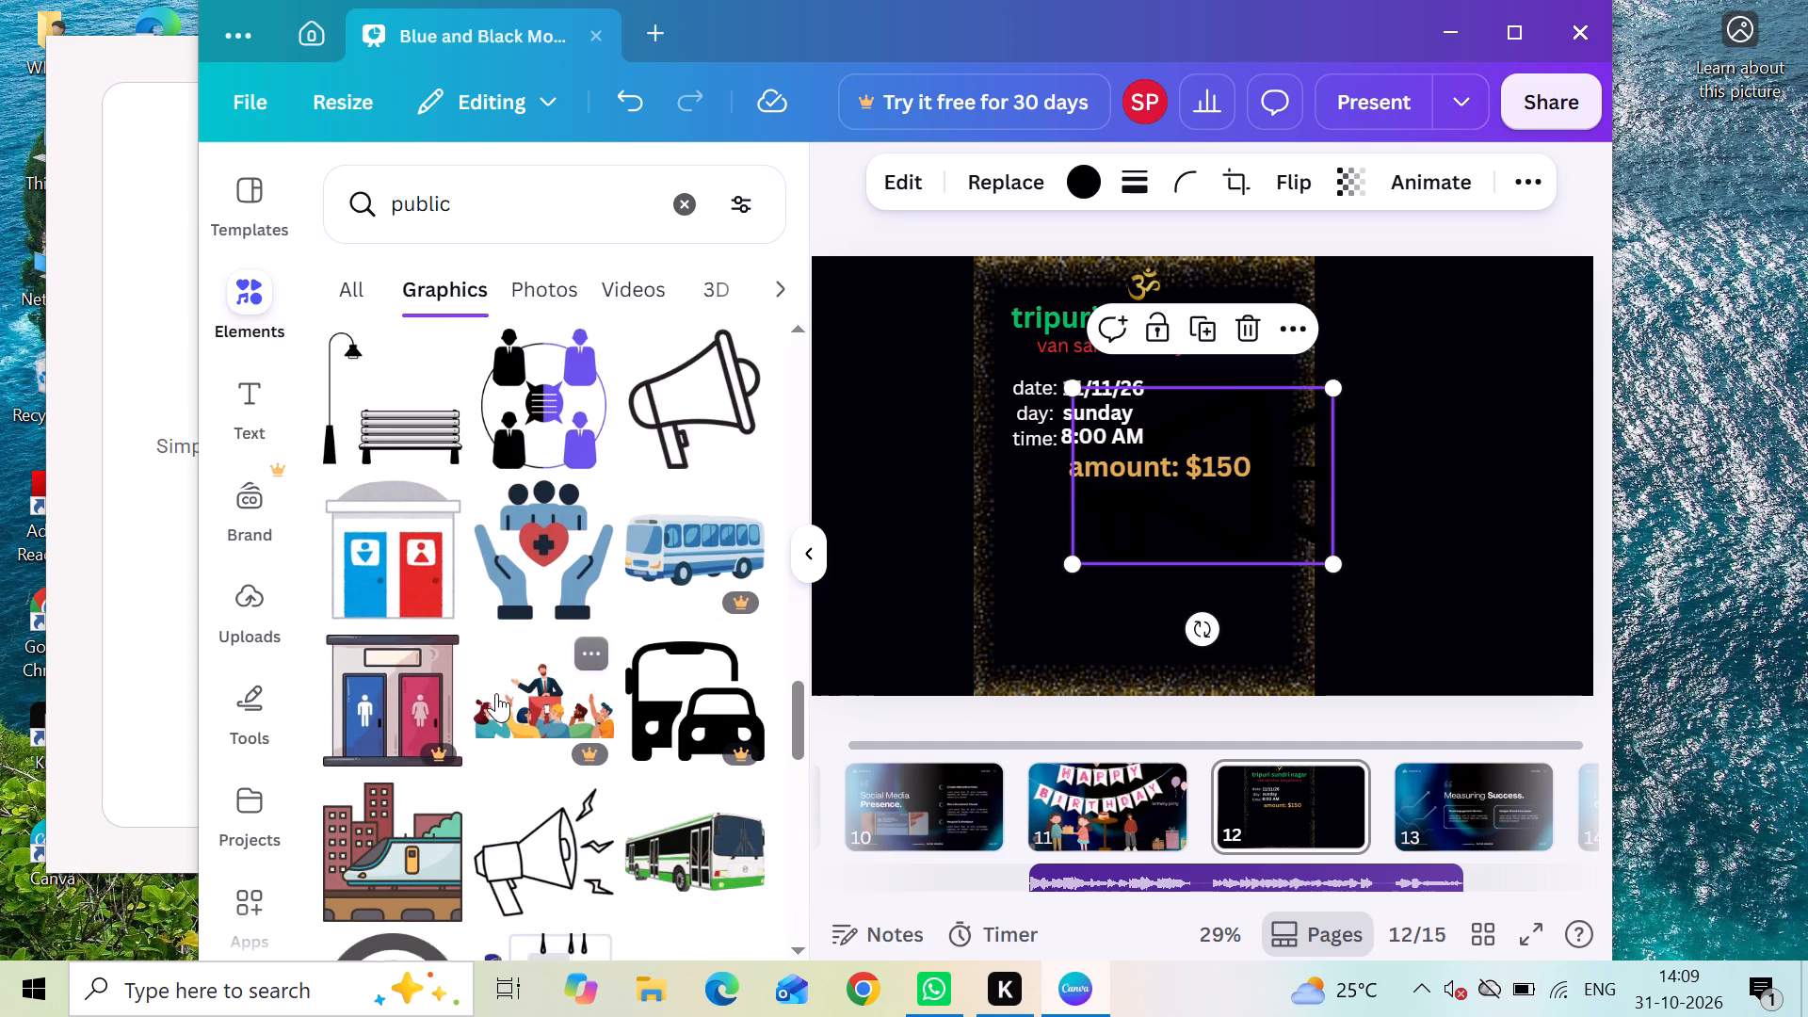
scroll(496, 693, "down", 3)
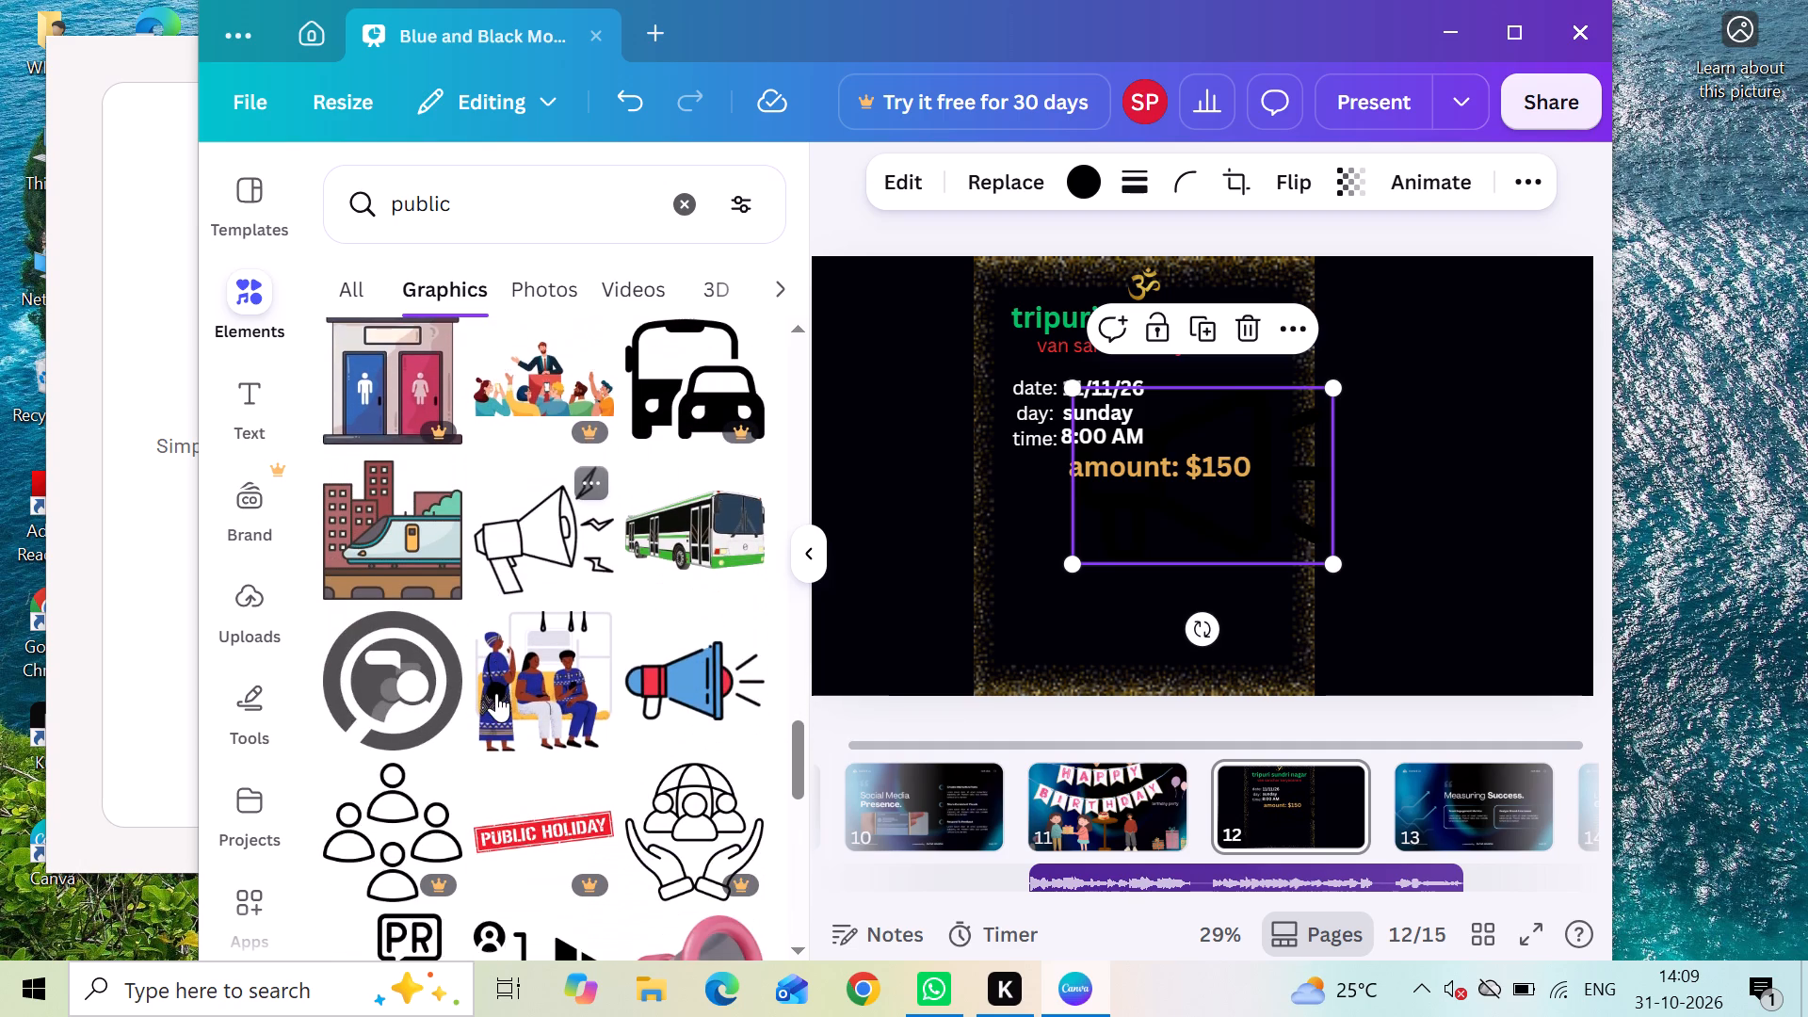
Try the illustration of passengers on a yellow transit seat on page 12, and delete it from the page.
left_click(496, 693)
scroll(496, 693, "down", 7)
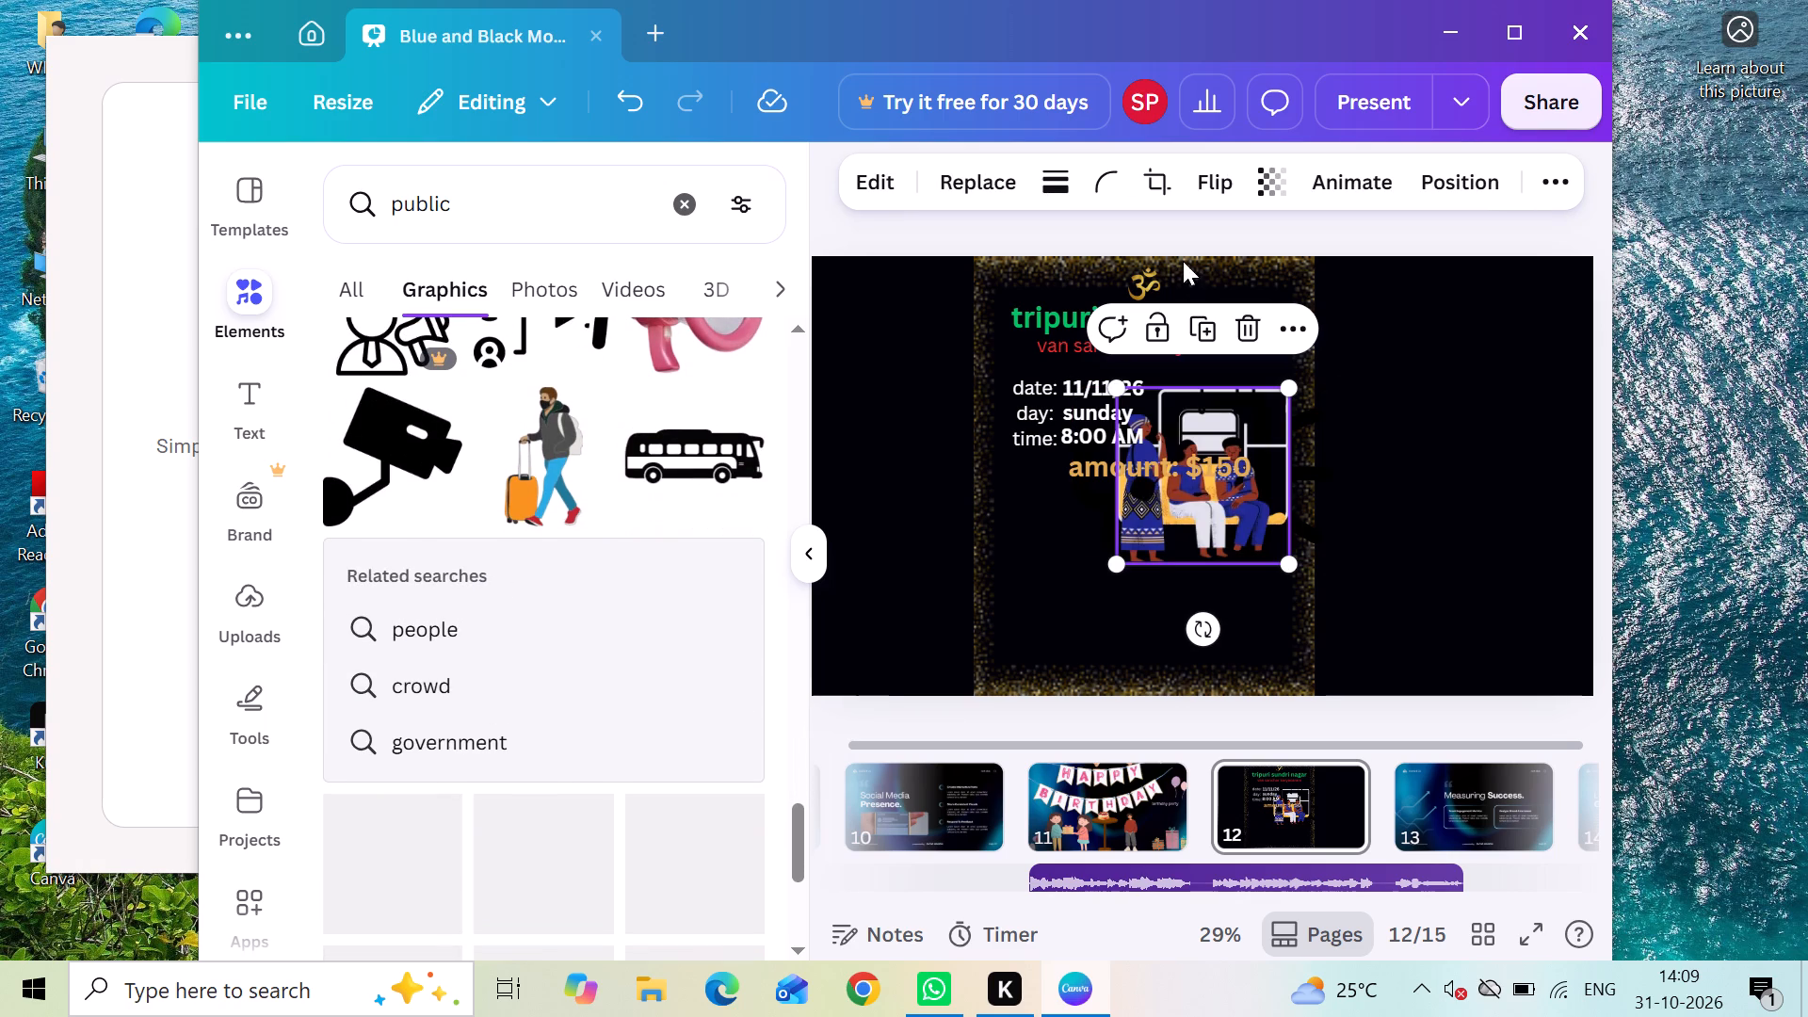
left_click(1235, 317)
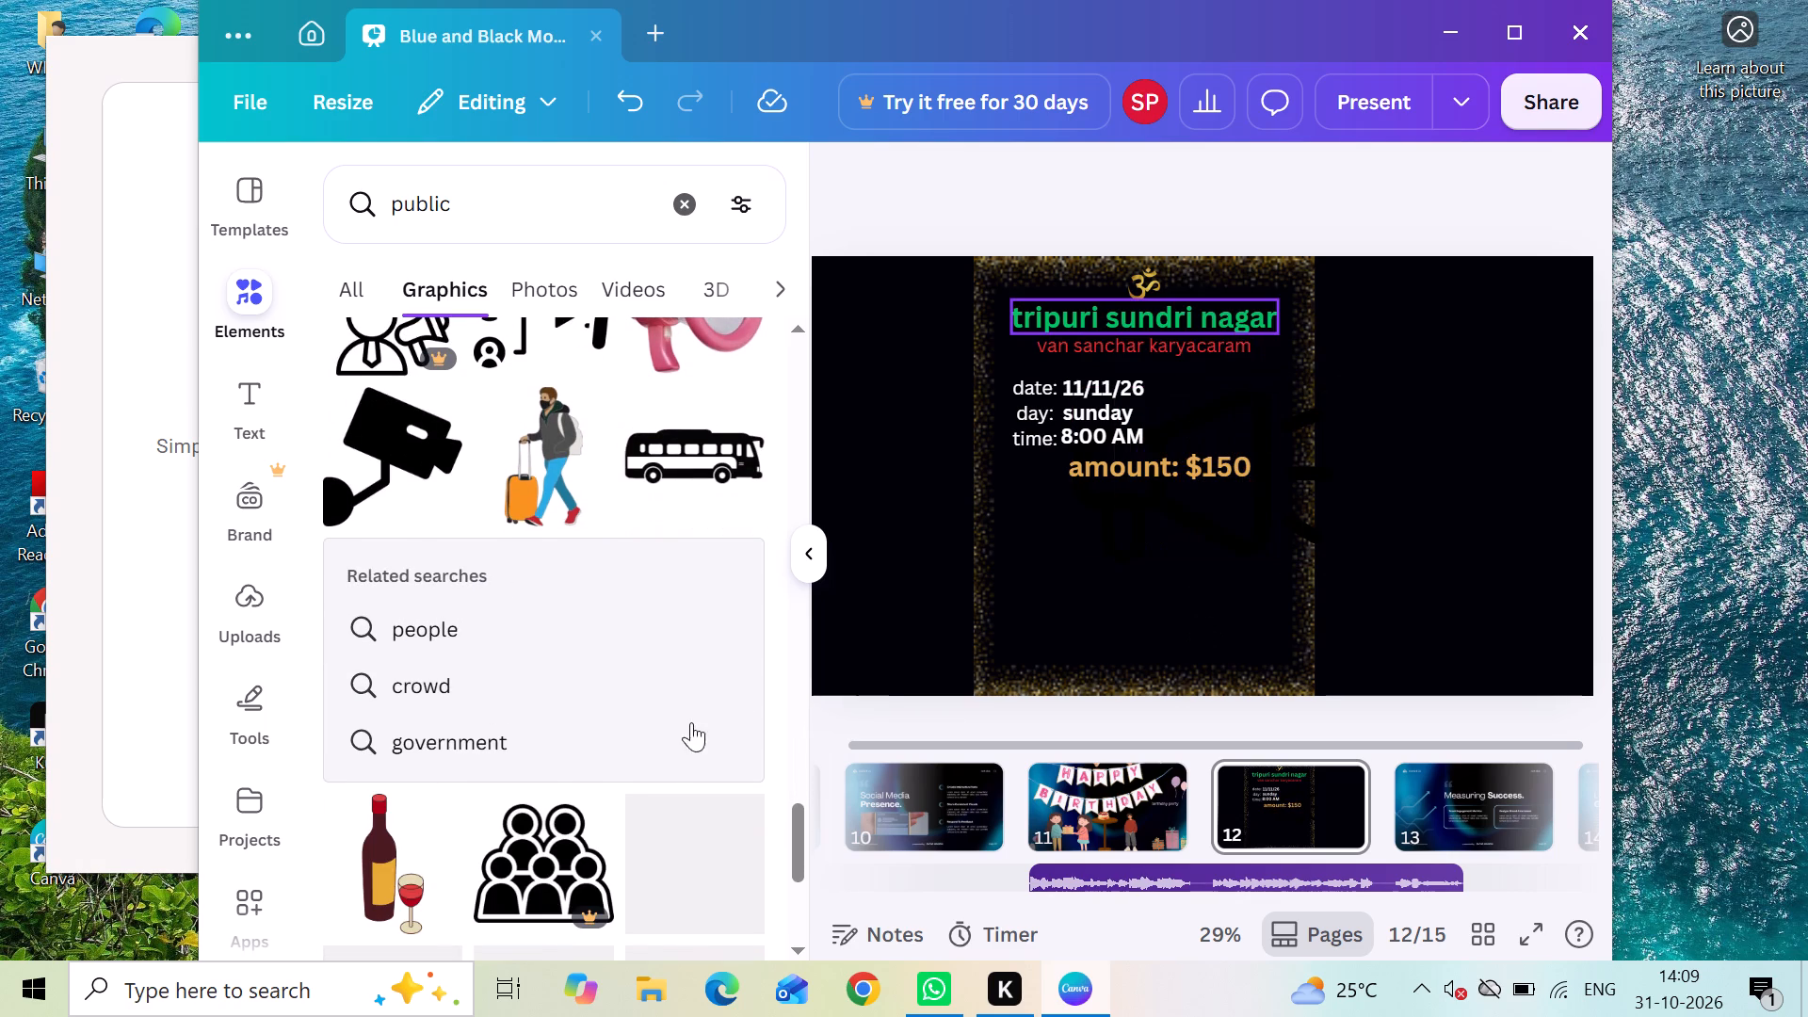
Replace the "public" search with a search of the elements library for "people".
scroll(669, 739, "down", 6)
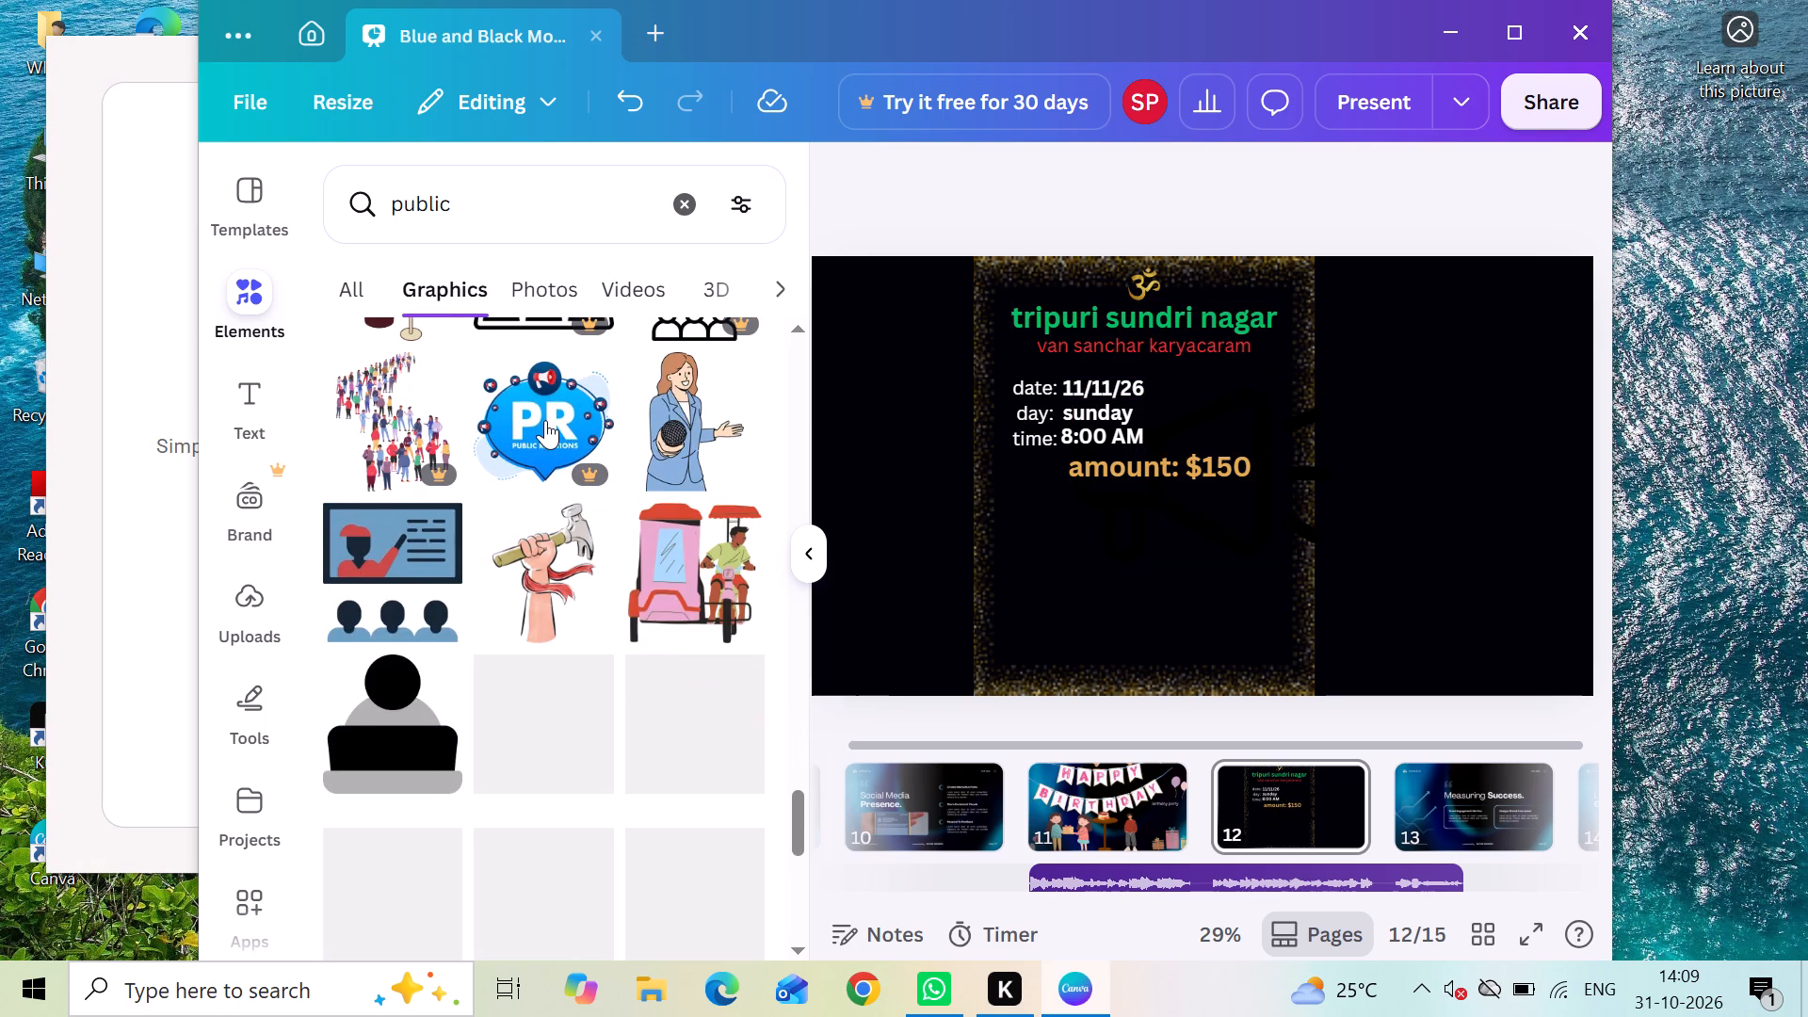
left_click(671, 226)
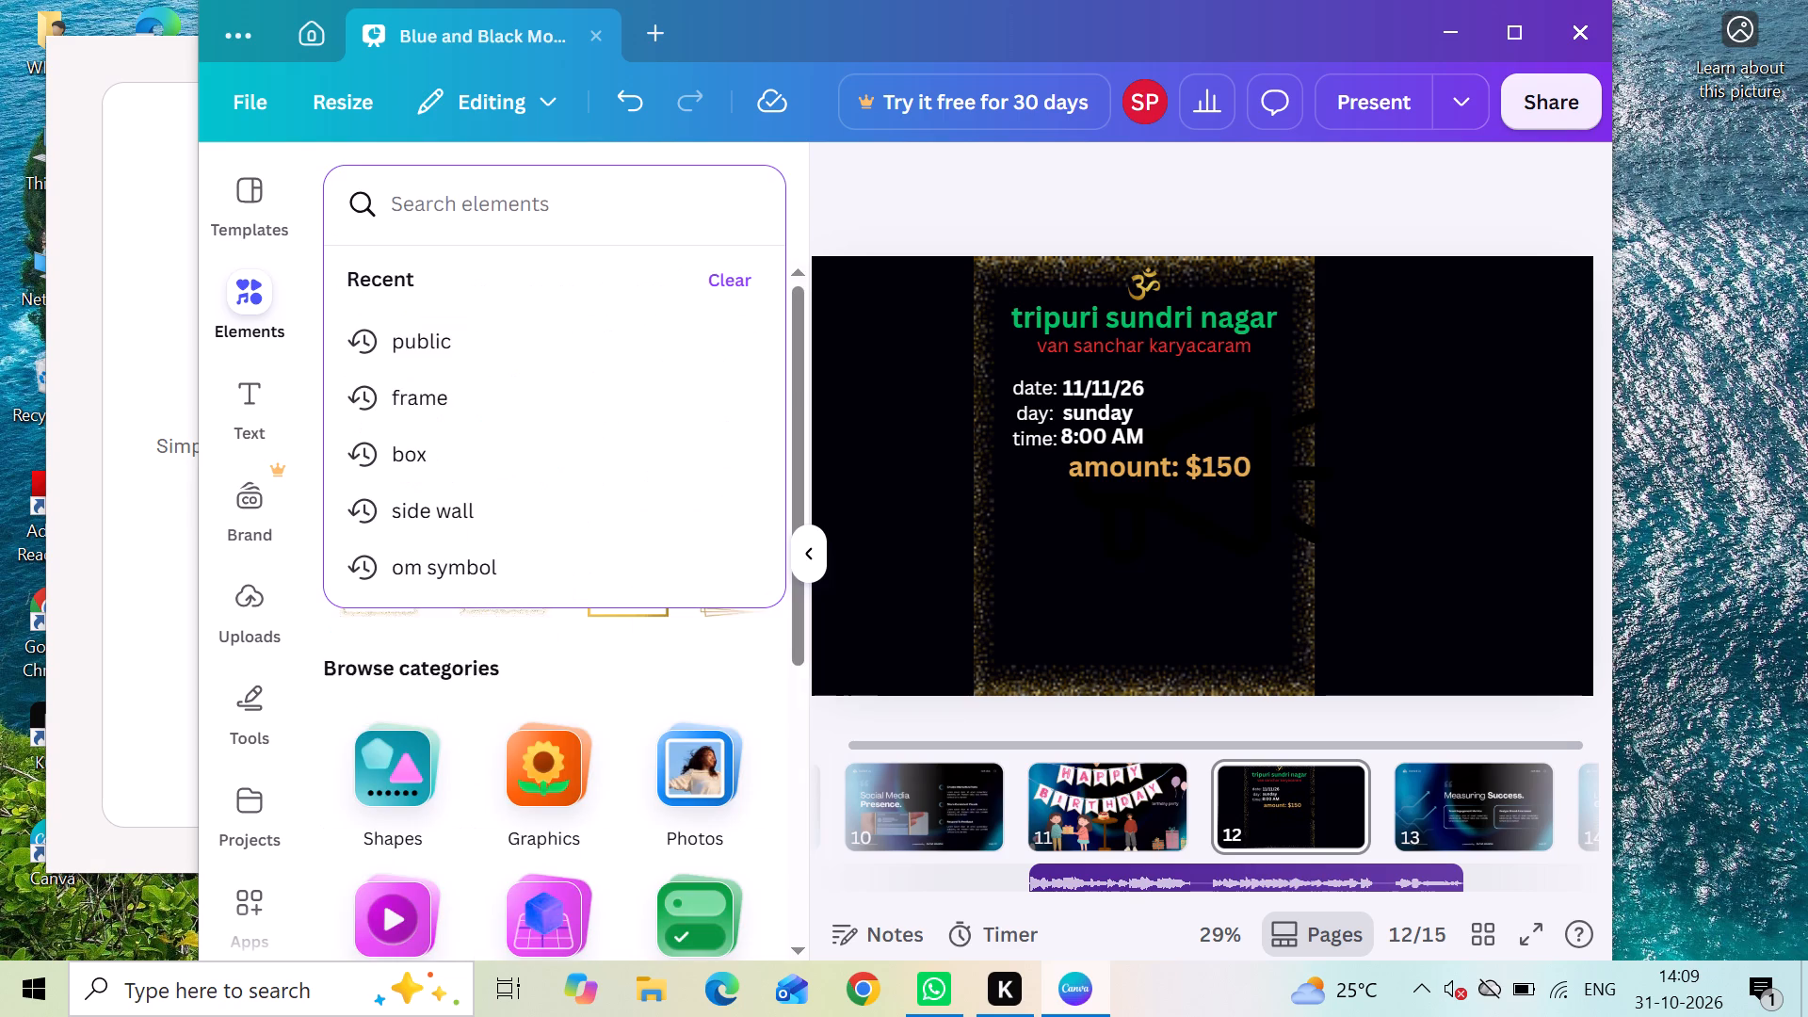
key("p")
key("e")
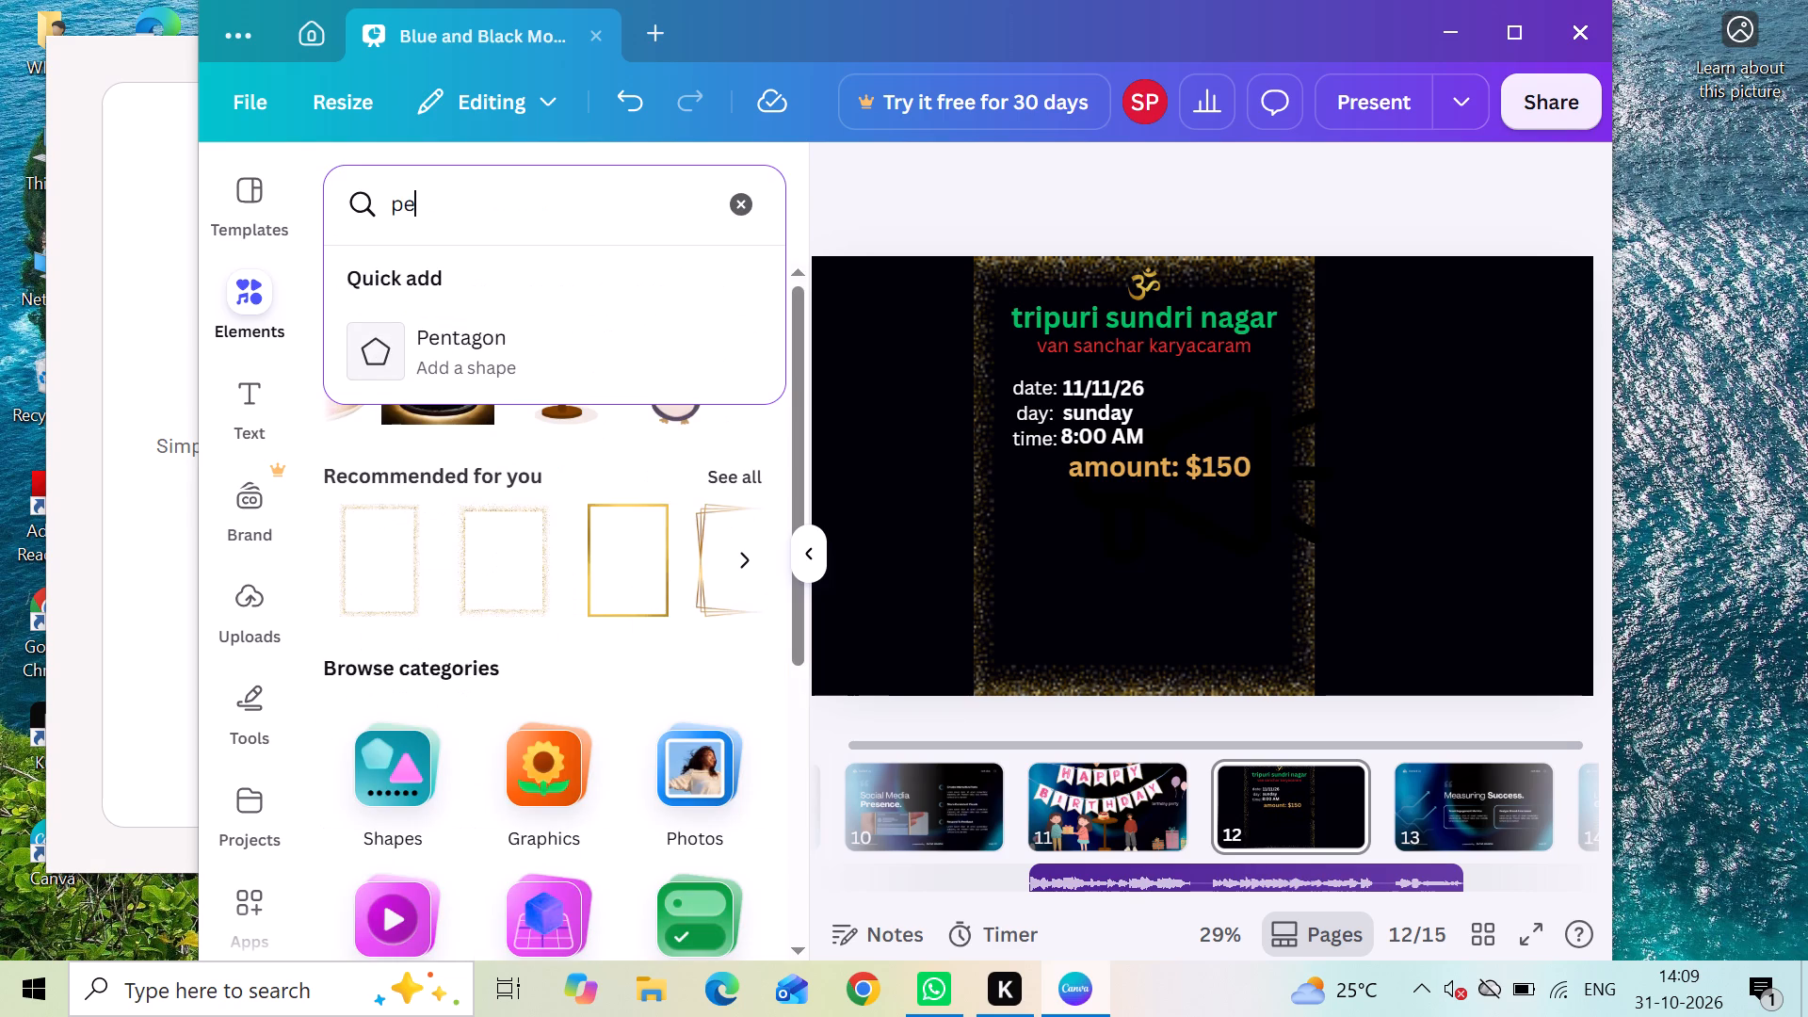
key("o")
type("pl")
key("e")
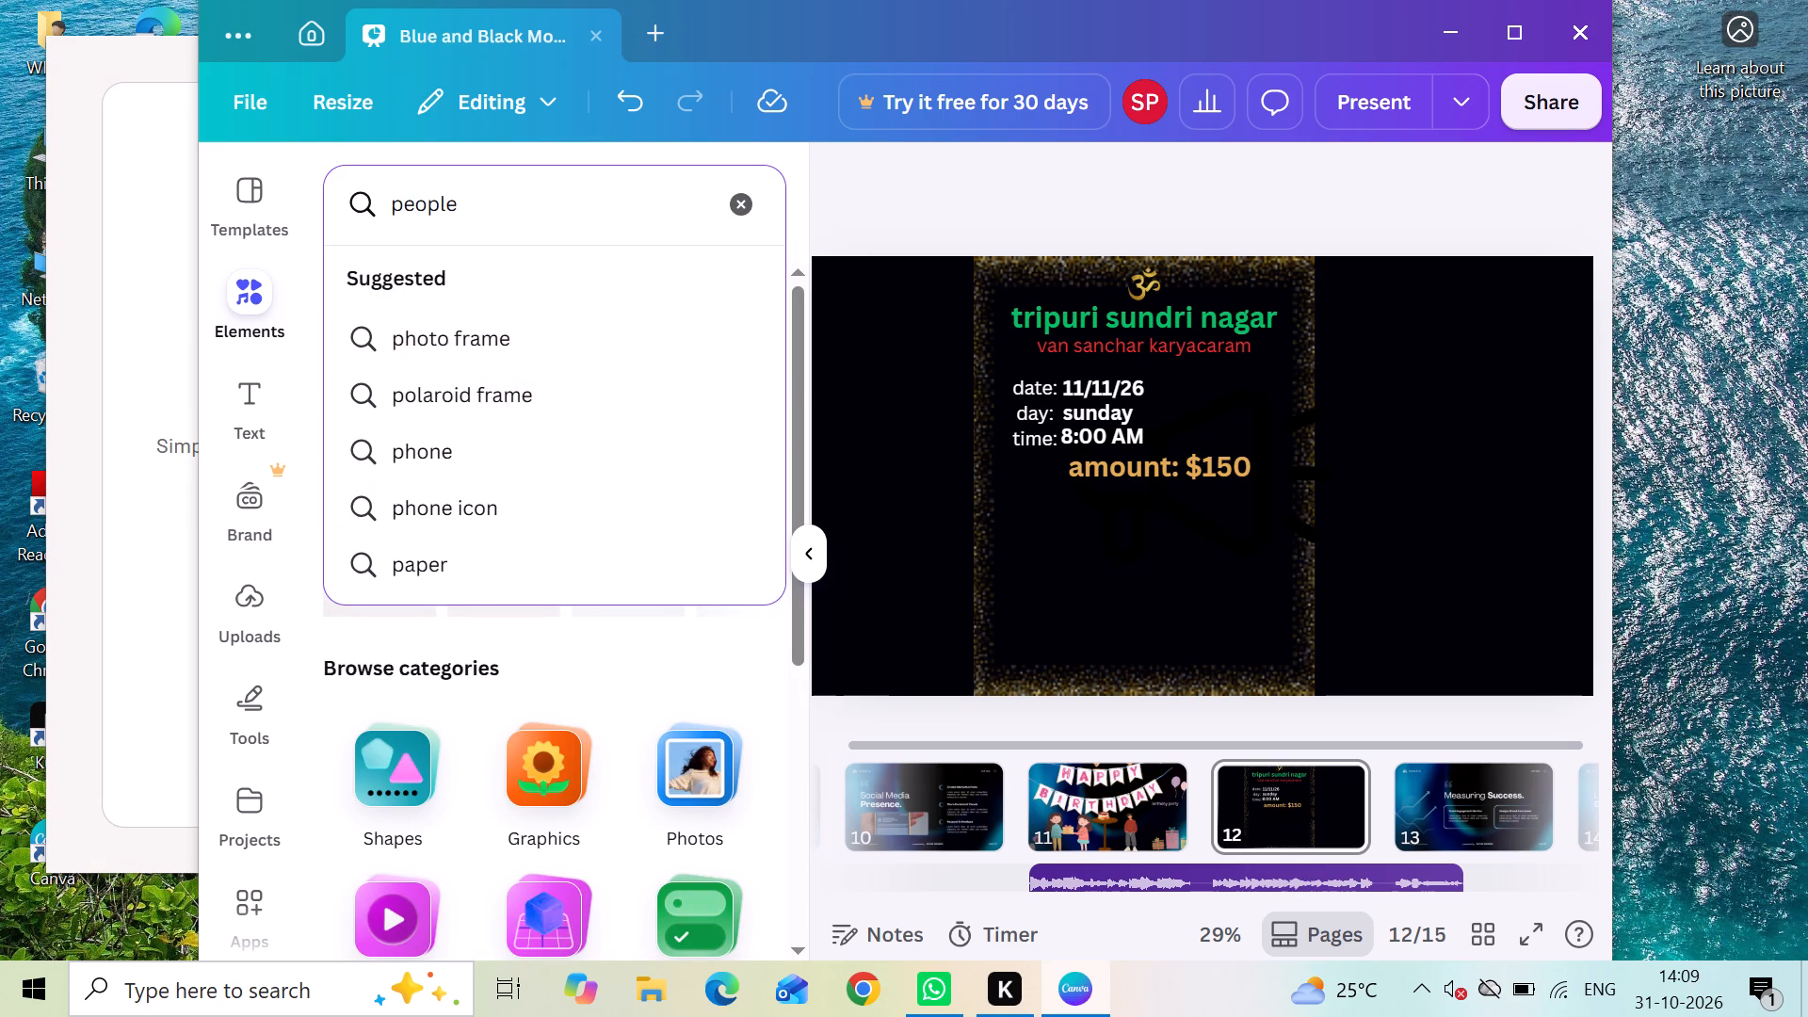
key("Return")
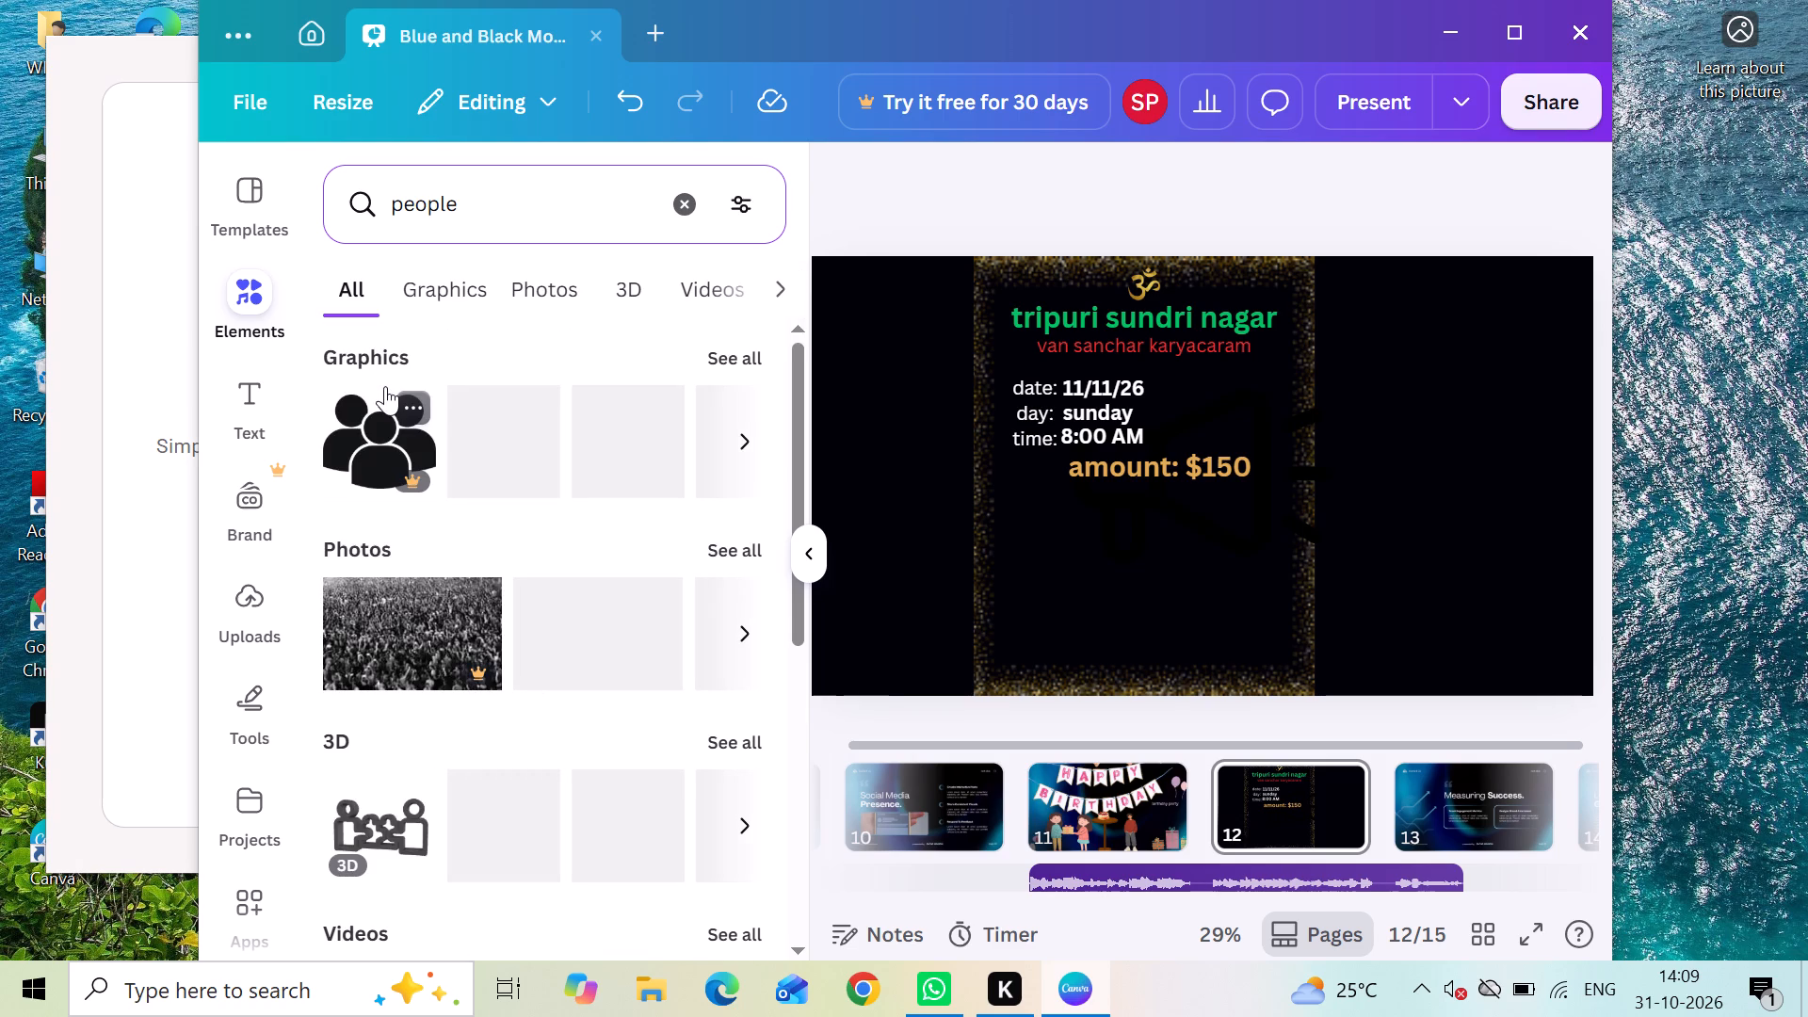
Examine the graphics, photos, 3D and video results for "people" for a picture that suits the invitation.
scroll(559, 493, "left", 2)
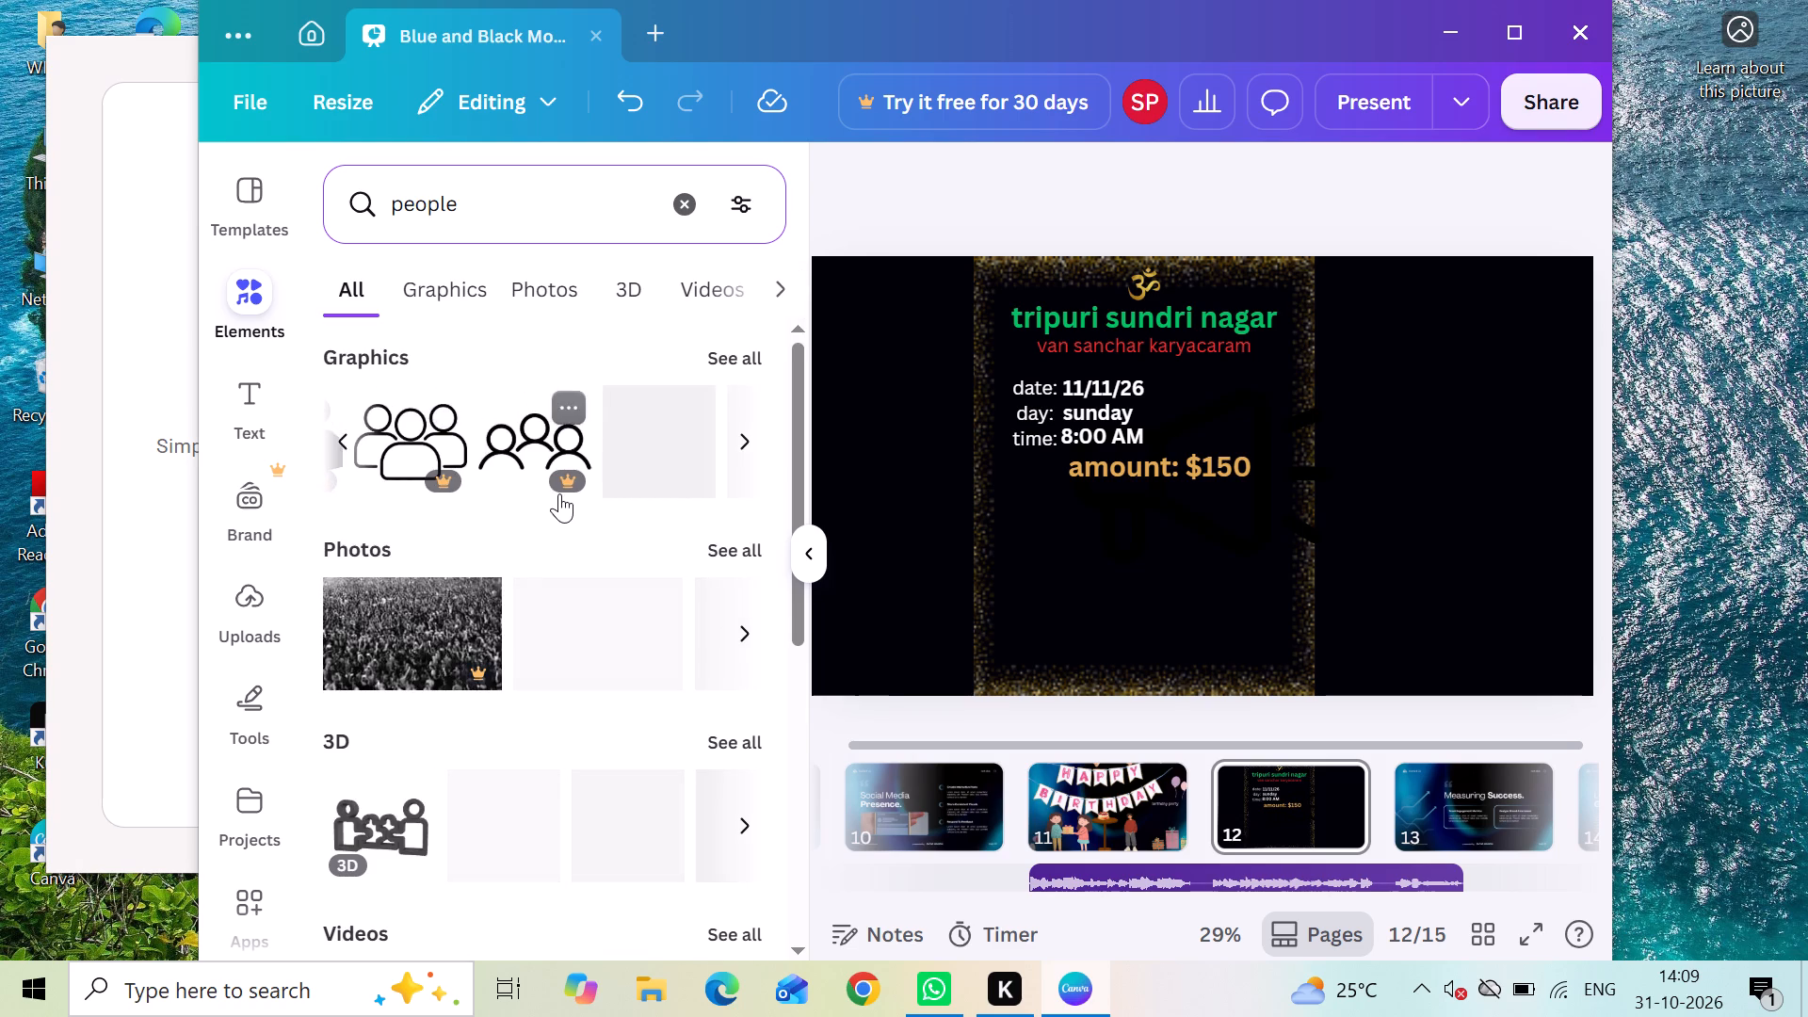
scroll(559, 493, "left", 1)
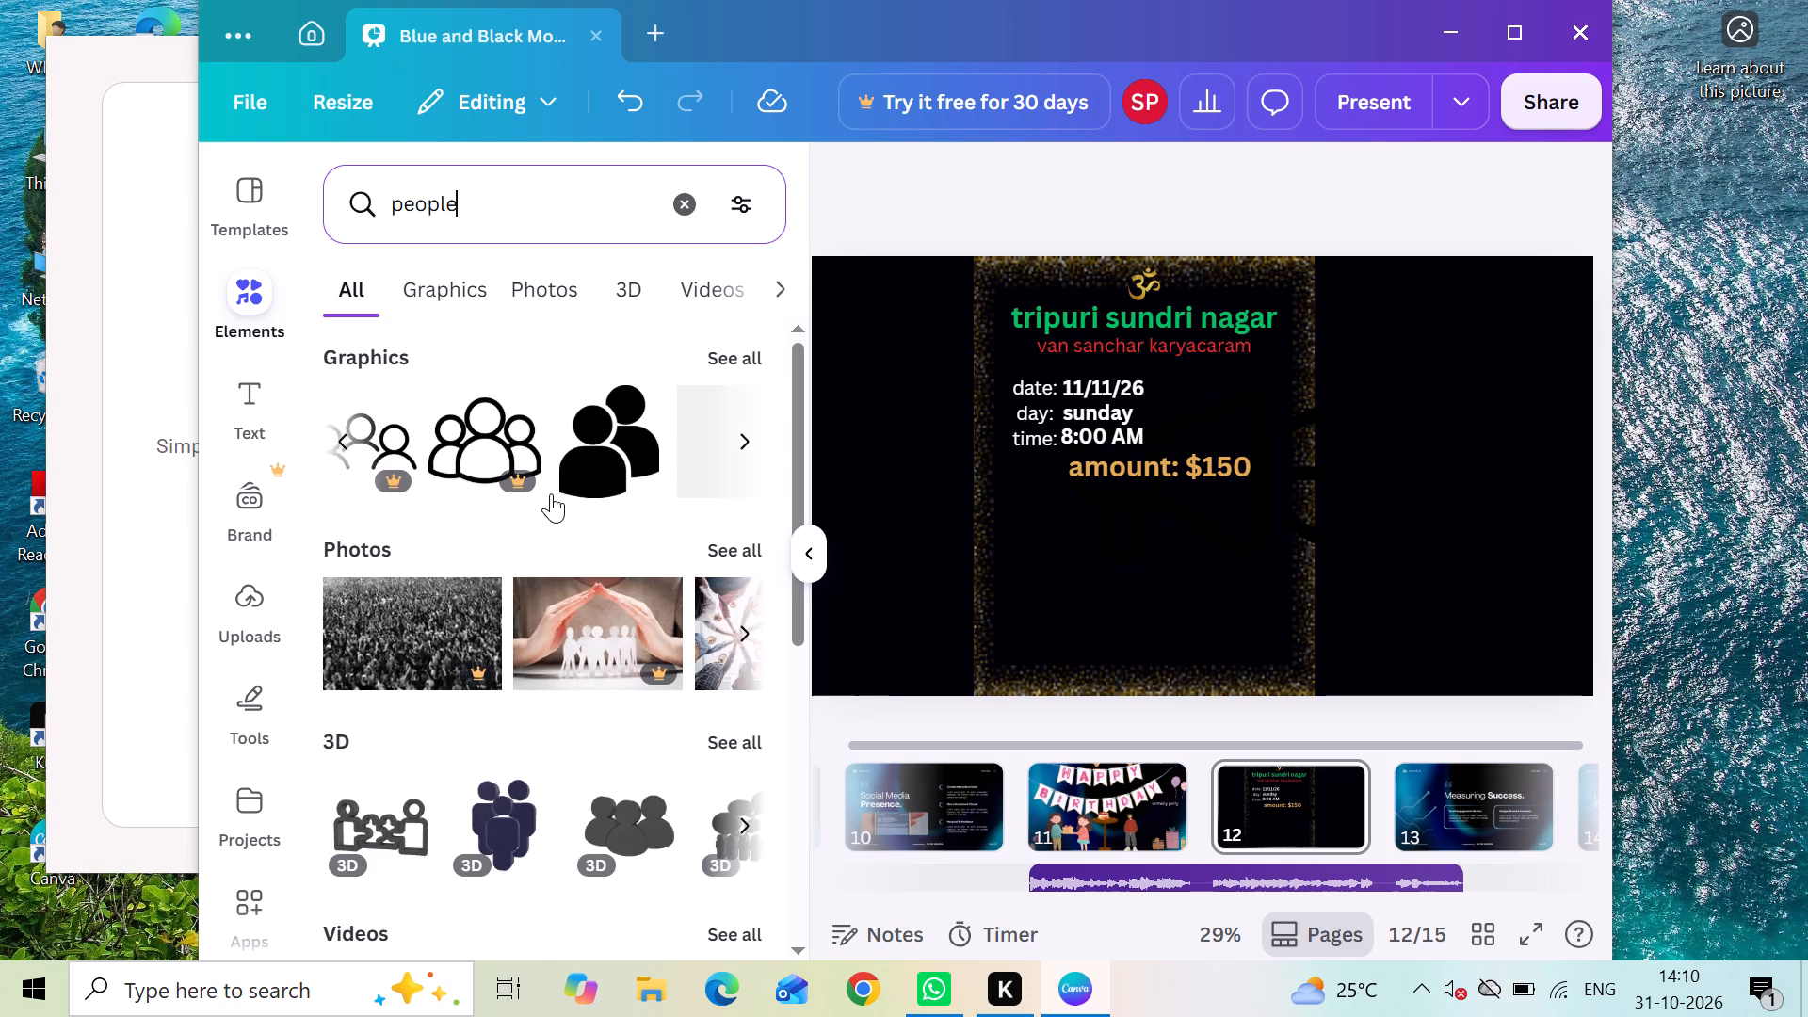
scroll(551, 493, "up", 1)
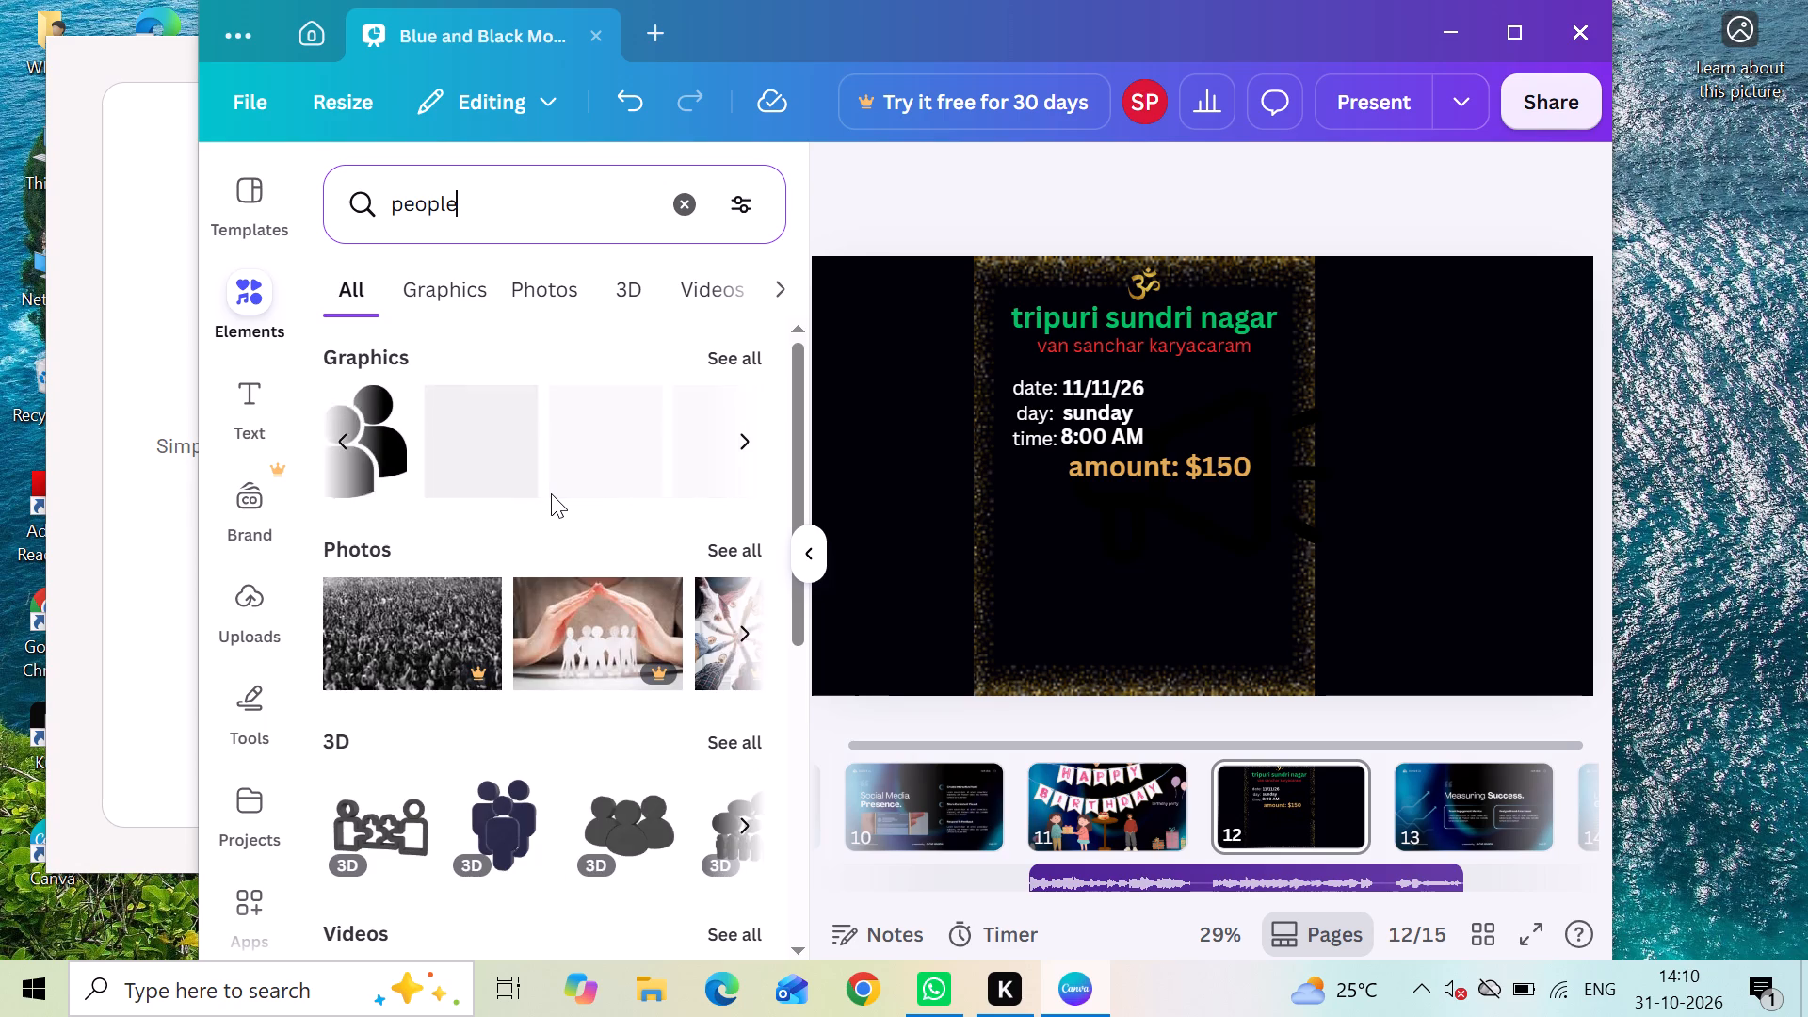
scroll(551, 493, "up", 2)
scroll(551, 622, "down", 1)
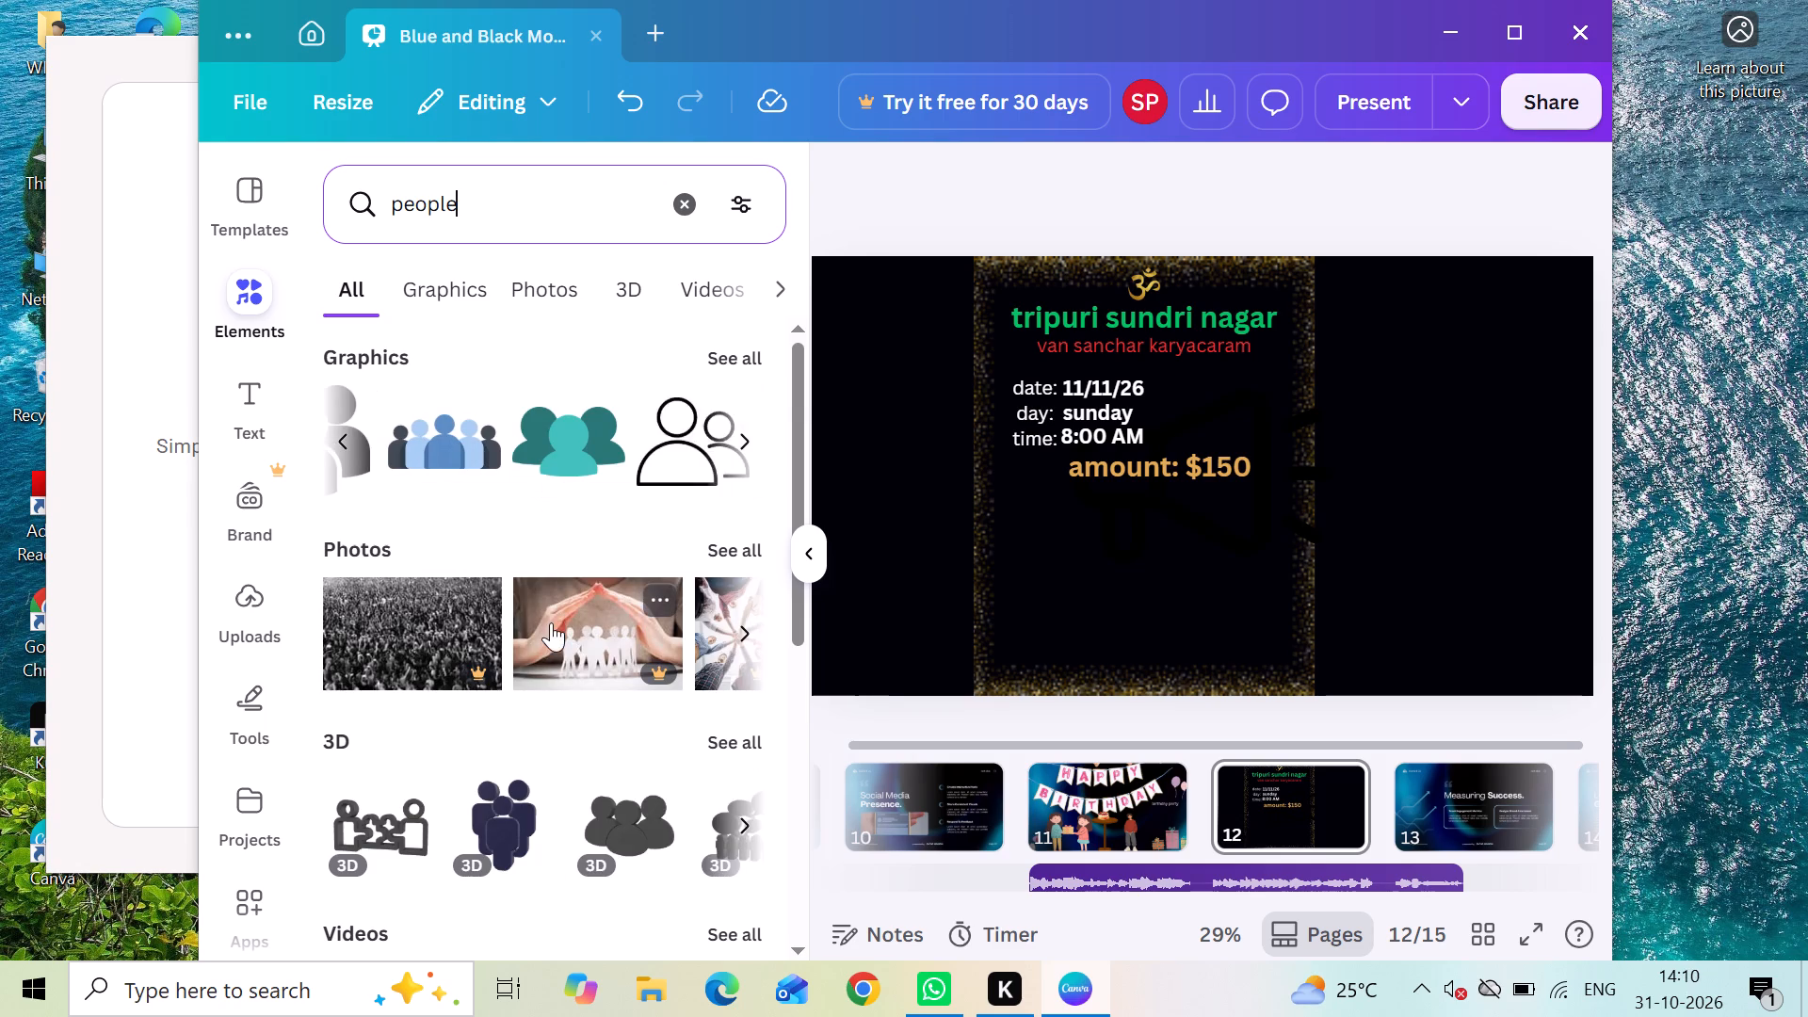
scroll(551, 622, "down", 3)
scroll(551, 622, "up", 1)
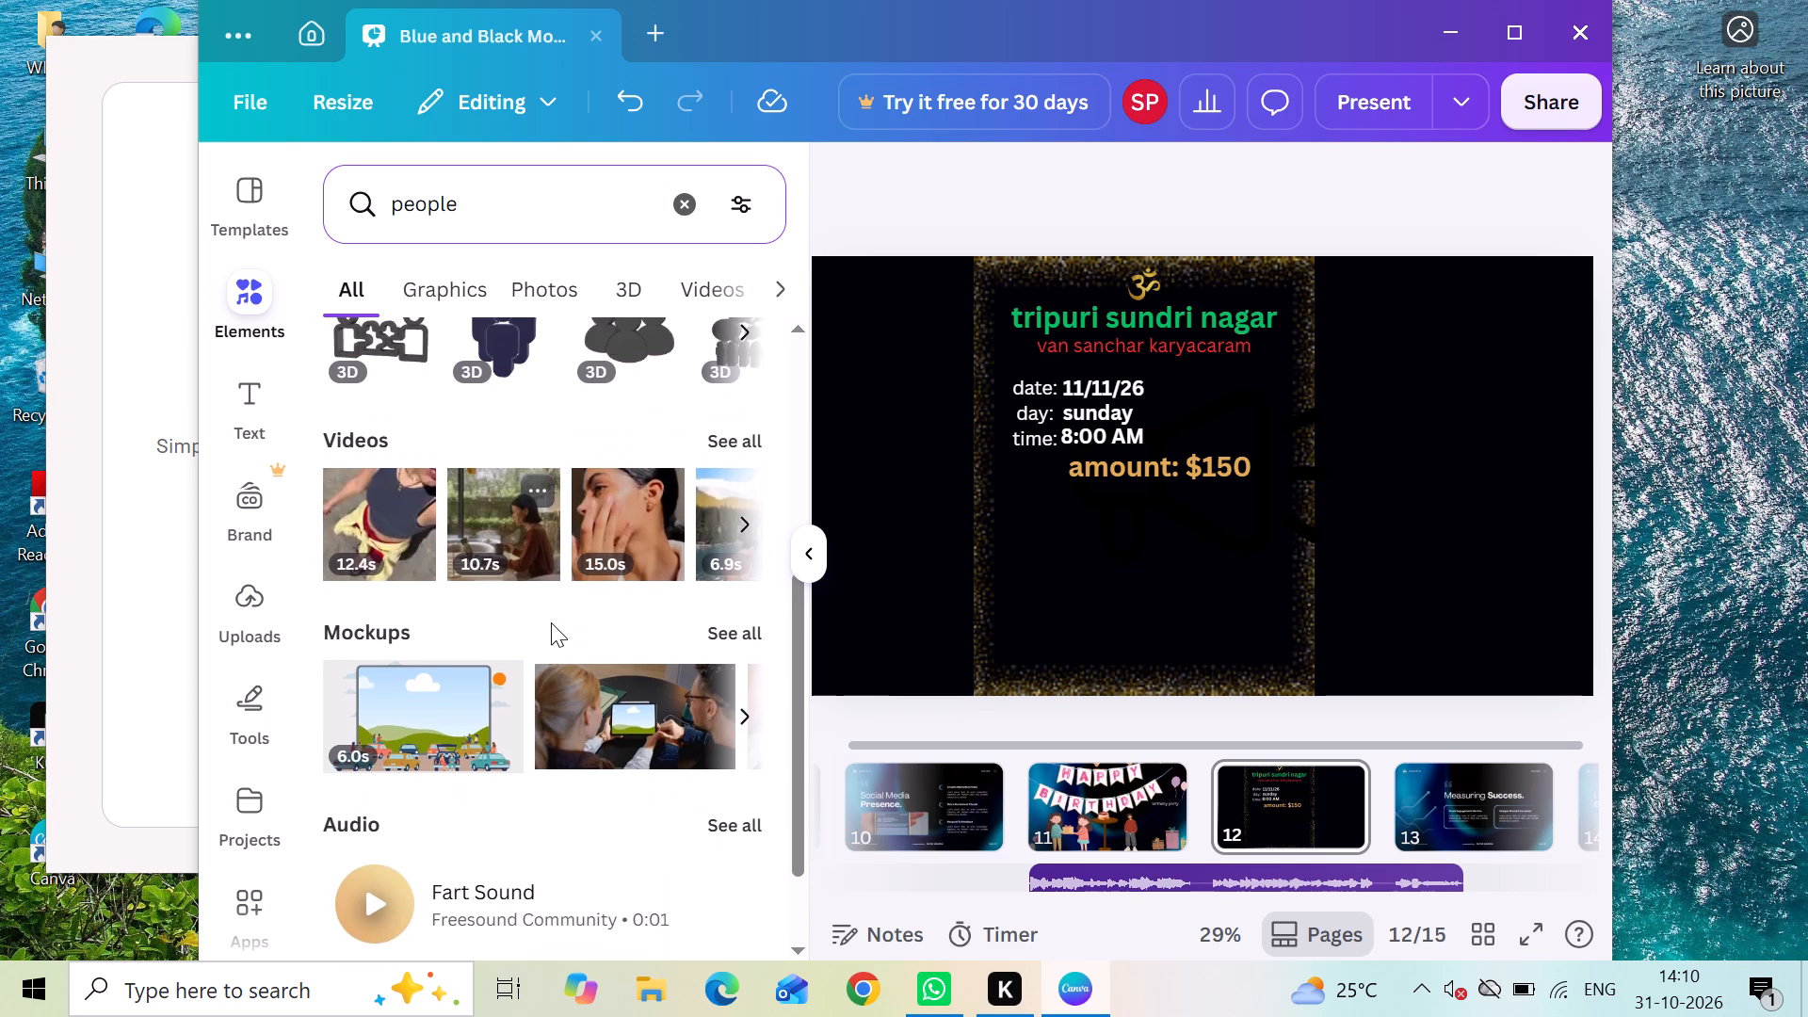
scroll(551, 622, "up", 1)
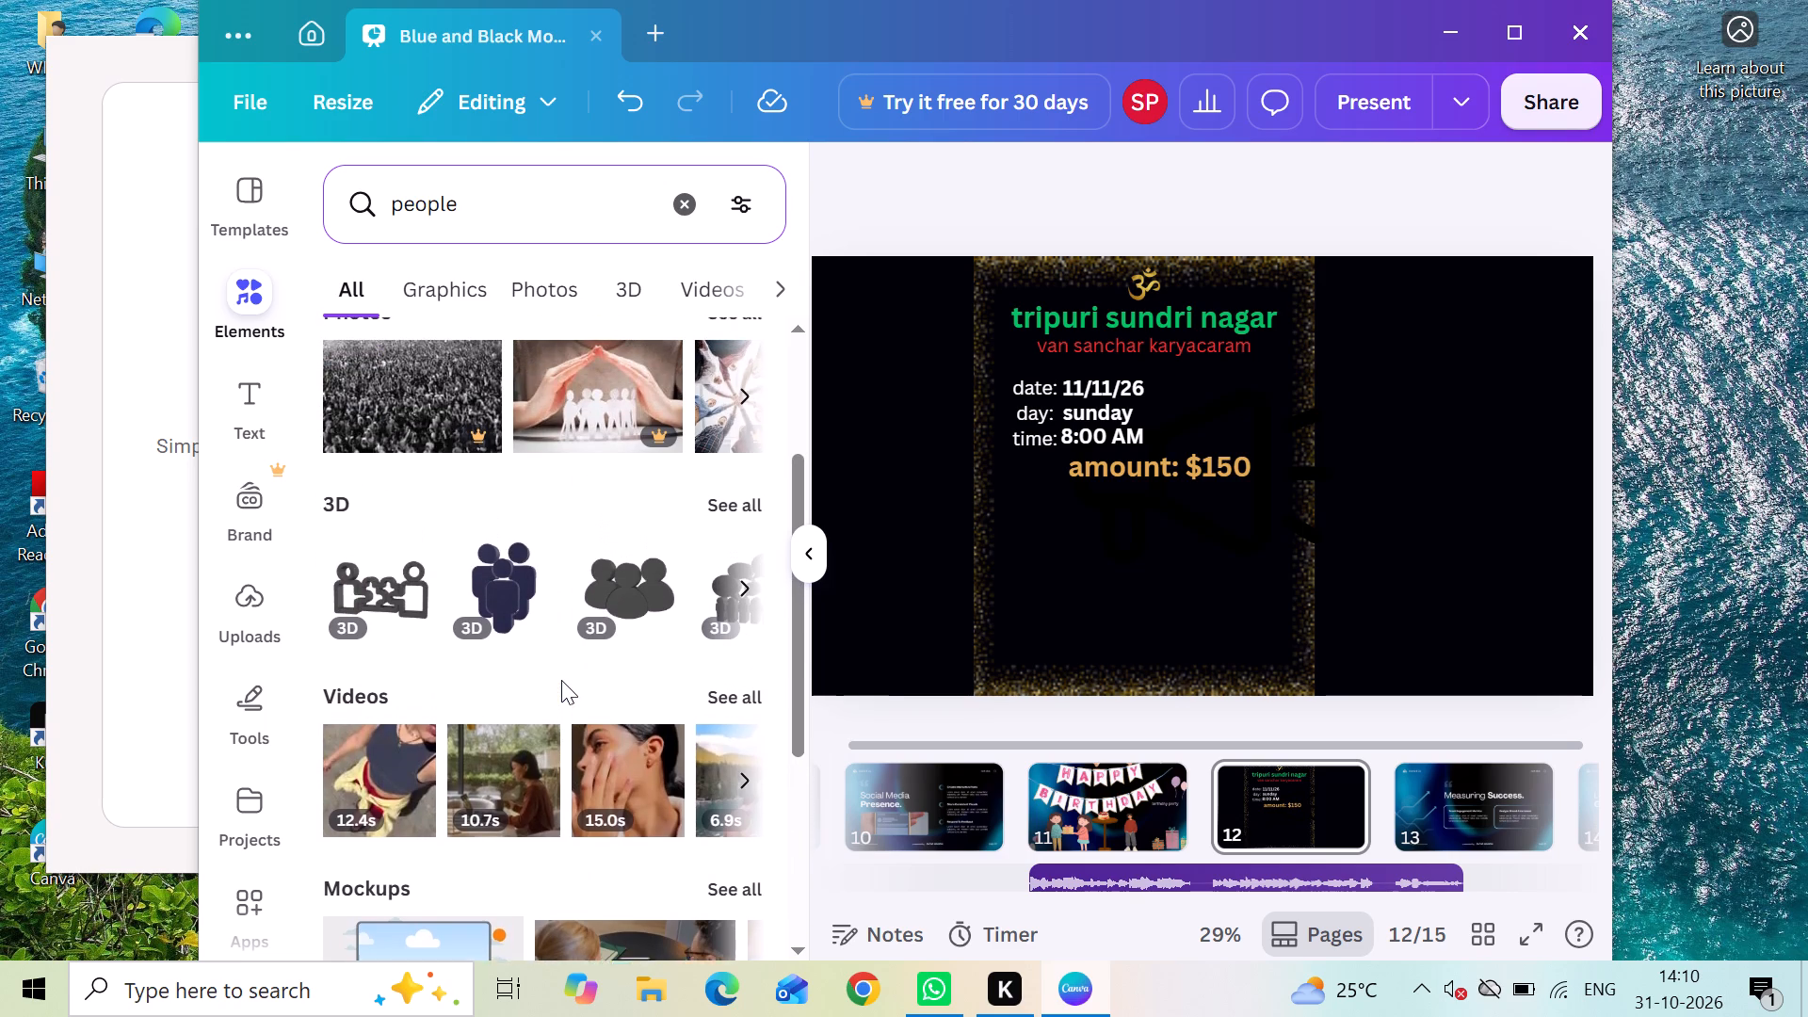
scroll(673, 514, "left", 3)
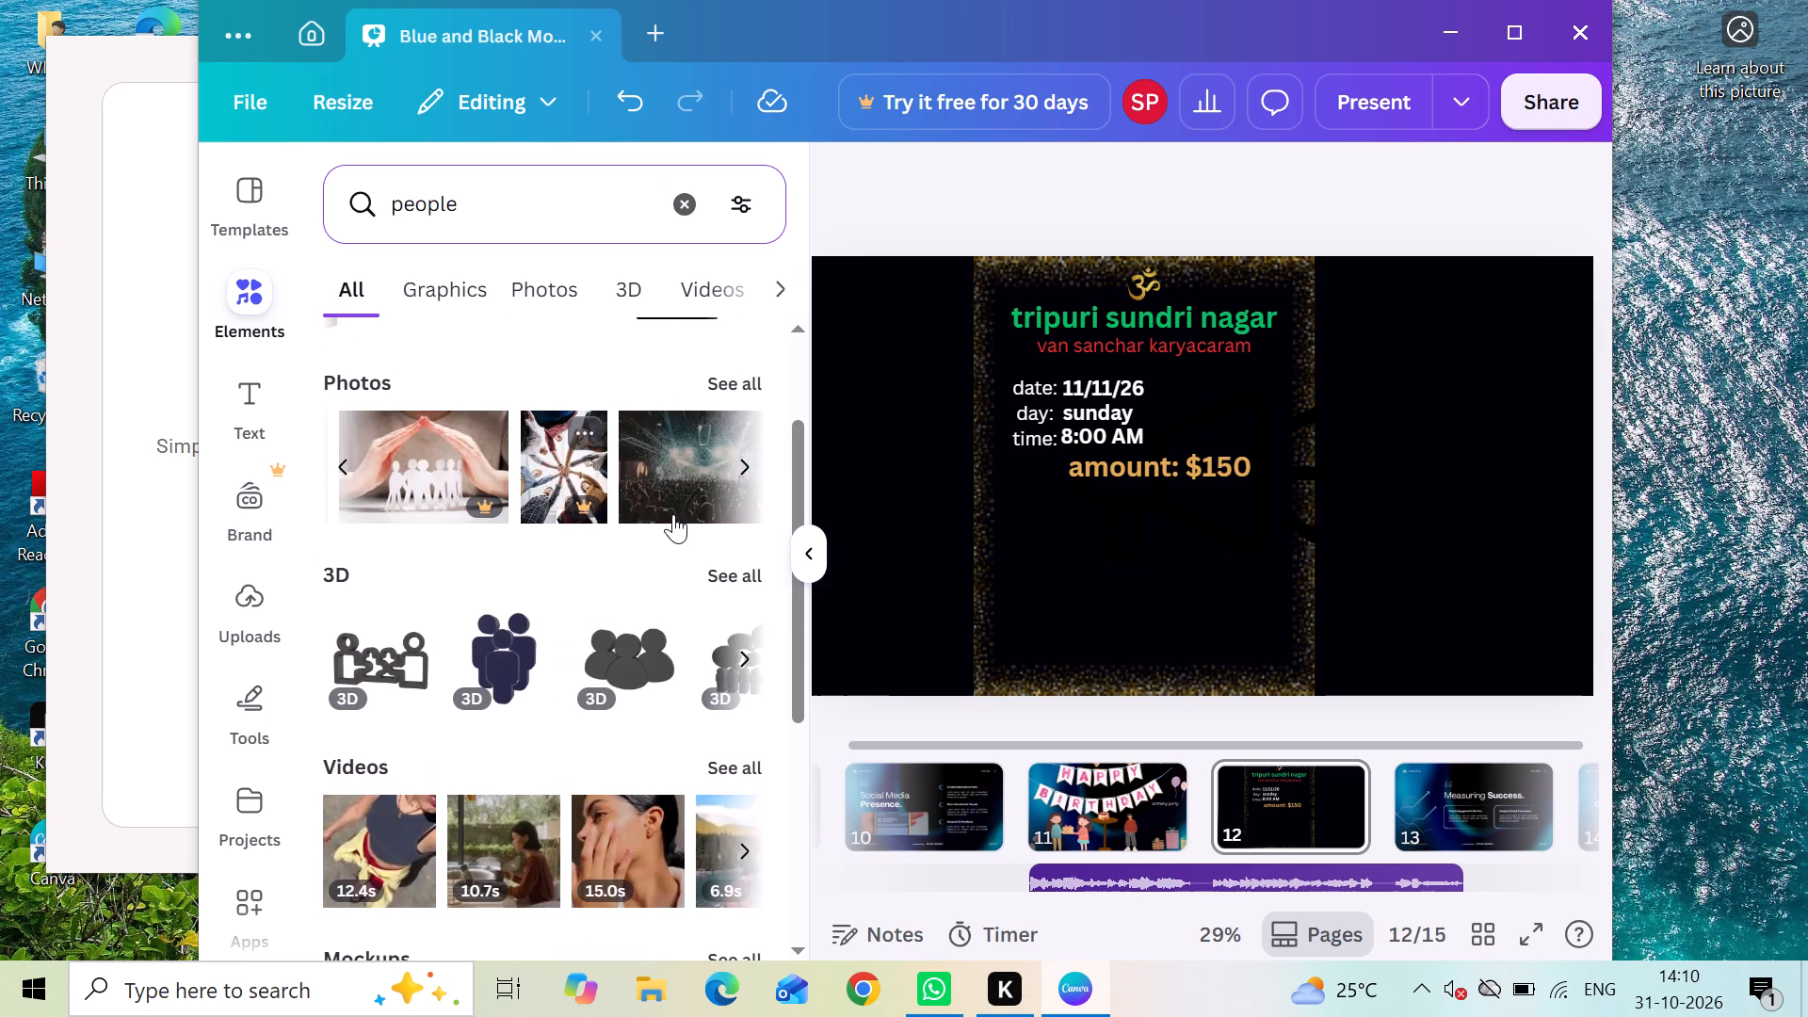
scroll(673, 514, "left", 3)
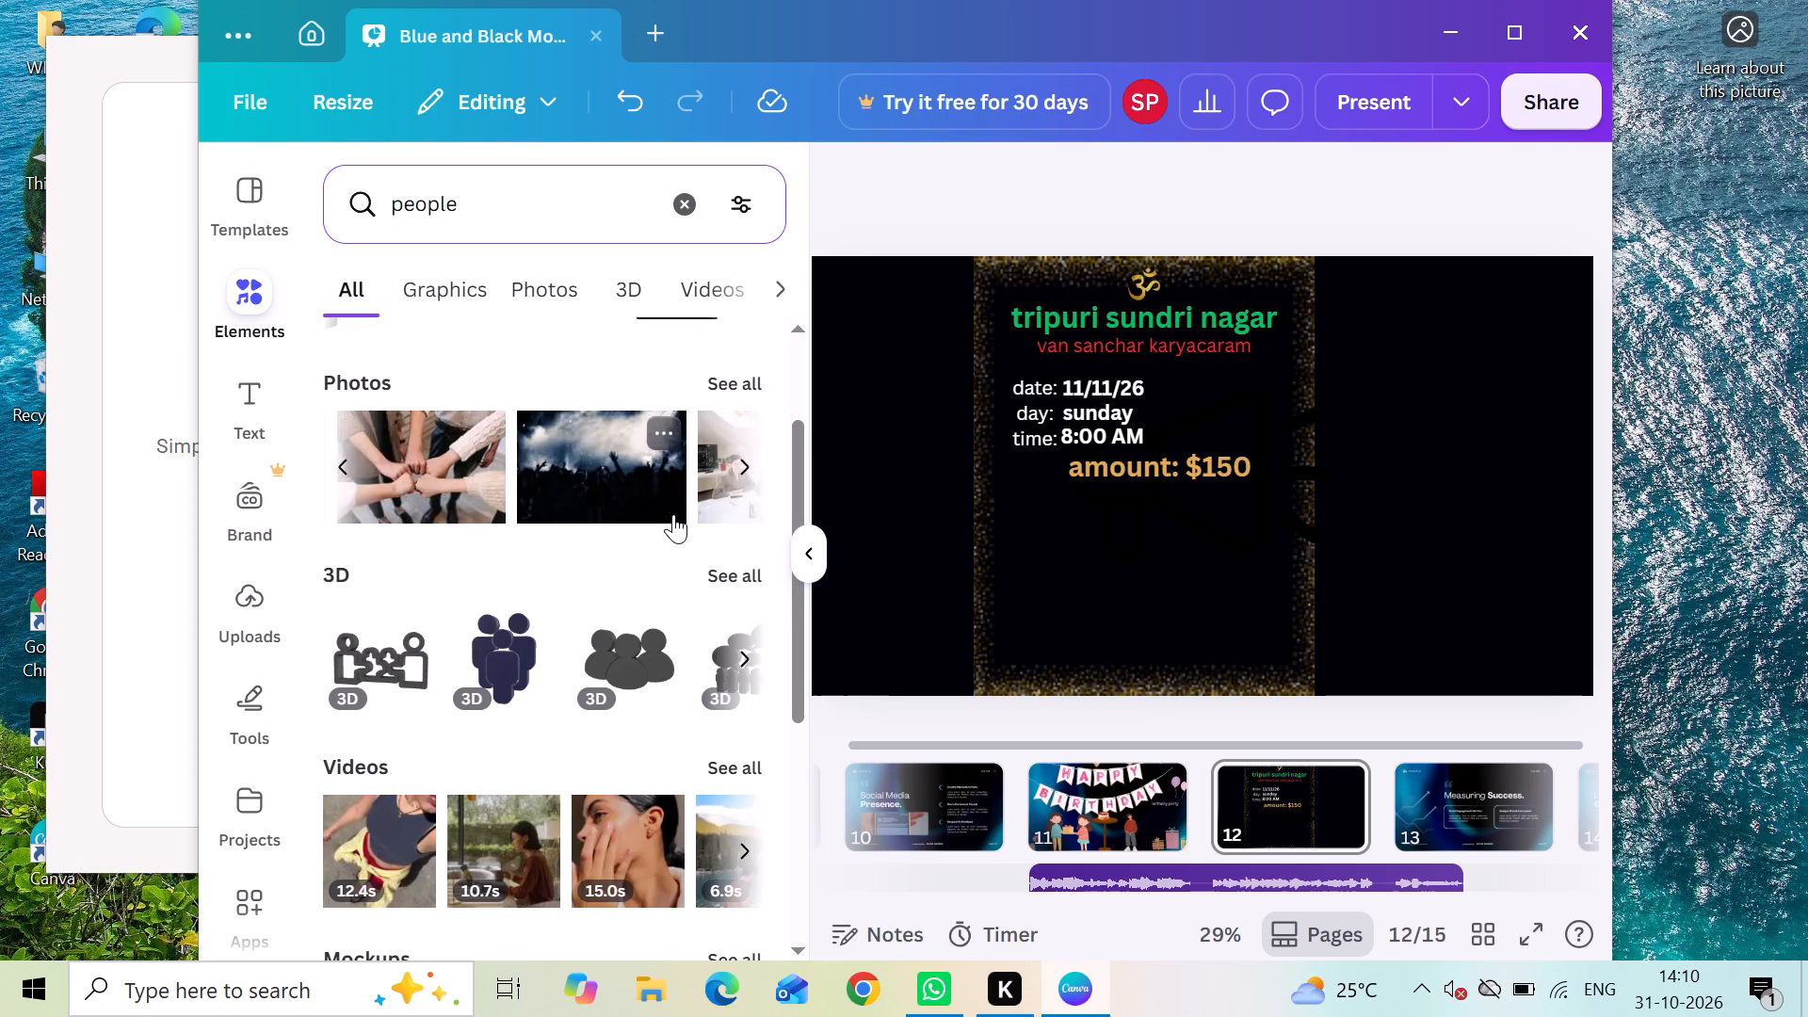
scroll(673, 514, "left", 2)
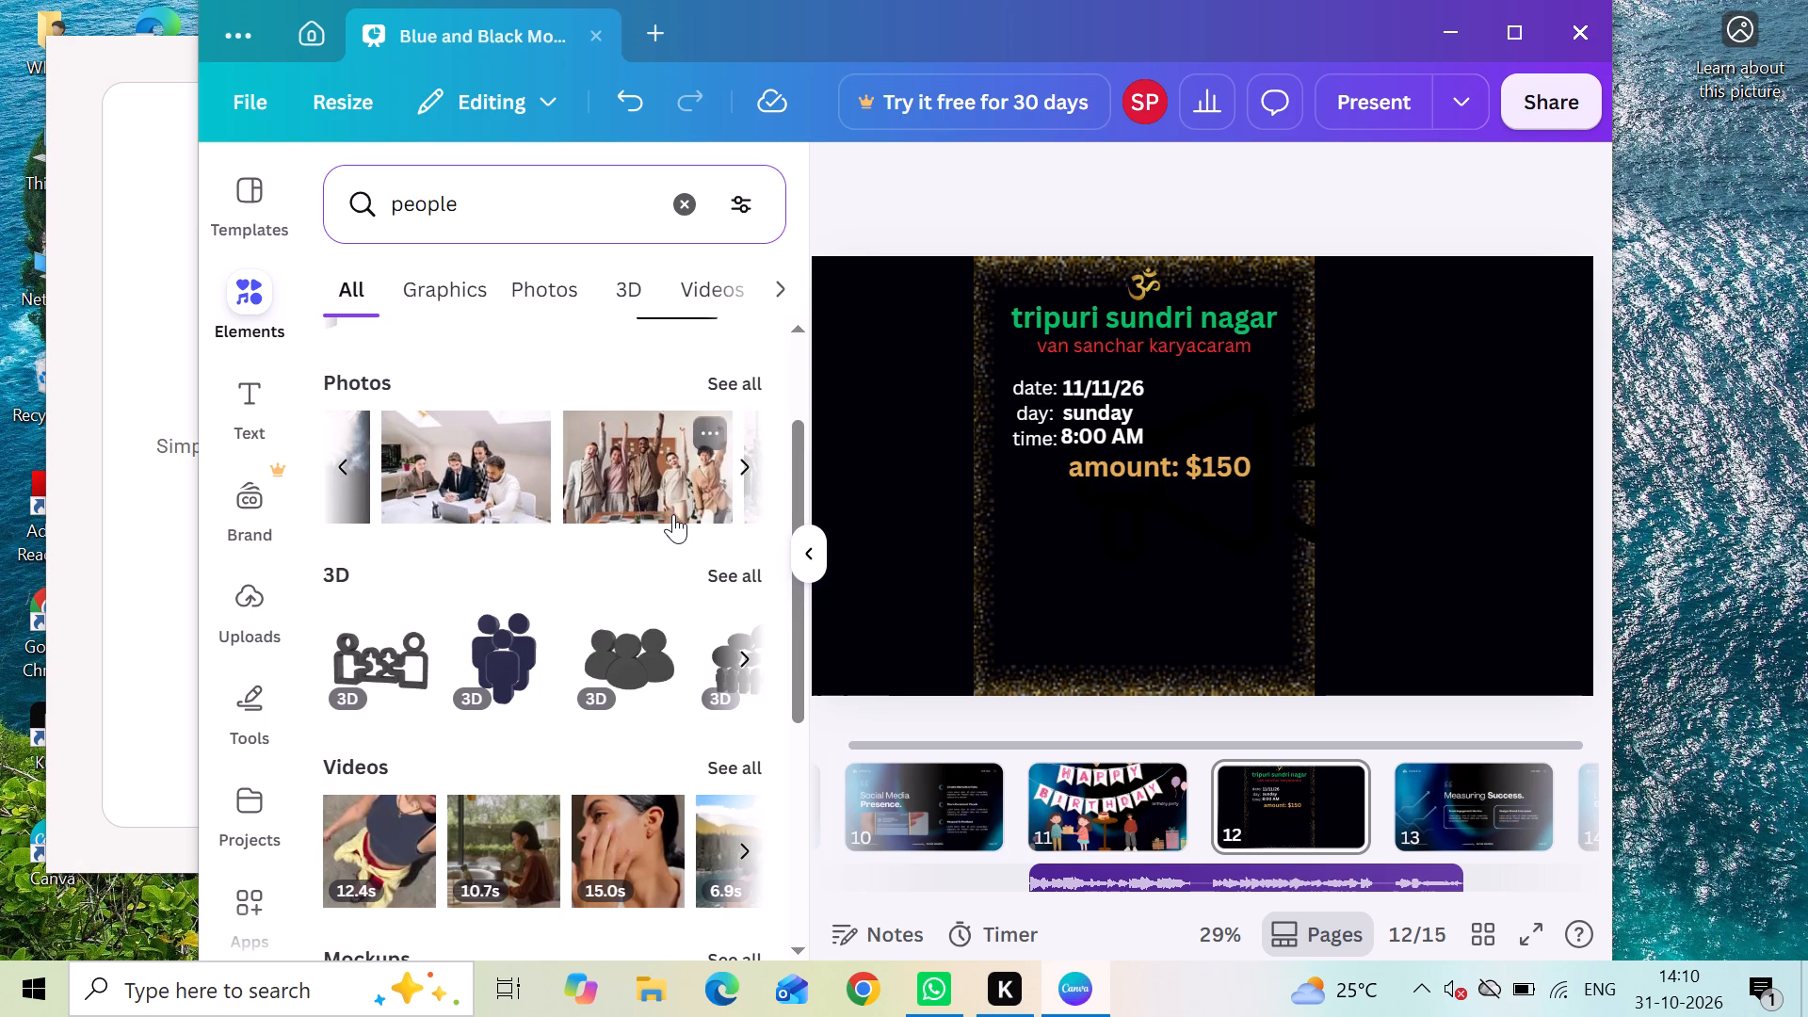
scroll(673, 514, "left", 4)
Show all photo results for "people" and examine them for a group or crowd picture suited to page 12.
left_click(758, 390)
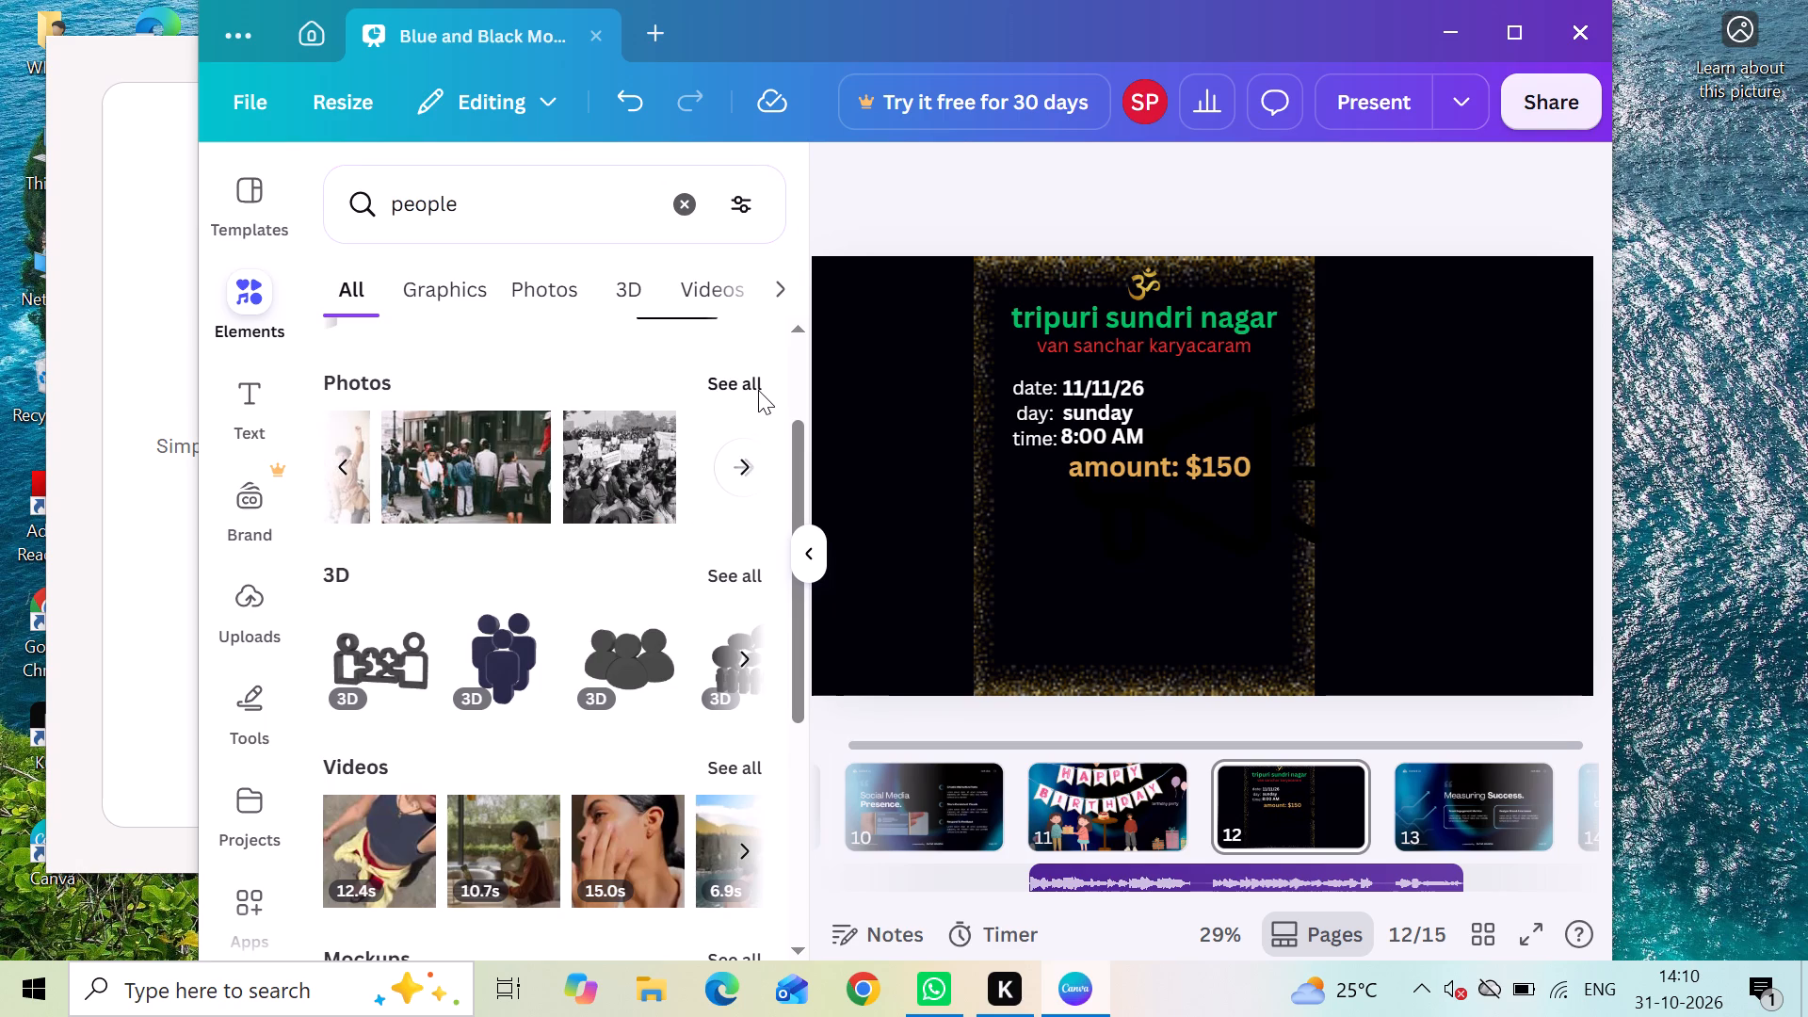
scroll(453, 540, "down", 2)
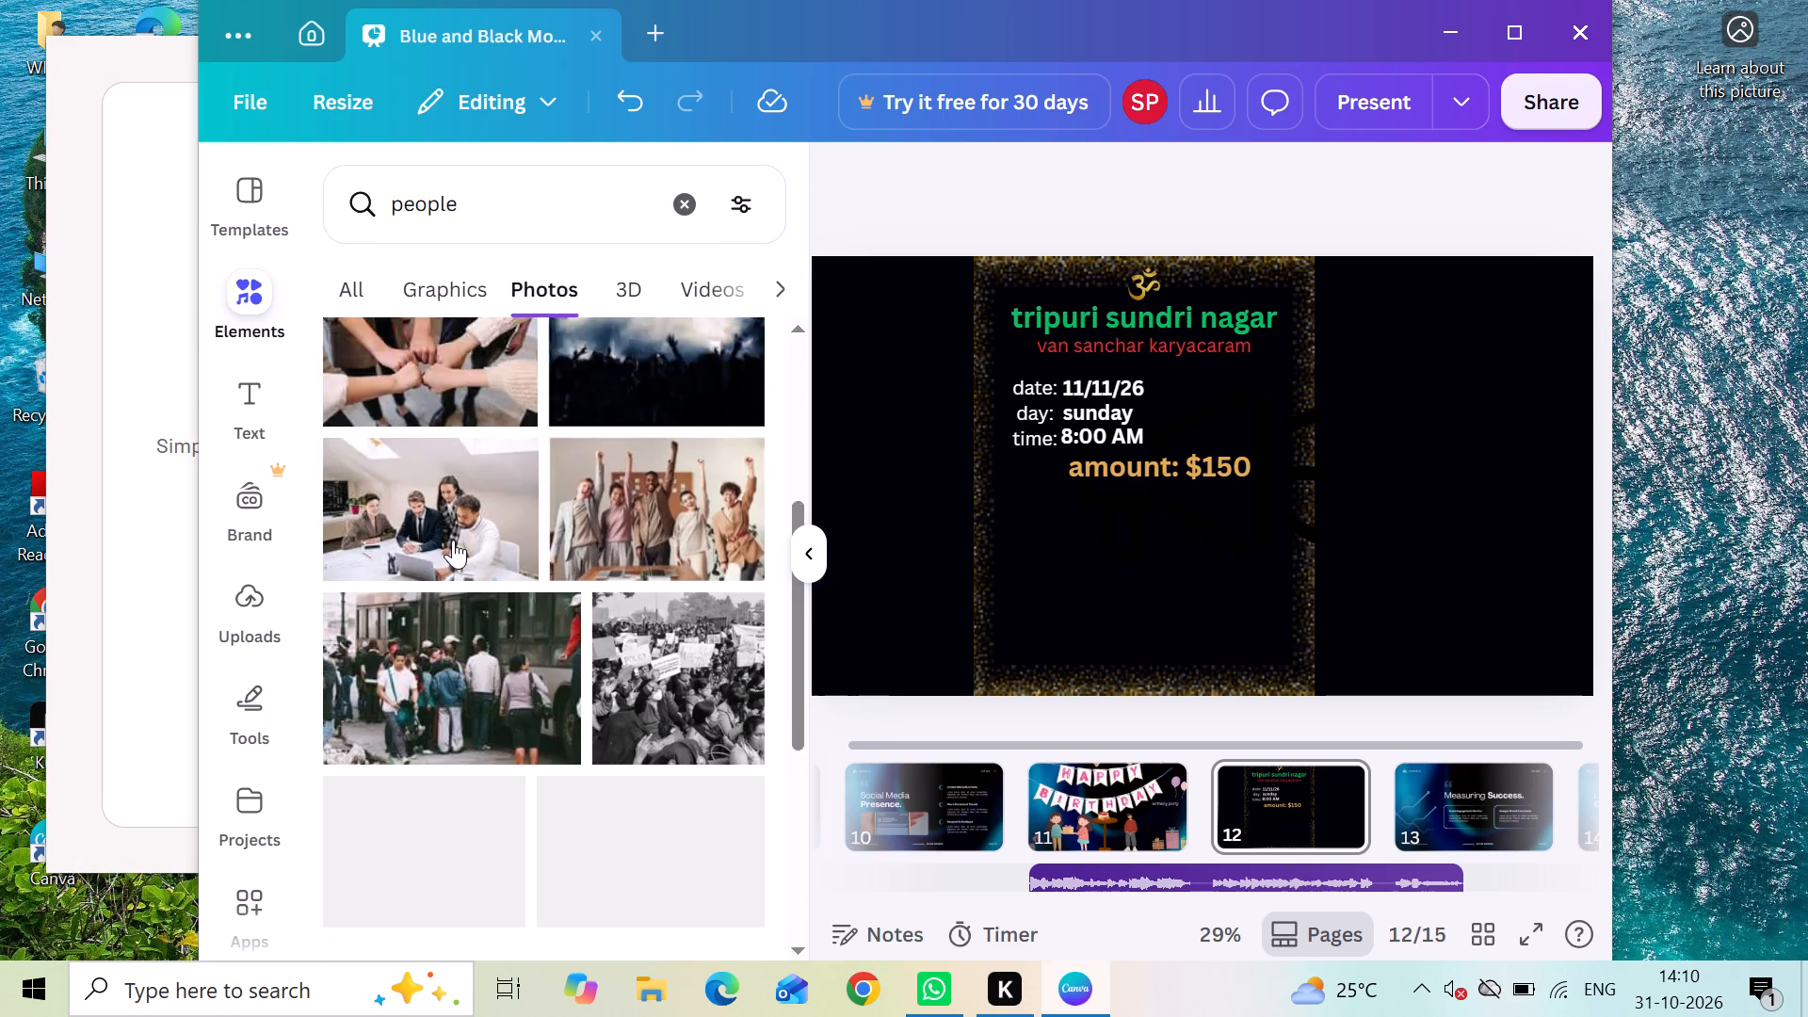
scroll(453, 540, "down", 3)
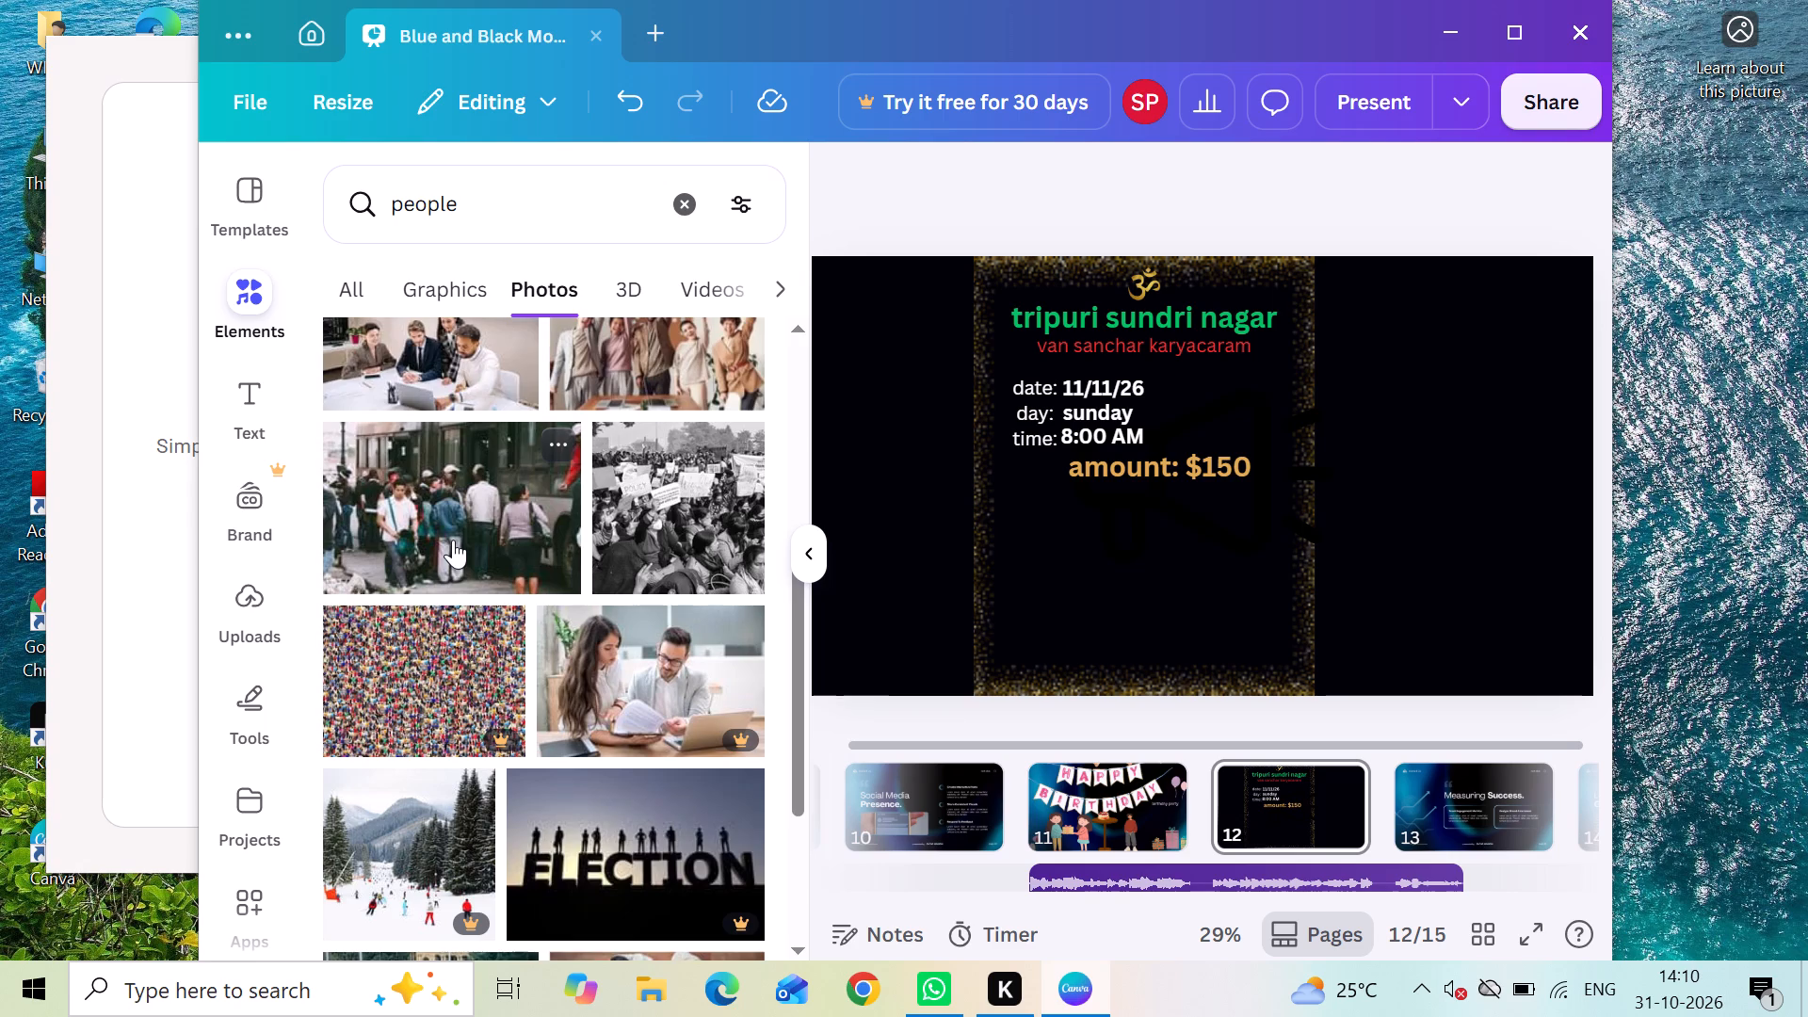
scroll(453, 540, "down", 5)
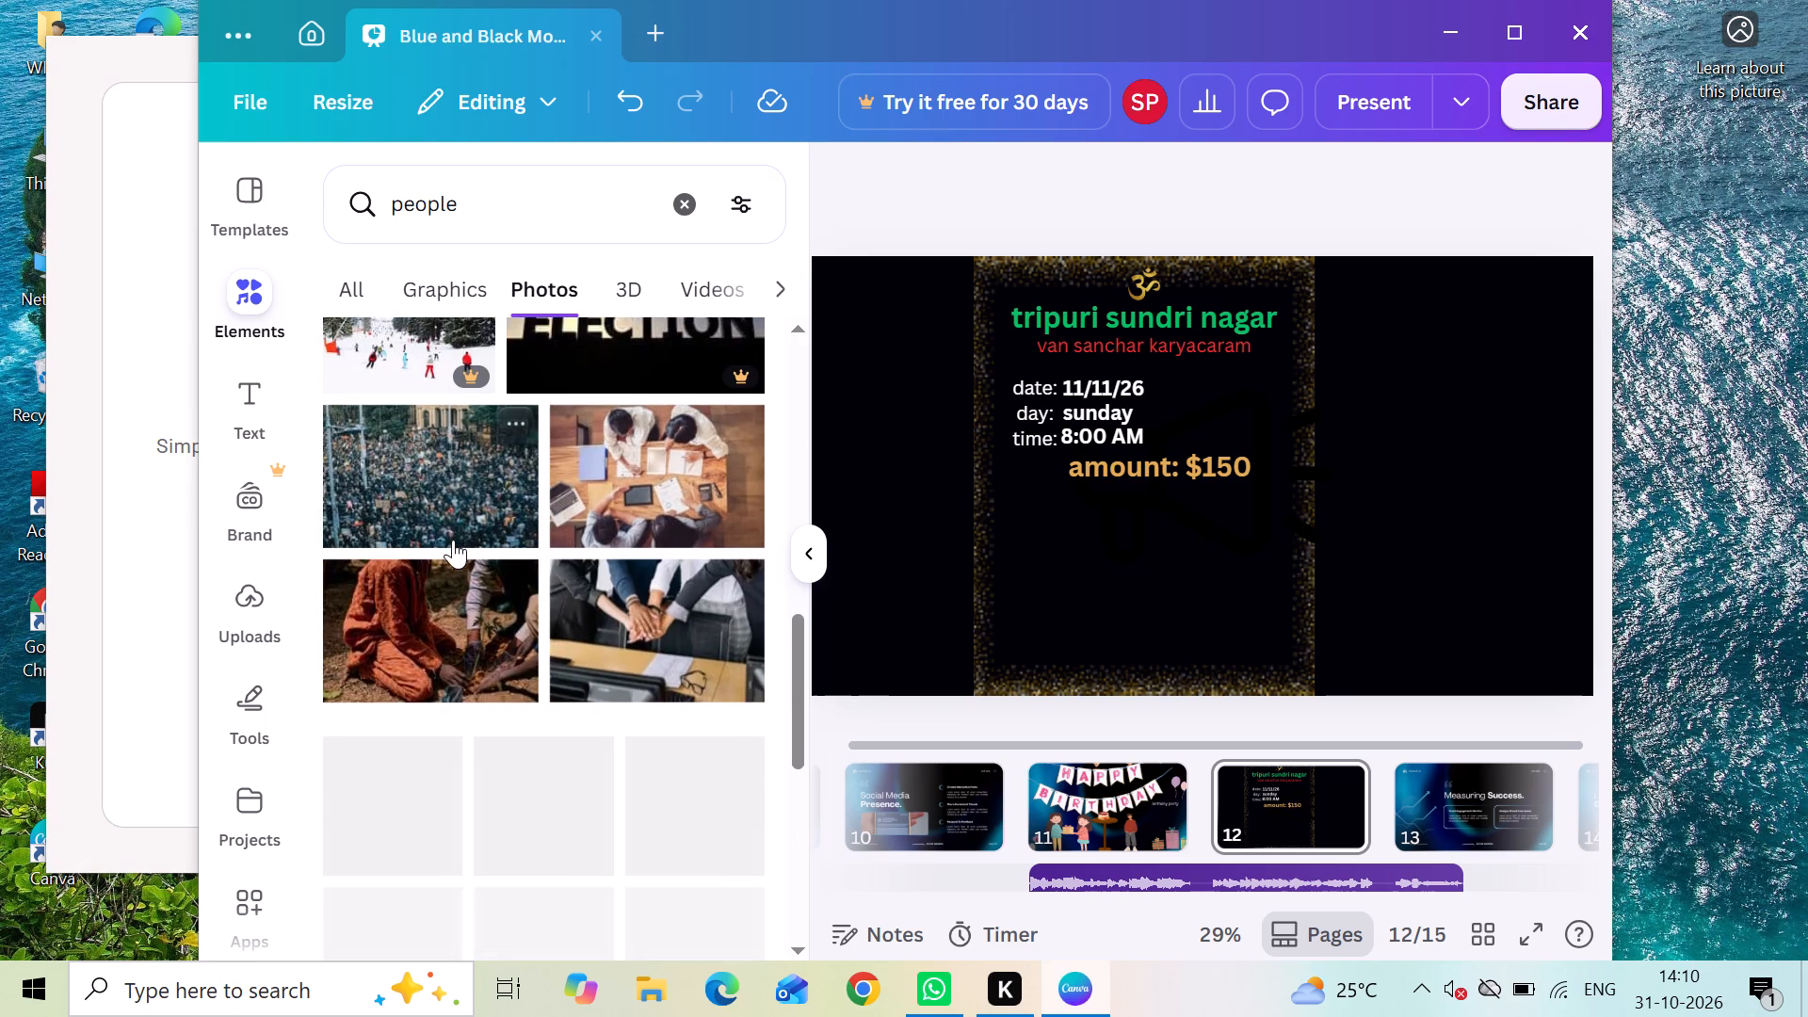
scroll(453, 540, "down", 2)
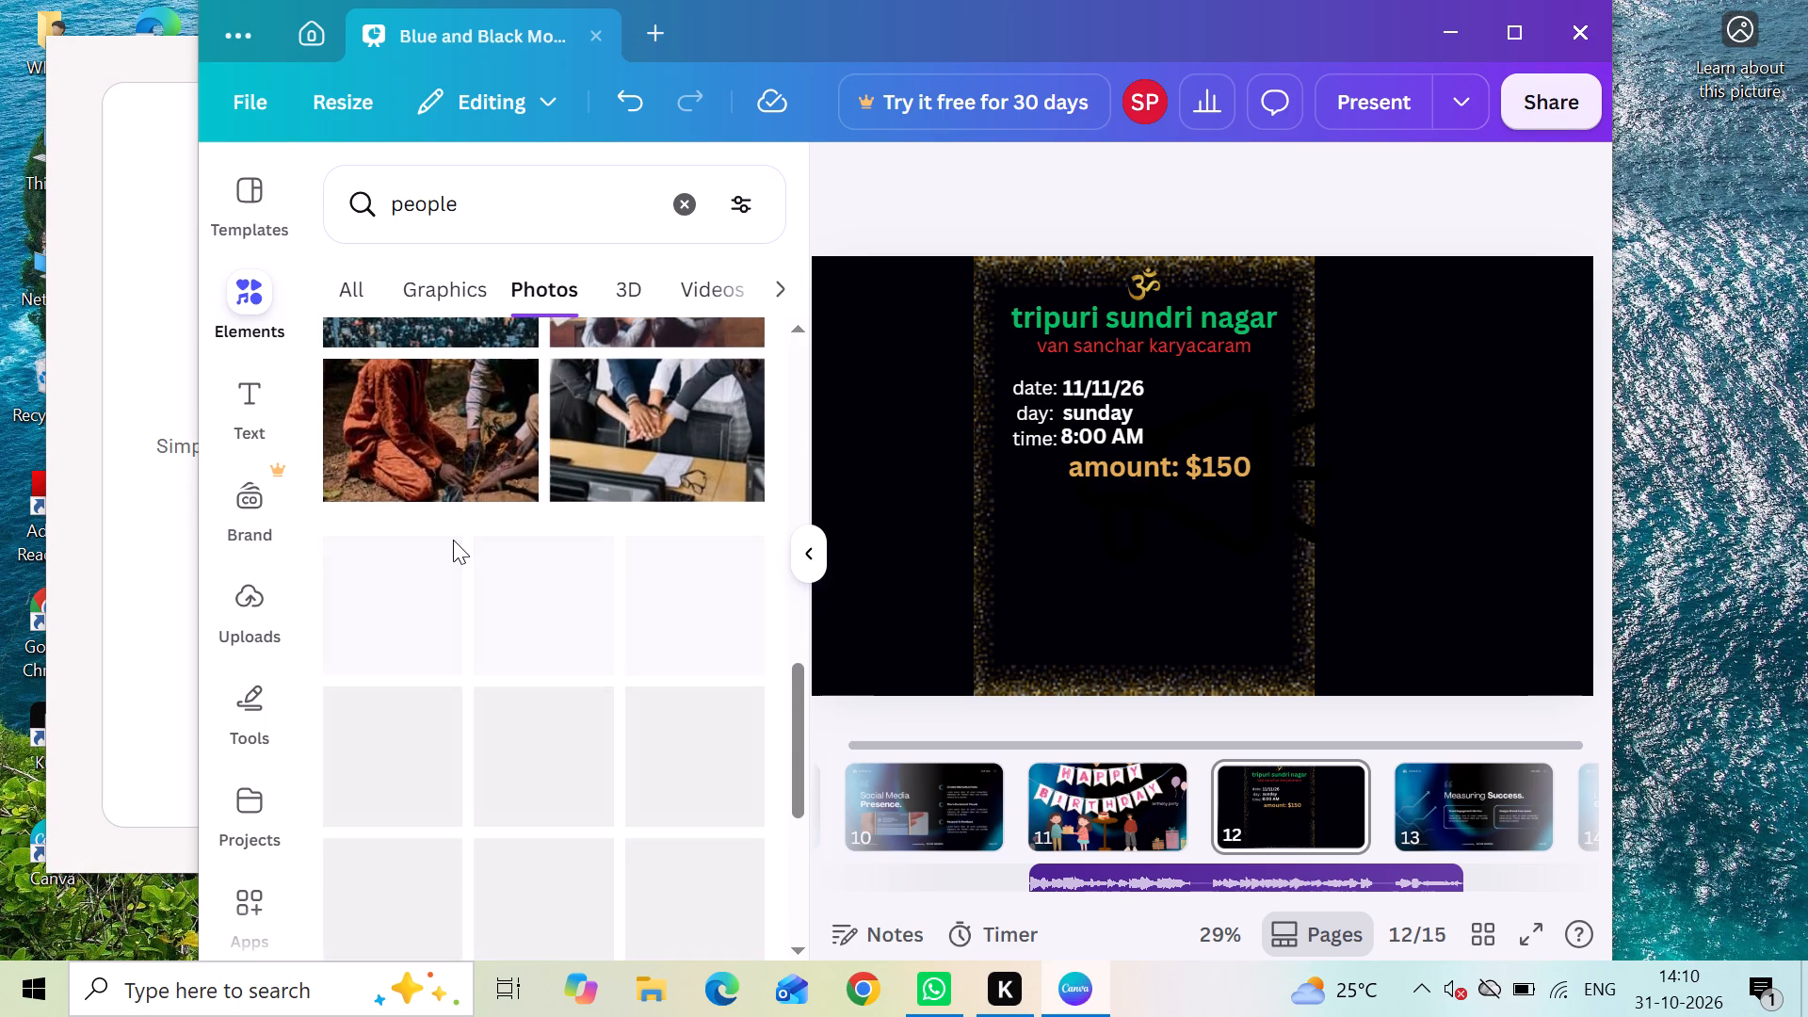
scroll(453, 540, "down", 2)
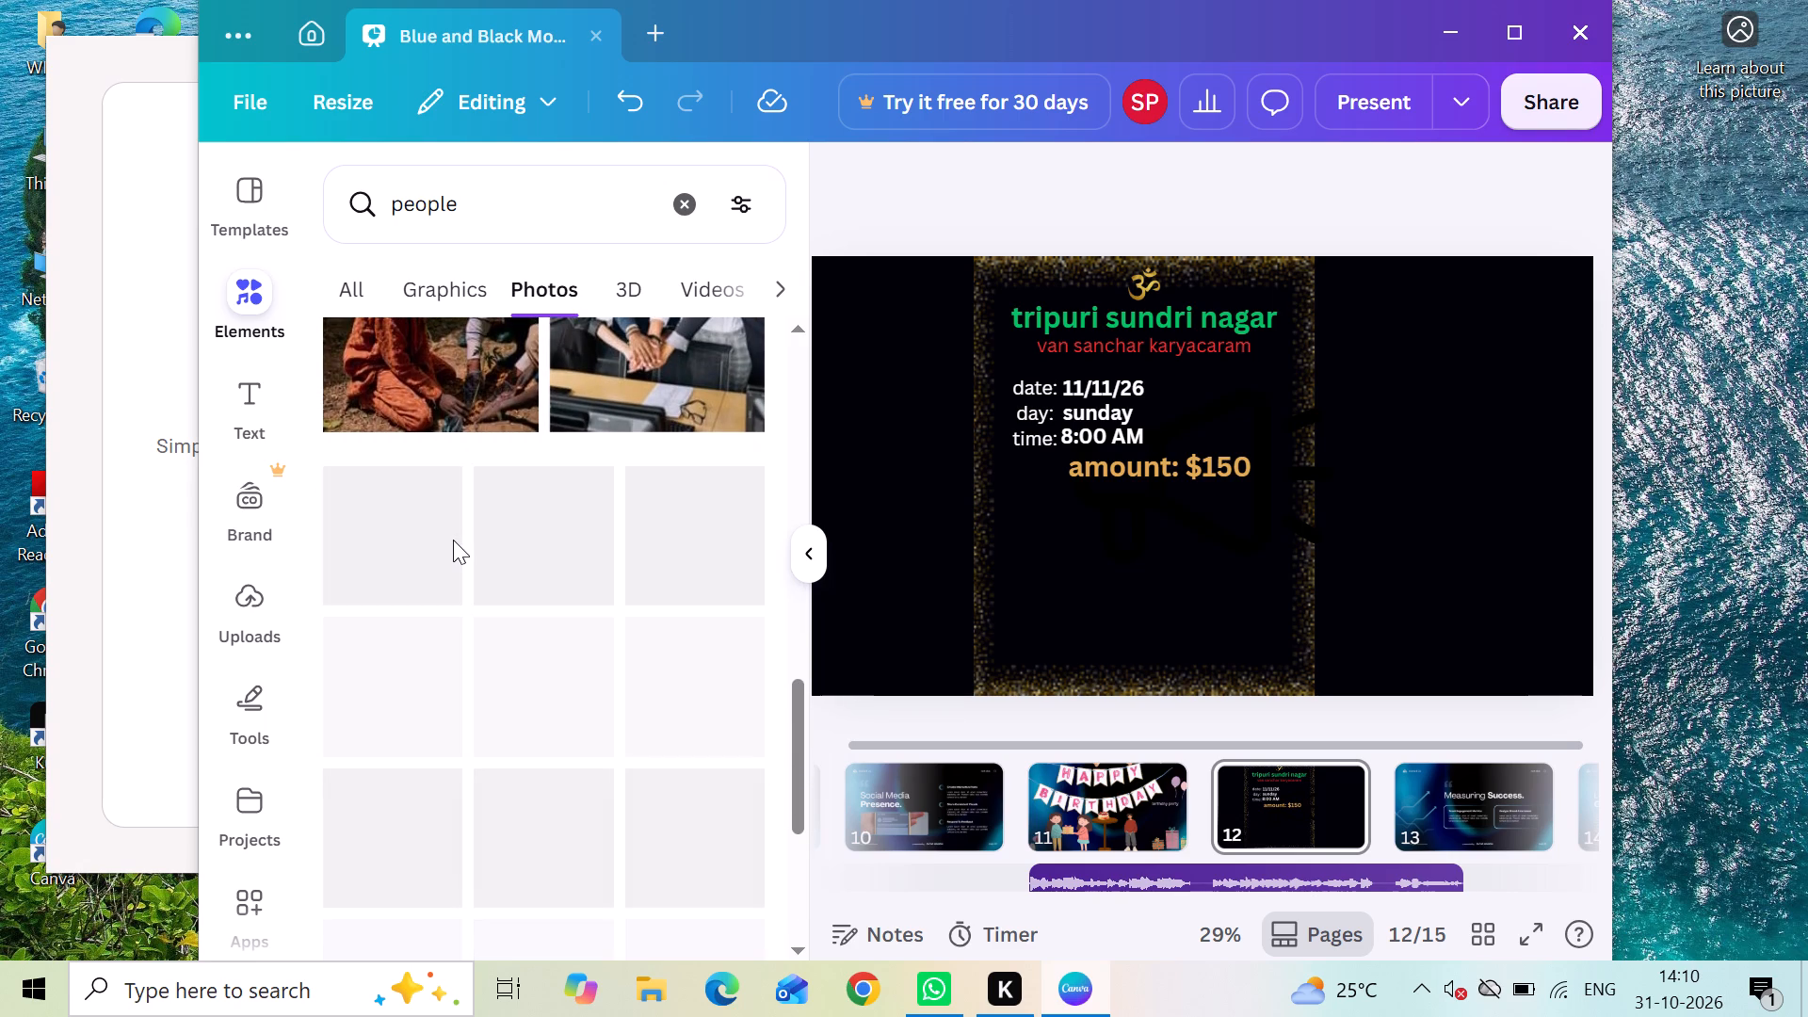
scroll(453, 540, "down", 1)
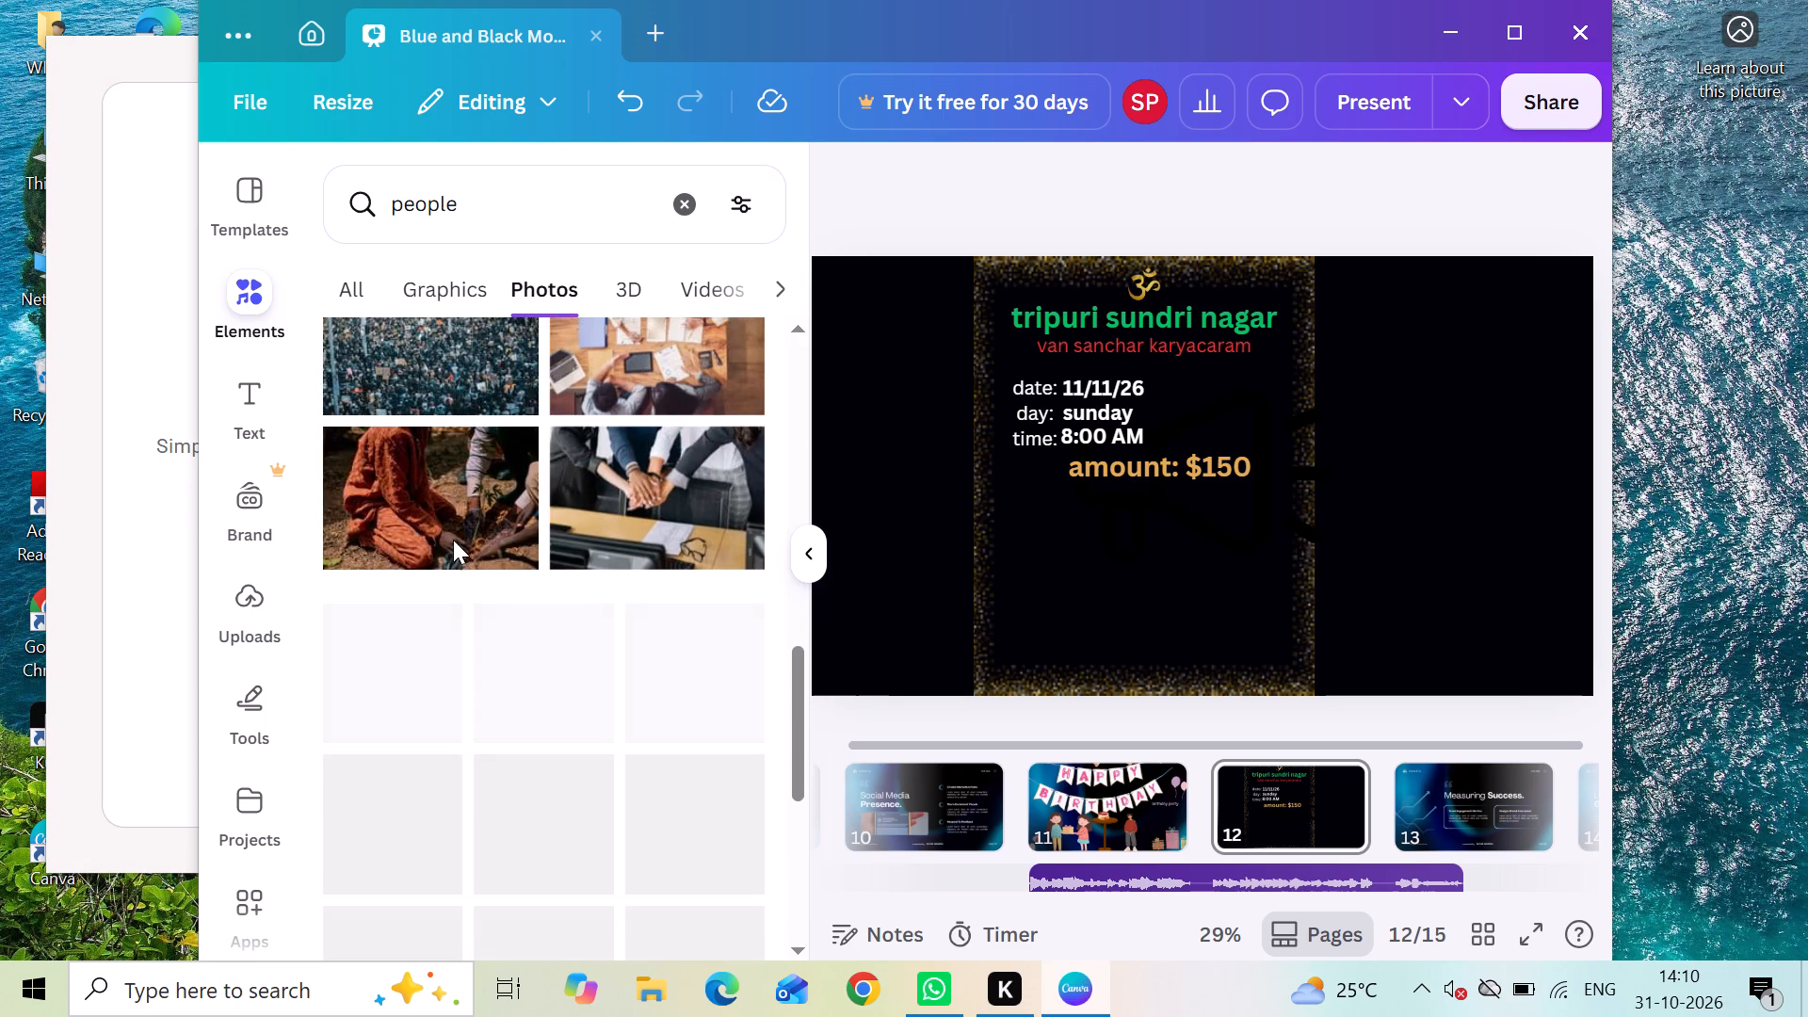
scroll(453, 540, "down", 1)
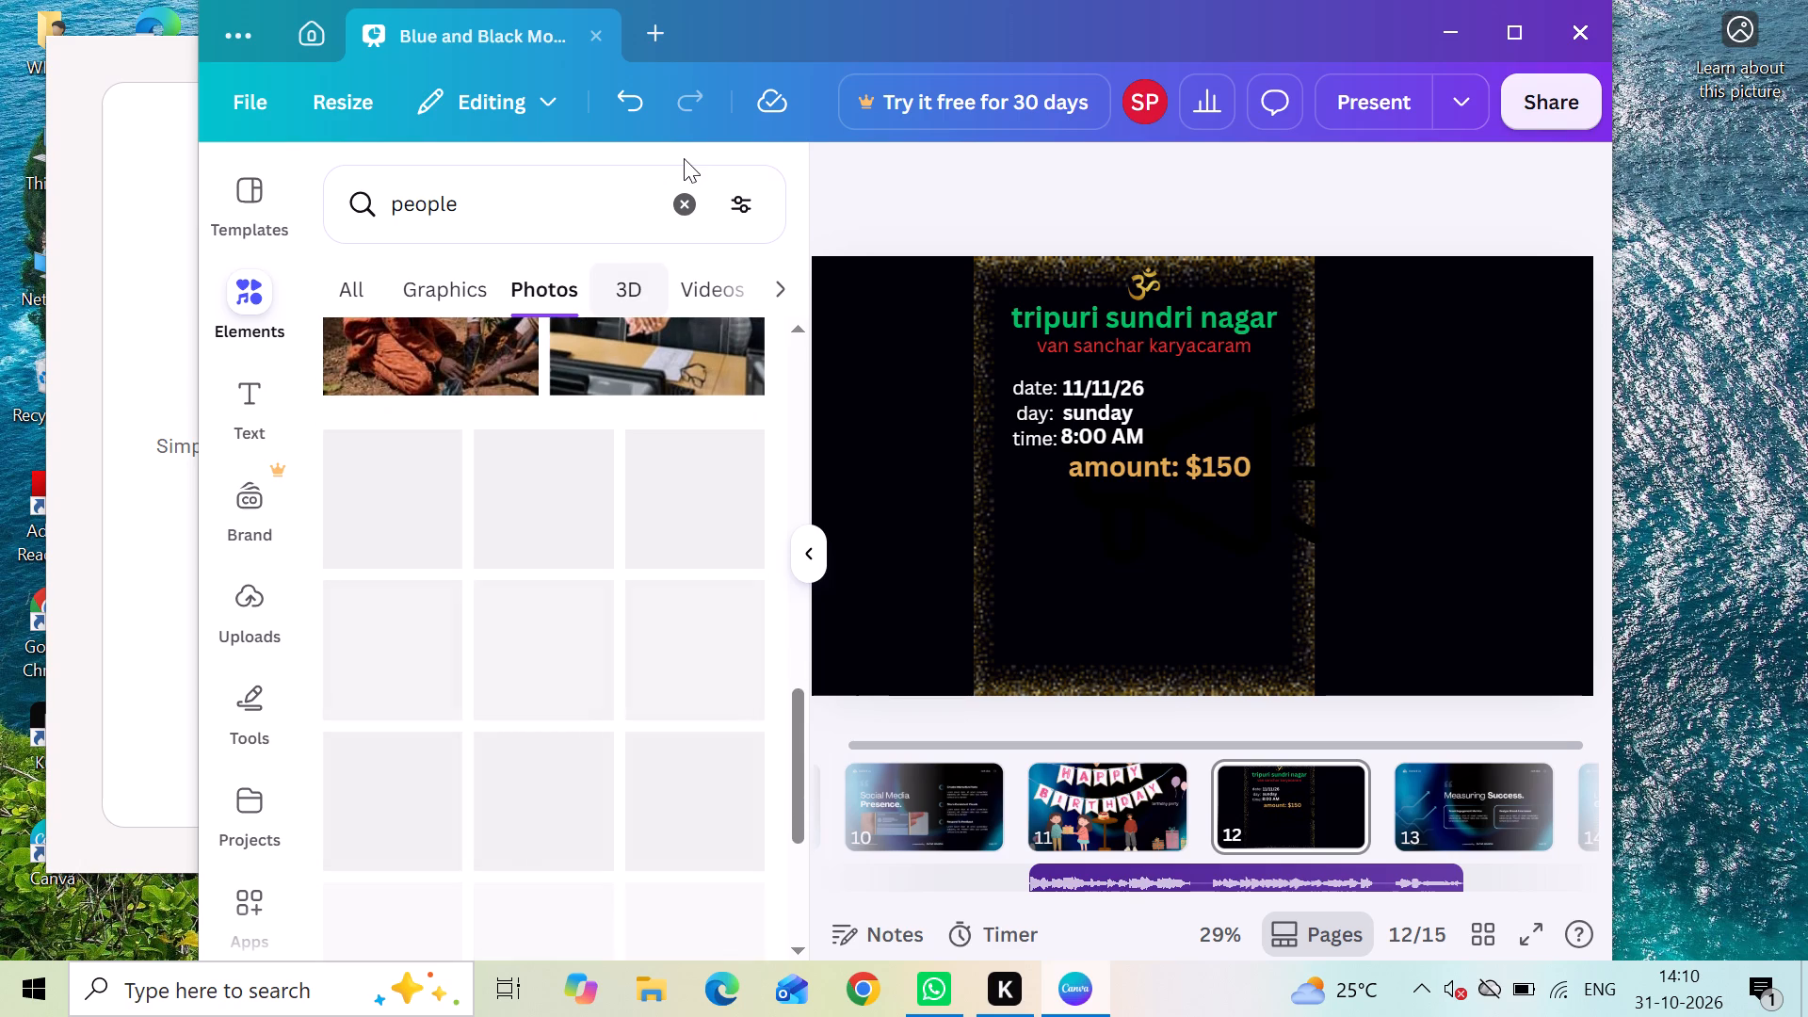
Clear the "people" search term from the elements search.
left_click(673, 224)
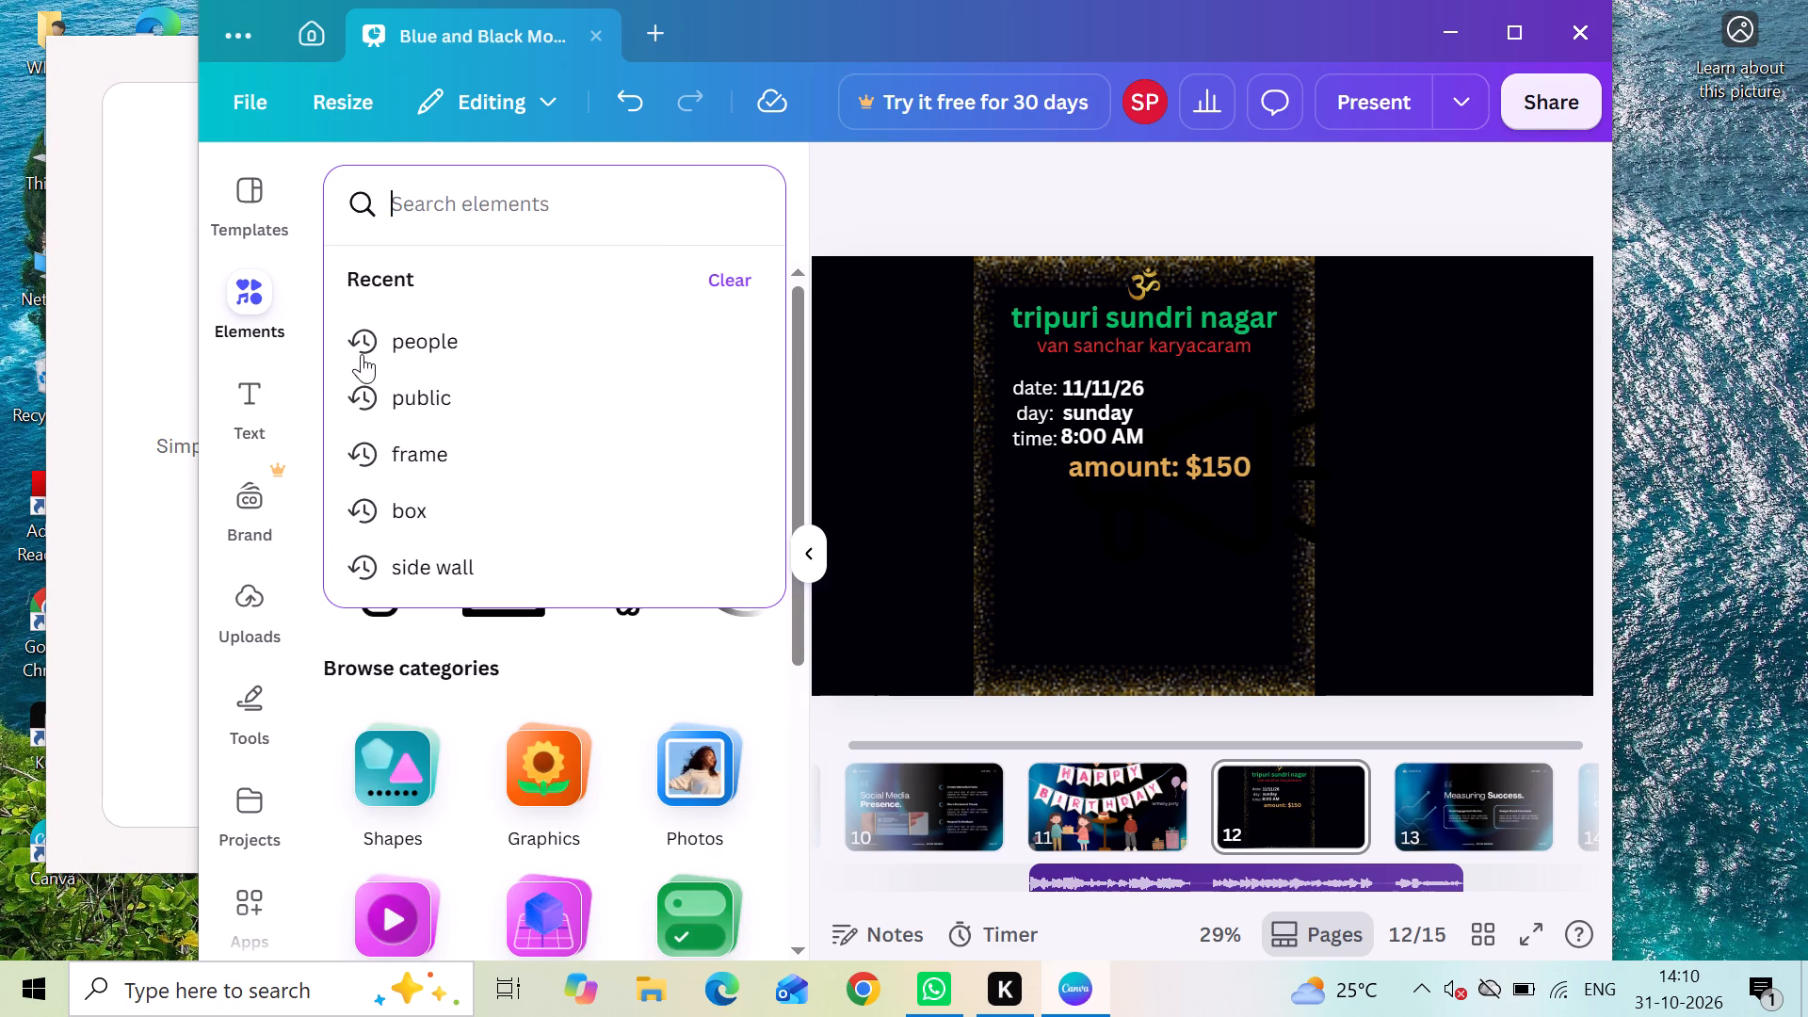